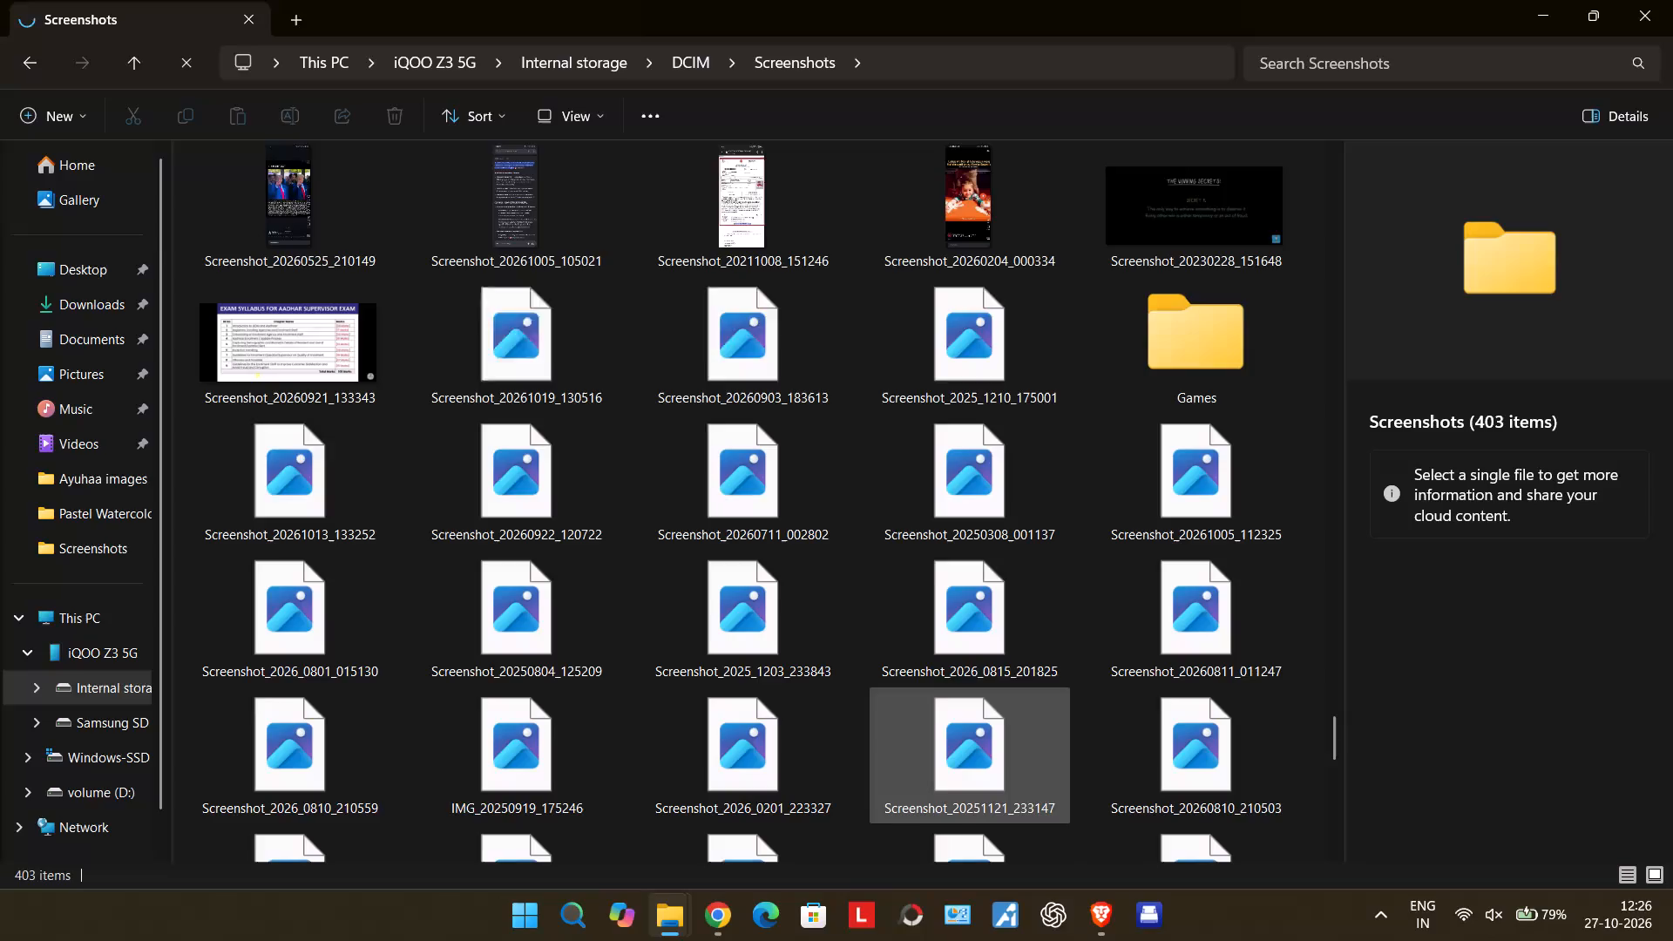
Check the contents of the Games folder inside the phone's Screenshots folder, and return to Screenshots.
double_click(1212, 376)
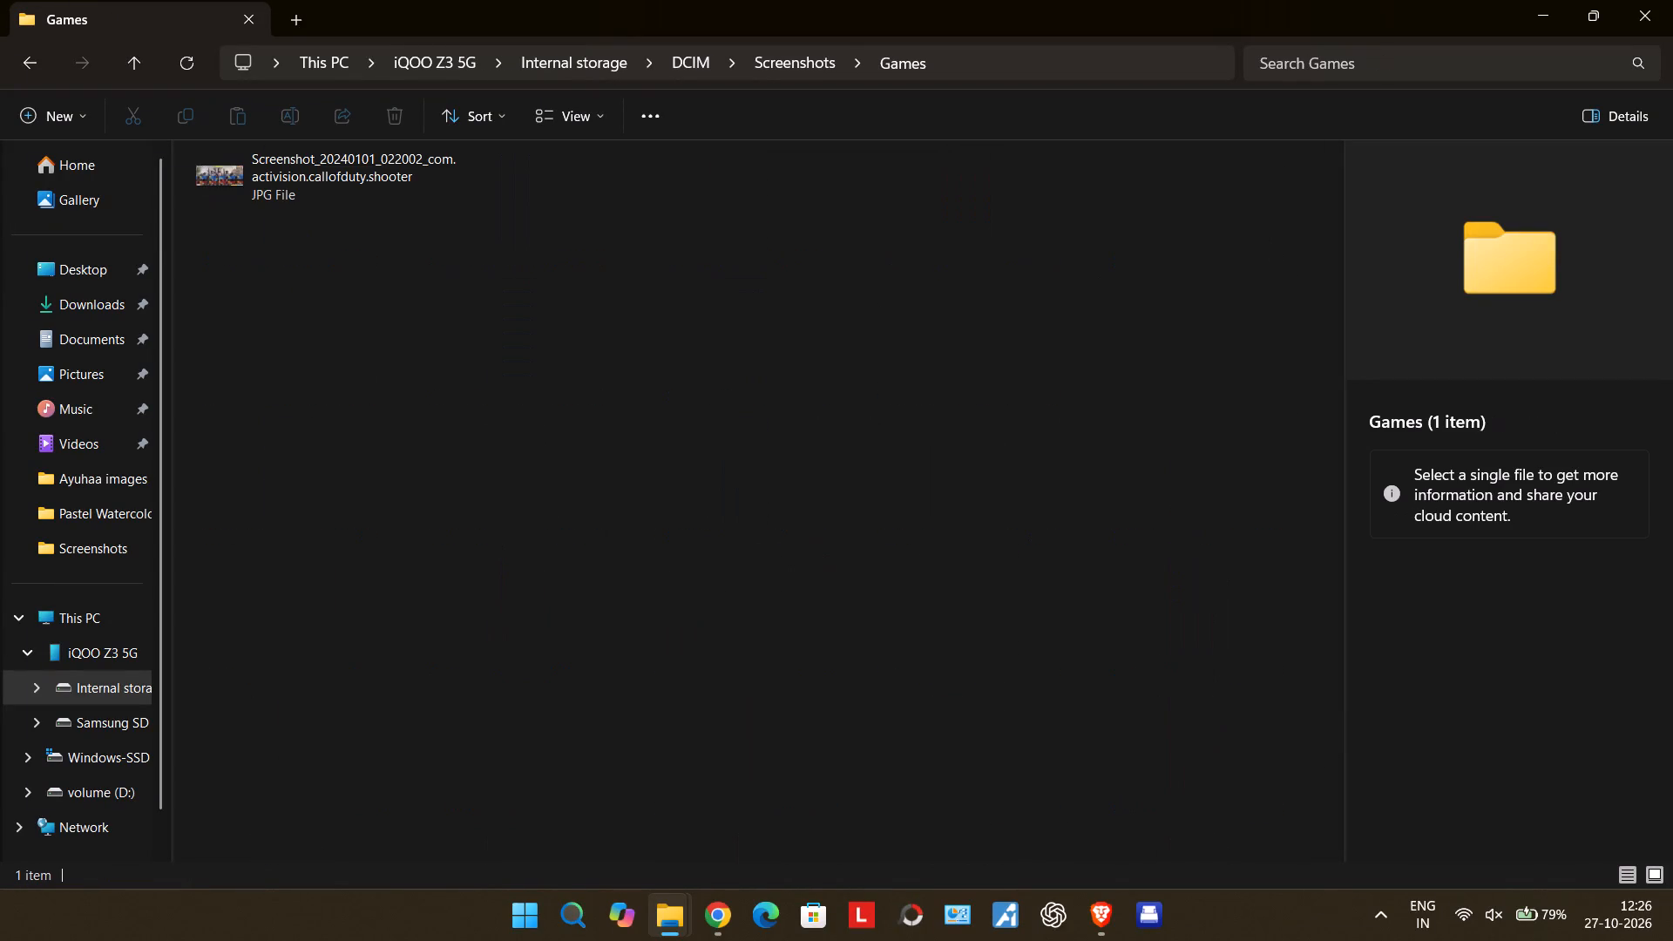
click(120, 61)
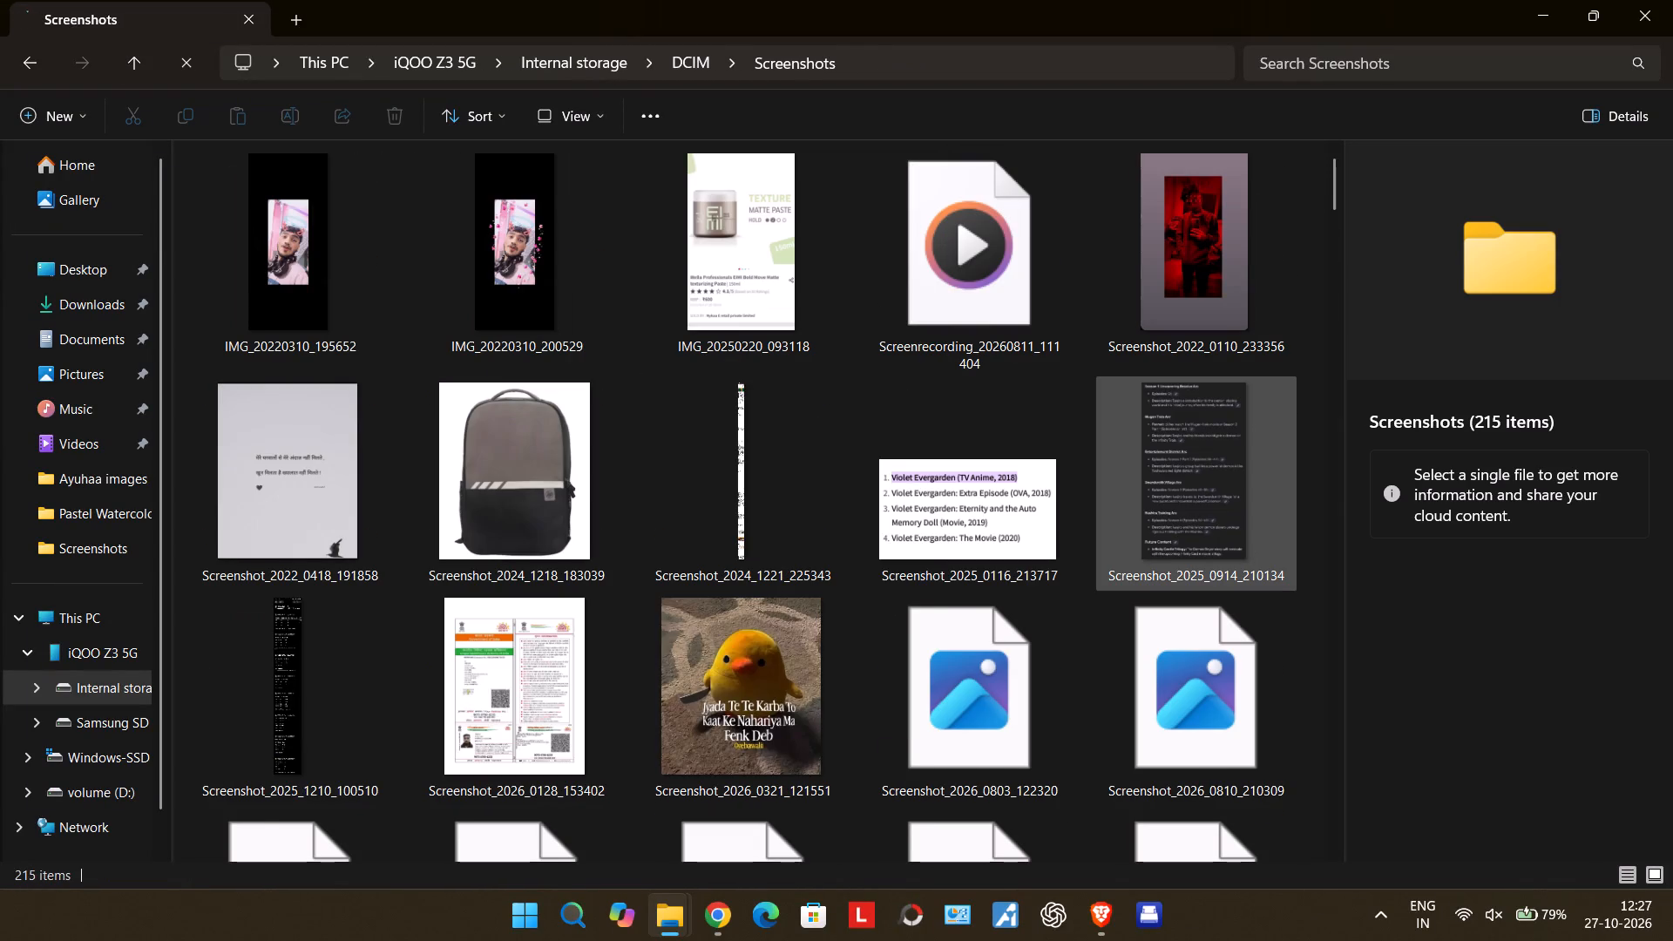
View the Call of Duty screenshot stored in the Games folder, and return to the Screenshots folder.
scroll(1101, 522, down, 7)
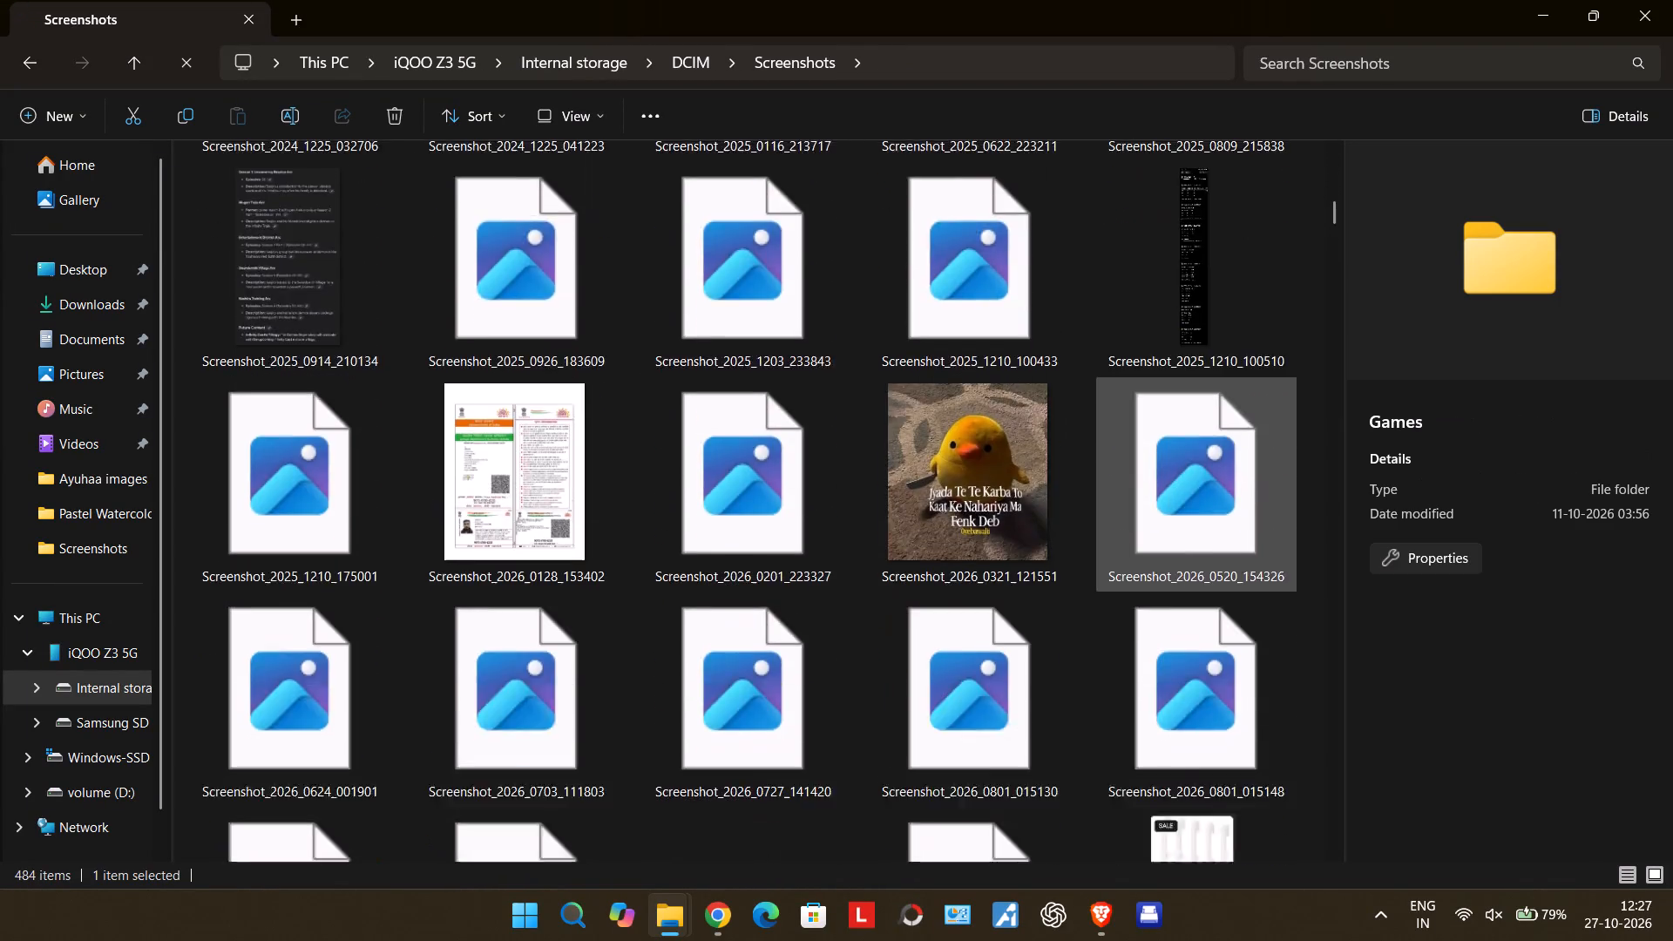
scroll(1101, 522, up, 5)
click(329, 198)
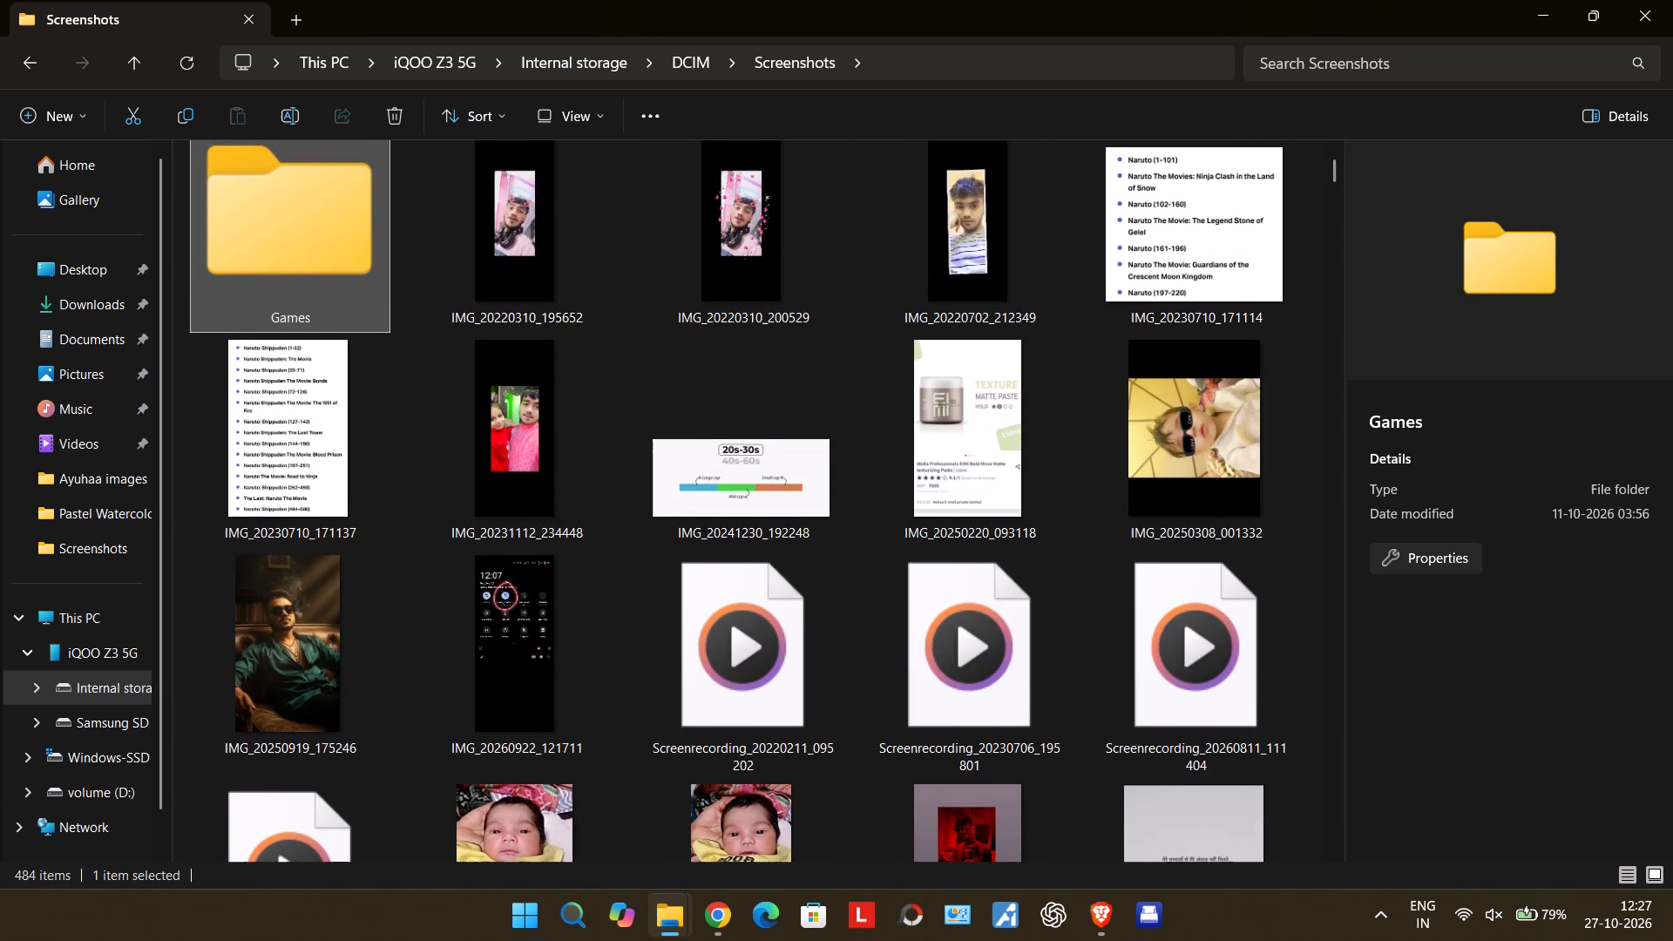
double_click(329, 198)
double_click(329, 198)
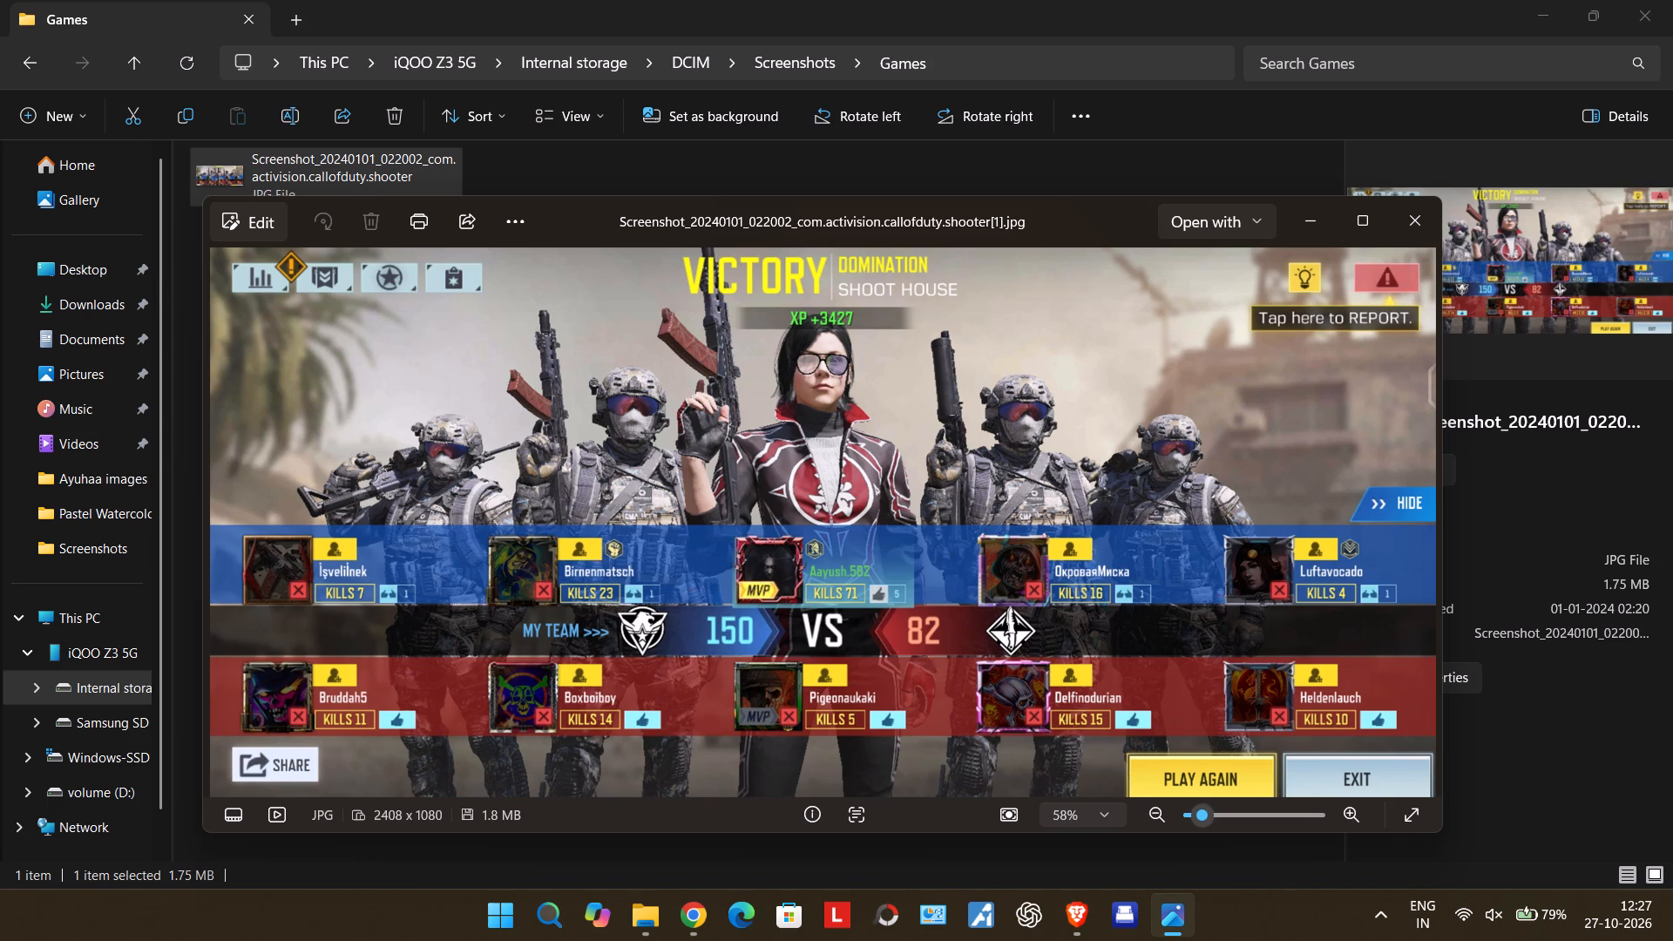
click(1414, 232)
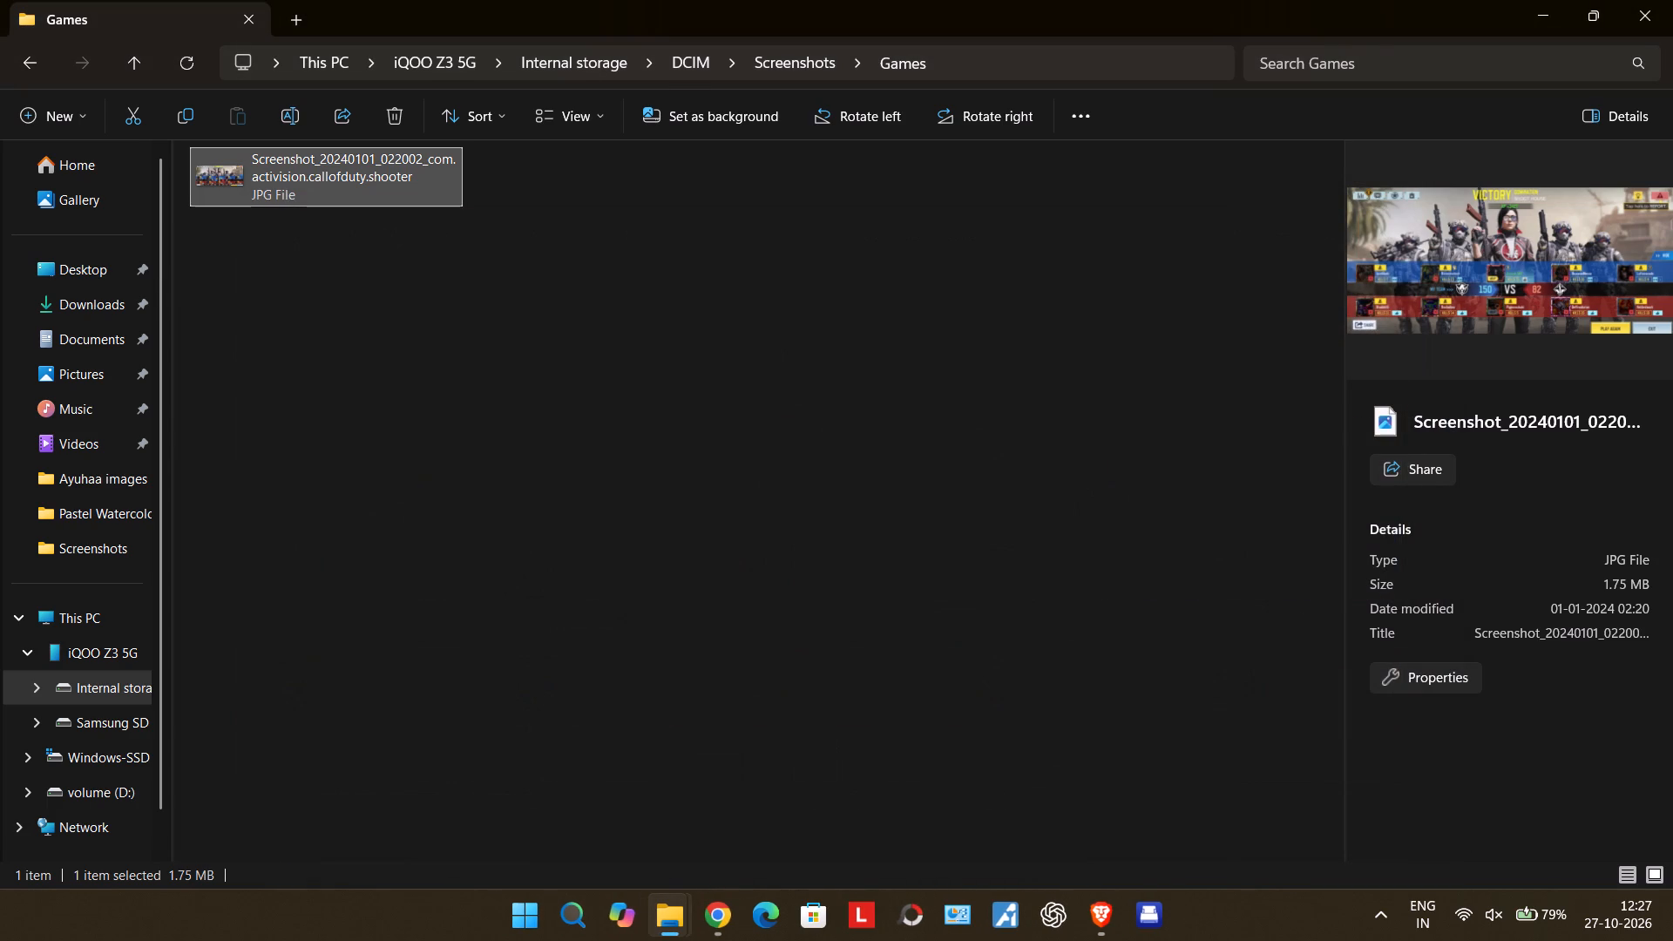
click(138, 60)
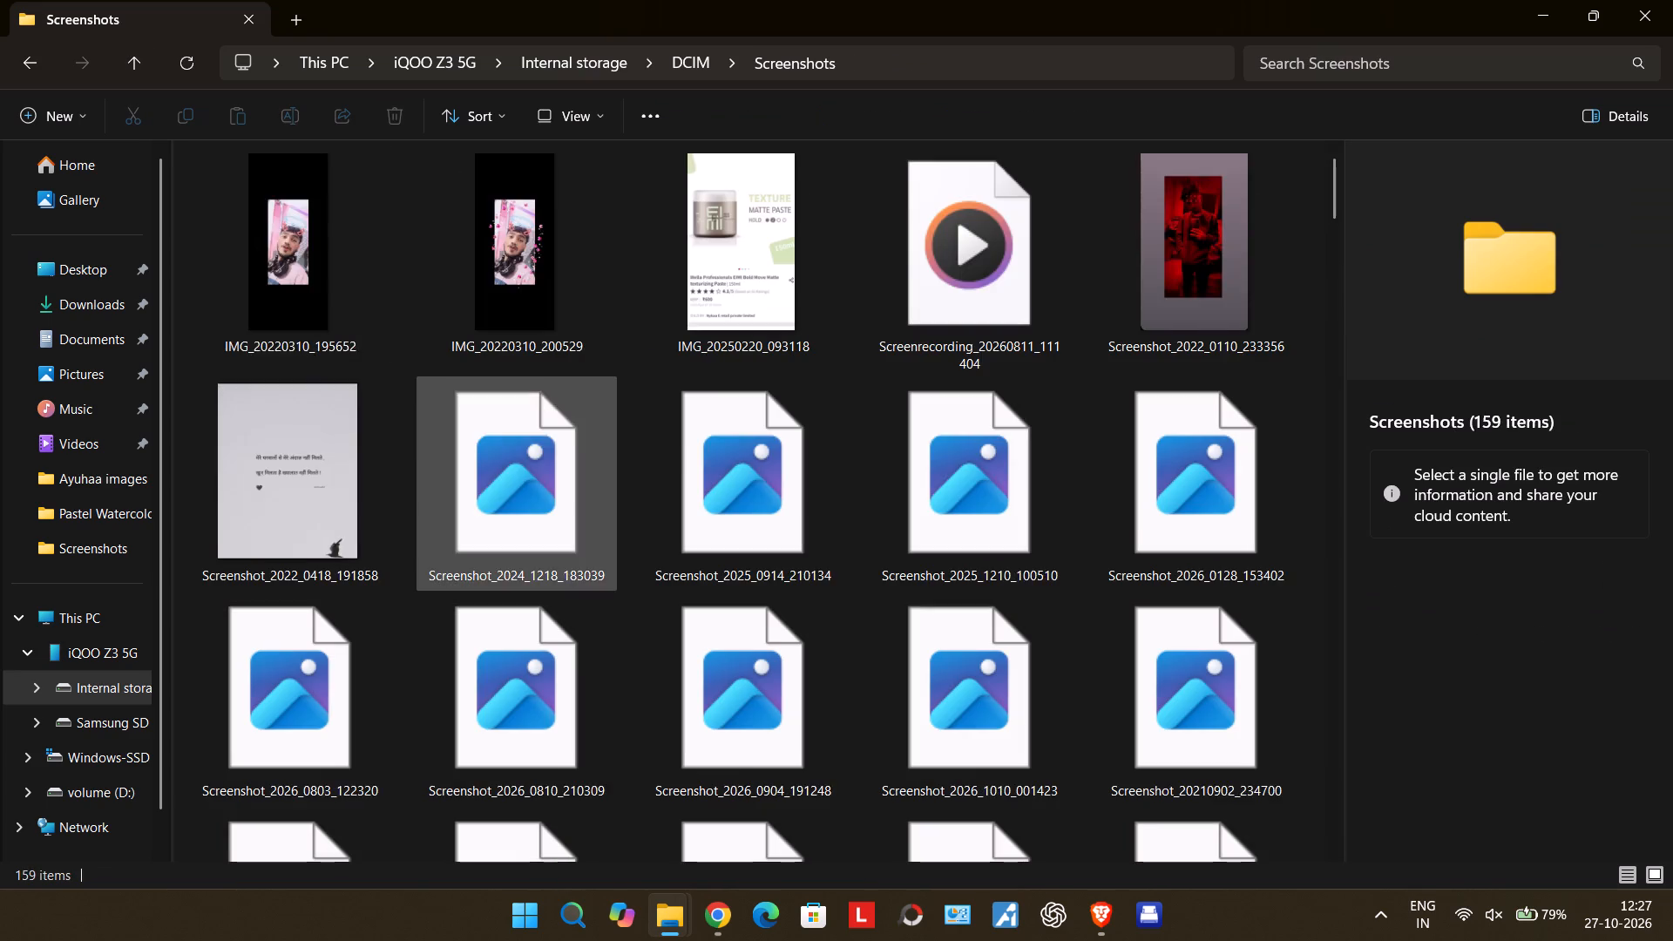
Revisit the Games folder and go back up to the Screenshots folder.
scroll(481, 586, down, 4)
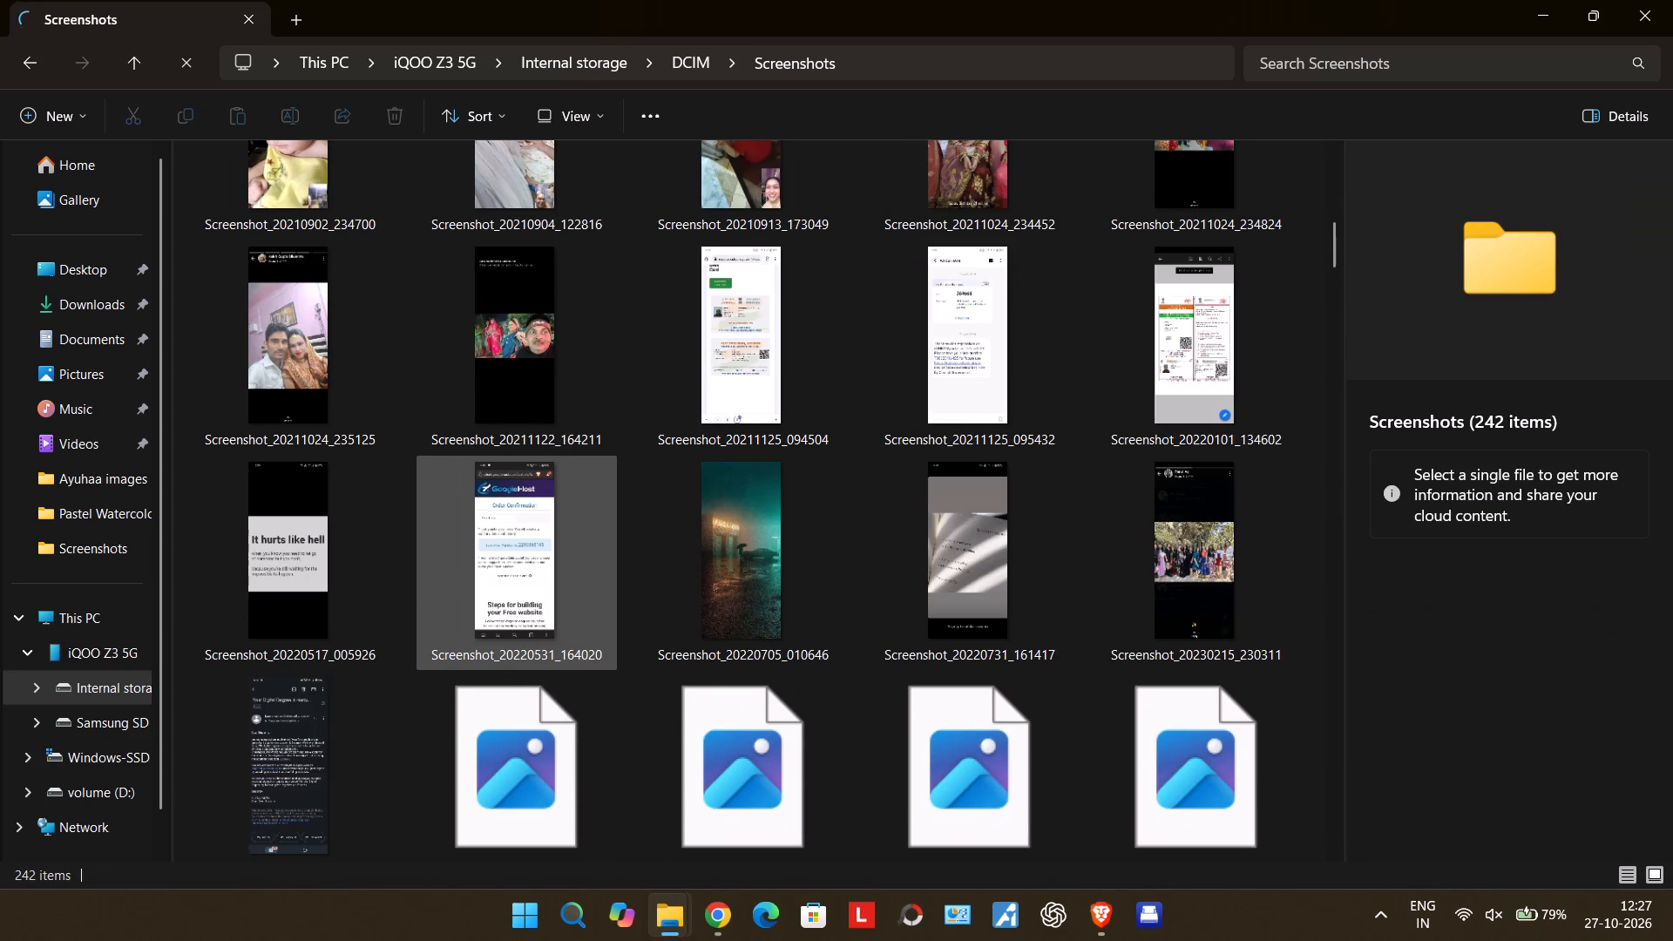
double_click(343, 288)
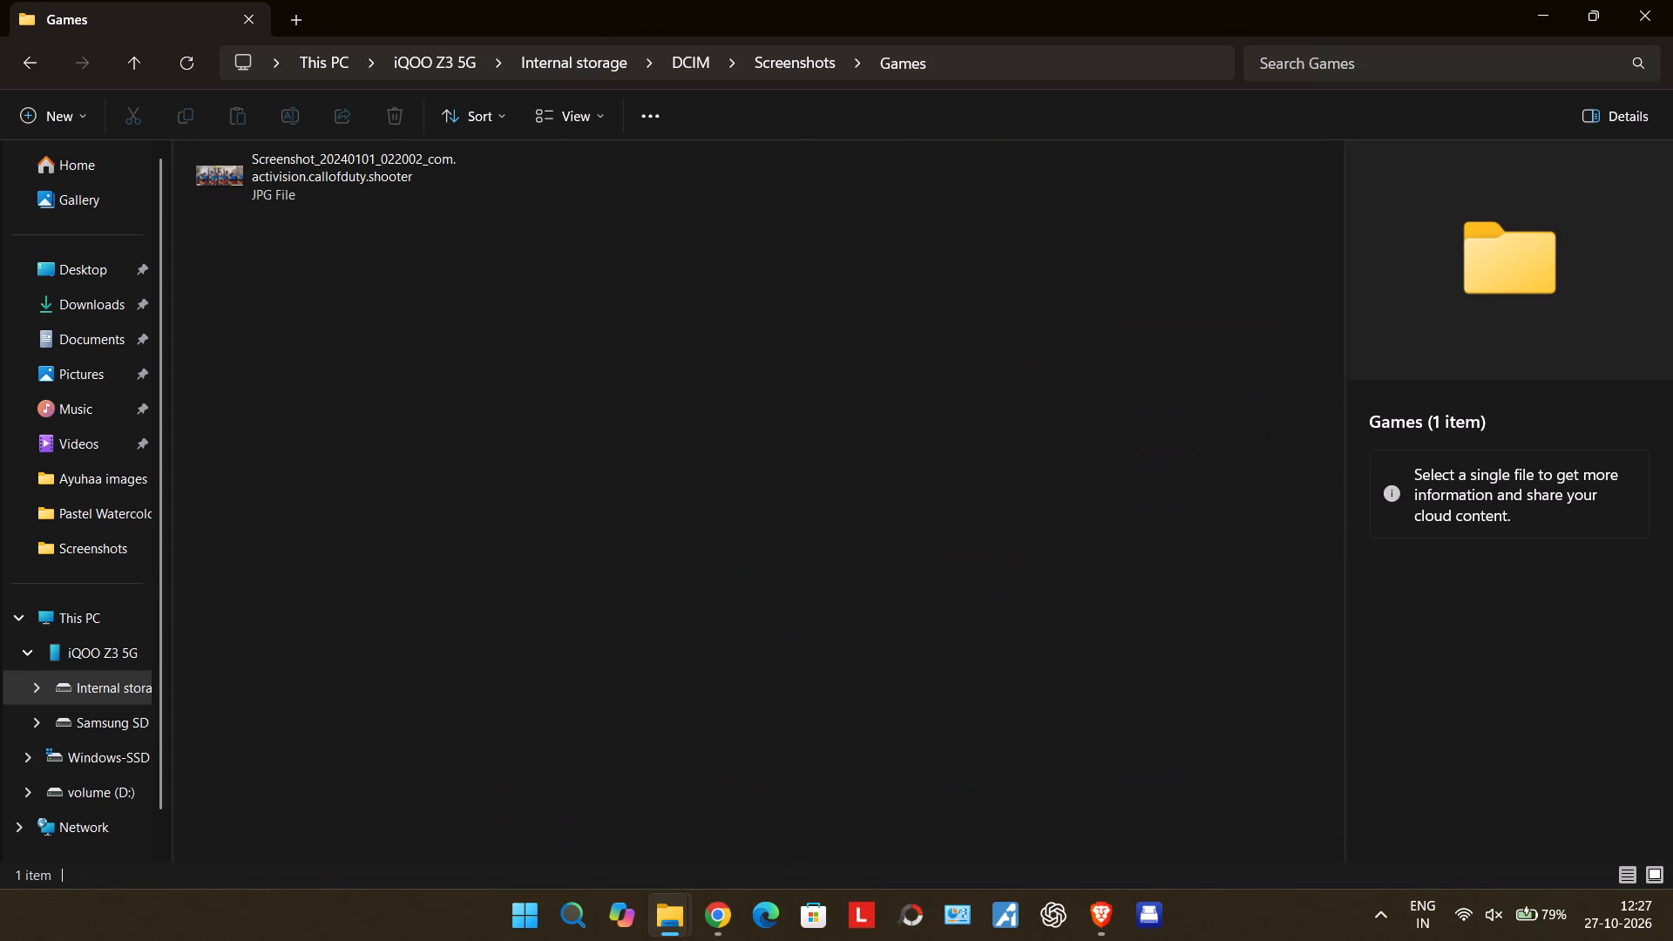
click(132, 62)
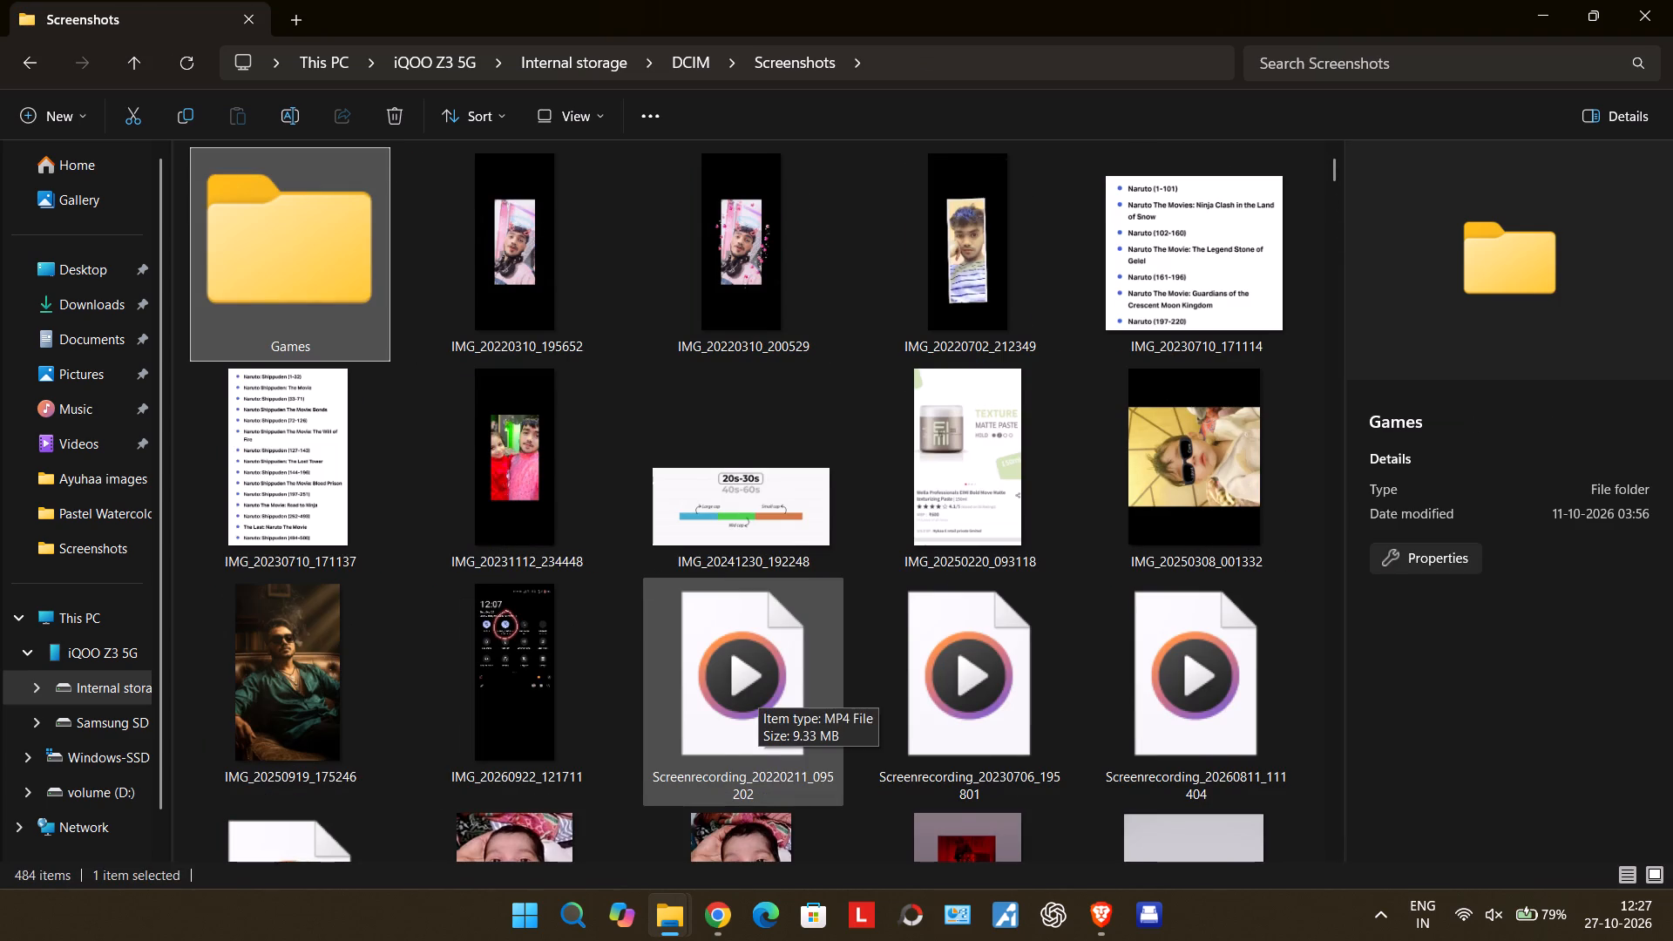
Look through the thumbnails in the Screenshots folder, from the first items down to the captures dated May 2025.
scroll(758, 692, down, 6)
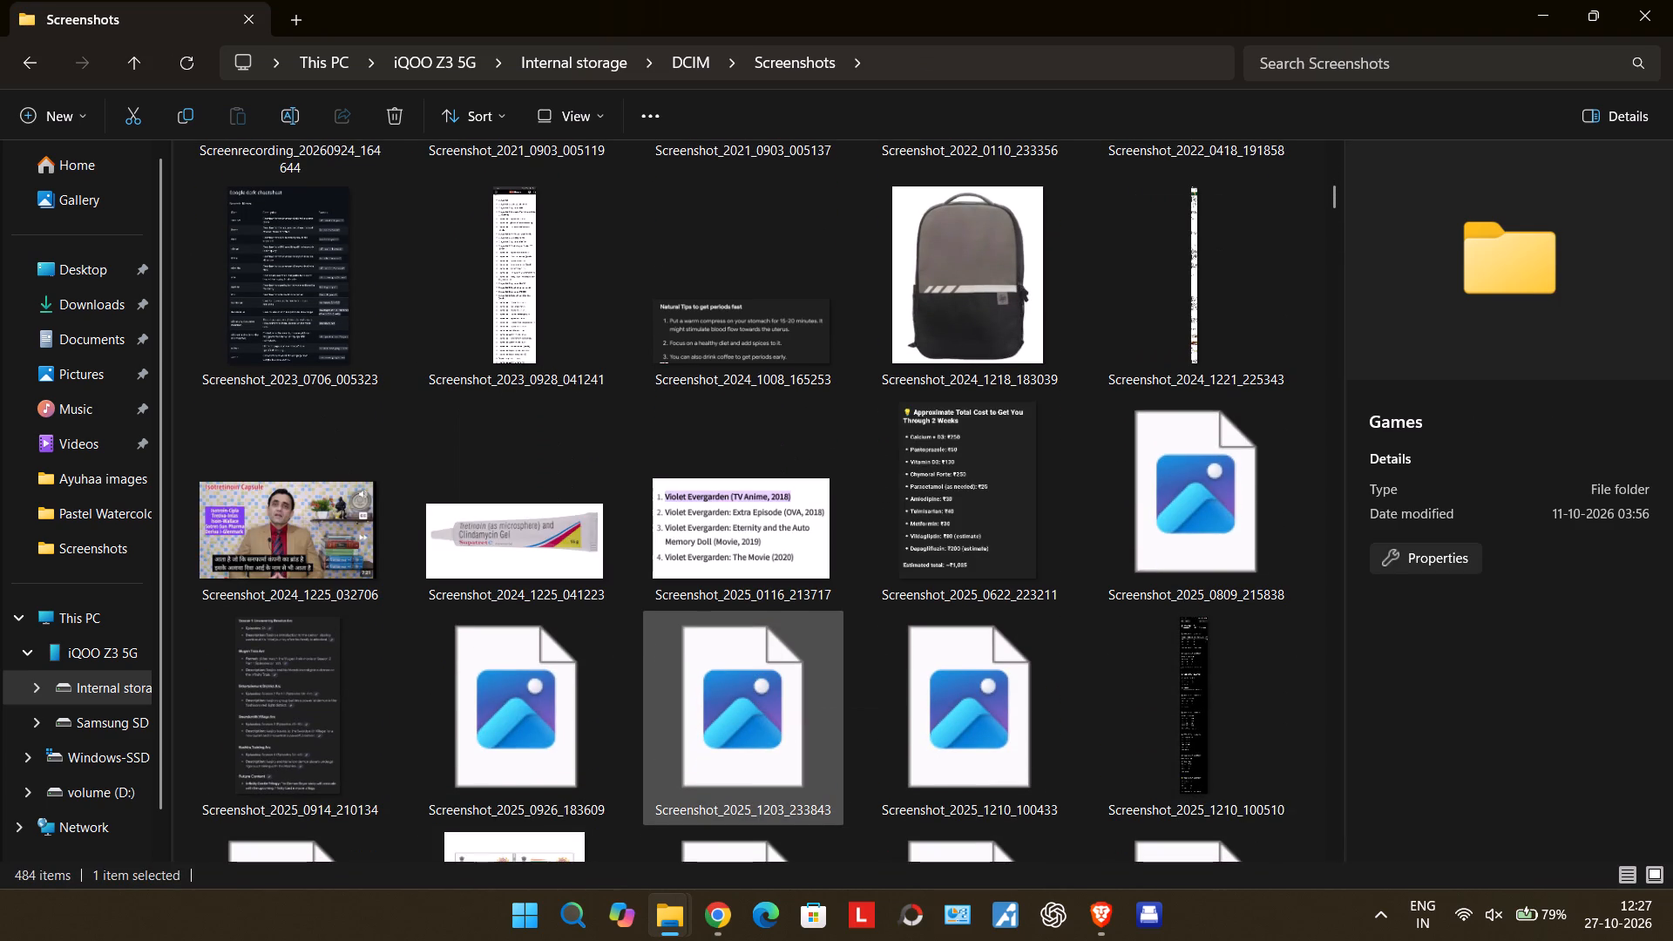
scroll(758, 692, down, 1)
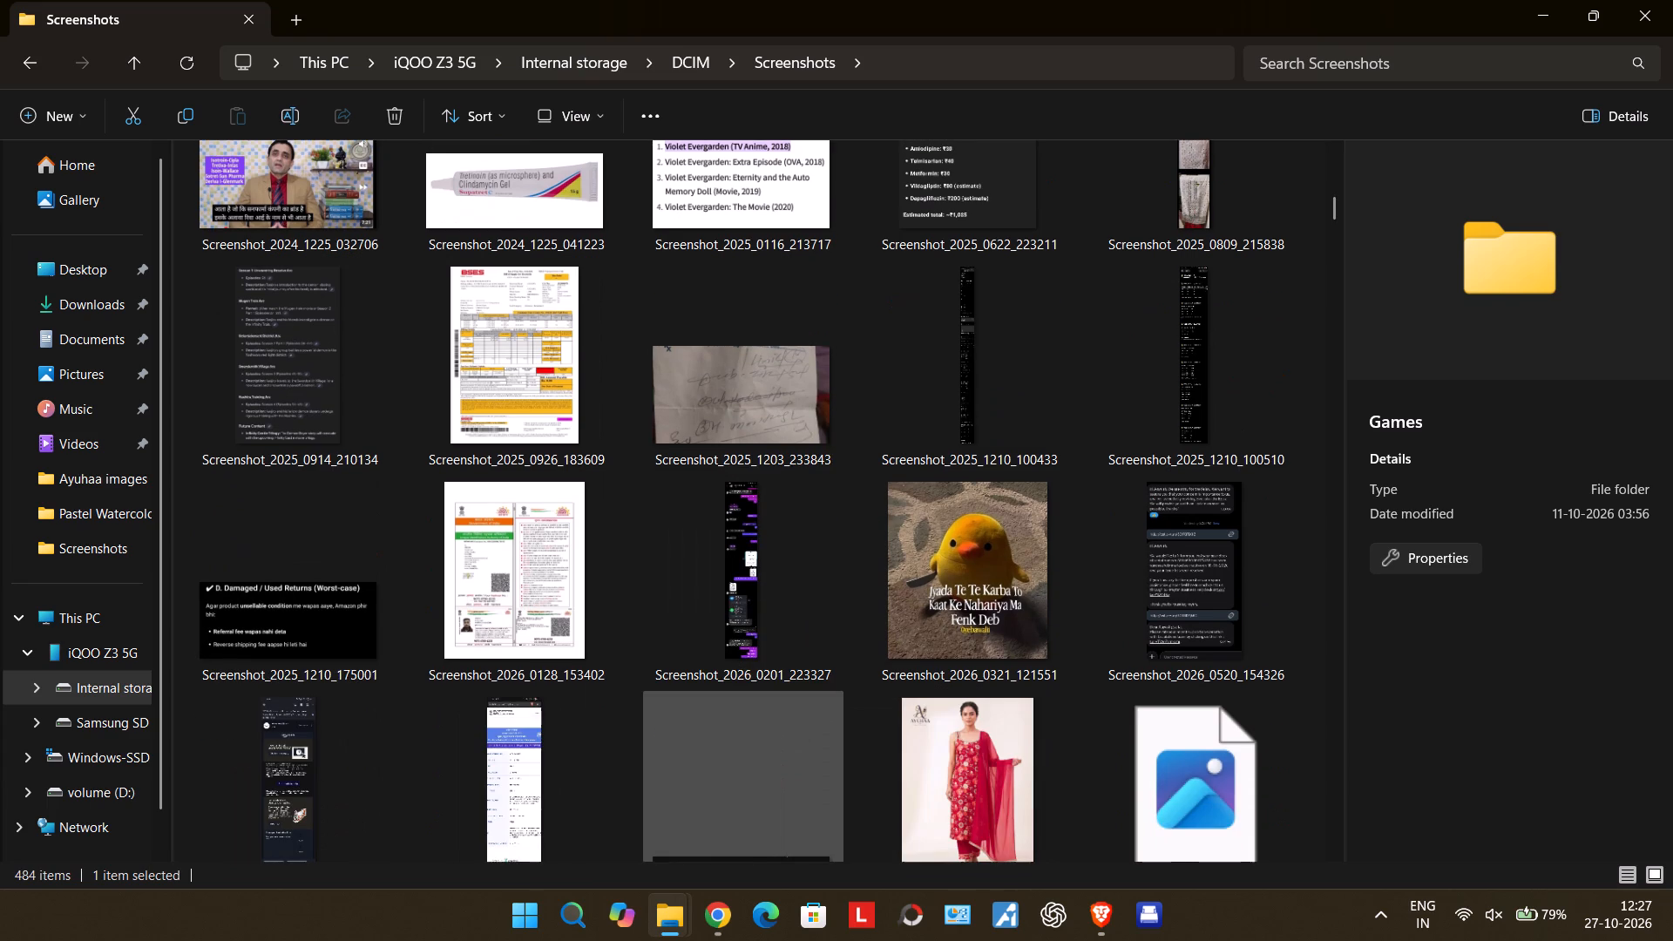
scroll(758, 692, down, 1)
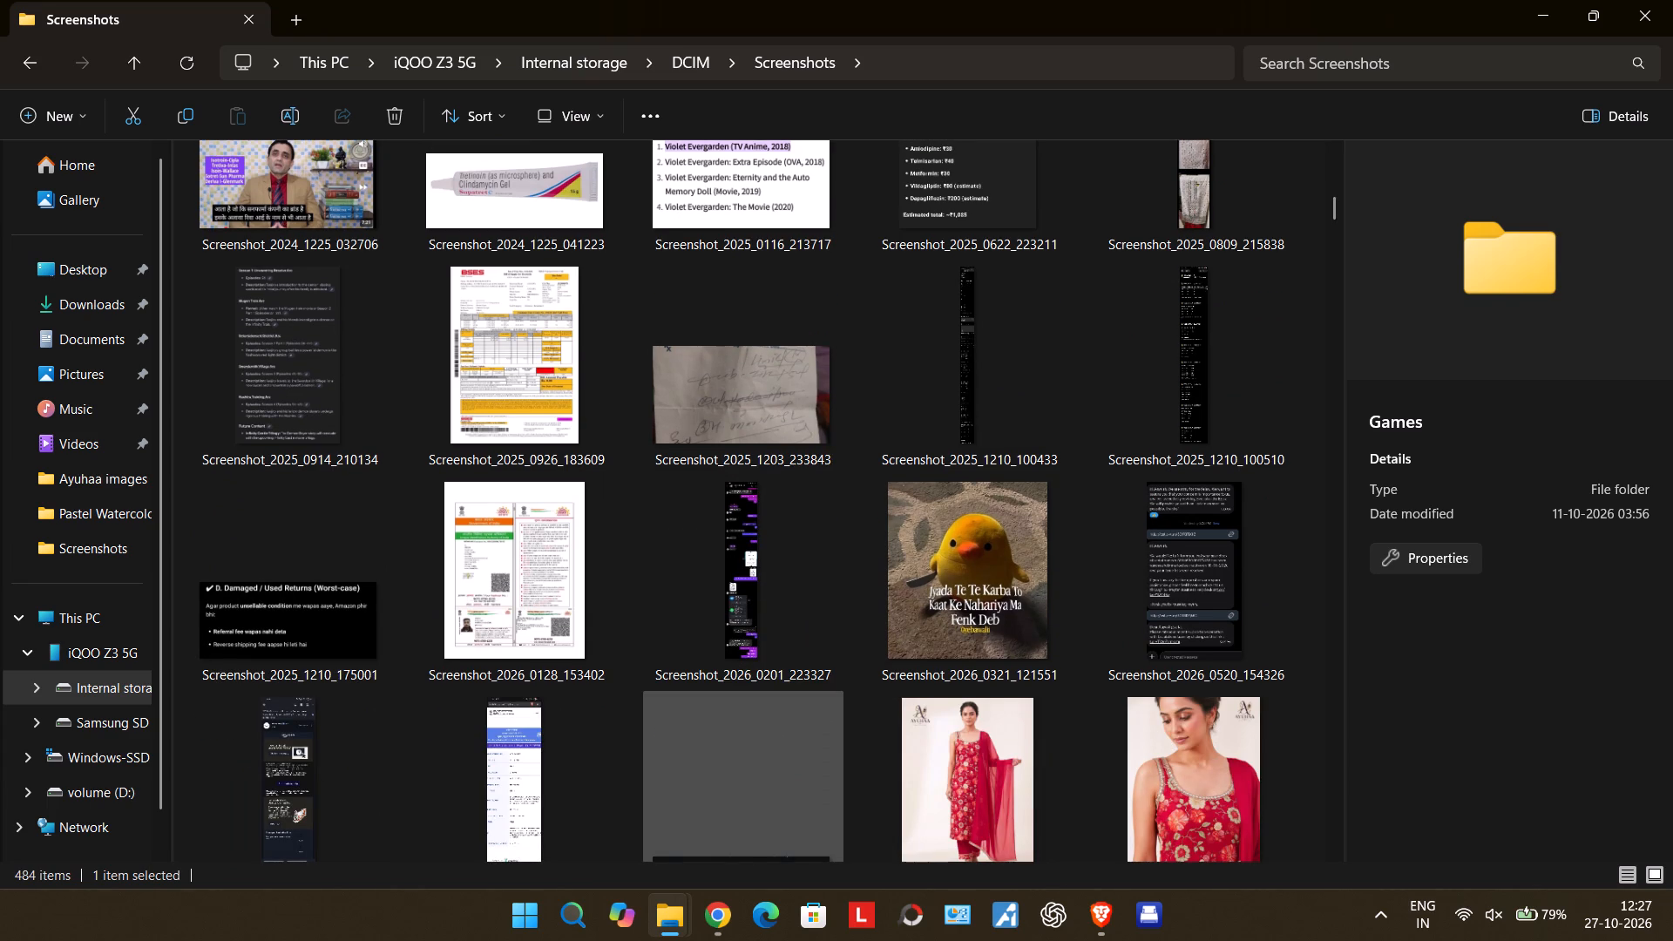
scroll(758, 692, down, 3)
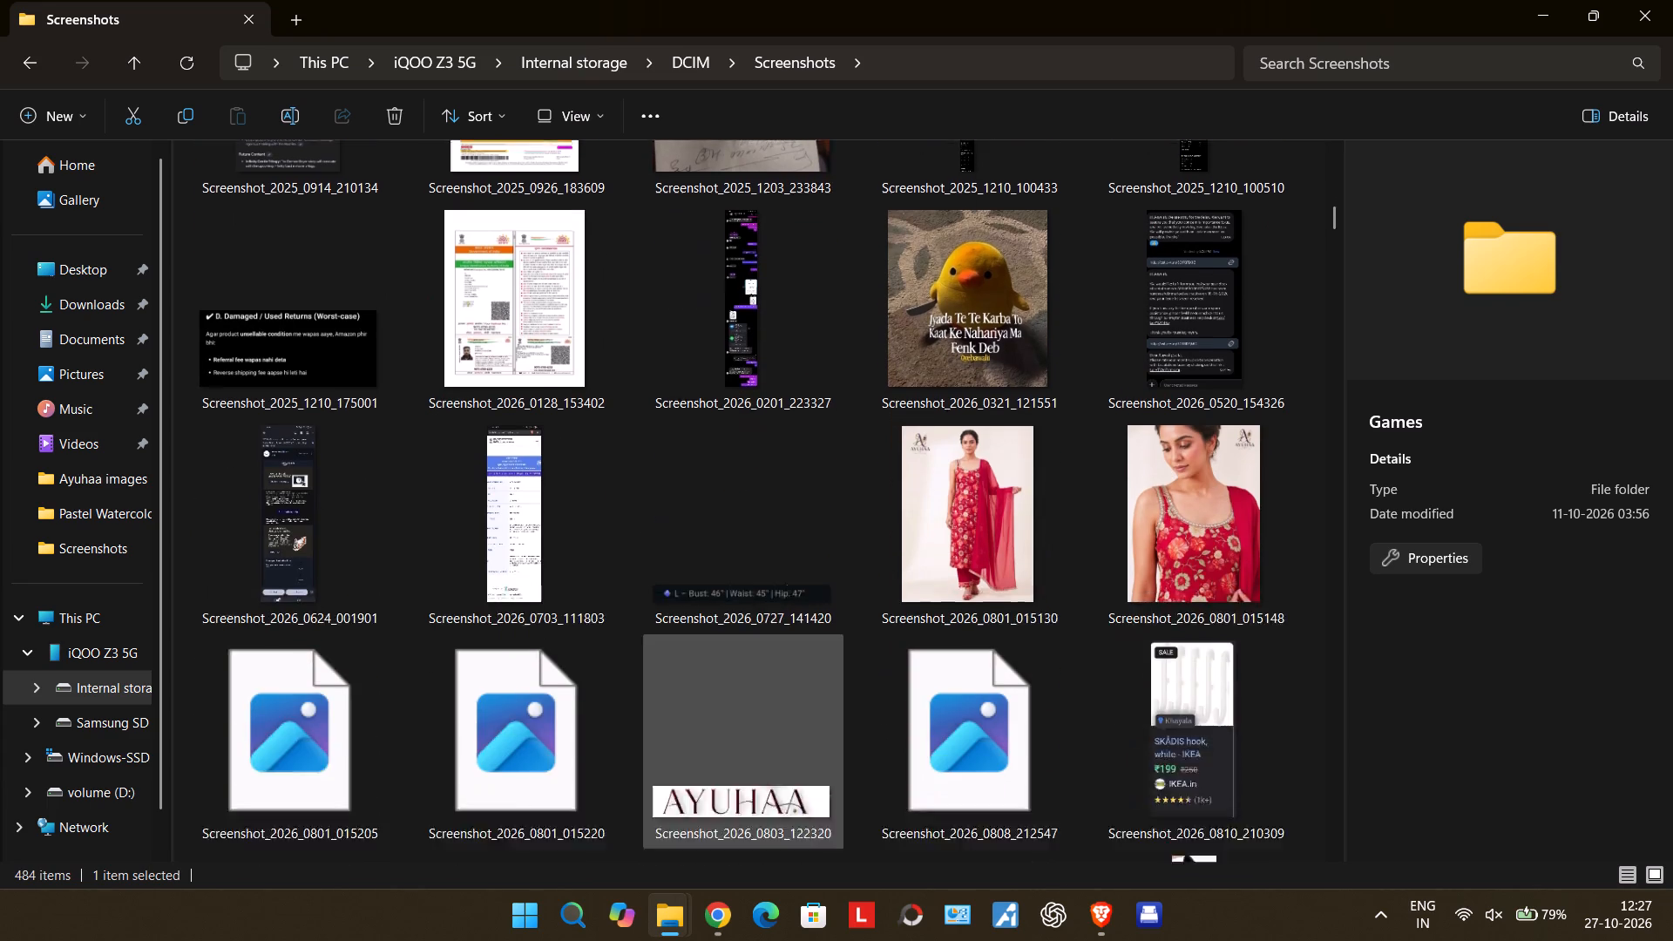
scroll(758, 692, down, 1)
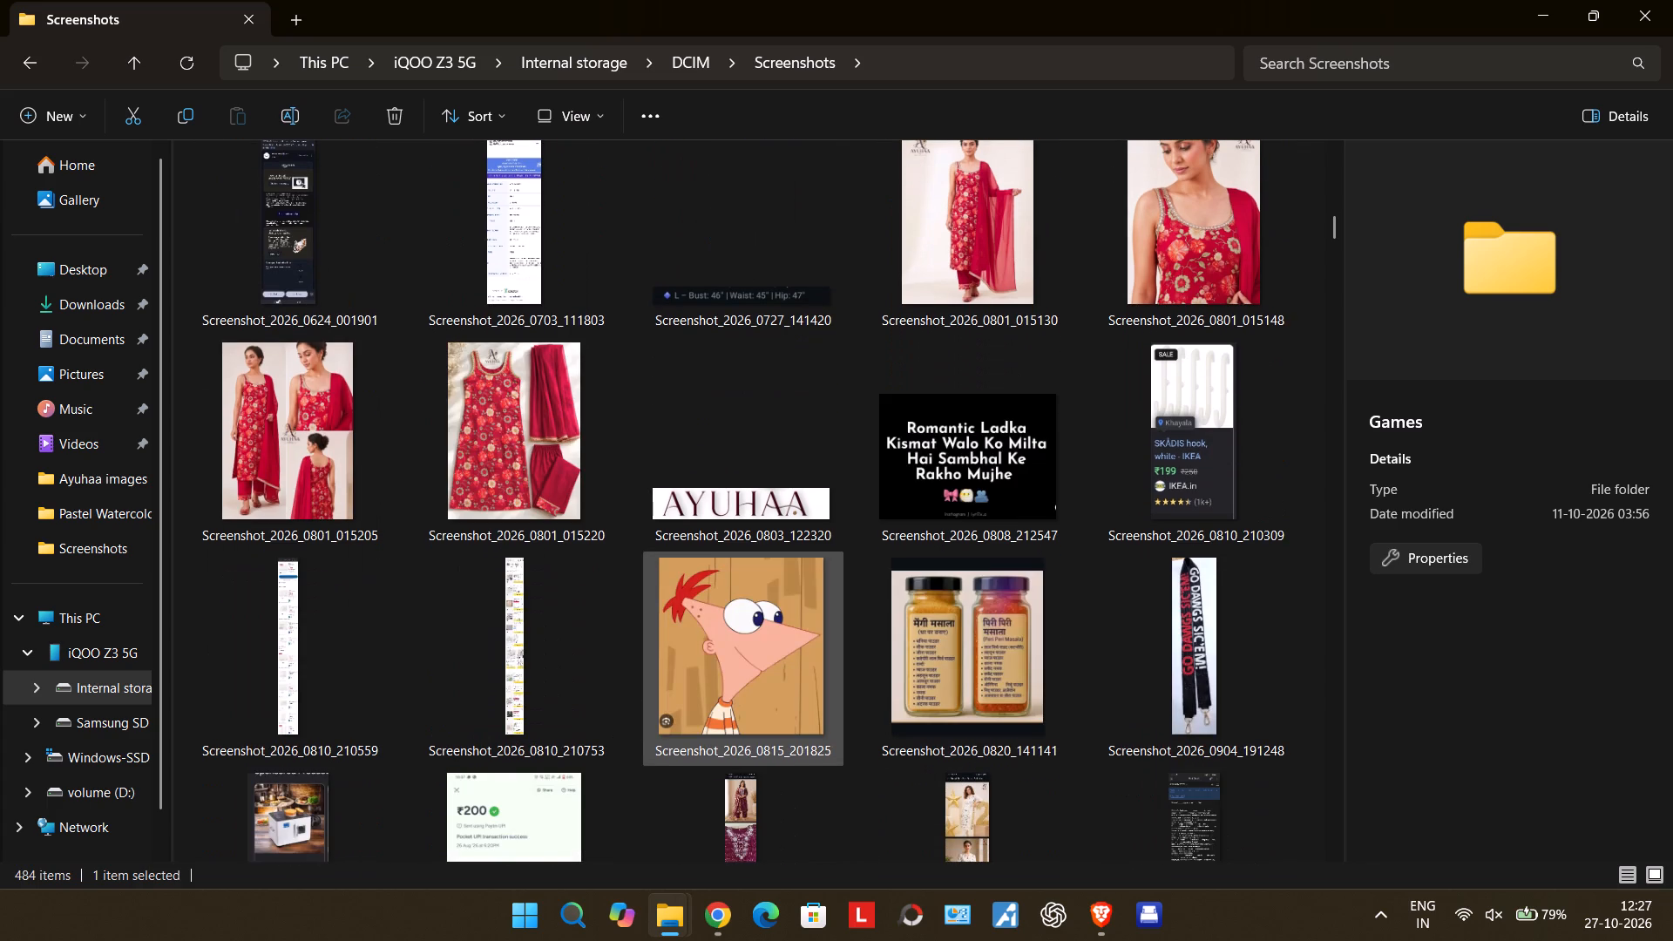
scroll(758, 692, down, 3)
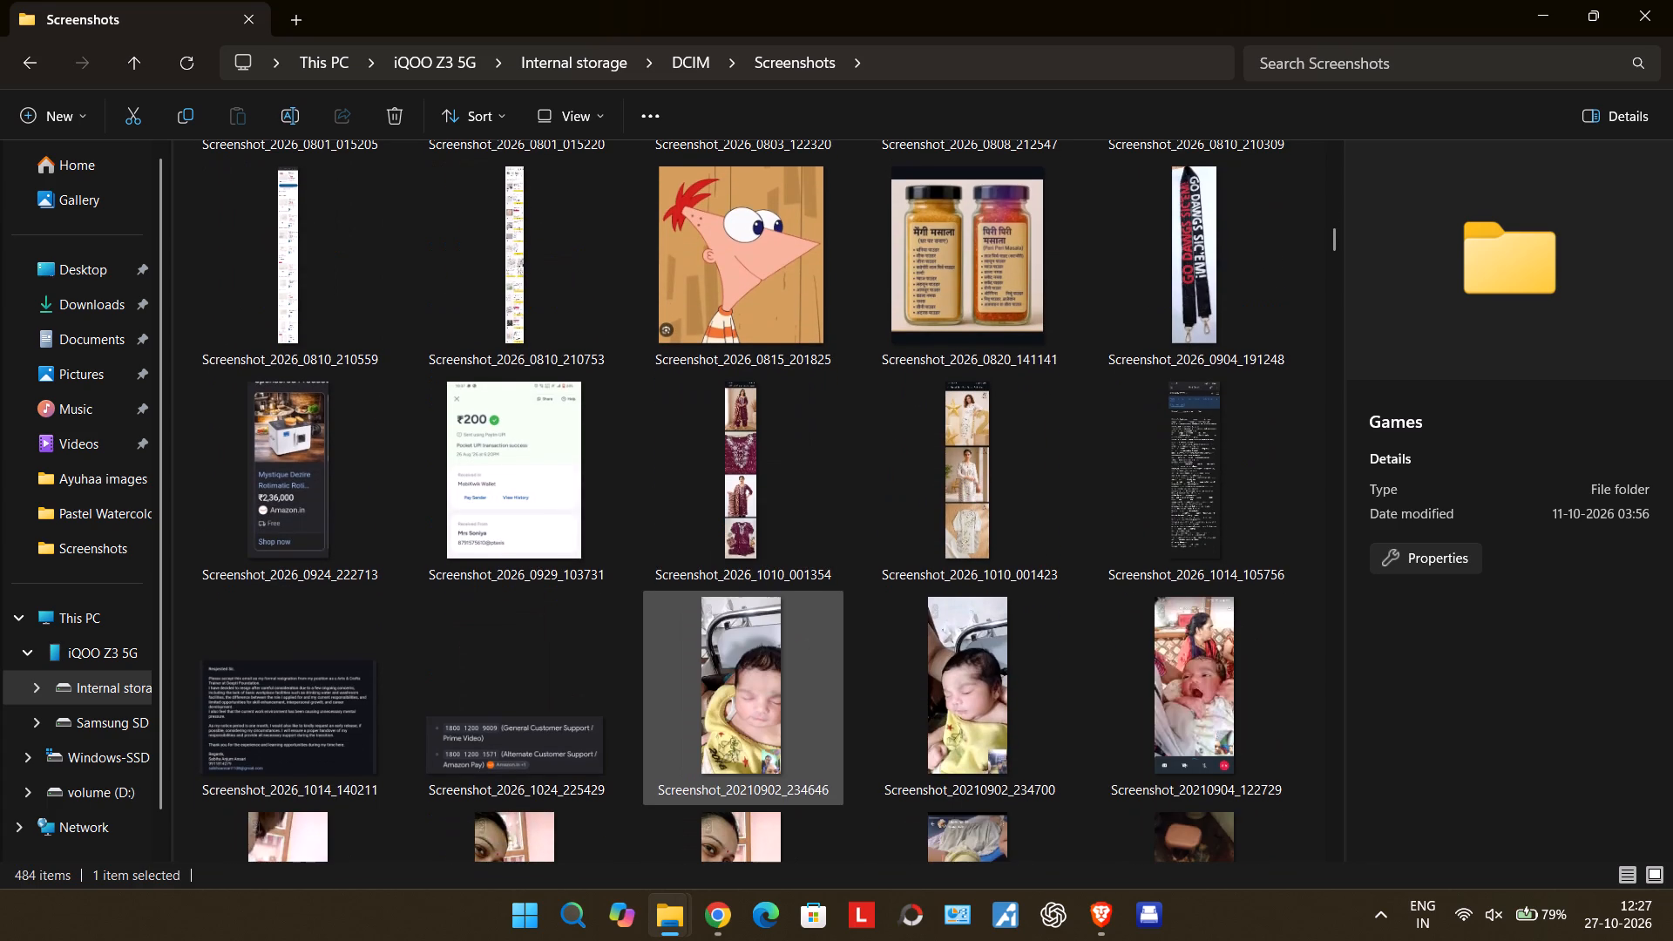
scroll(758, 692, down, 1)
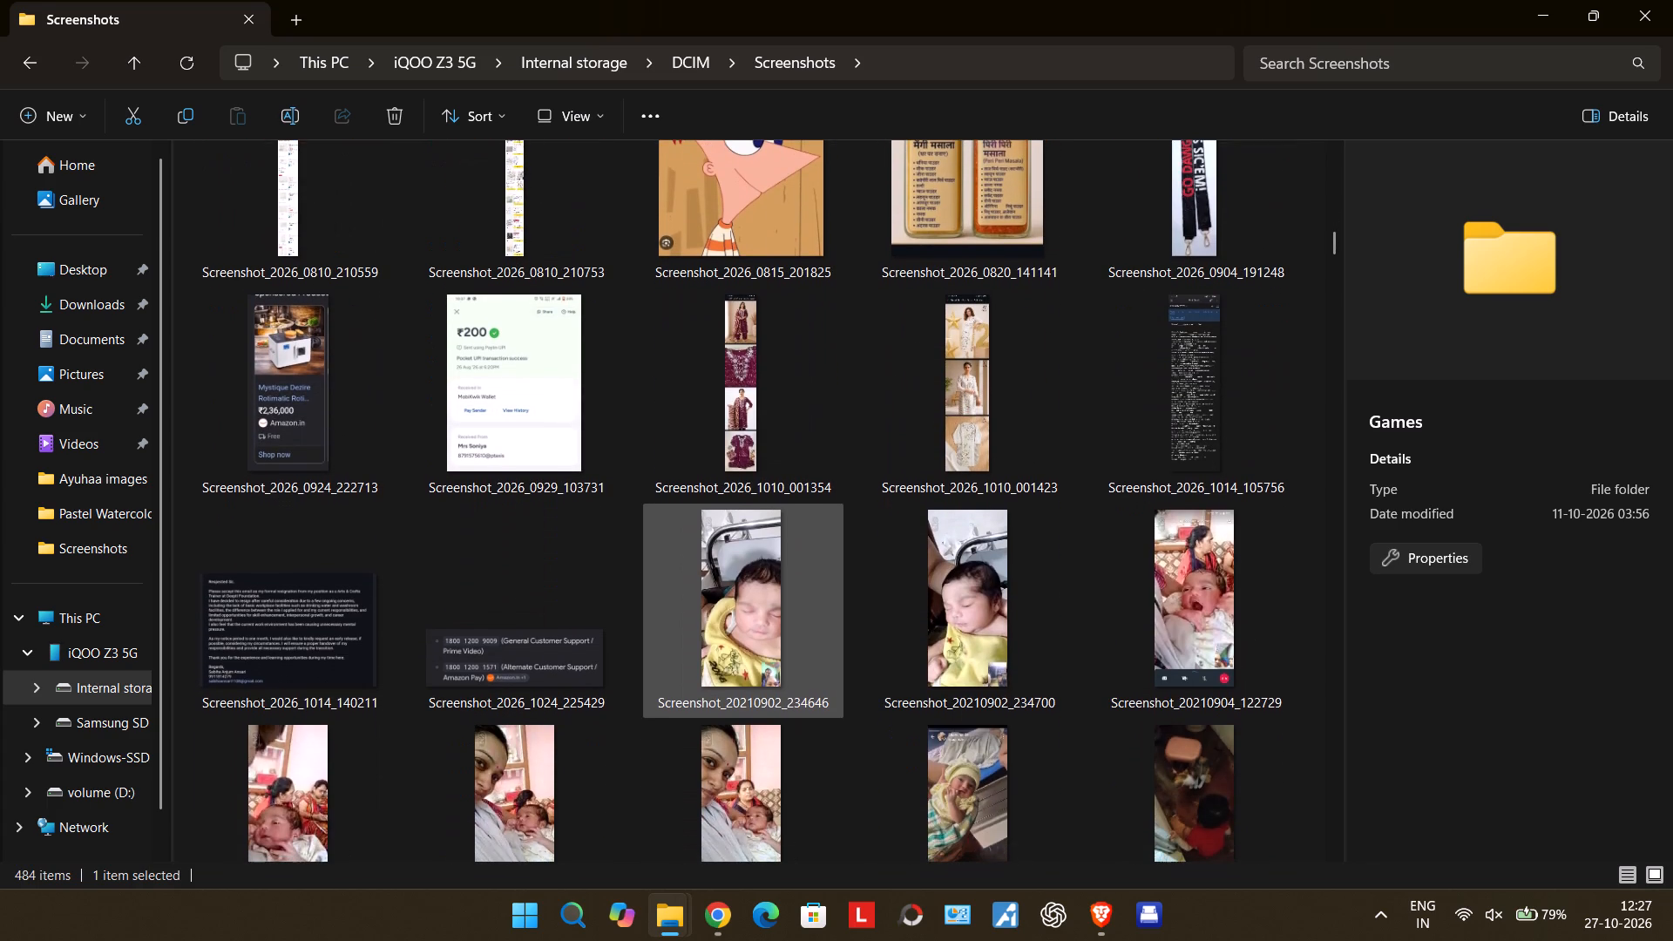
scroll(758, 692, down, 1)
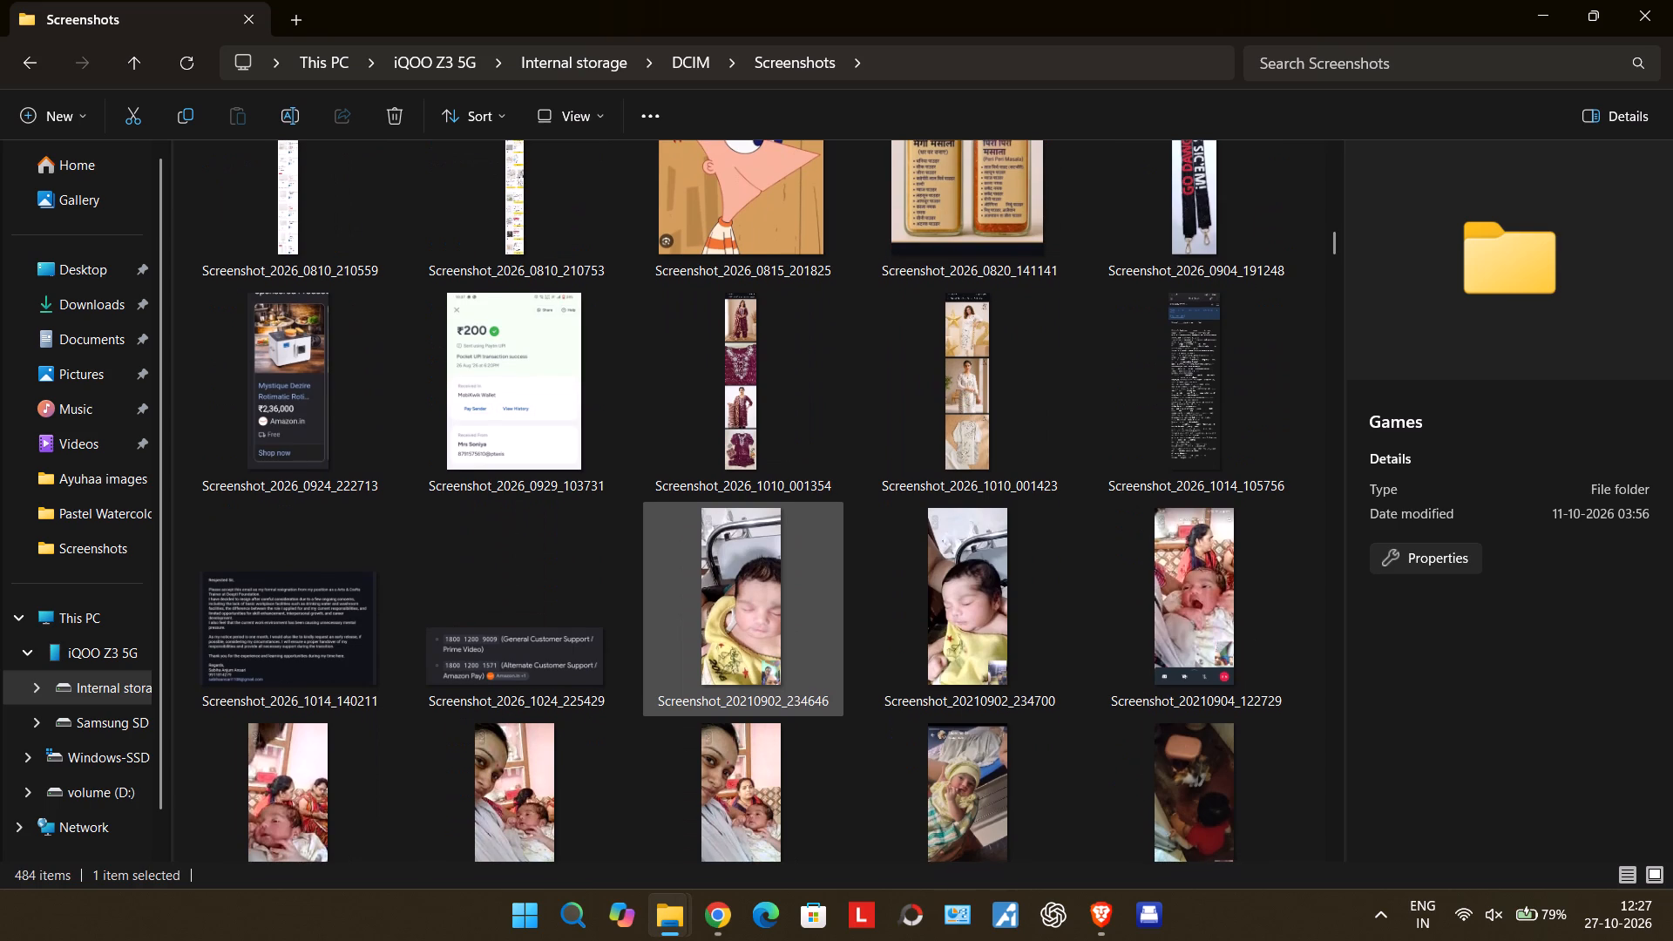
scroll(758, 692, down, 8)
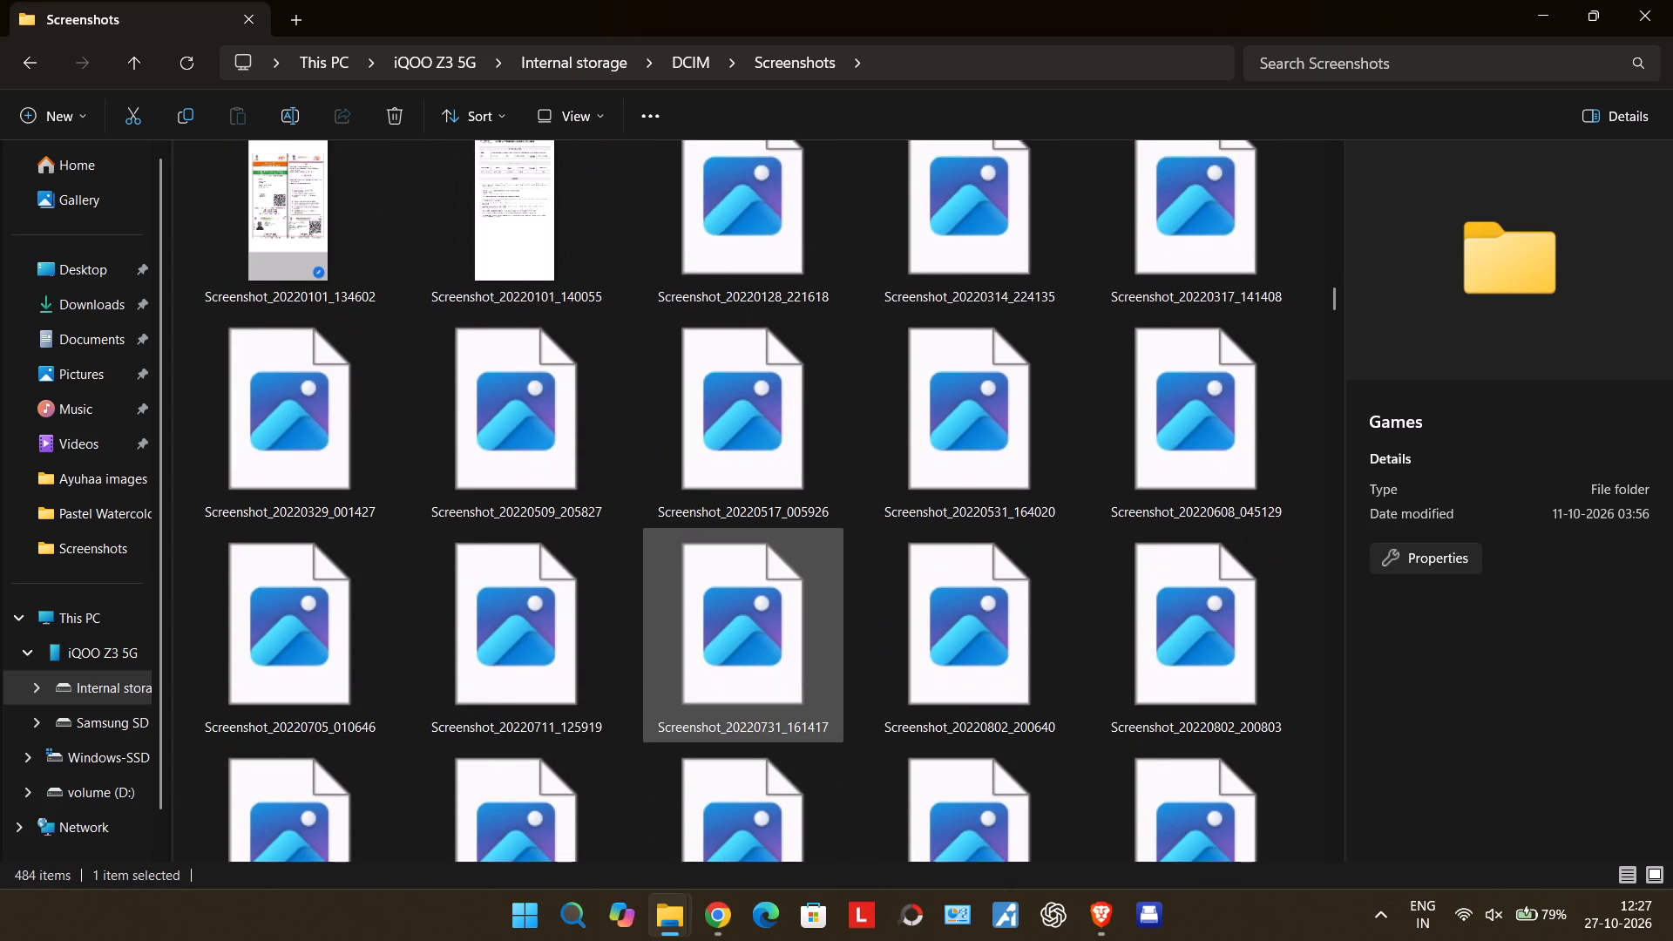
scroll(758, 692, down, 1)
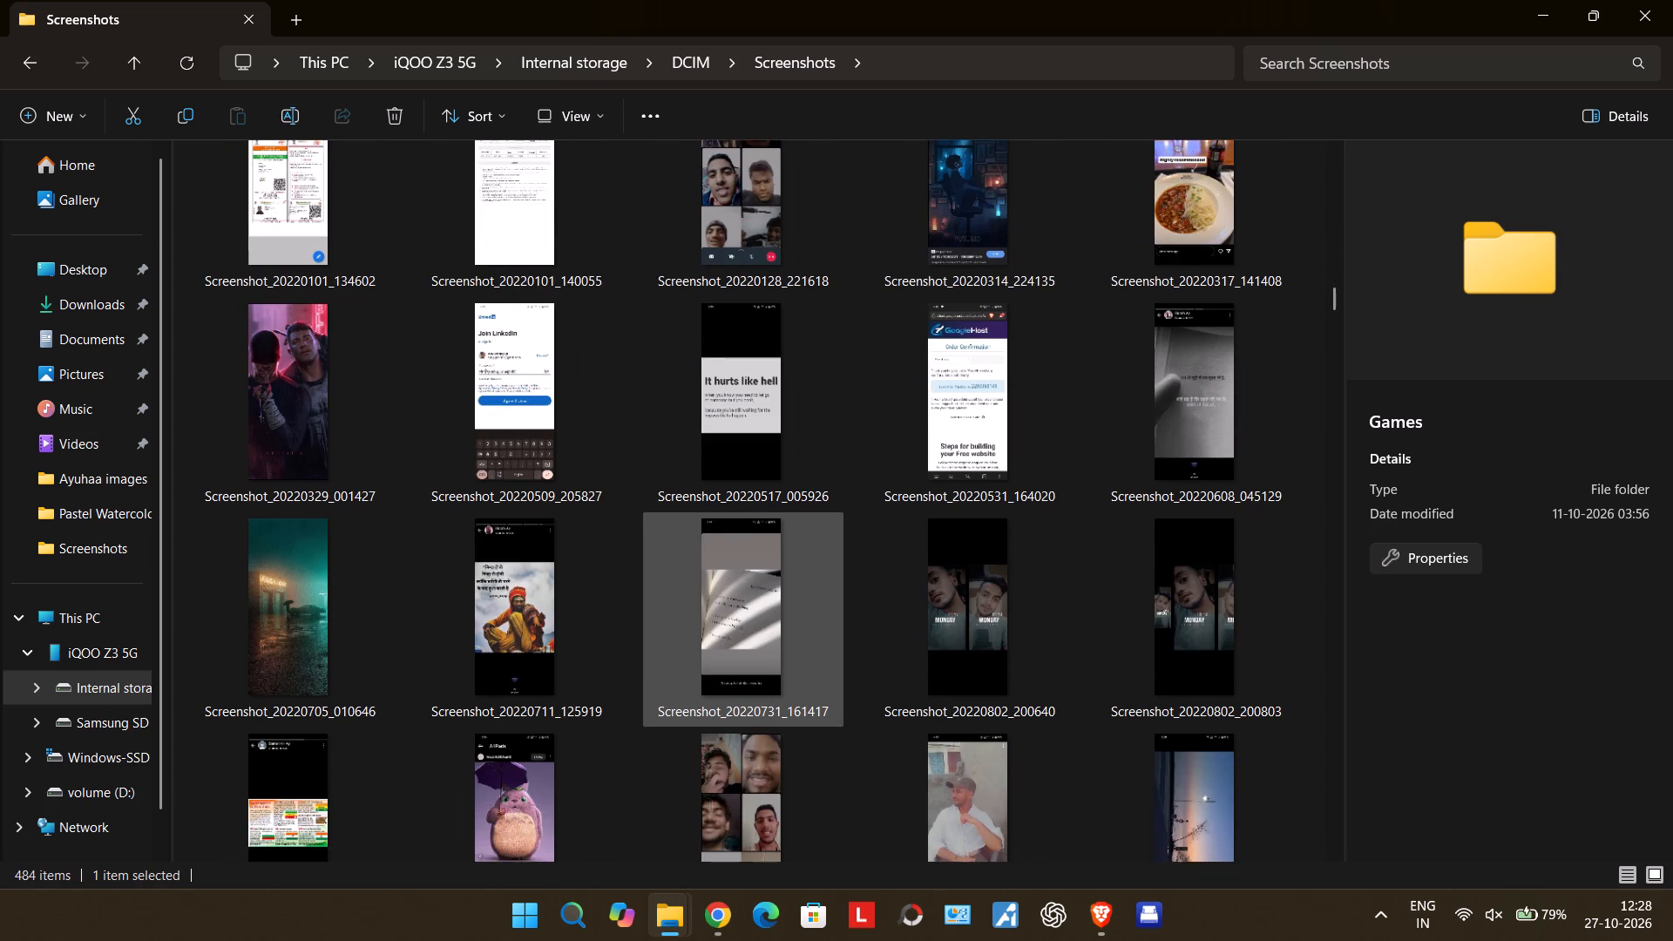
scroll(758, 692, down, 1)
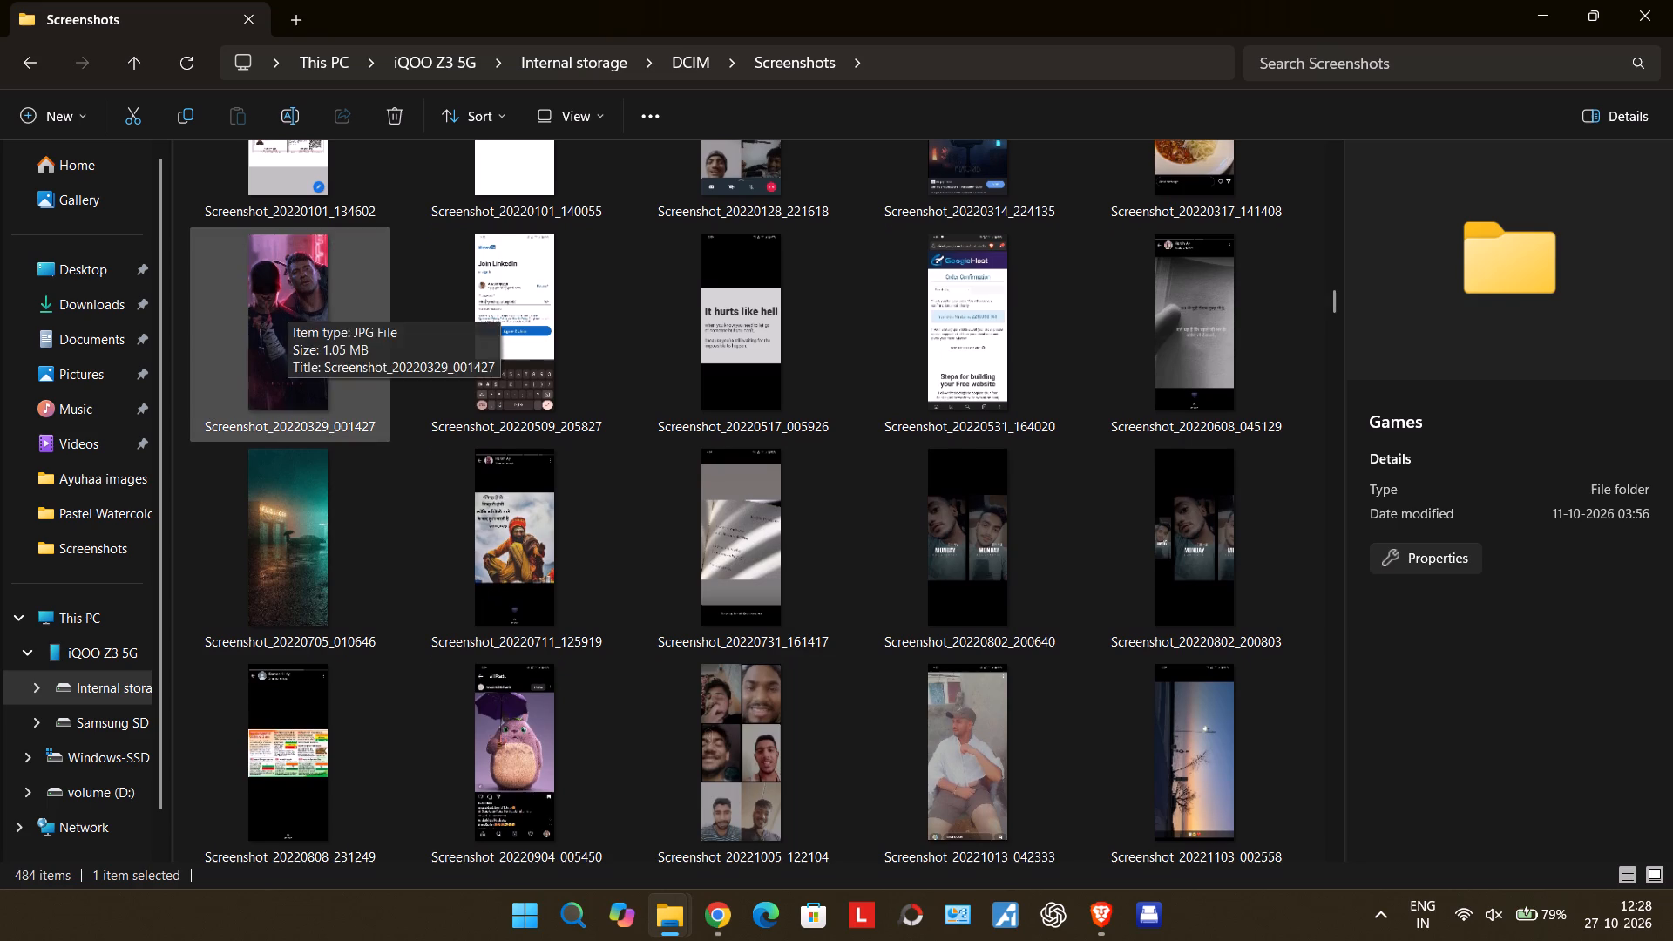
scroll(581, 639, down, 13)
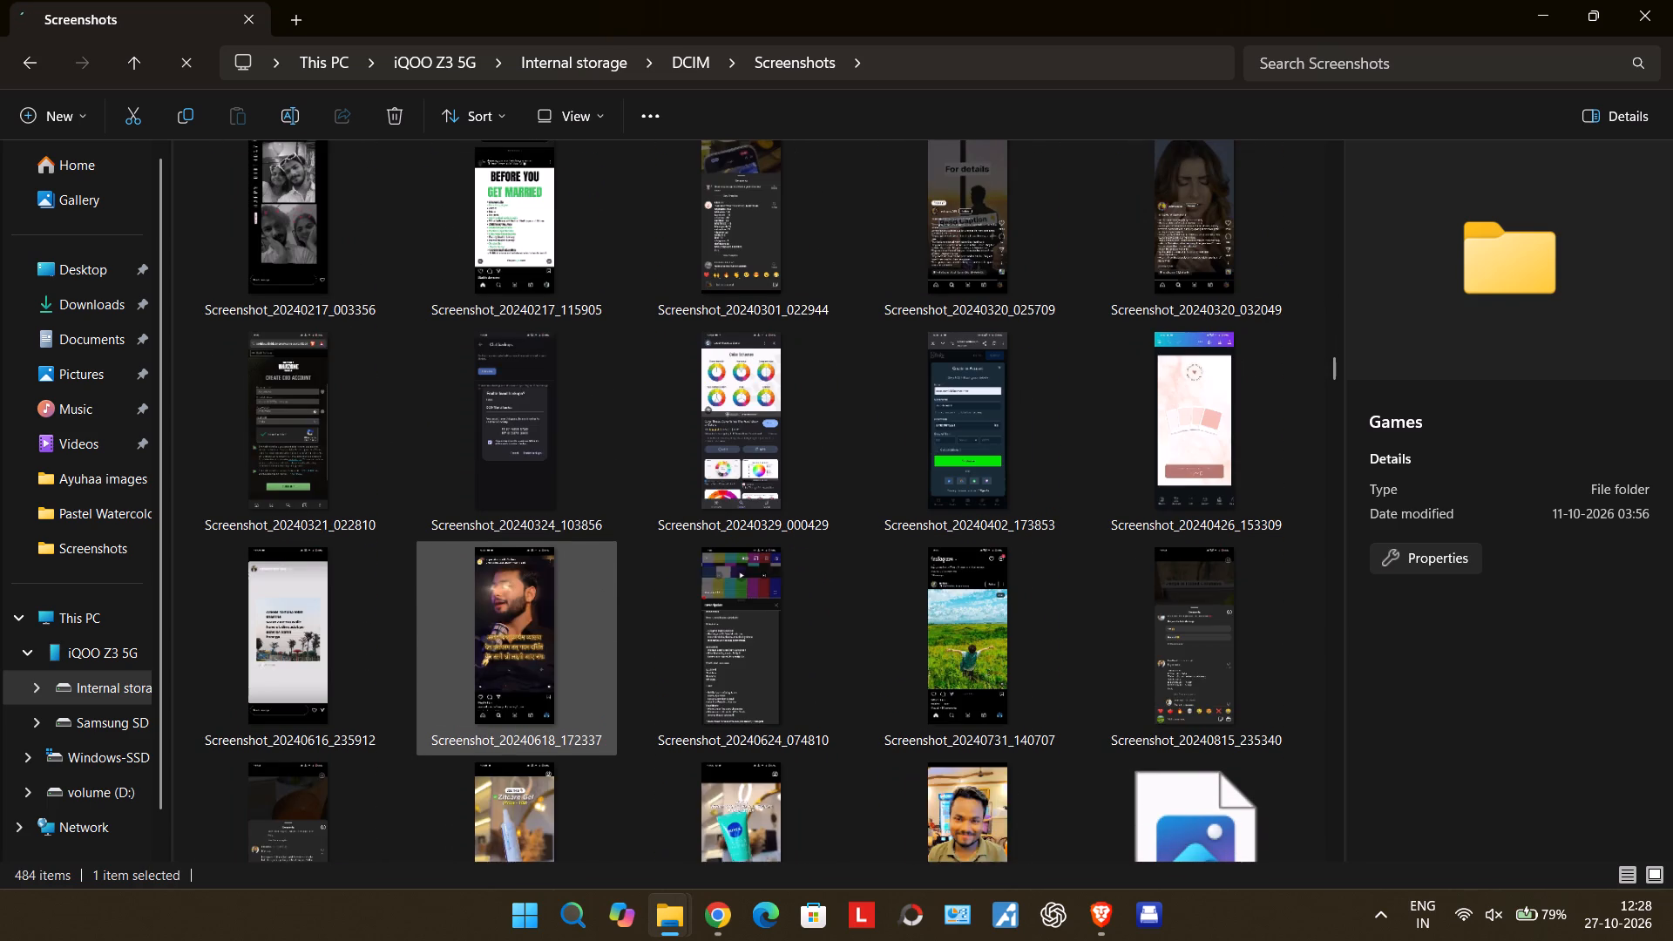
scroll(581, 639, down, 3)
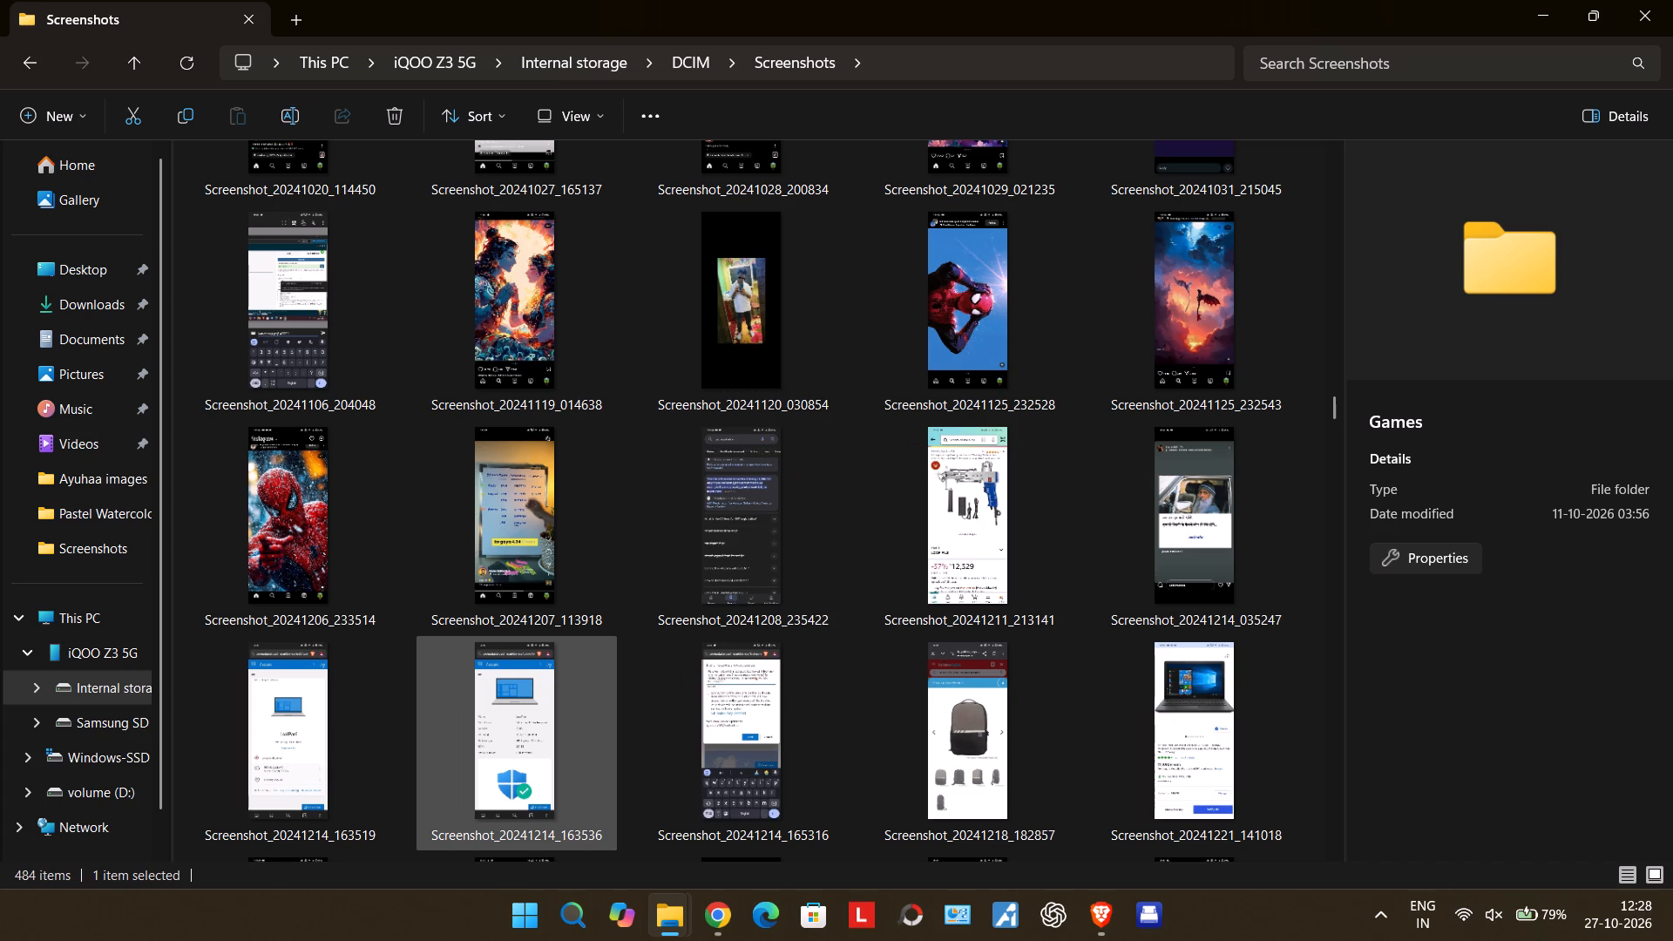
scroll(581, 639, down, 6)
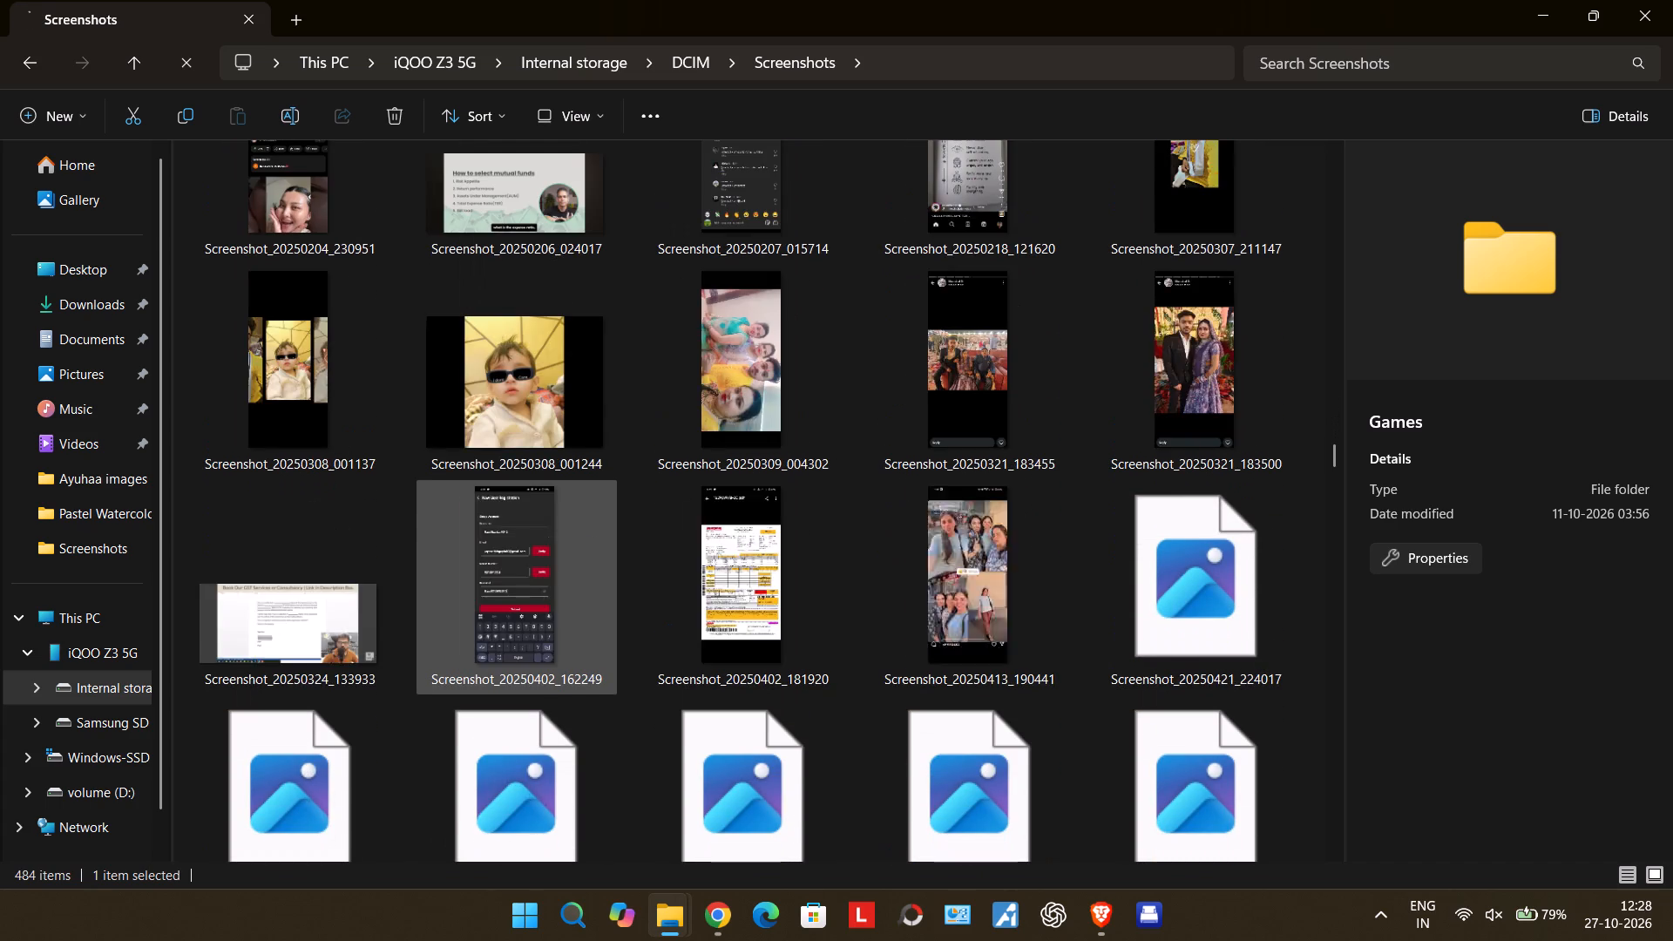
scroll(581, 639, up, 7)
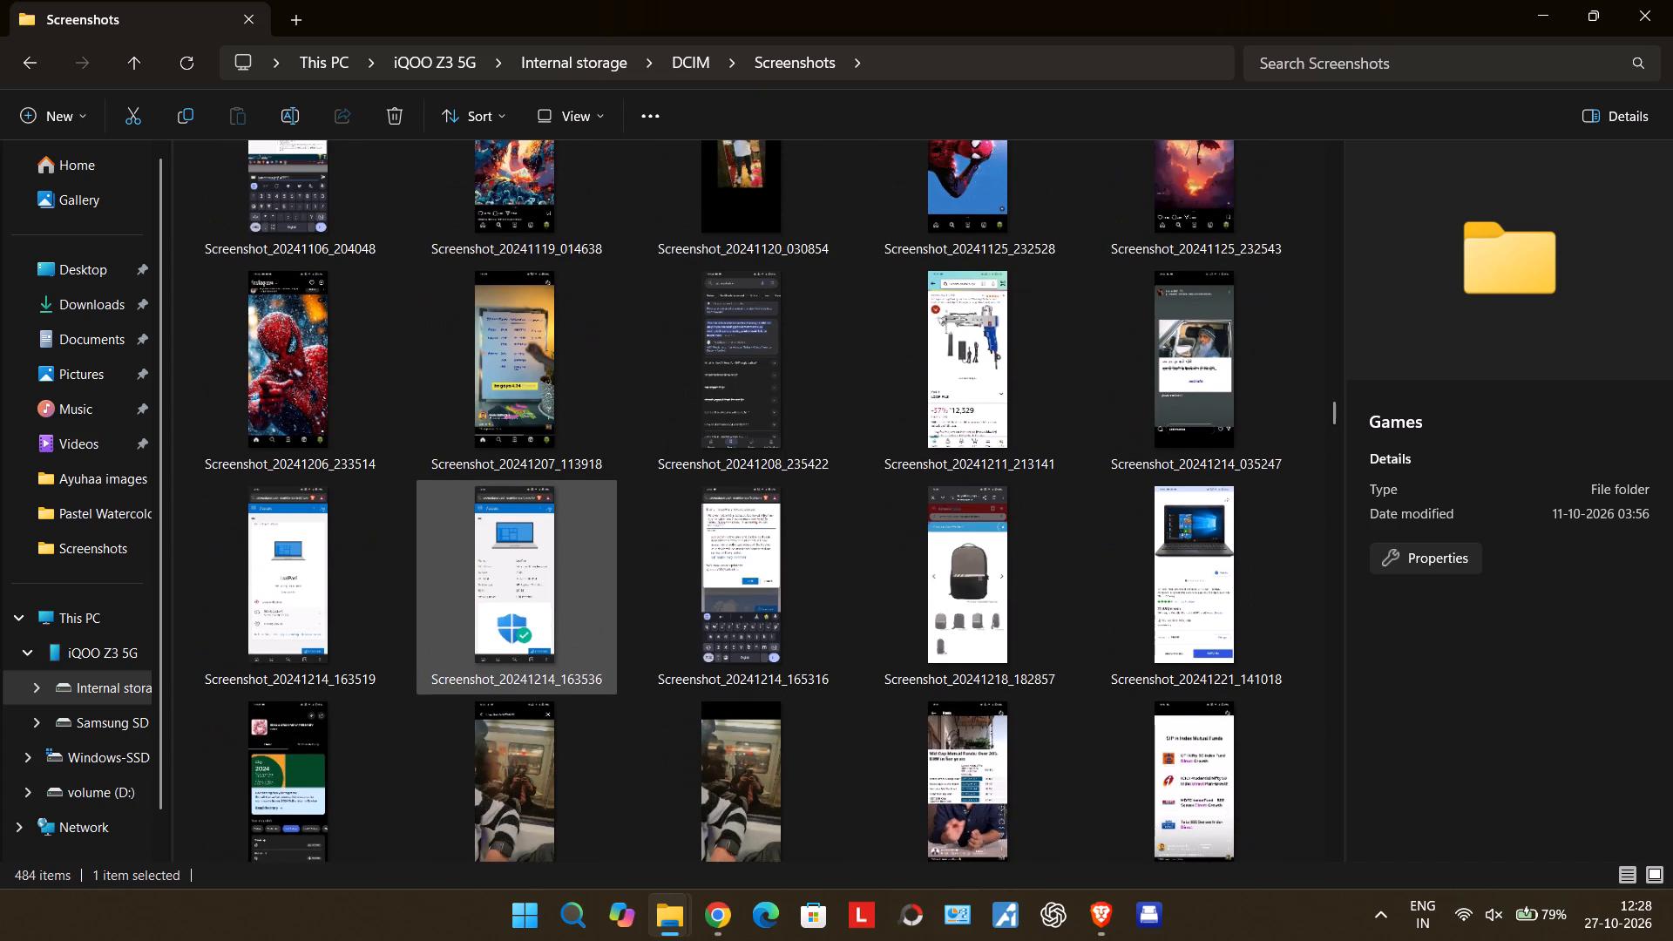
scroll(581, 639, down, 5)
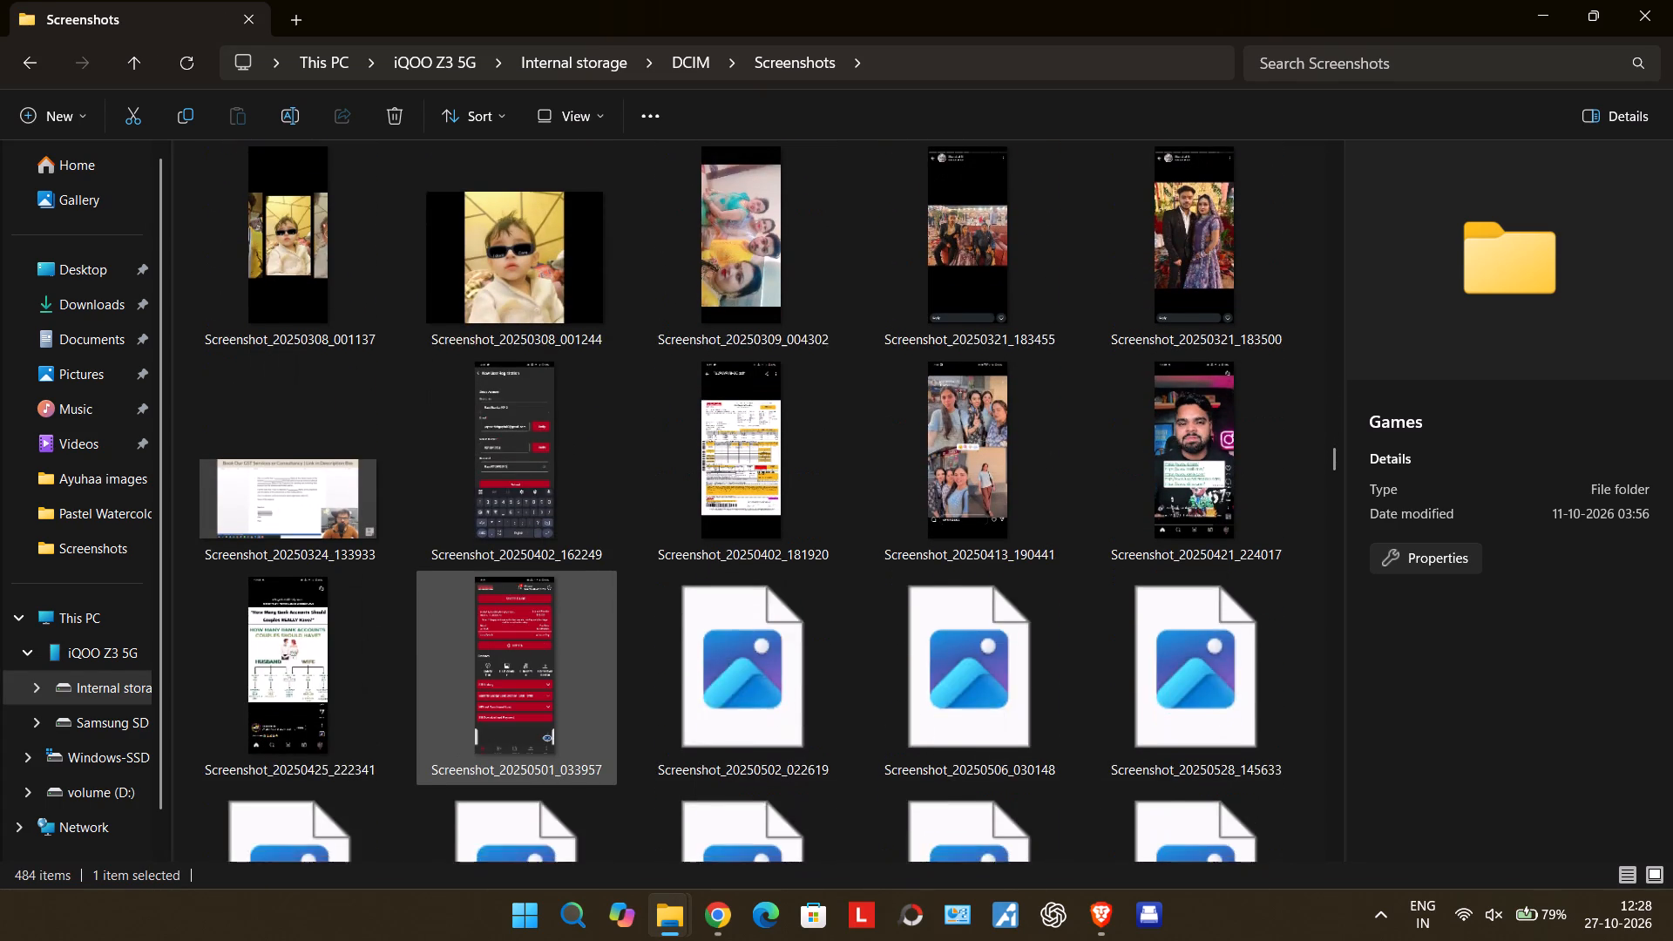
Look through the Screenshots folder thumbnails from the May 2025 captures down to those dated late August 2026.
scroll(581, 639, down, 6)
click(581, 639)
scroll(581, 639, down, 4)
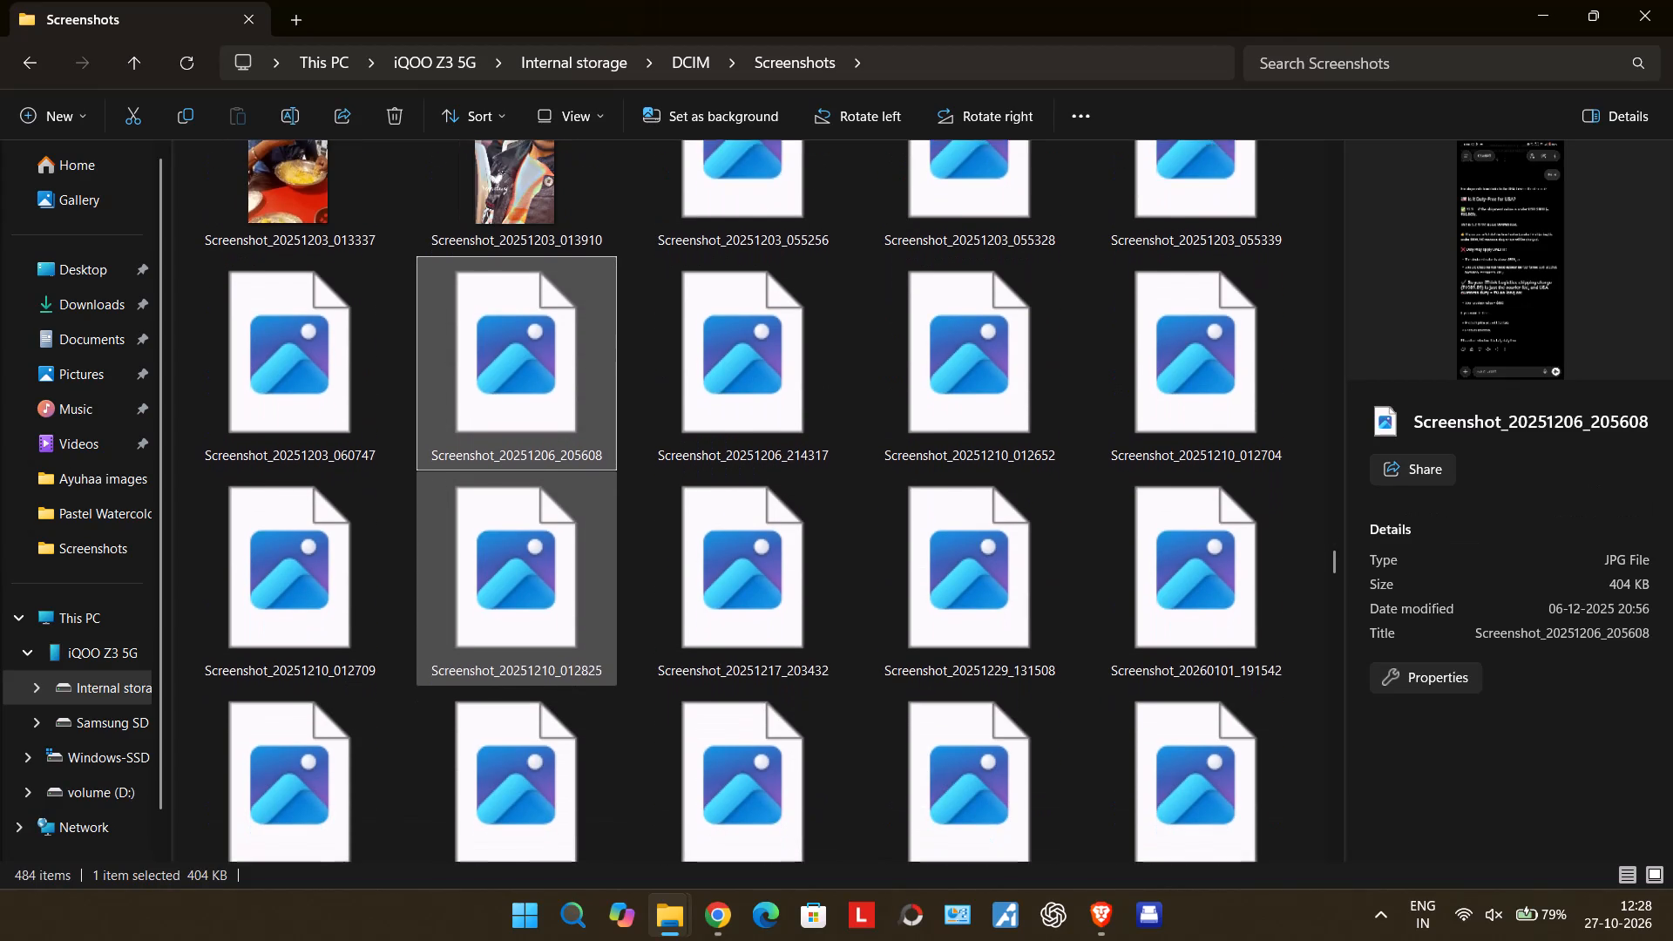
click(581, 639)
scroll(581, 639, down, 1)
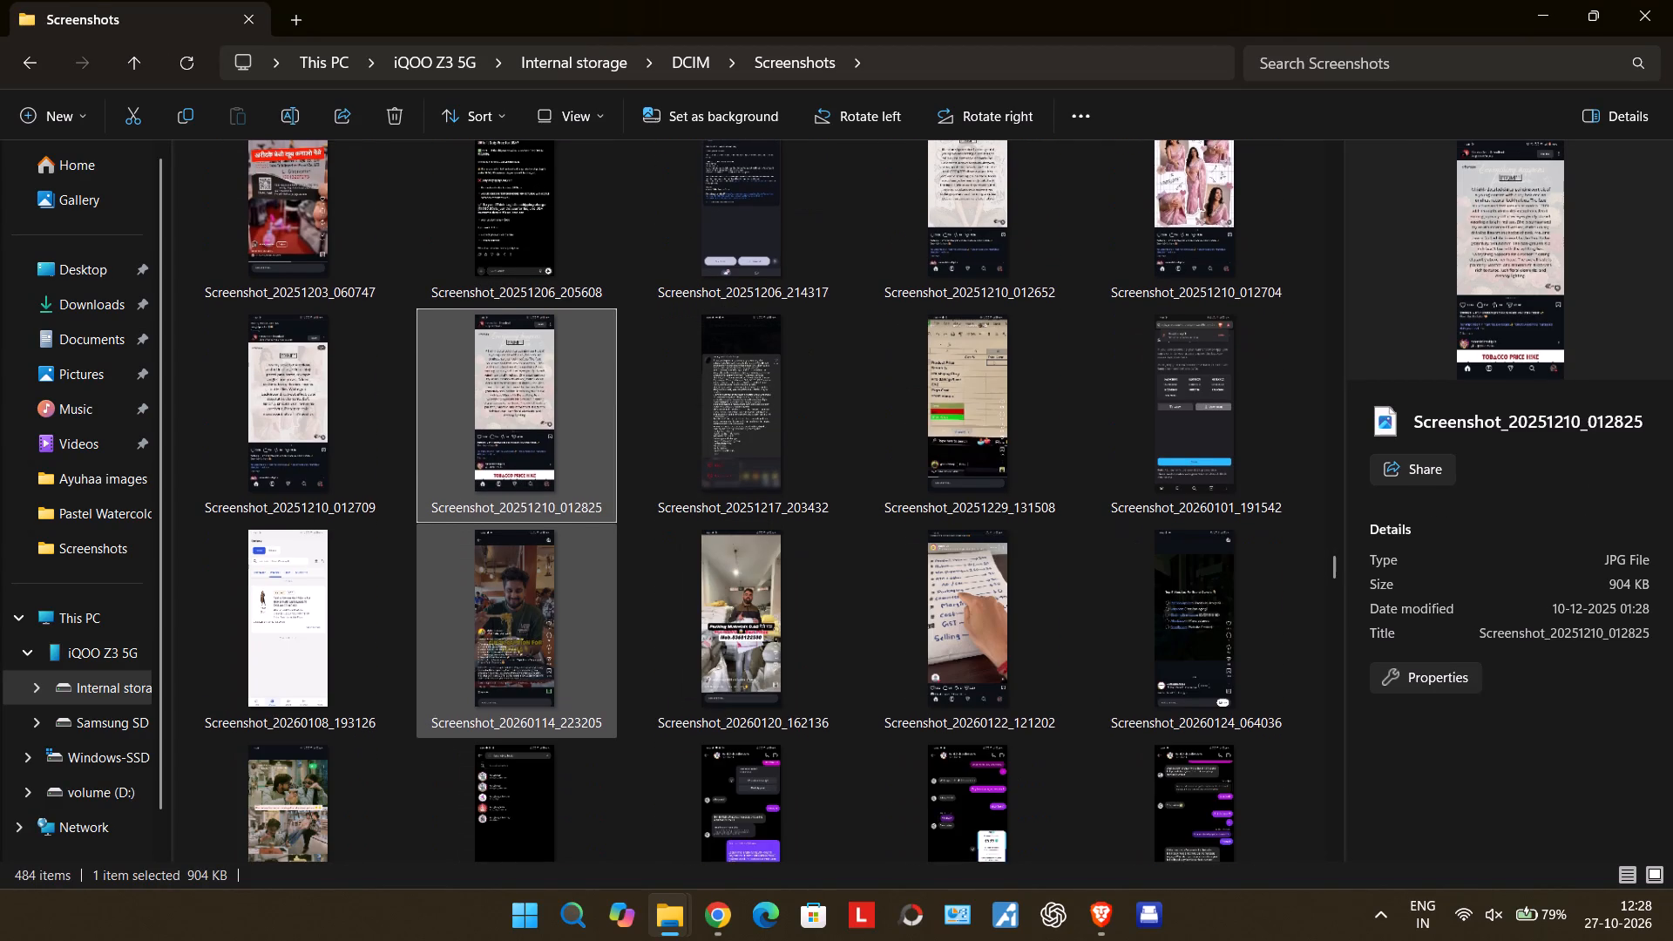
scroll(581, 639, down, 4)
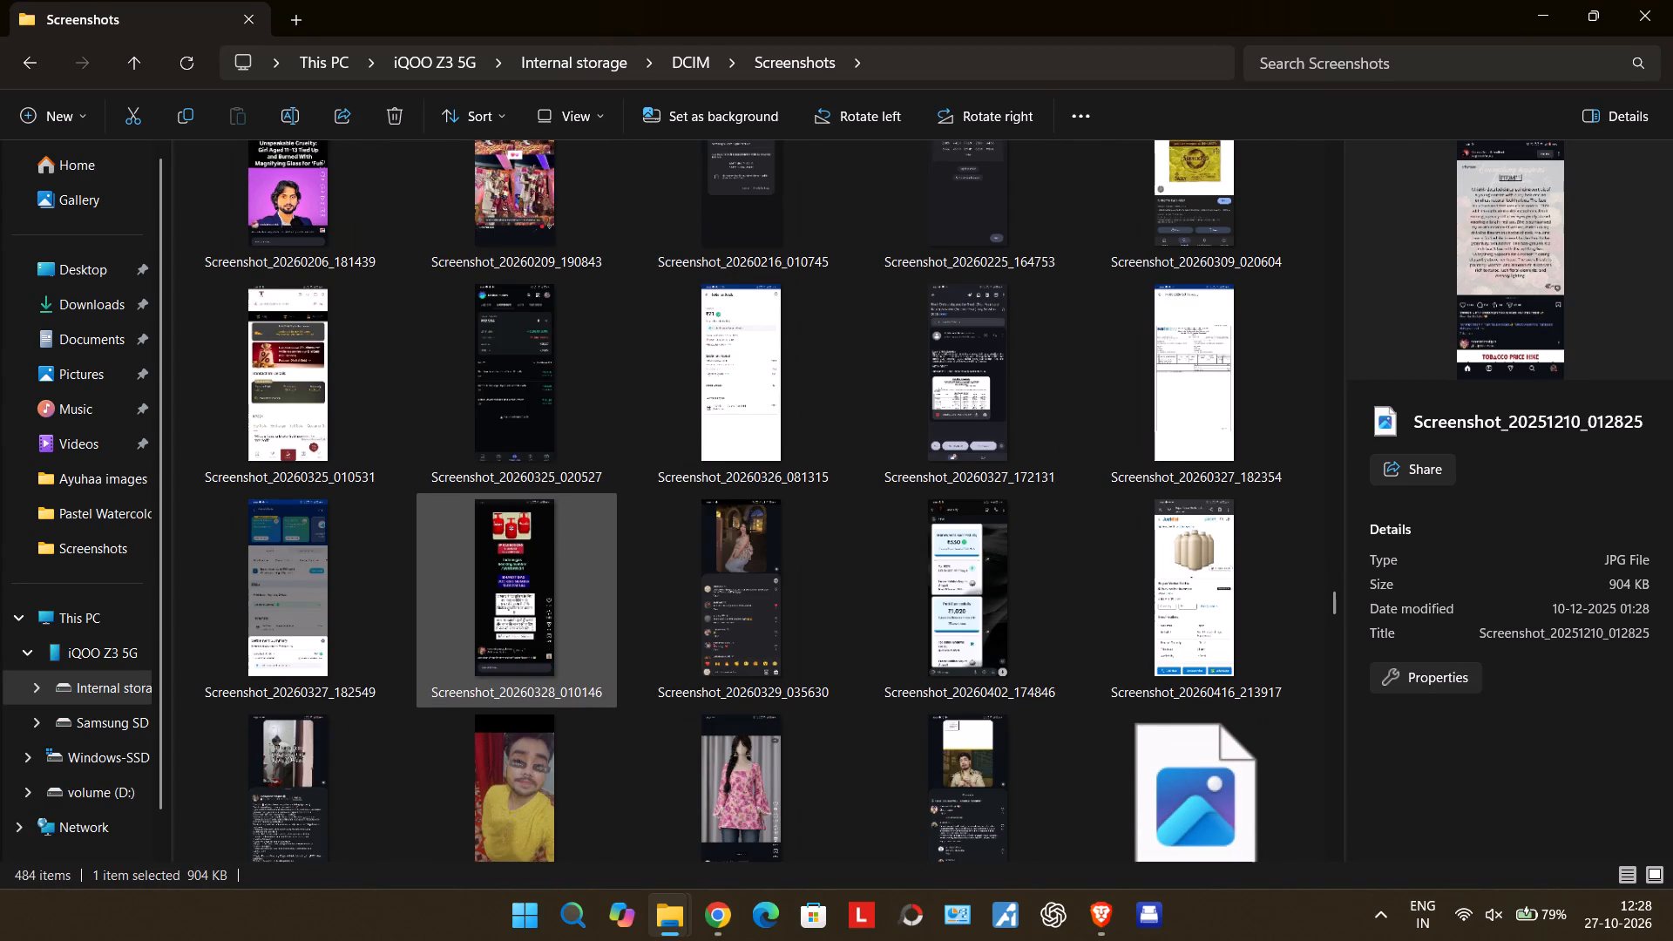
click(814, 598)
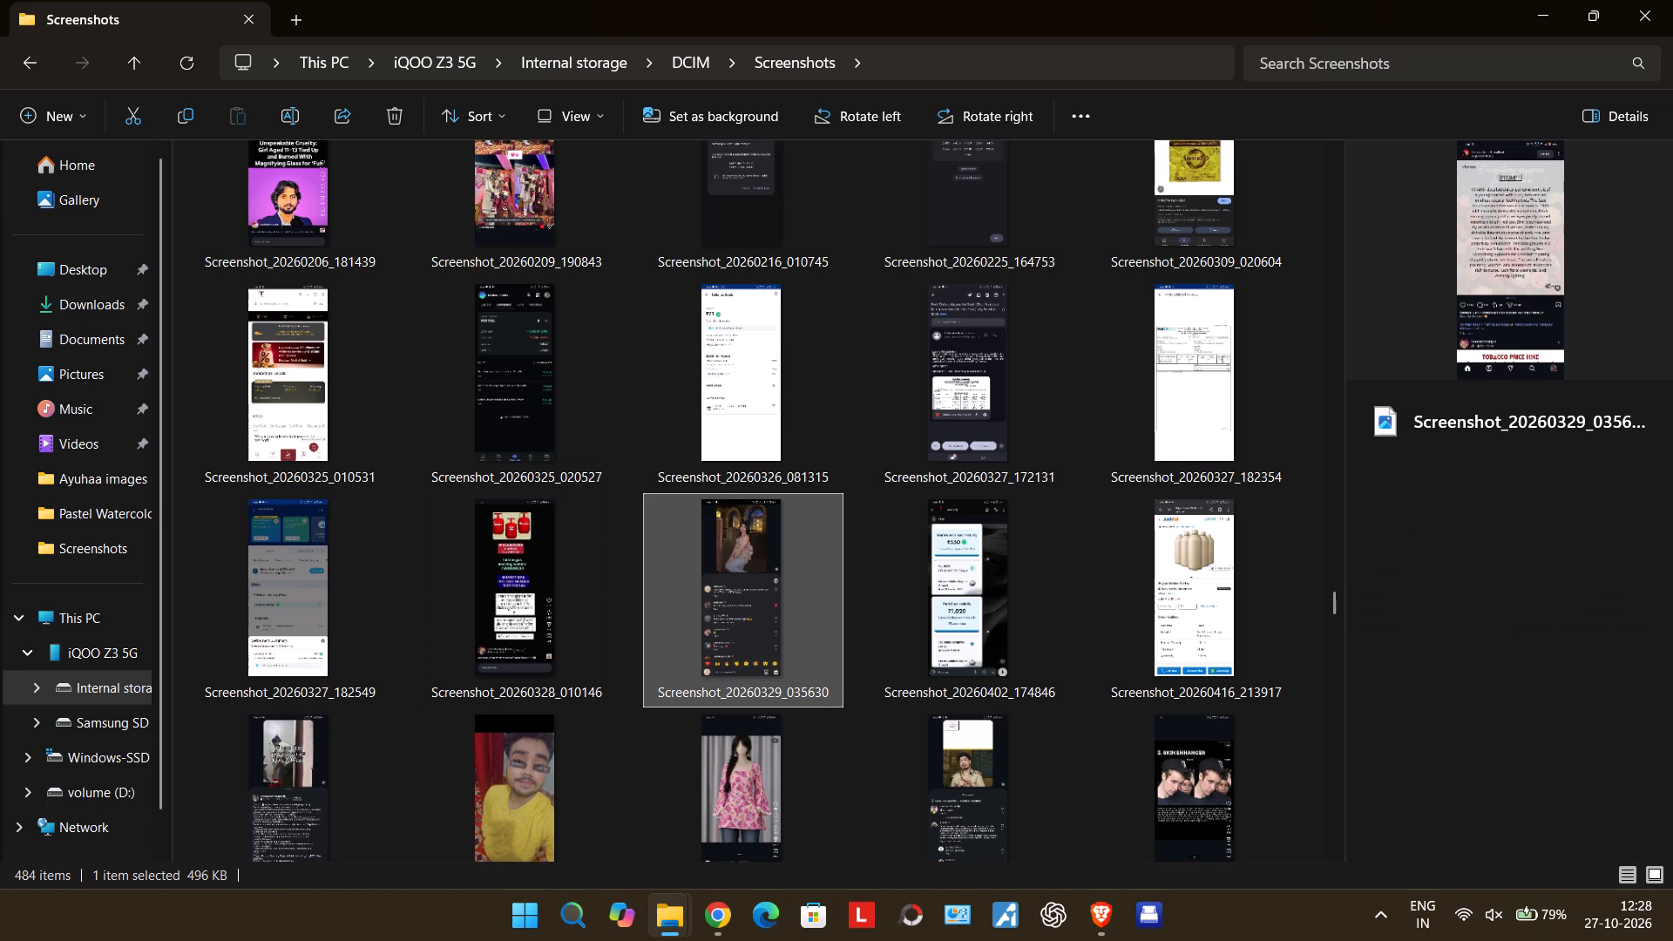
scroll(814, 598, down, 2)
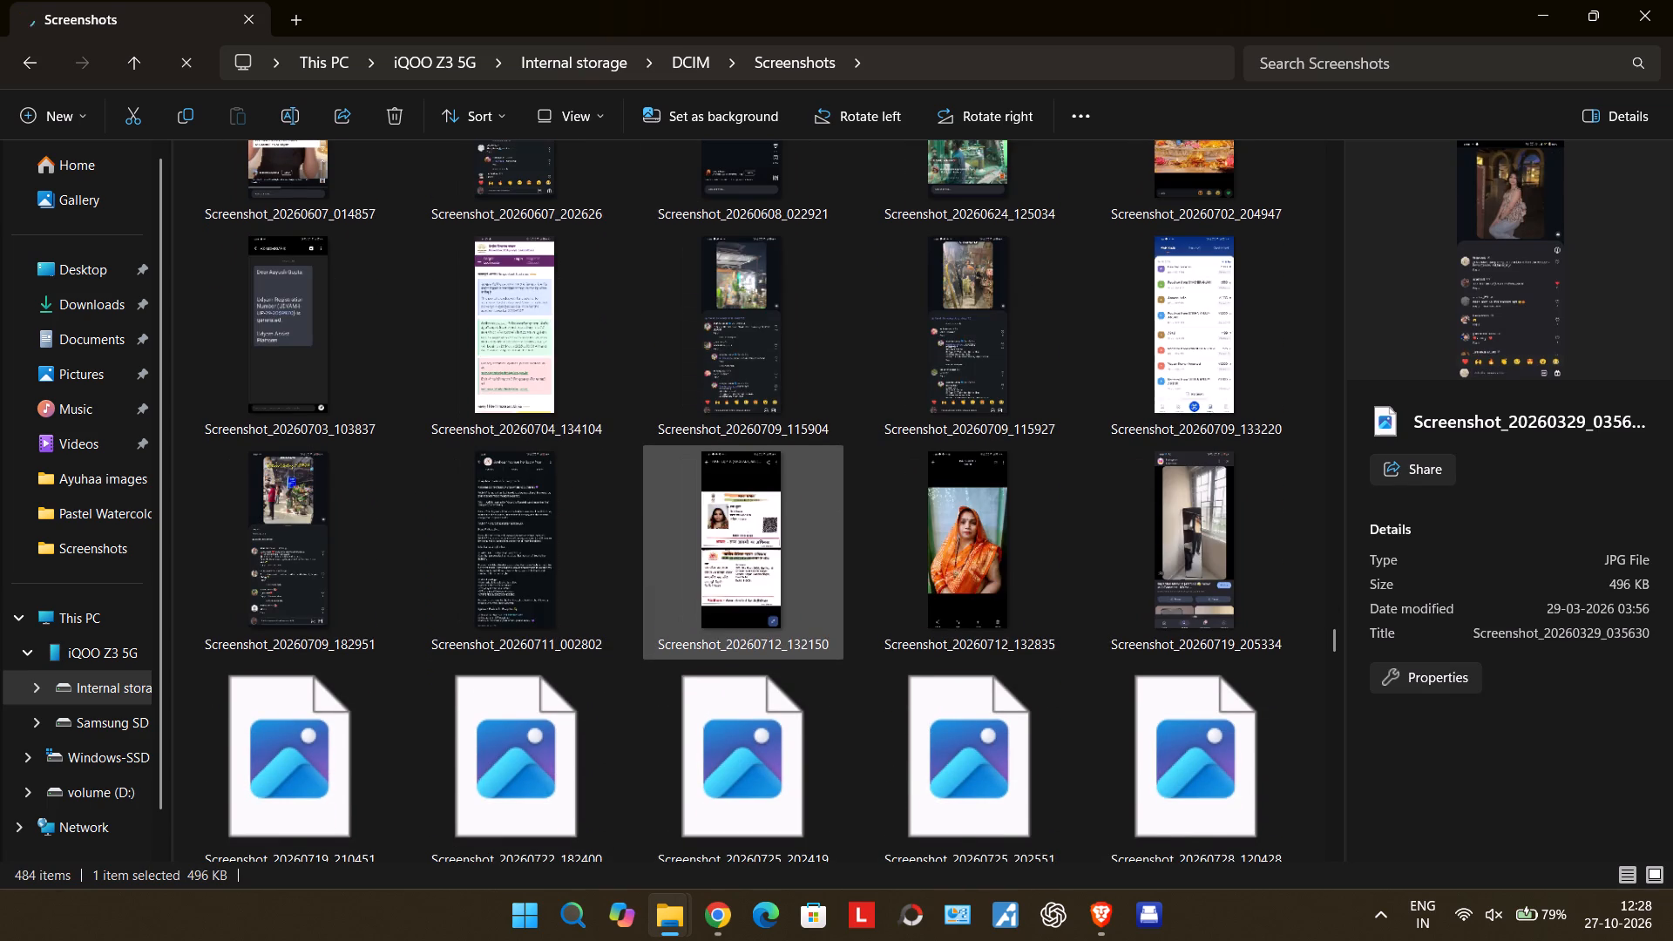
scroll(814, 598, down, 4)
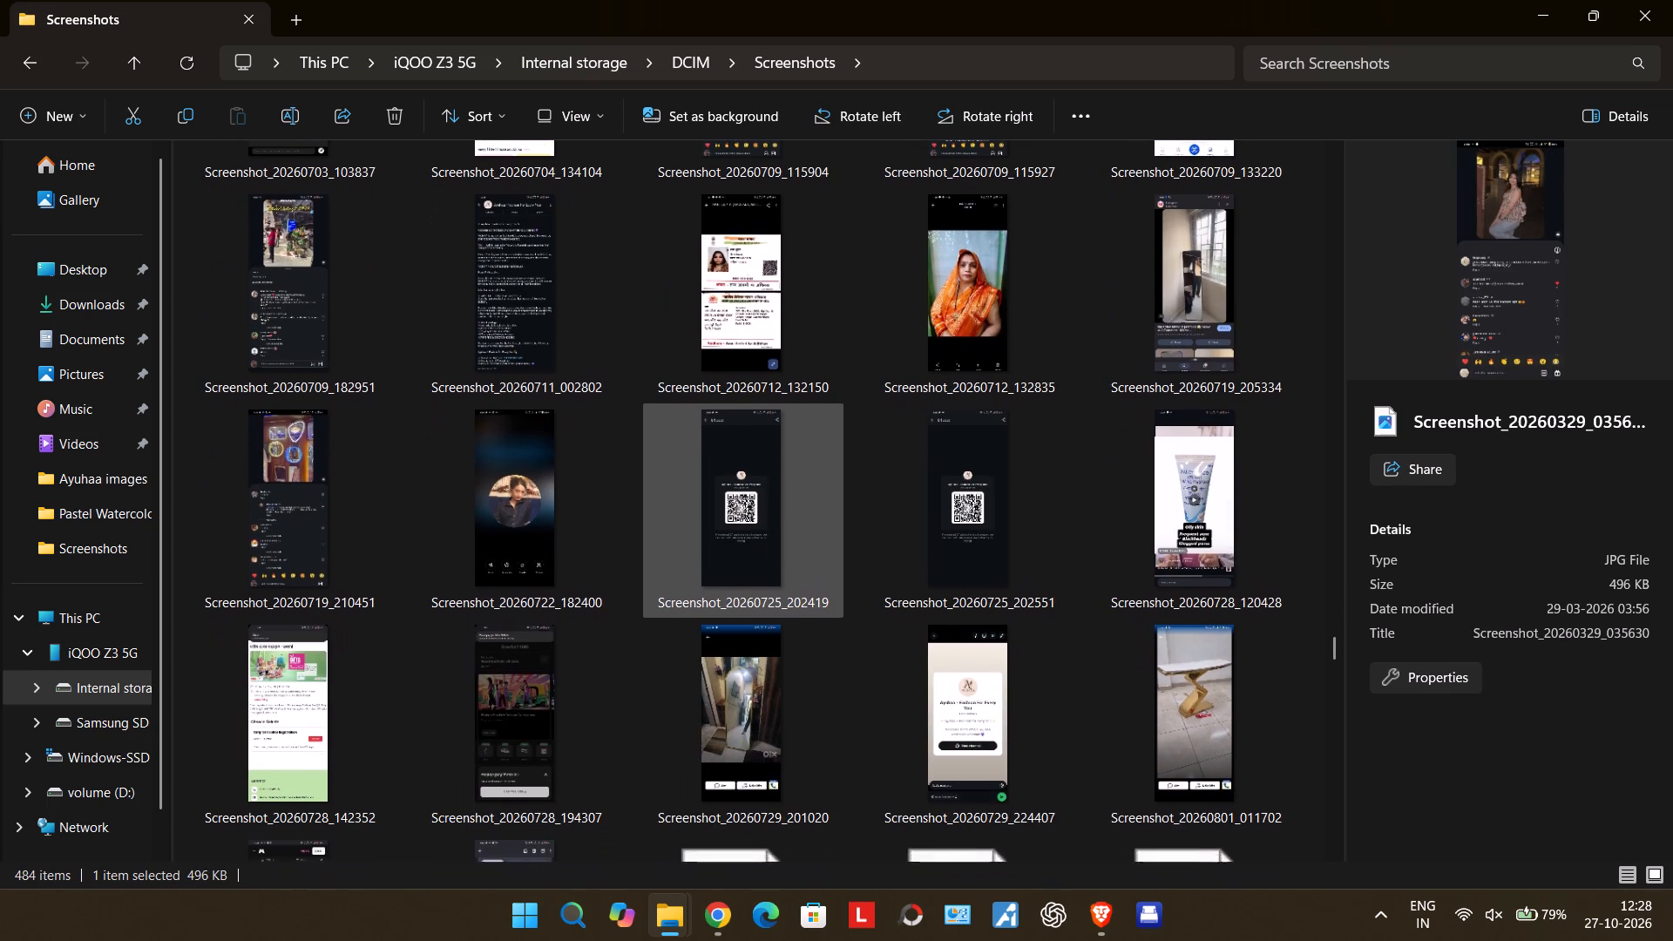
scroll(814, 598, down, 2)
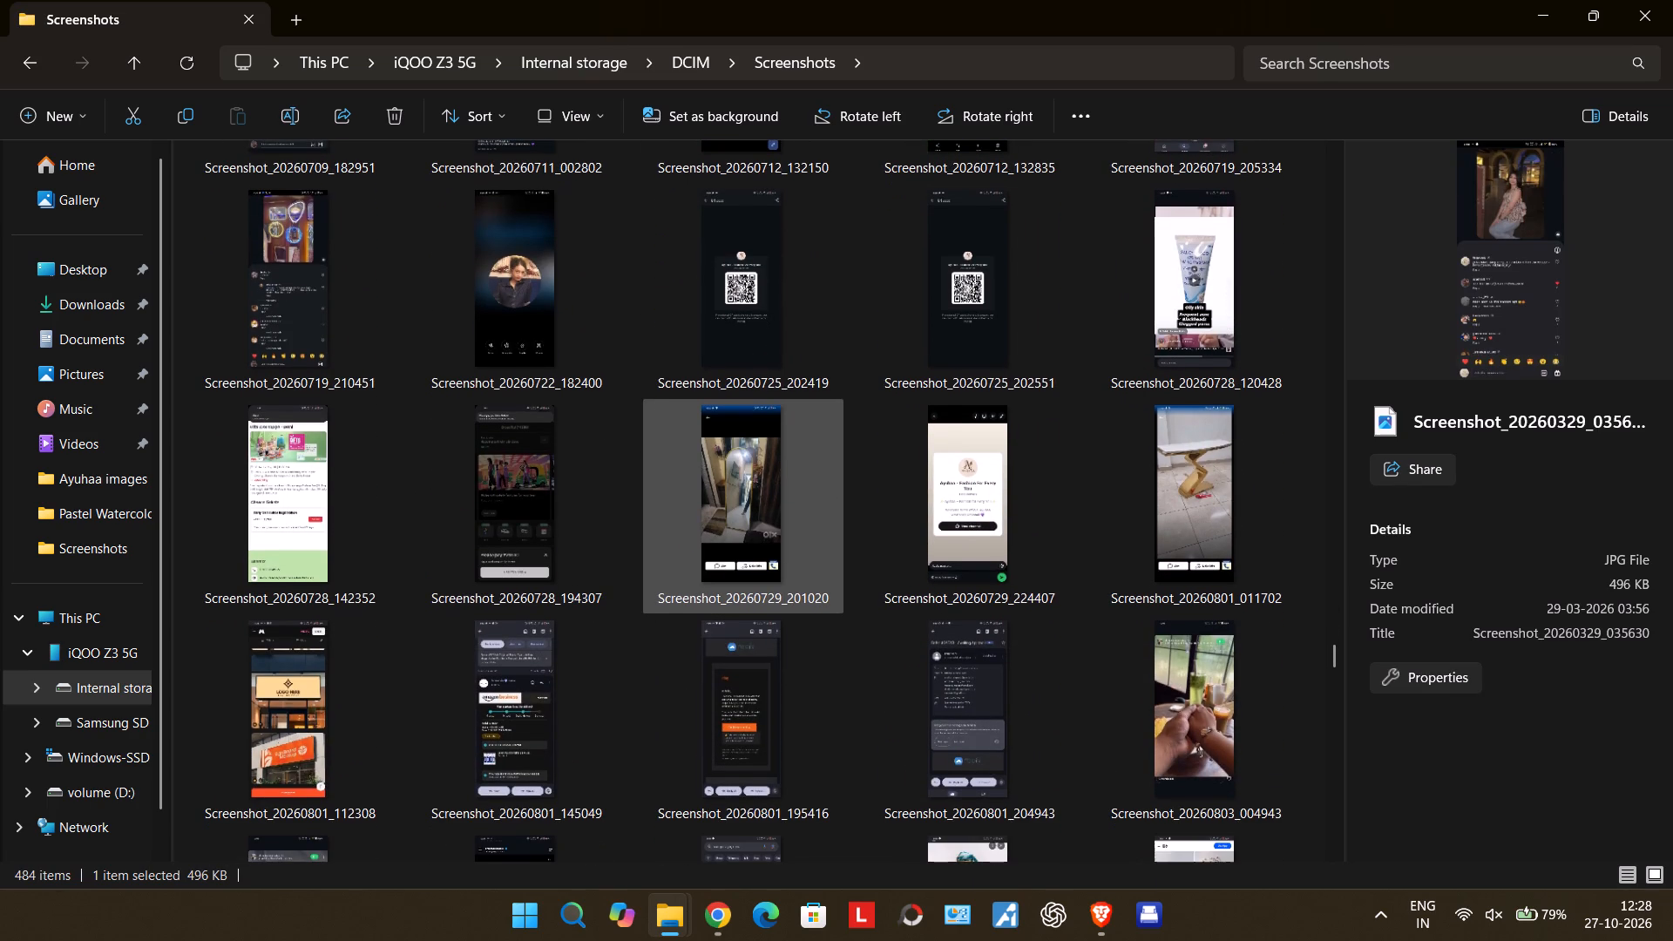
scroll(814, 598, down, 2)
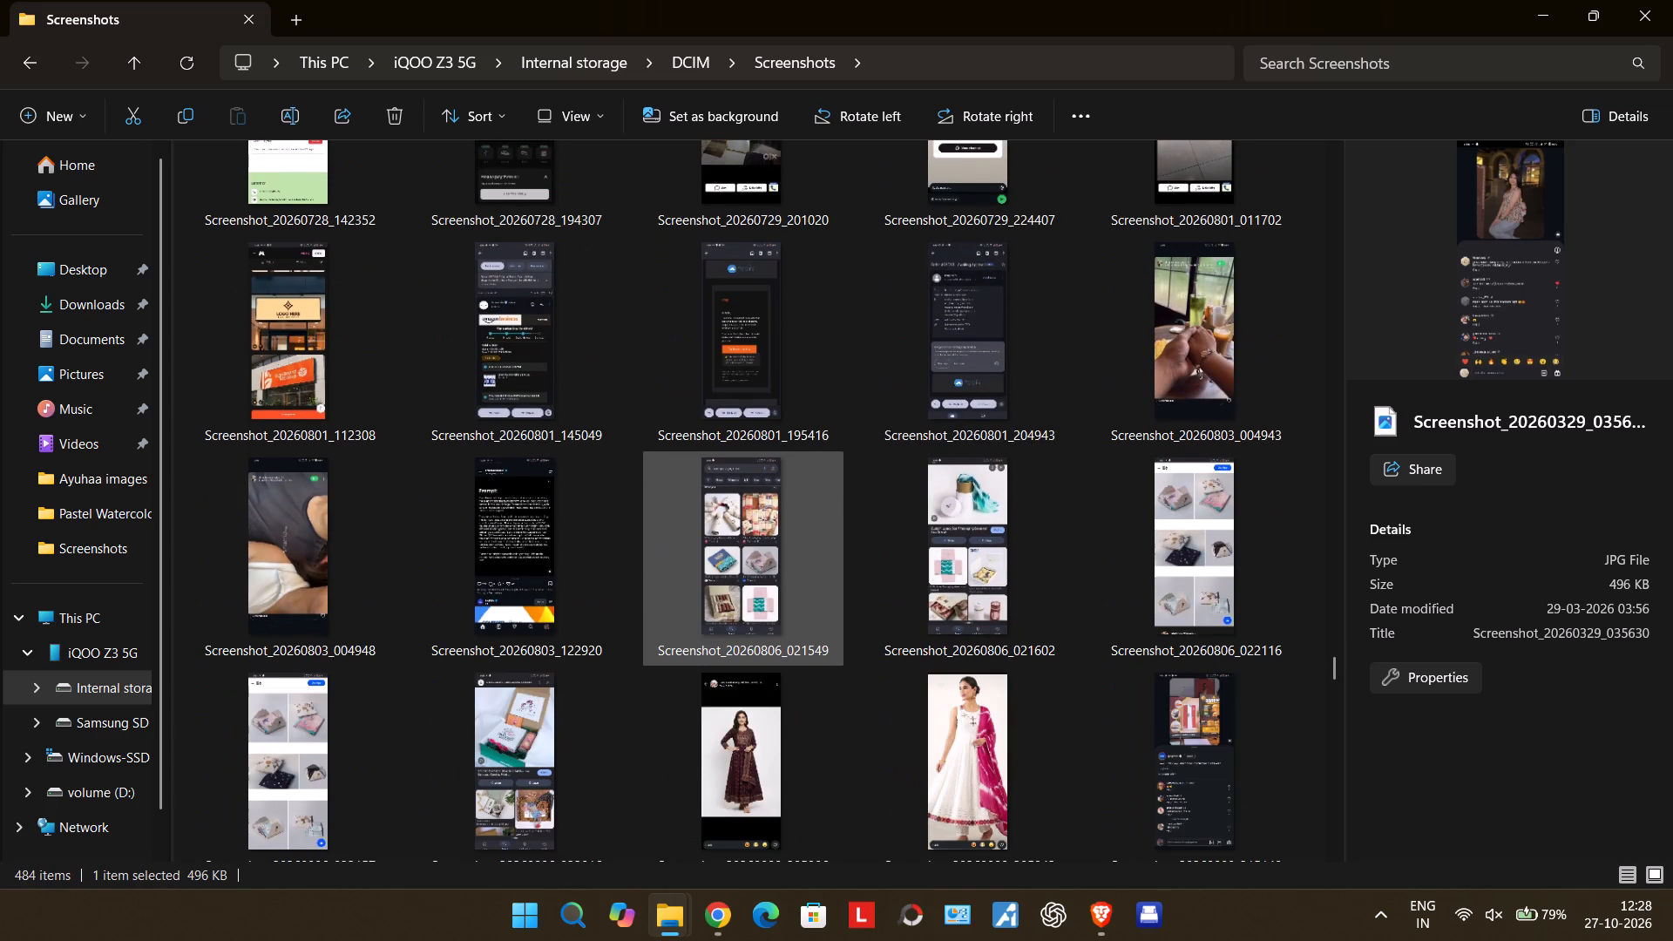
scroll(814, 598, down, 4)
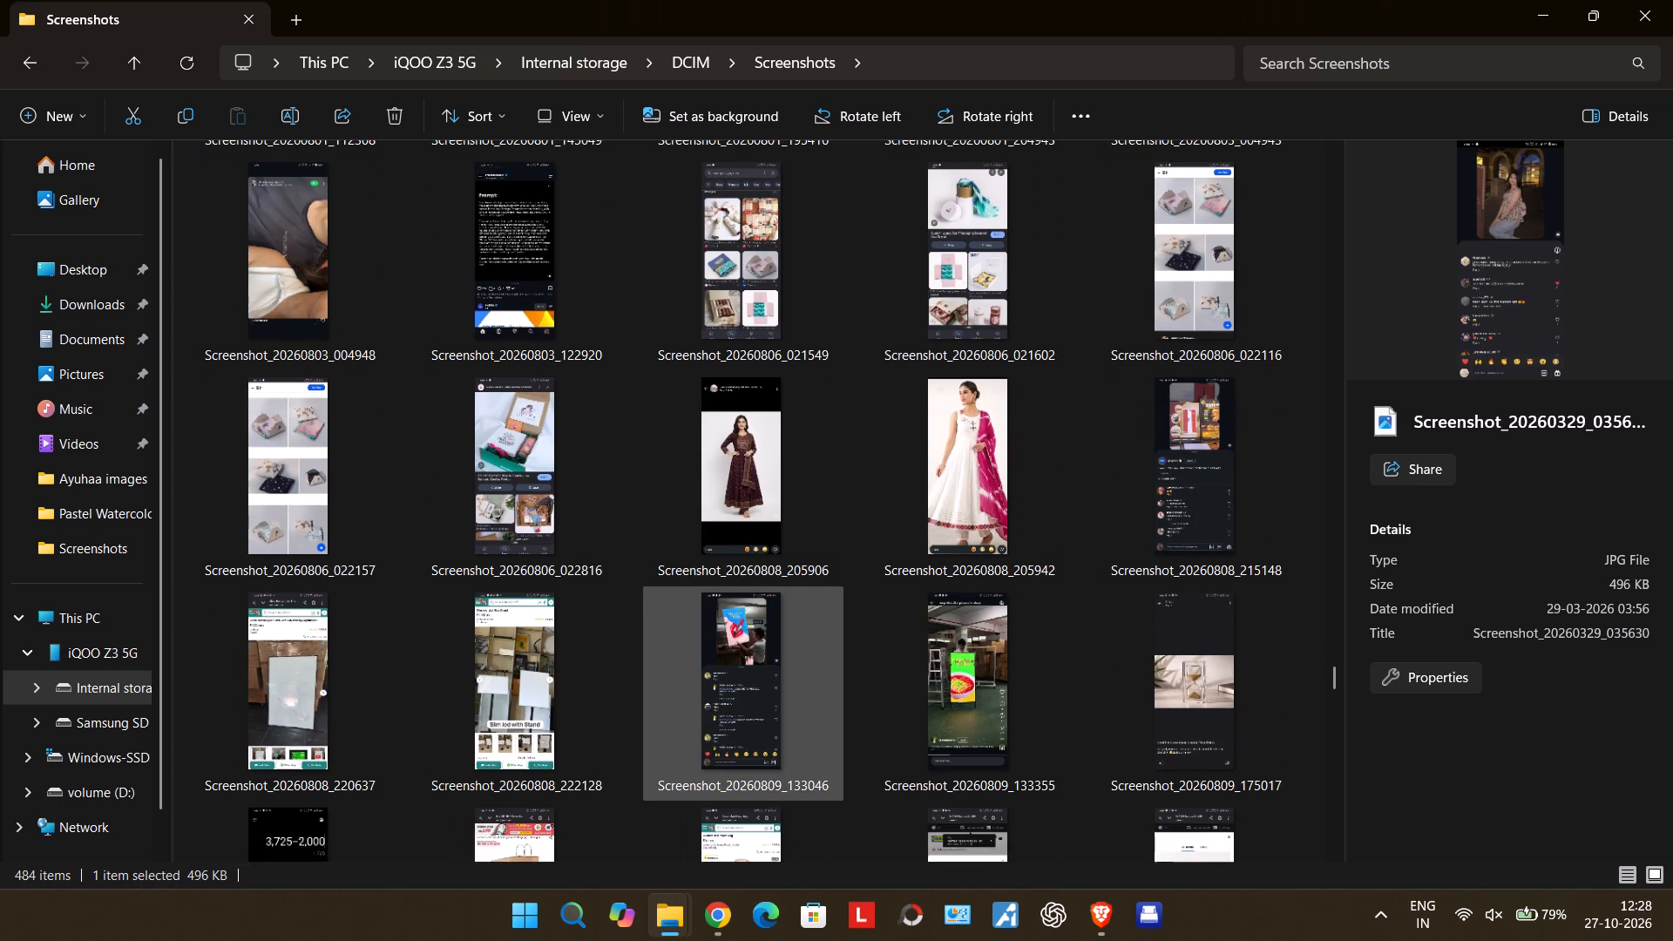
scroll(814, 598, down, 2)
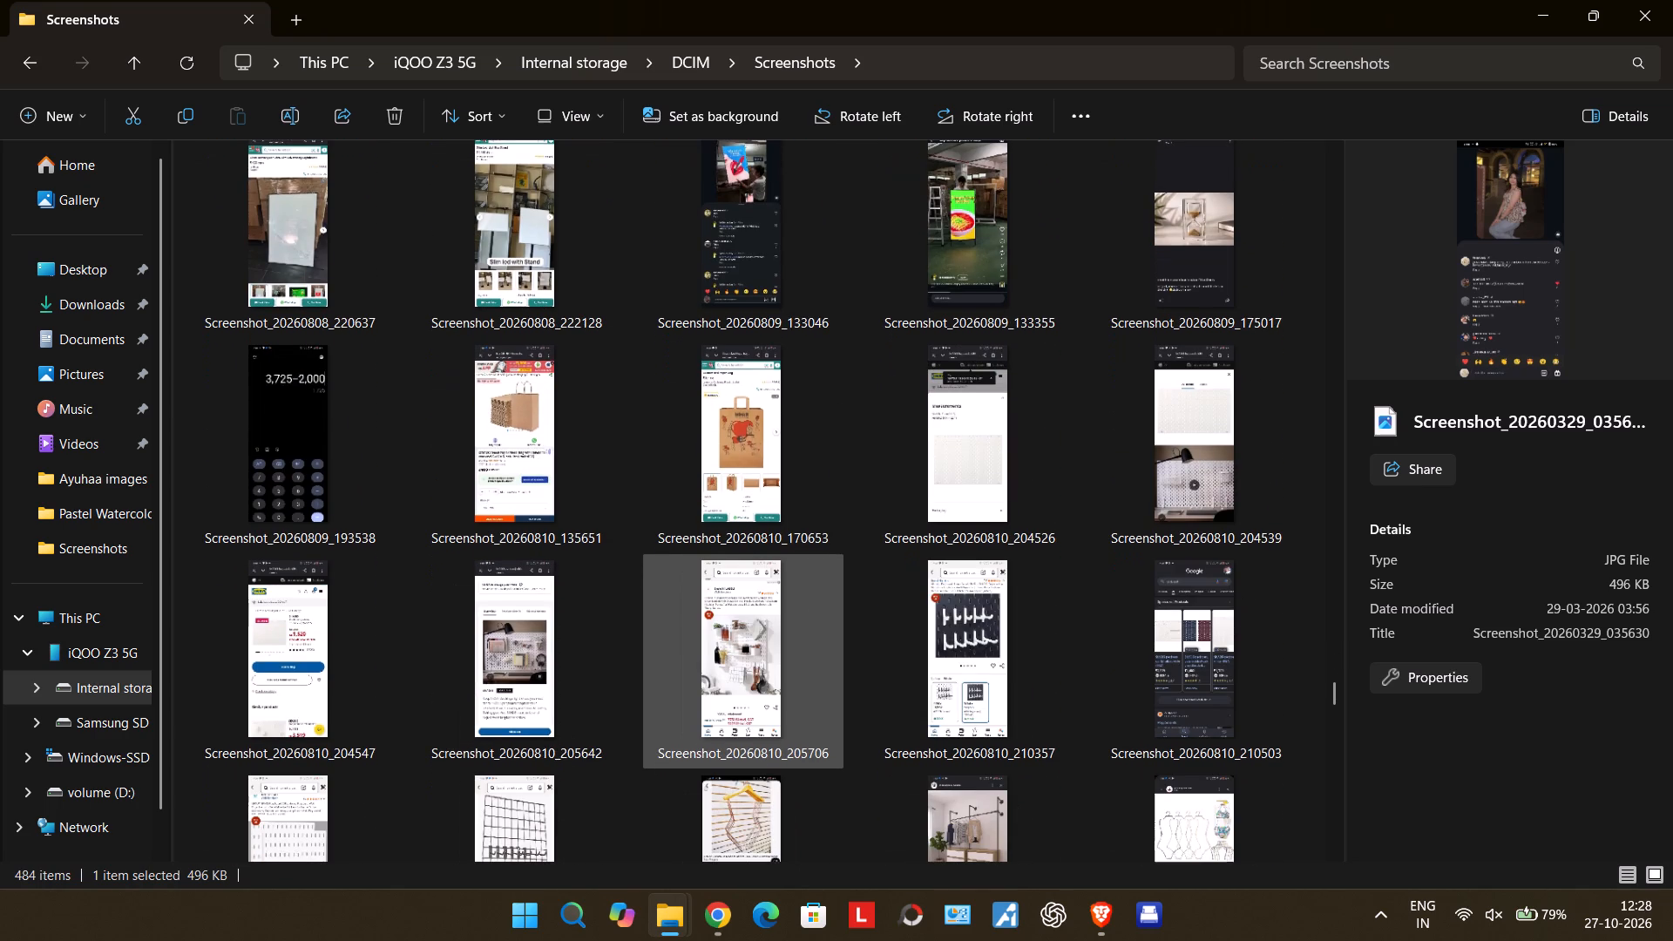
scroll(811, 727, down, 5)
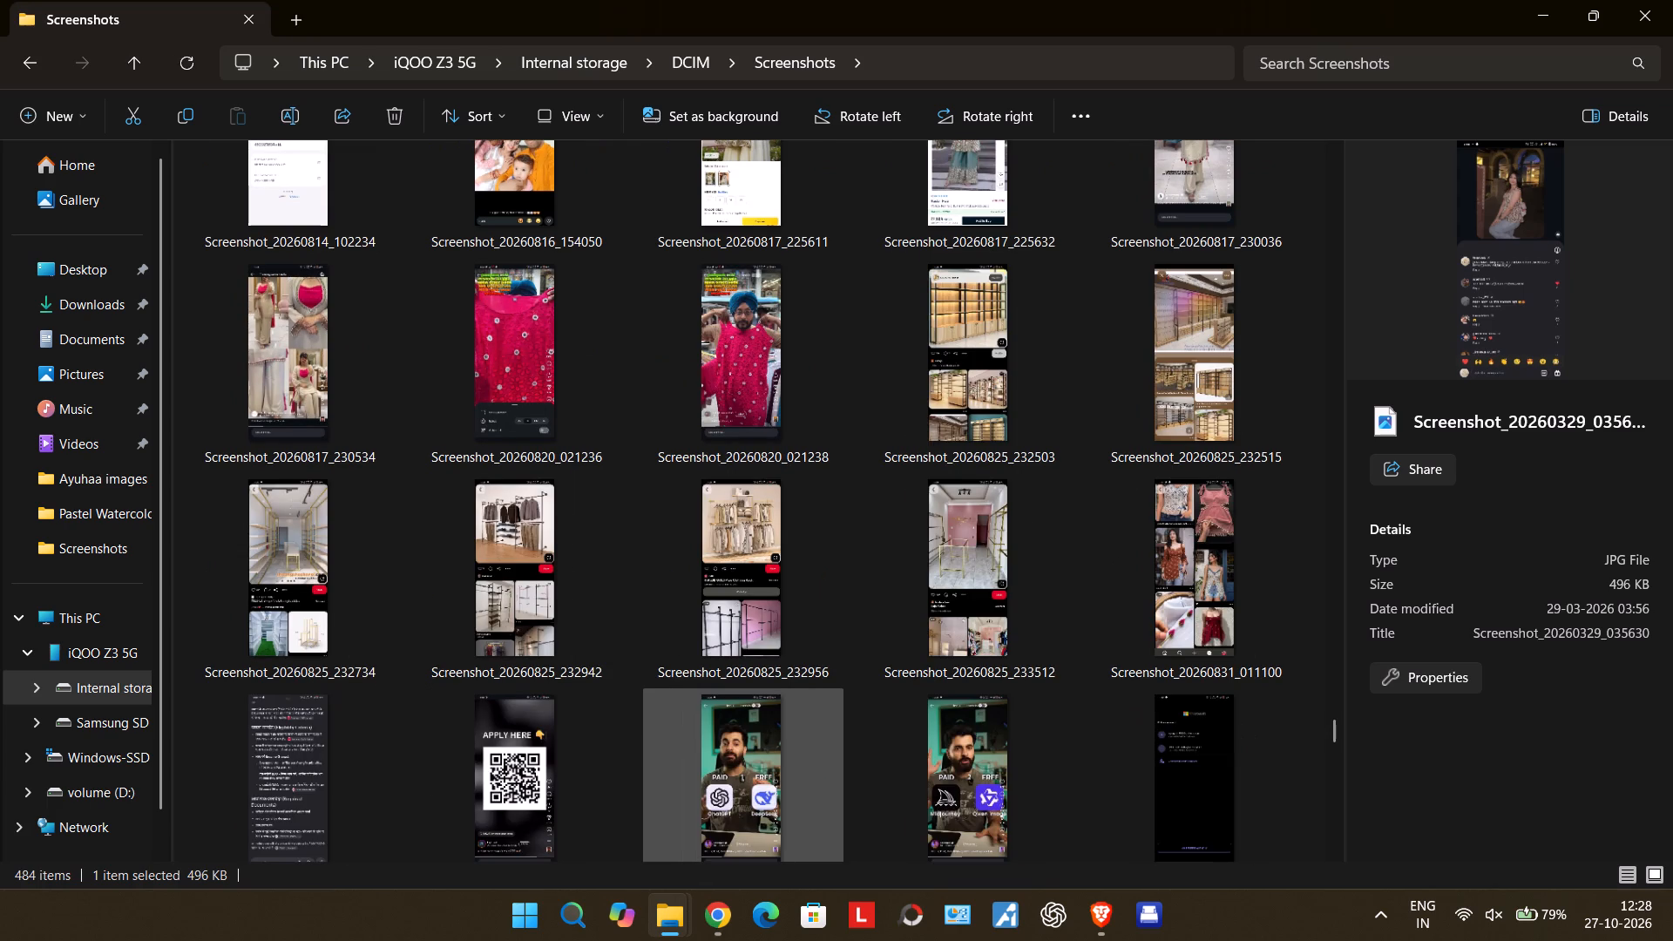
Permanently delete the two pink fabric captures, Screenshot_20260820_021236 and Screenshot_20260820_021238, from the phone.
click(756, 429)
key(shift+Left)
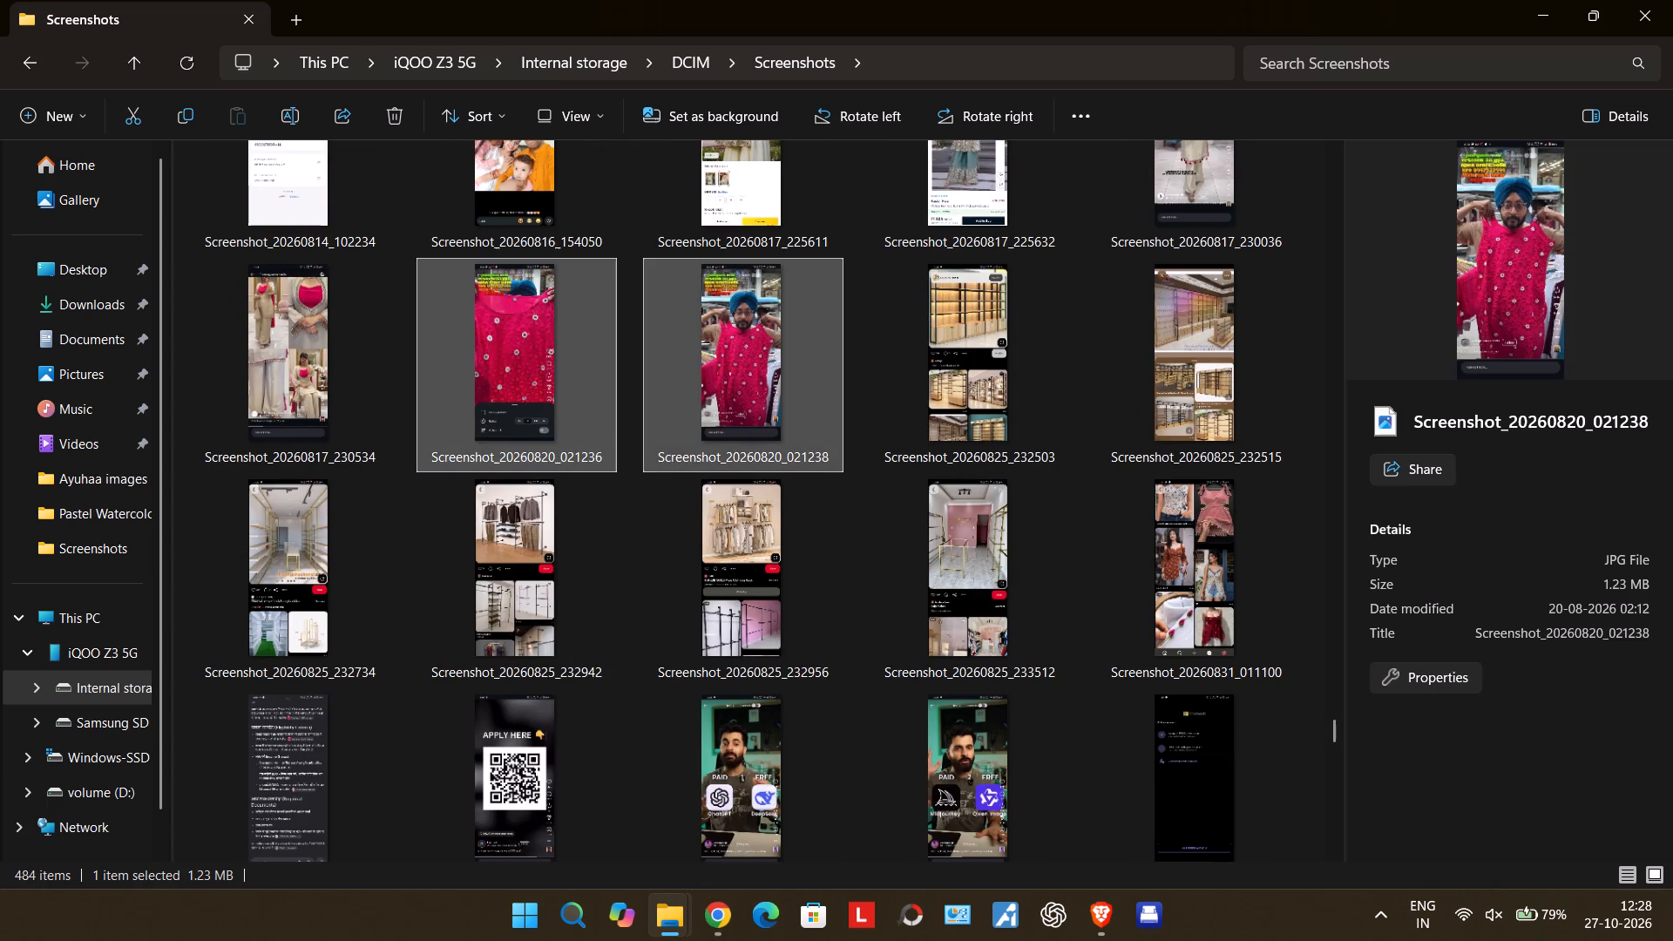
key(shift+Delete)
key(Return)
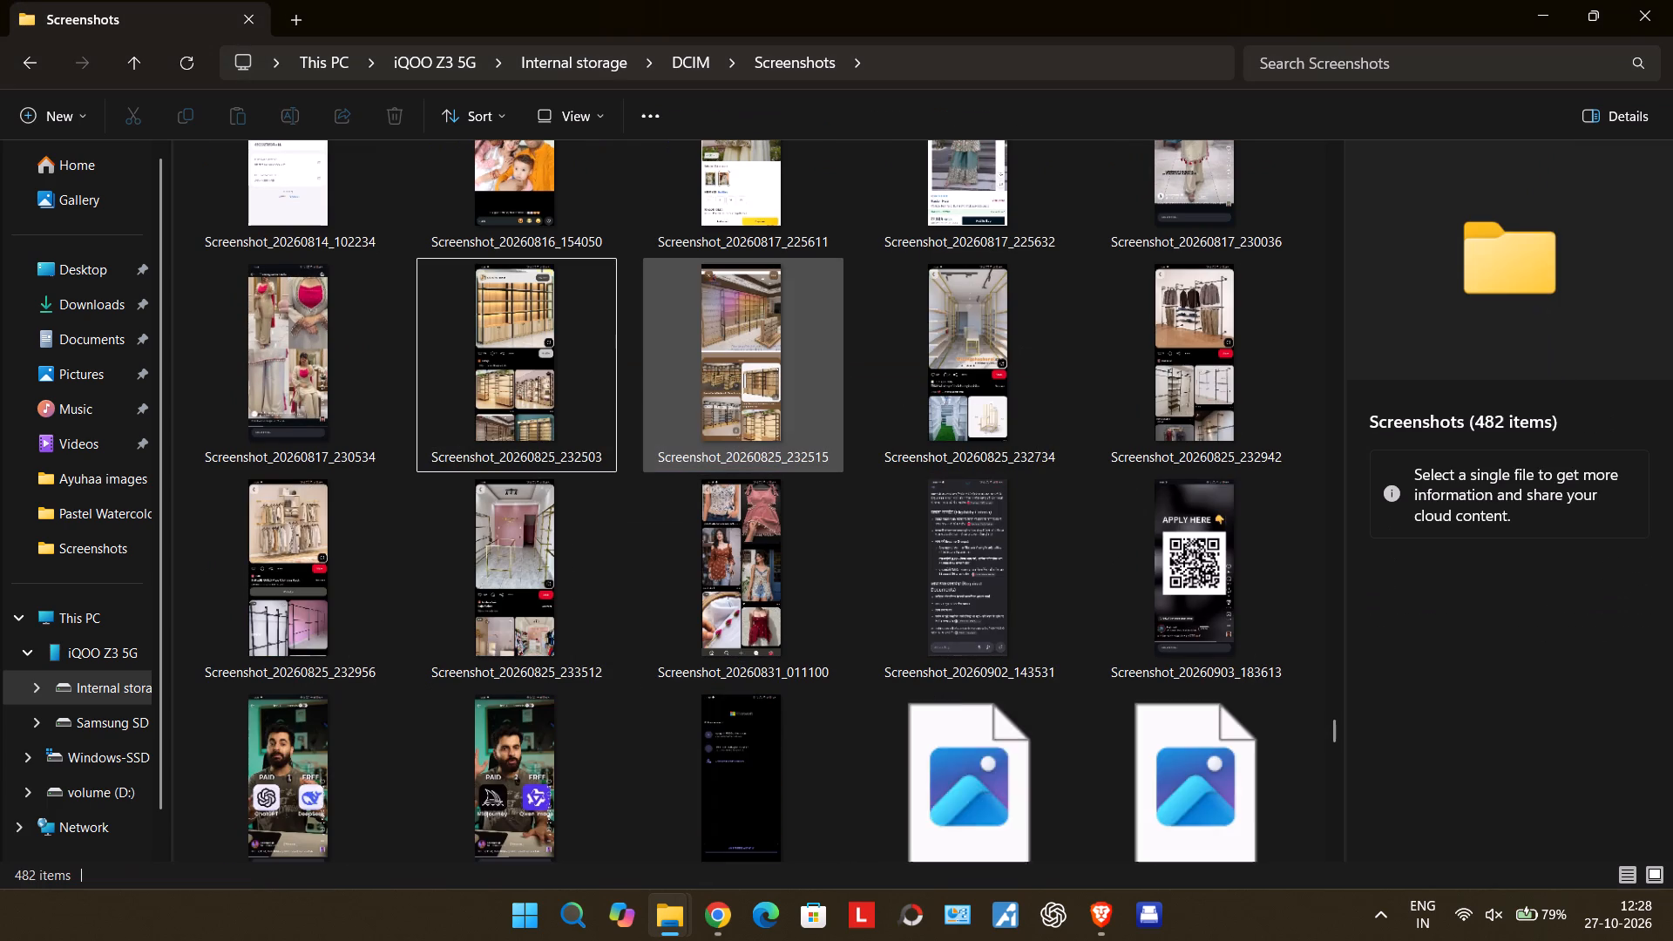
Open Screenshot_20260817_230534 in the maximized photo viewer and examine the women's suit images up close.
double_click(381, 422)
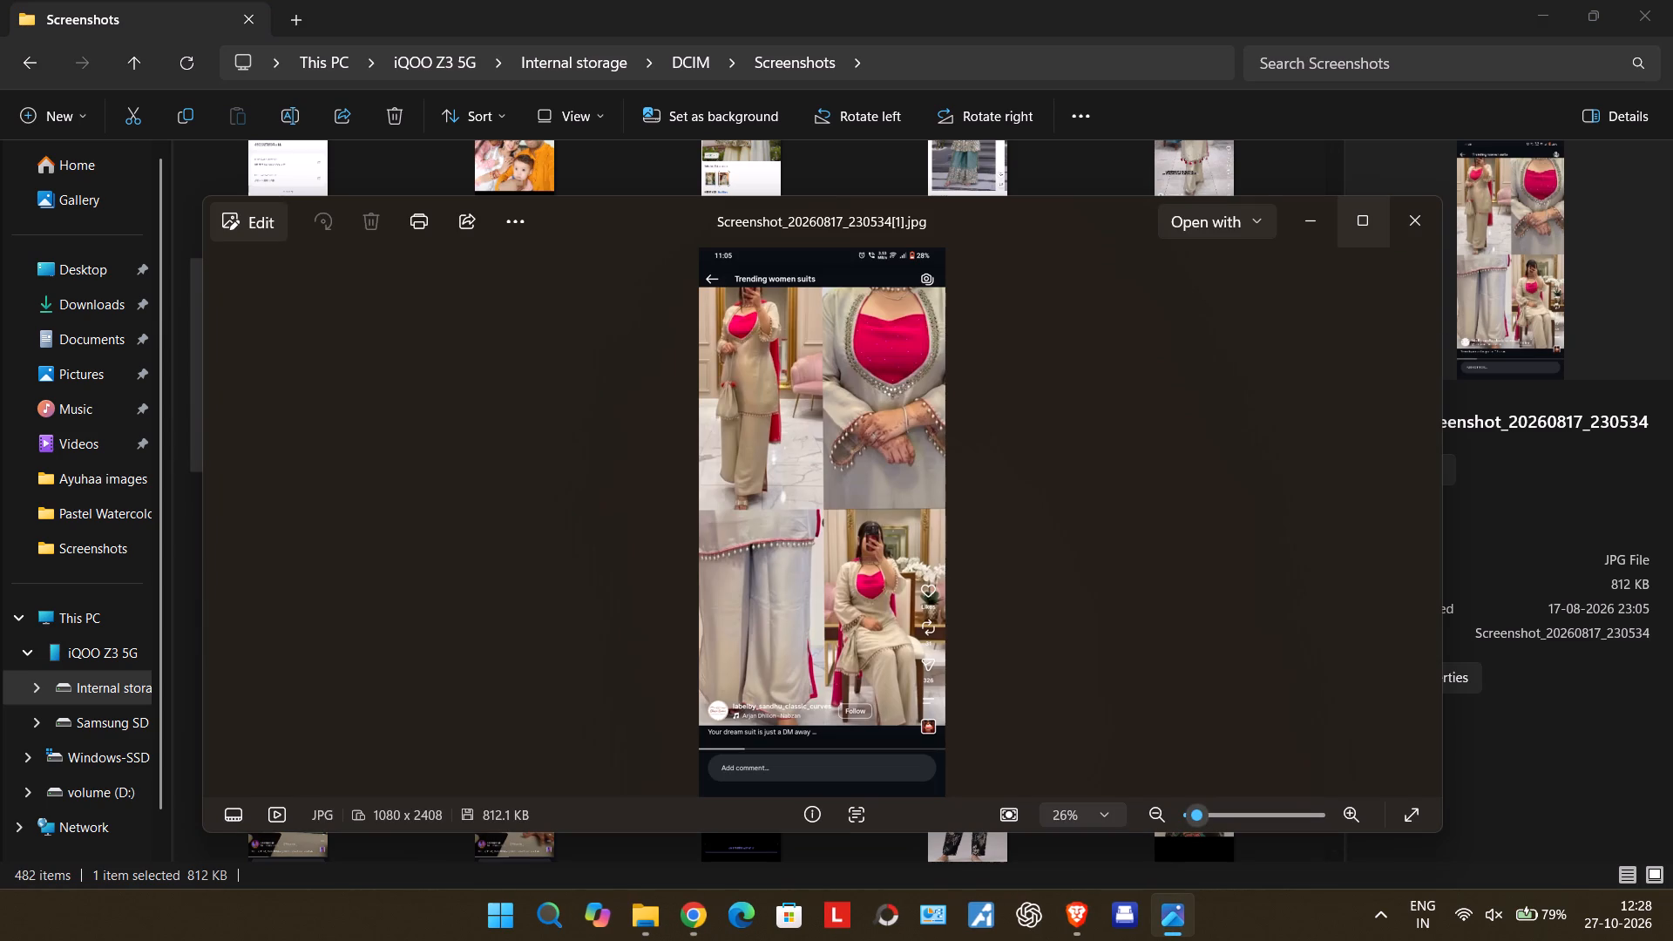
click(1361, 230)
ctrl+scroll(1025, 296, up, 6)
scroll(1025, 296, down, 1)
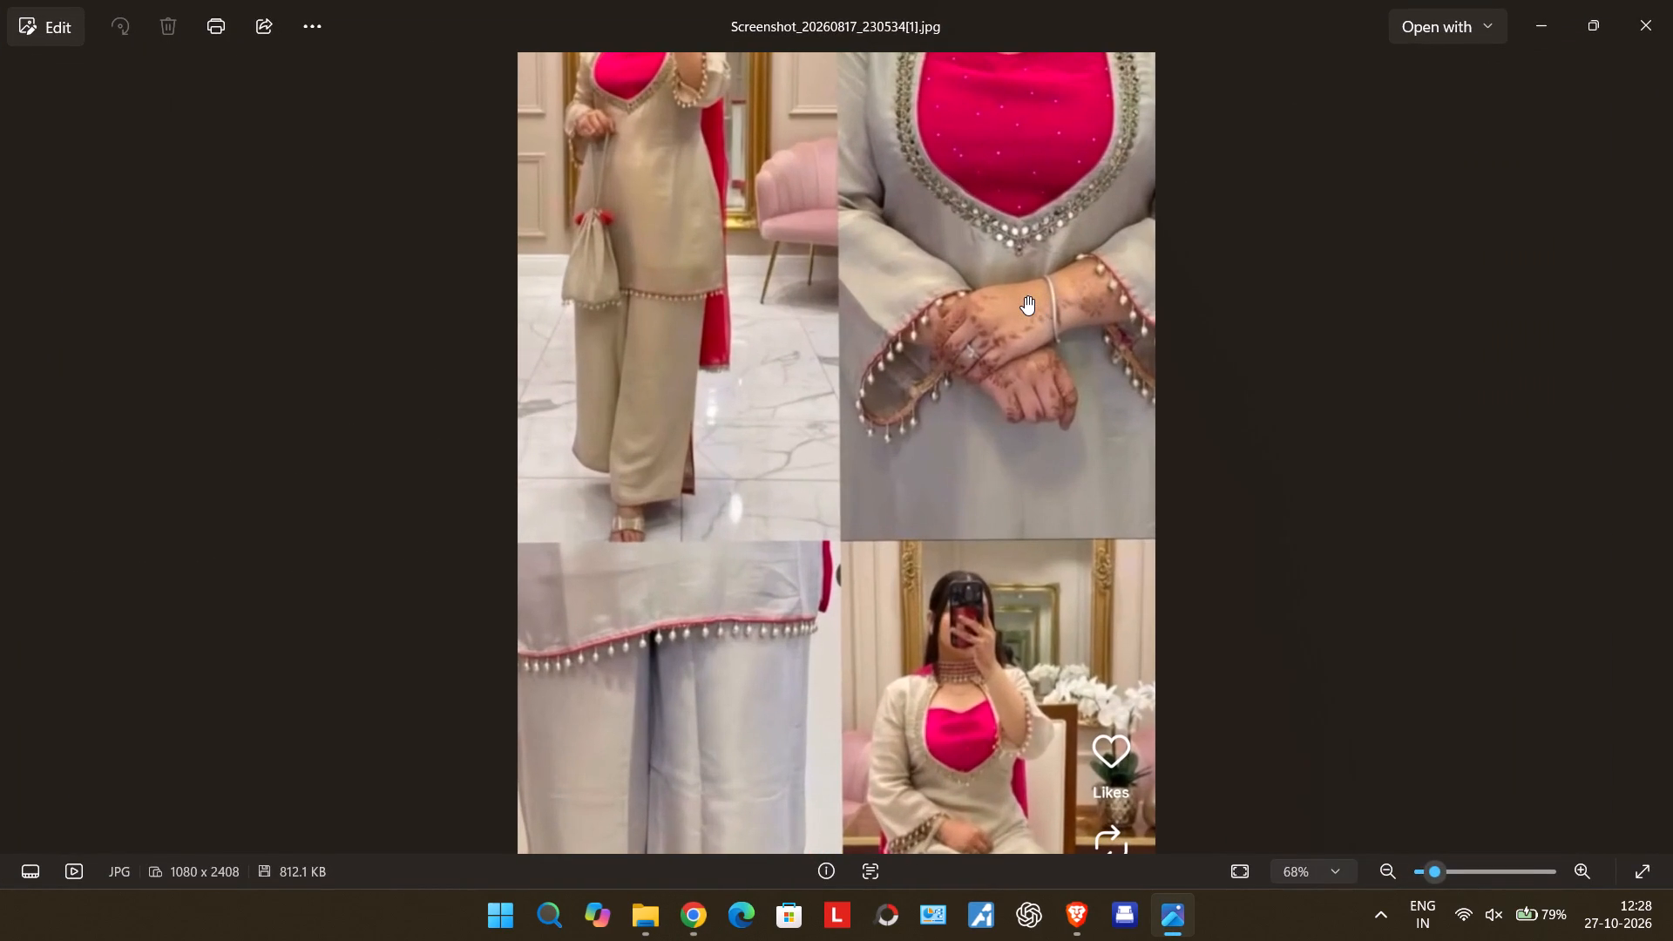
ctrl+scroll(1025, 296, down, 4)
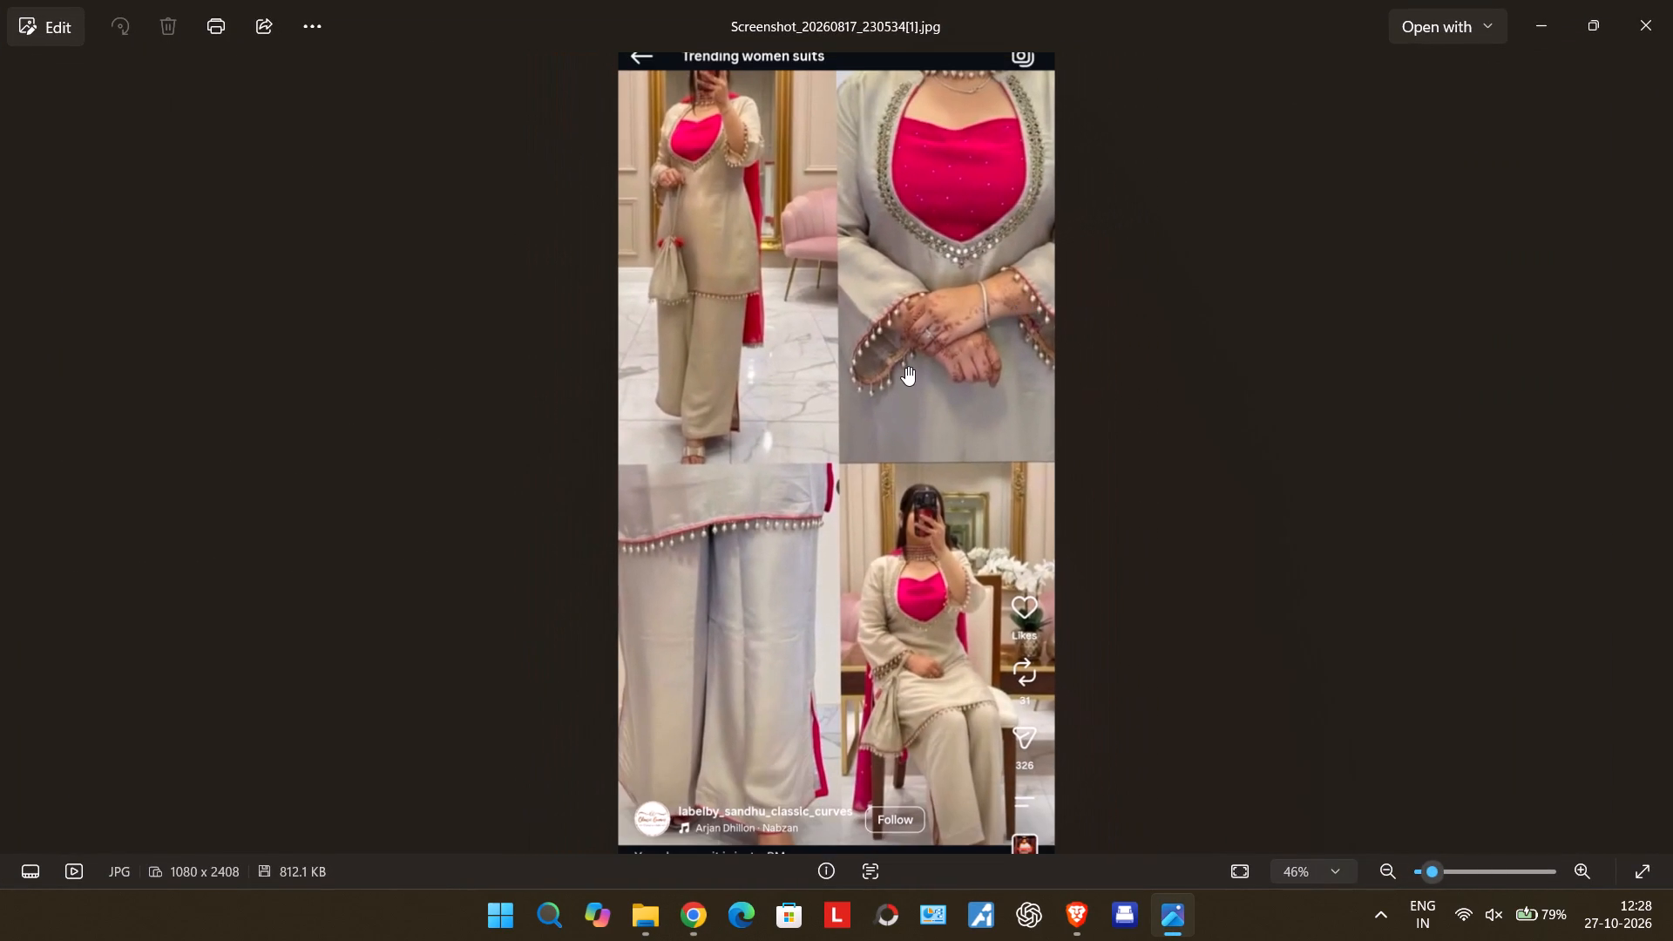
scroll(905, 367, down, 2)
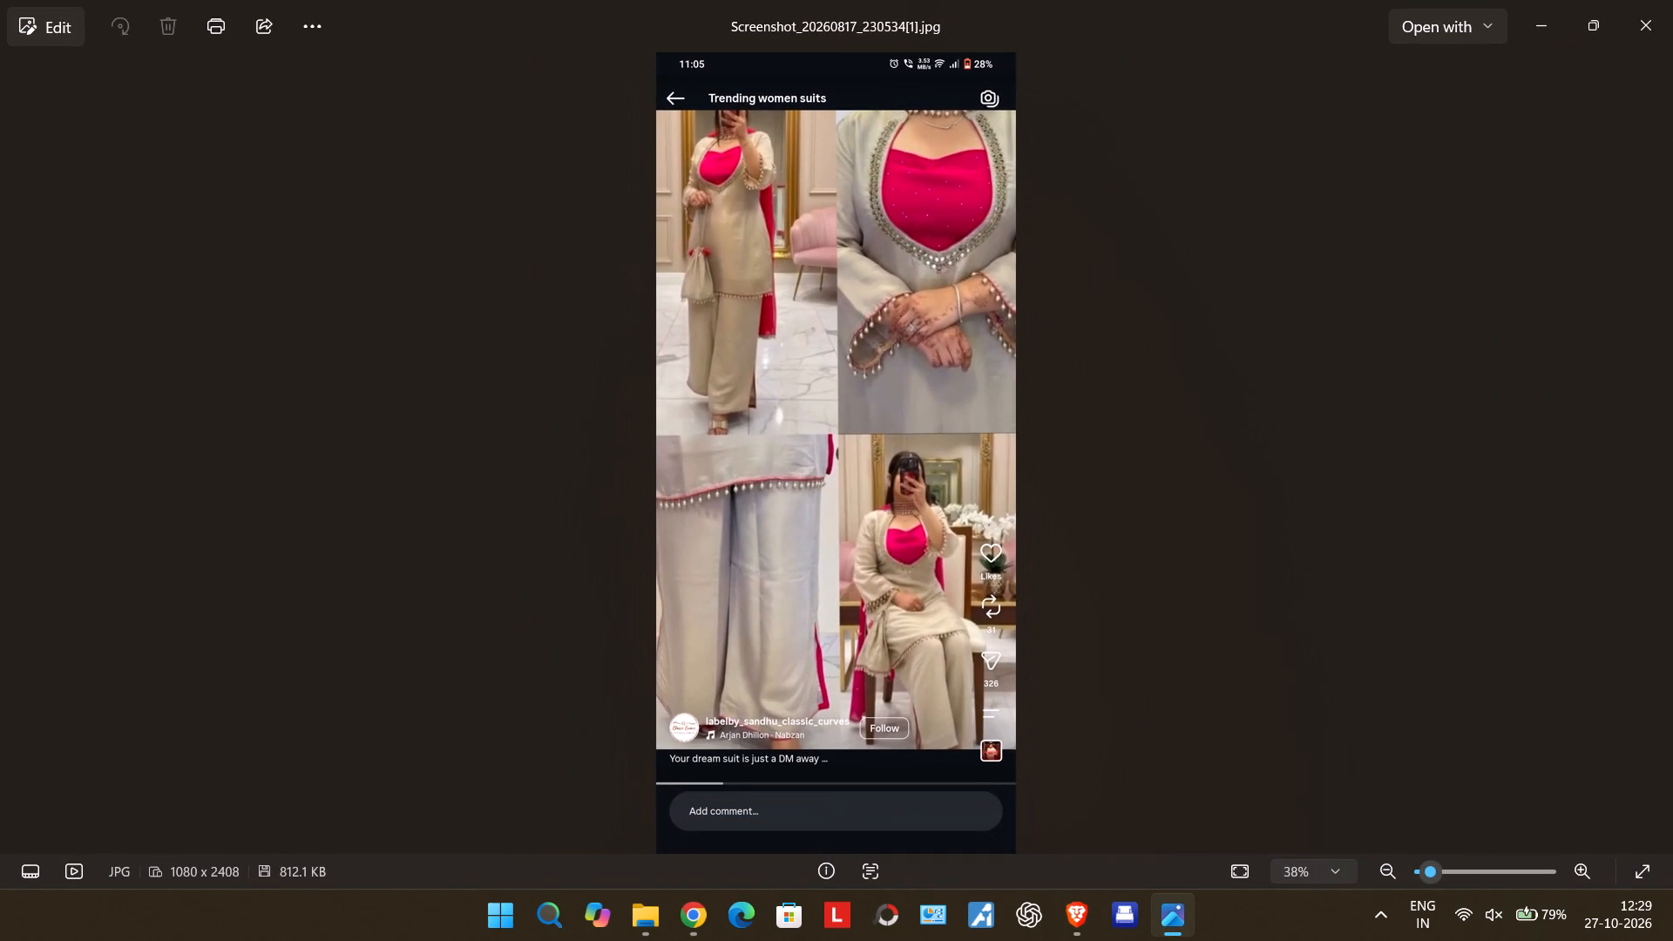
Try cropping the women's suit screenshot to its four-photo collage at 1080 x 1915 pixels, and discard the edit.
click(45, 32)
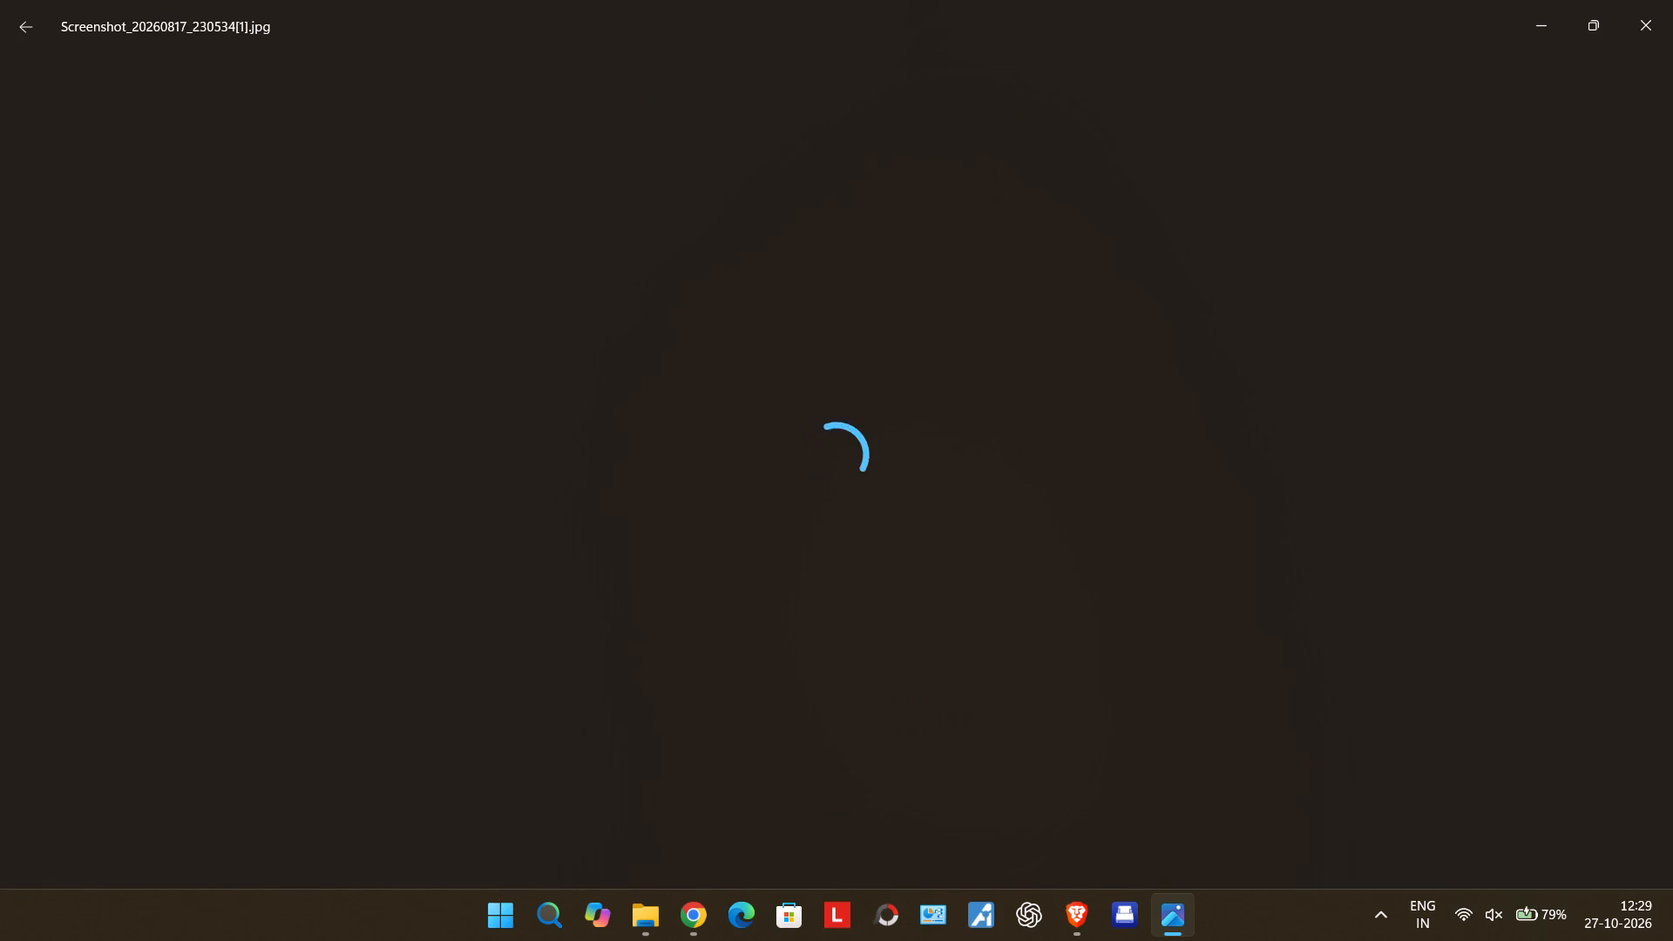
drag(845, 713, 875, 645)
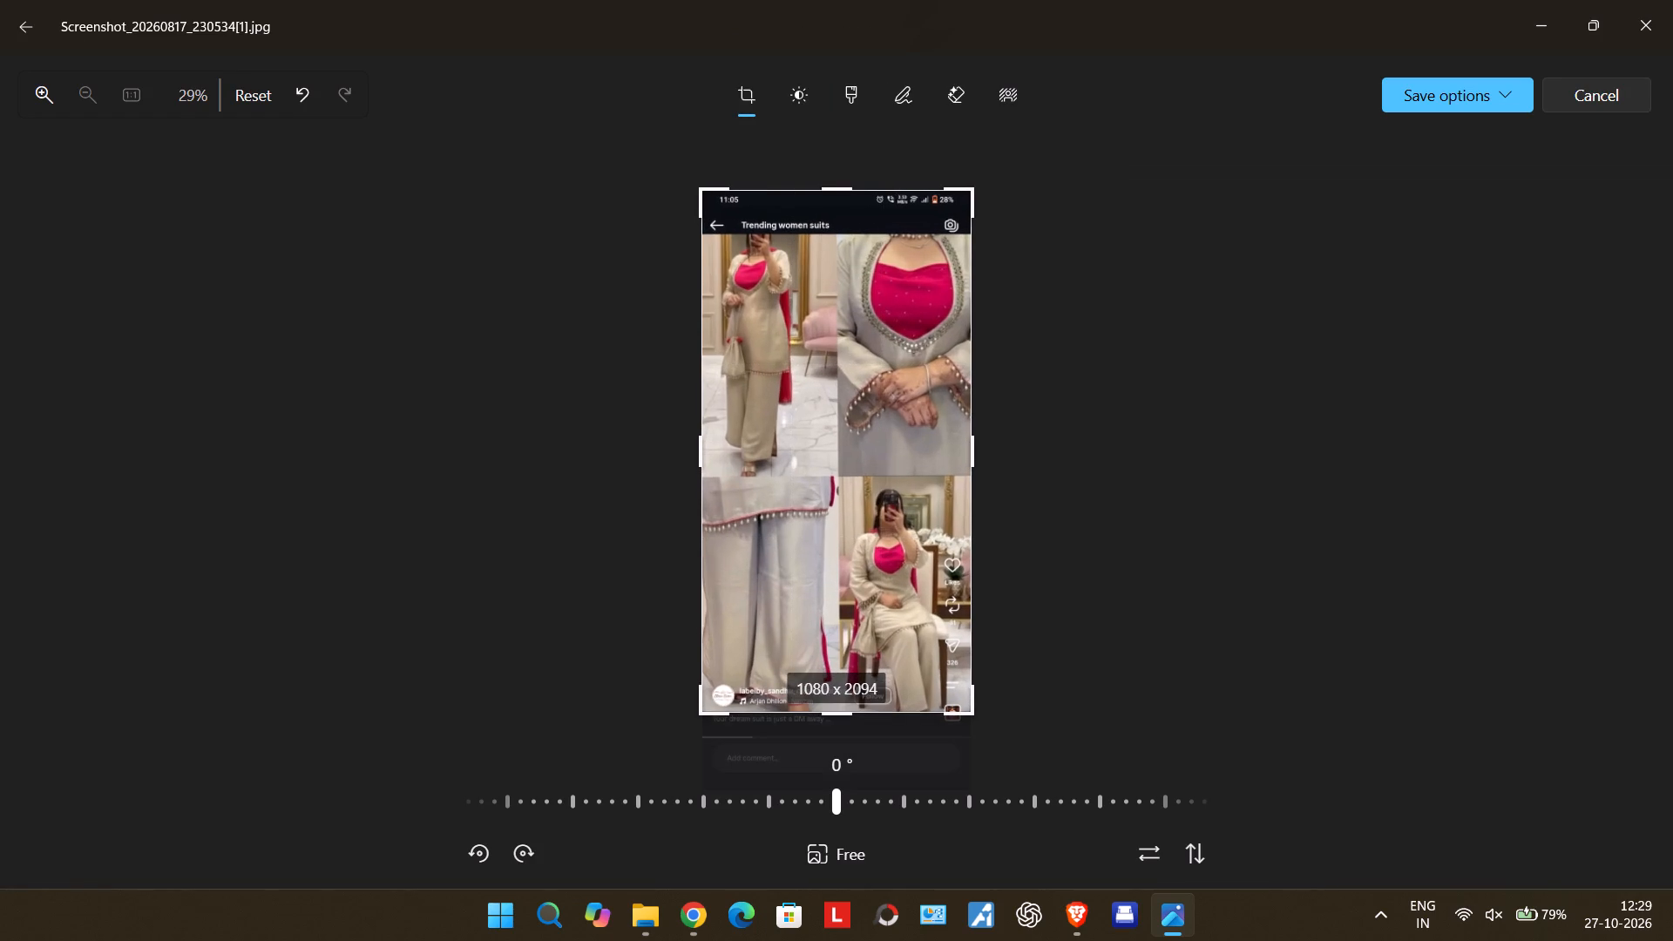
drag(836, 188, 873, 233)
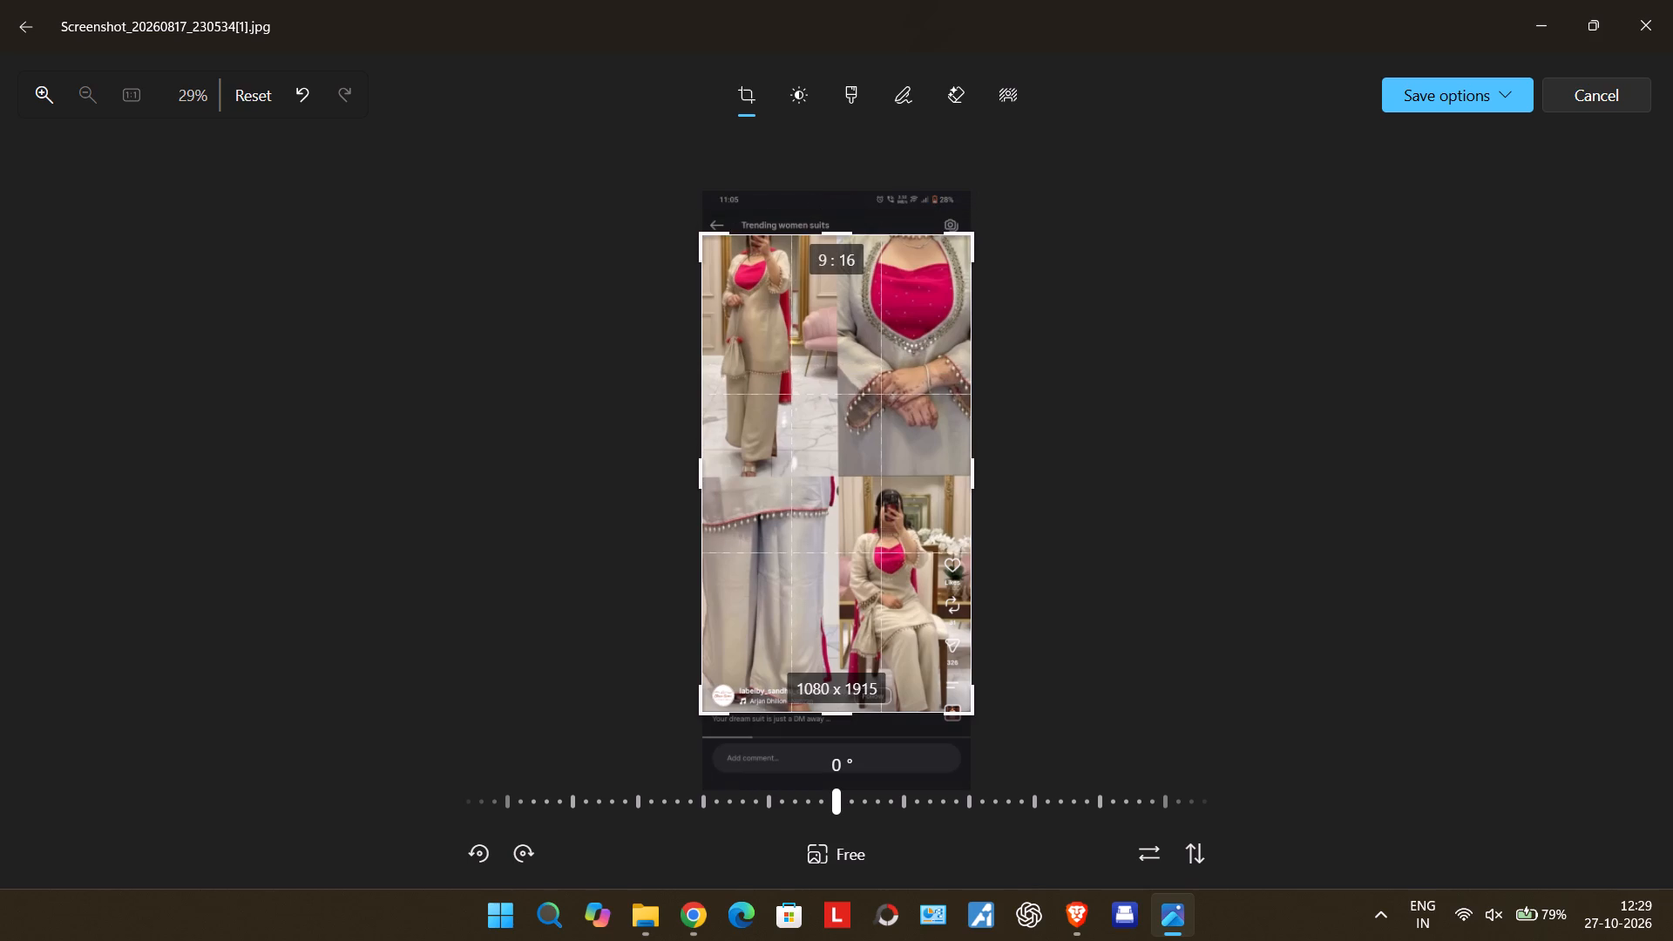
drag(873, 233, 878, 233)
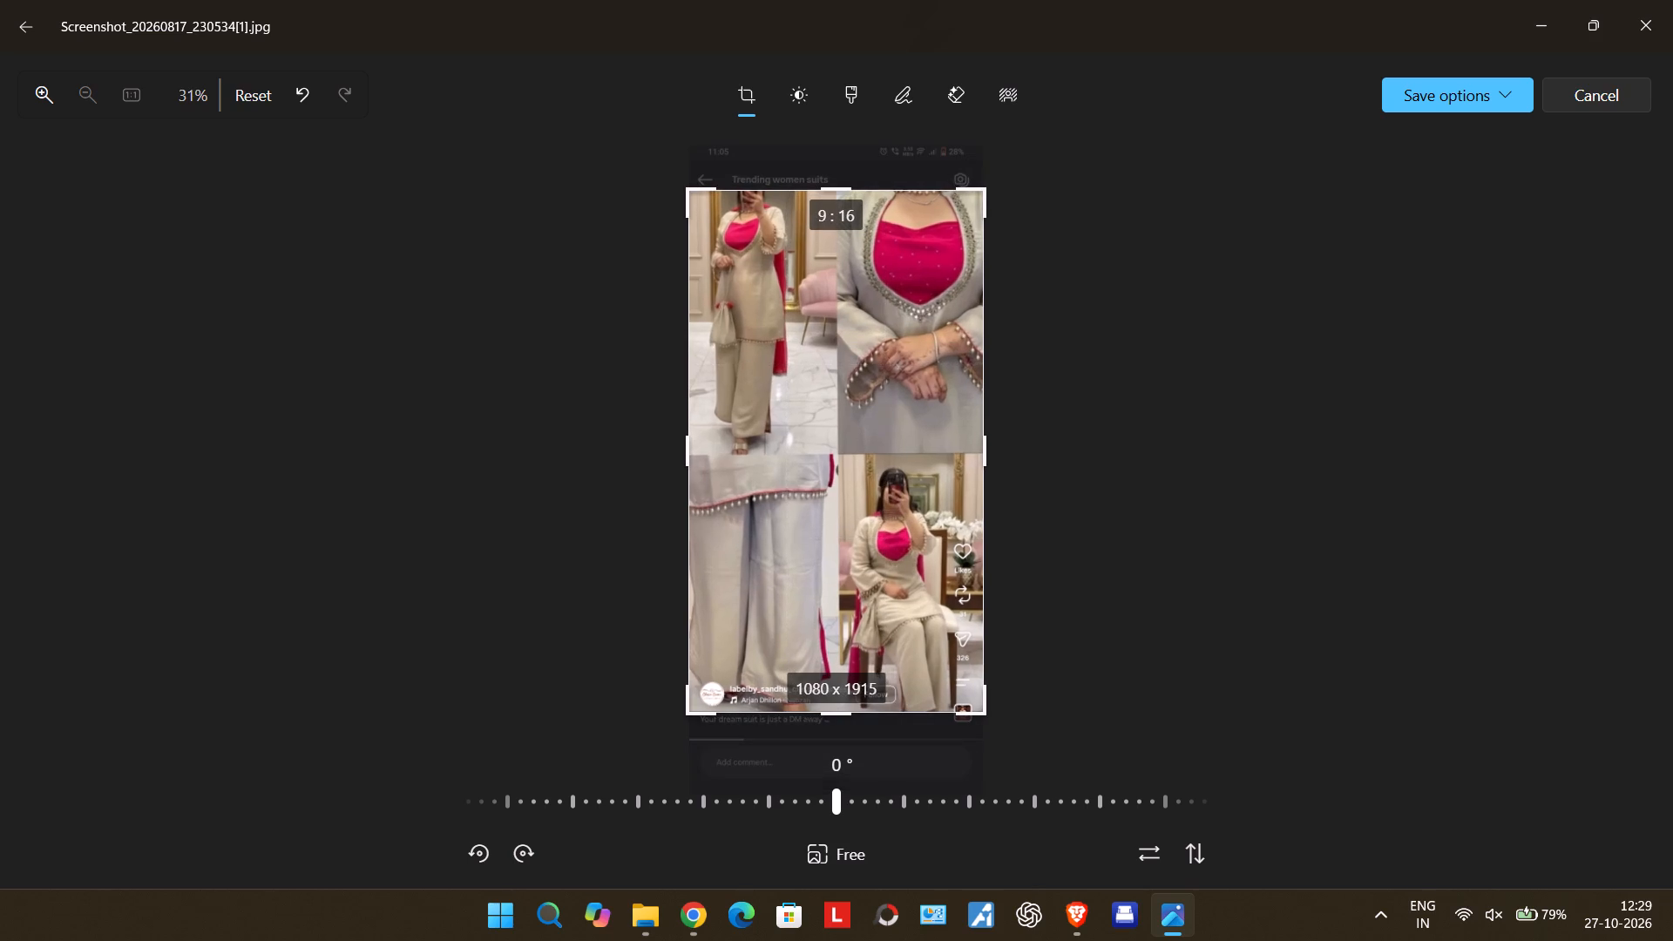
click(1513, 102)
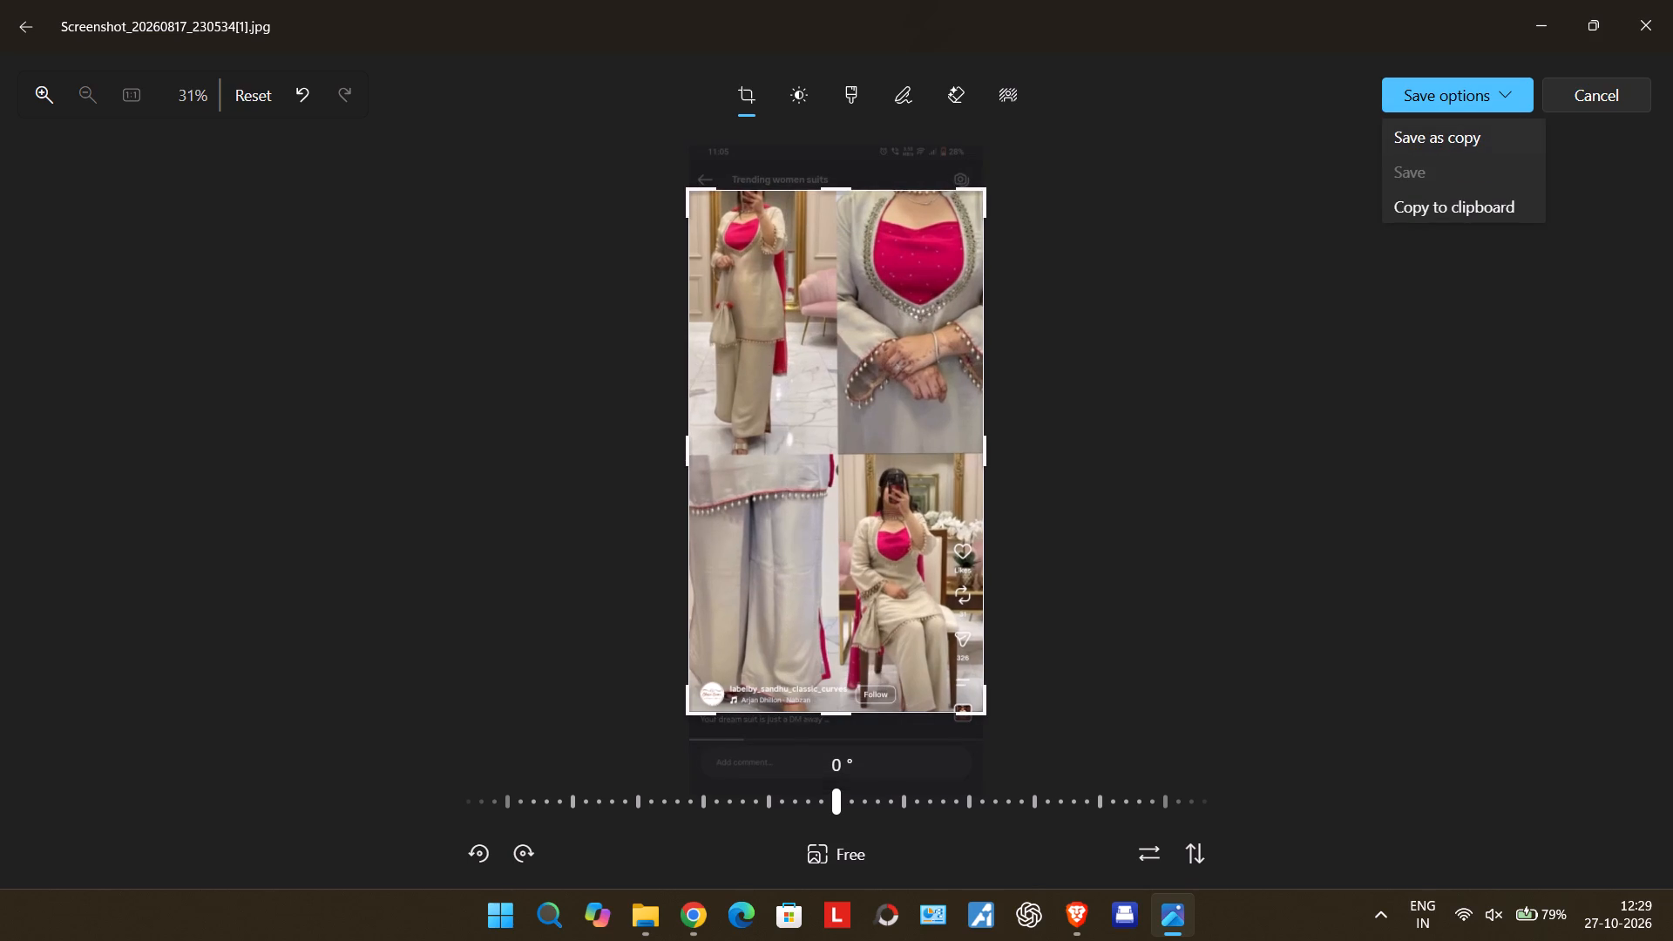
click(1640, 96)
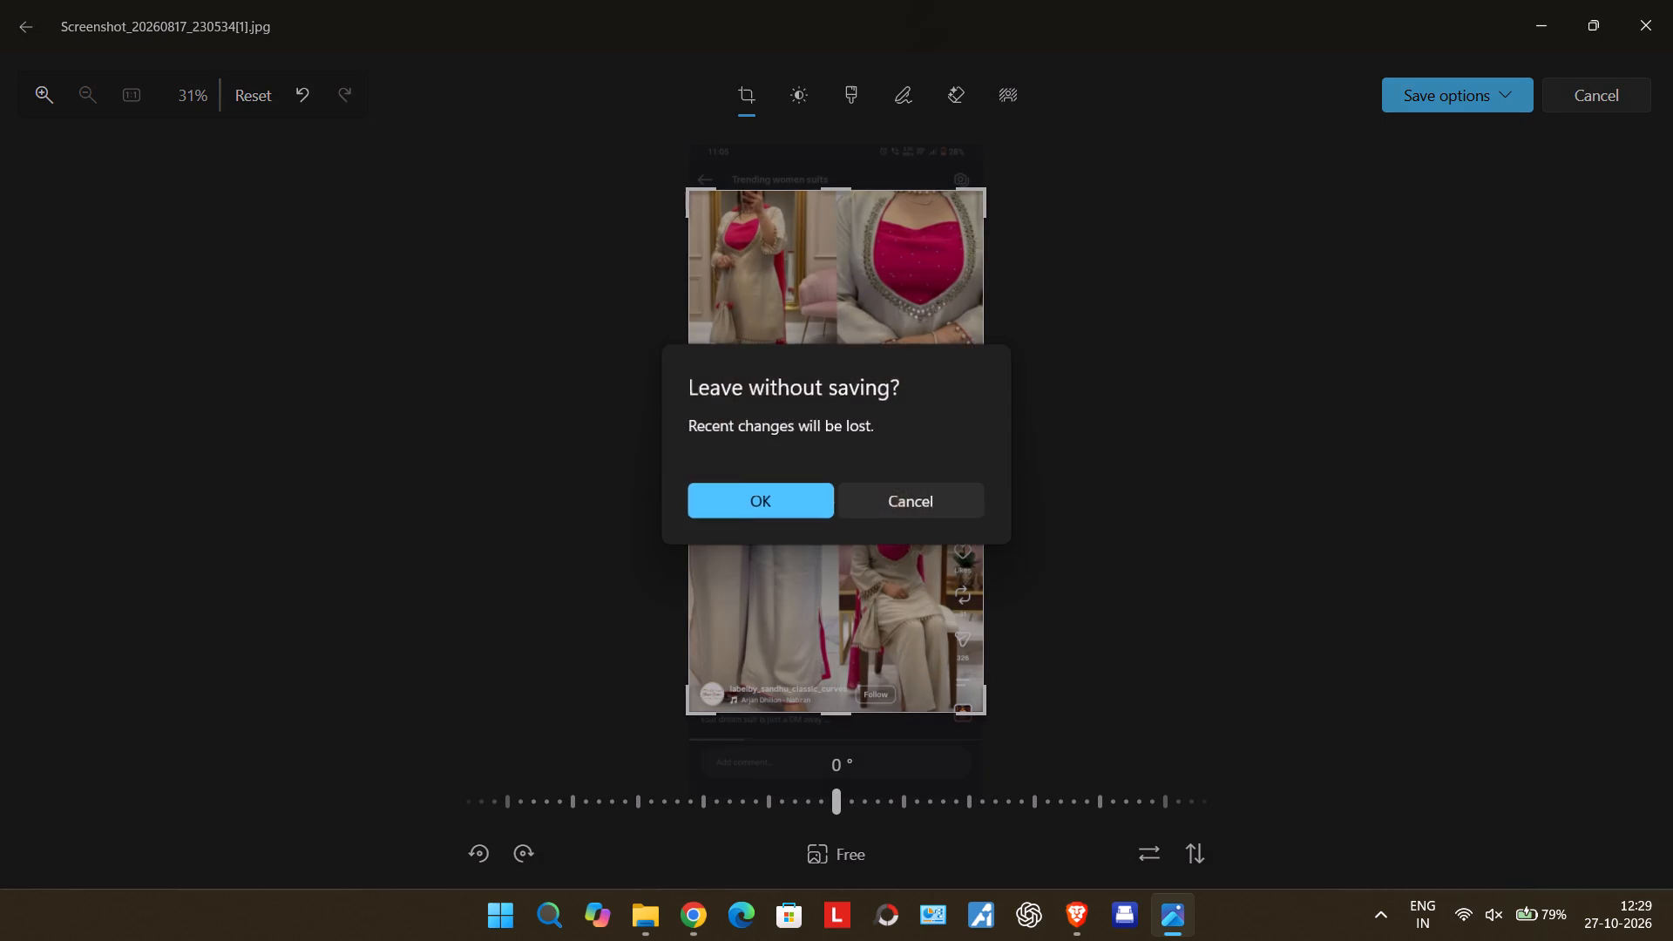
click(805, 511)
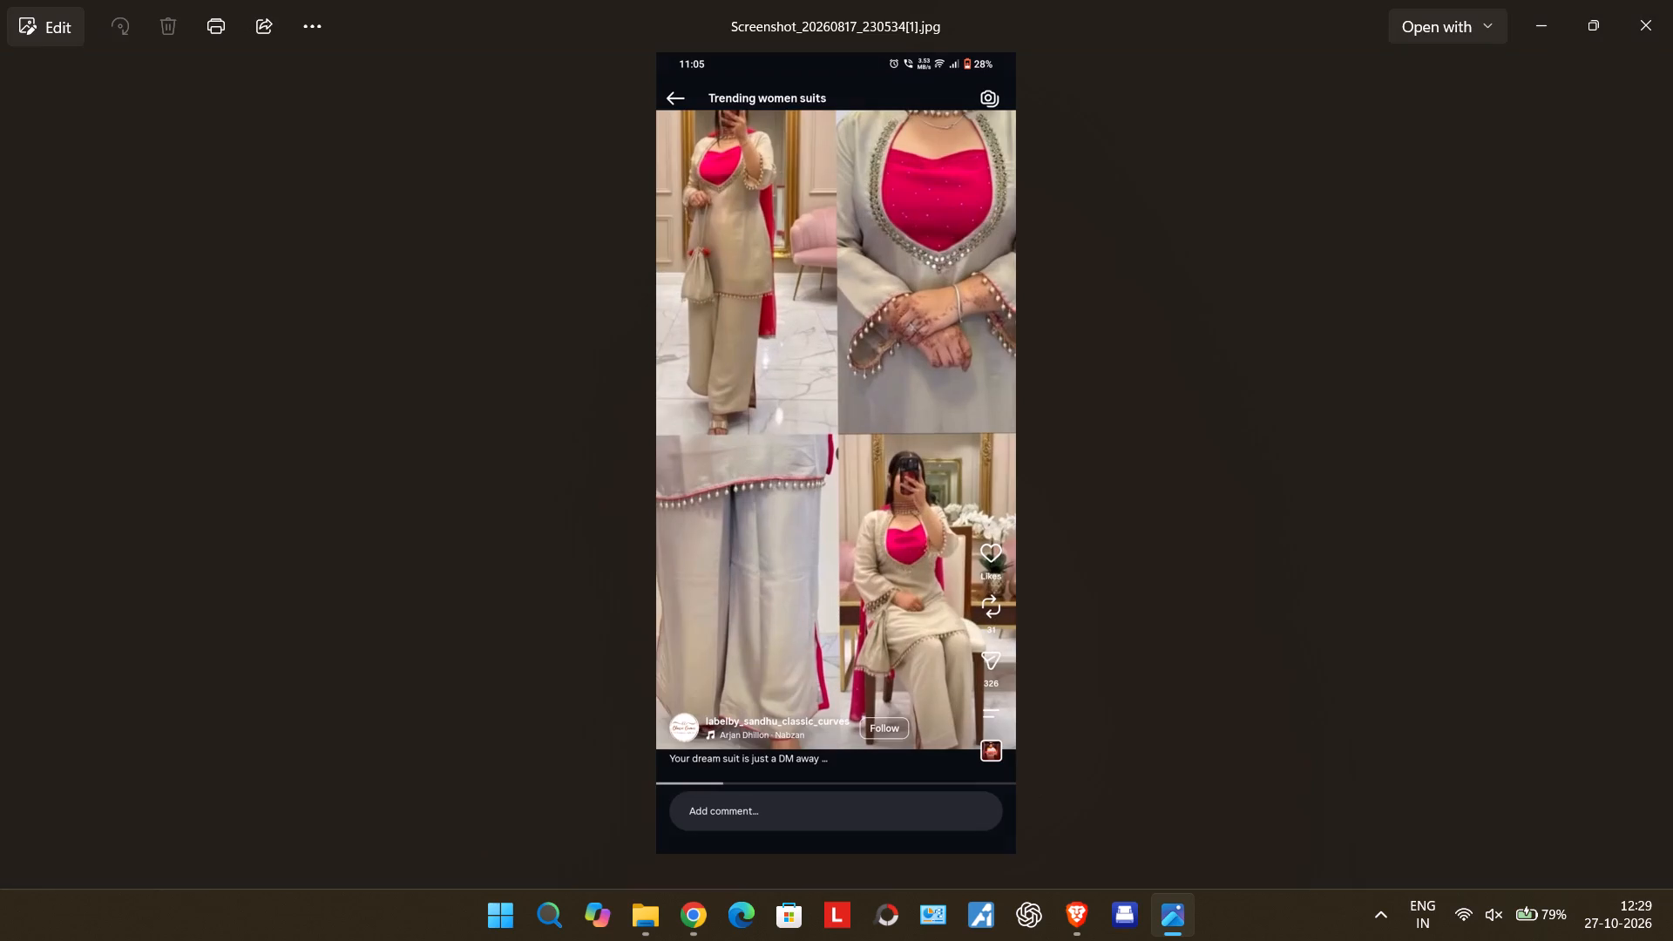
Examine the women's suit screenshot up close again, and close the photo viewer to return to the folder.
ctrl+scroll(805, 511, up, 7)
ctrl+scroll(805, 511, down, 1)
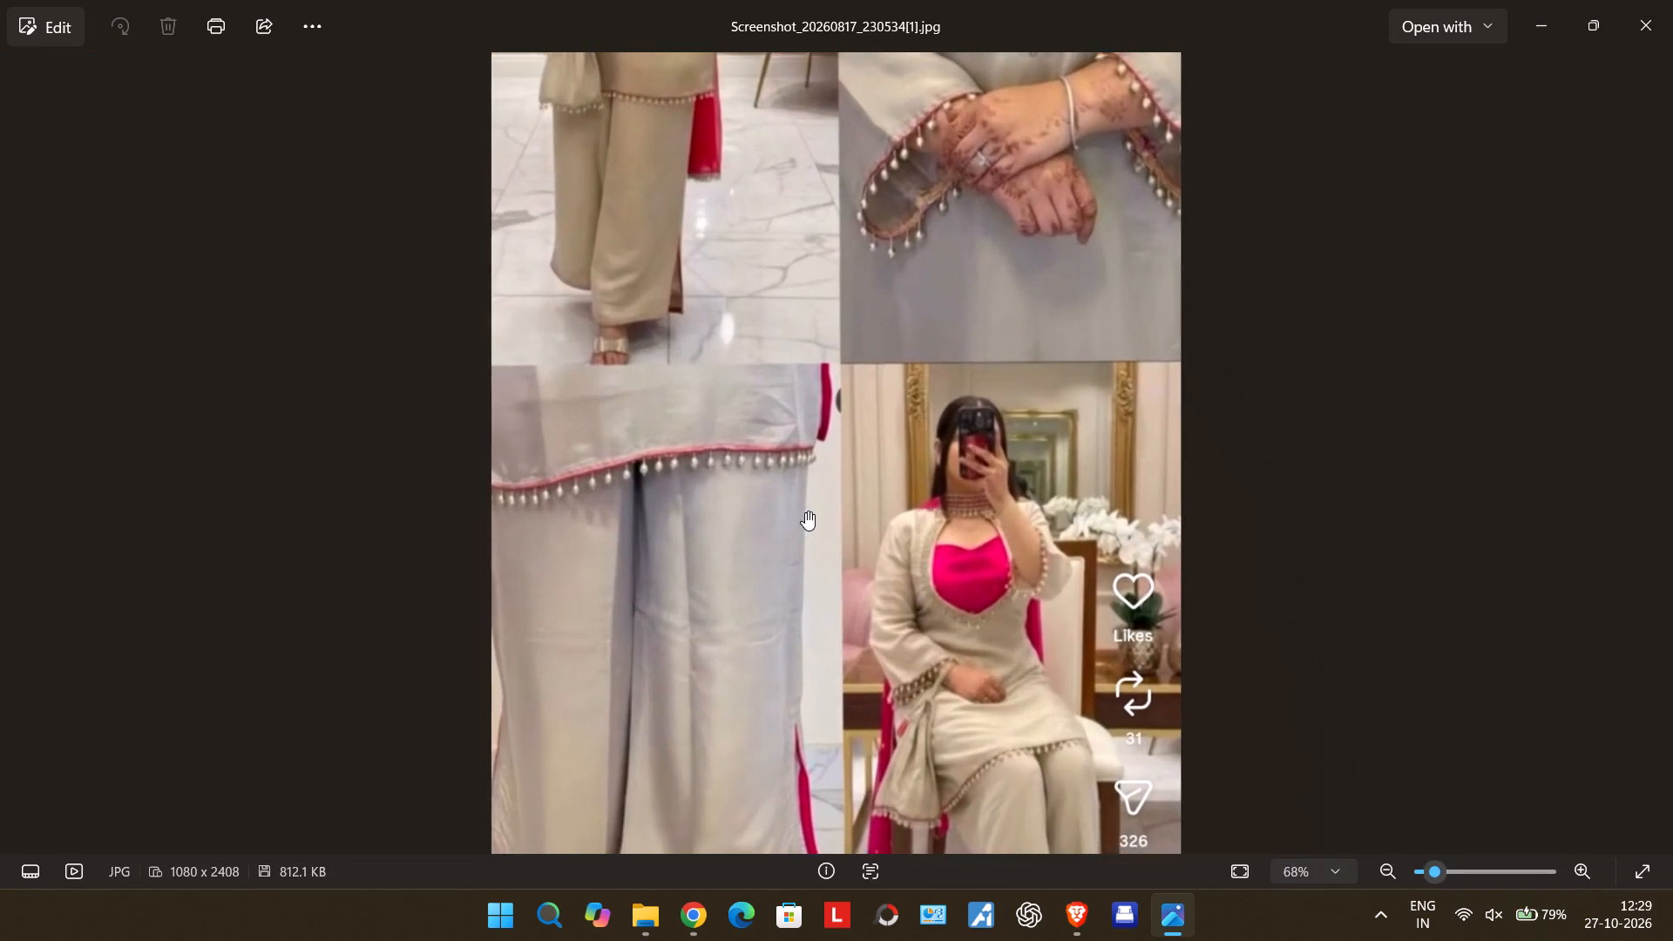
ctrl+scroll(805, 511, down, 8)
key(Right)
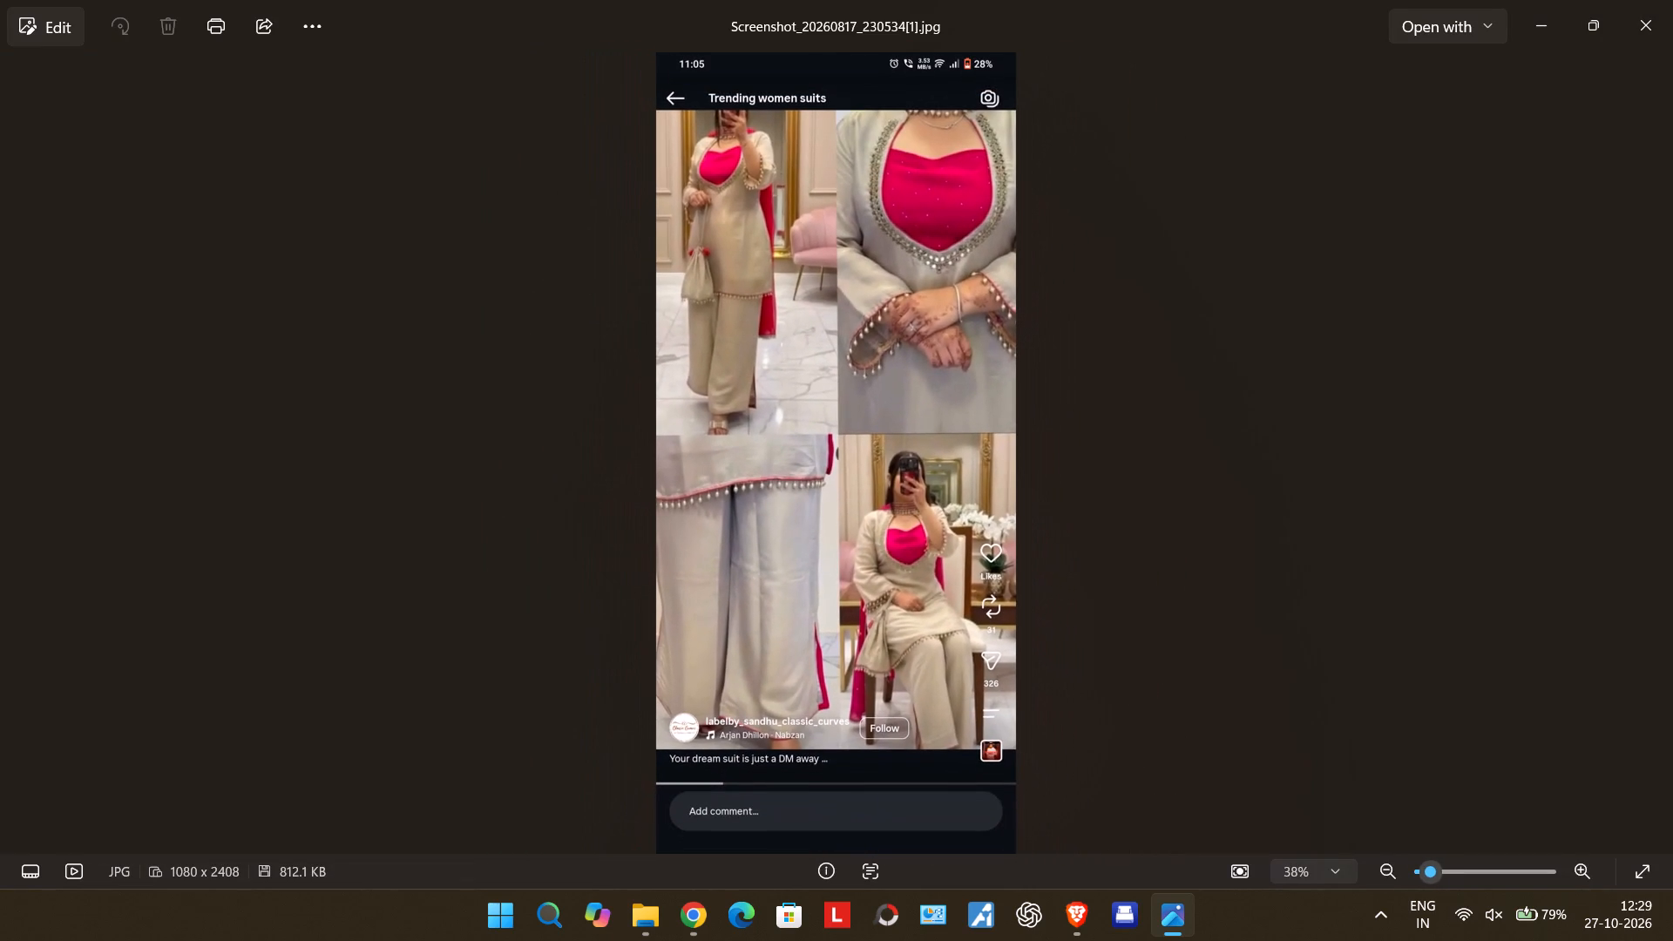
click(1672, 9)
scroll(753, 606, down, 2)
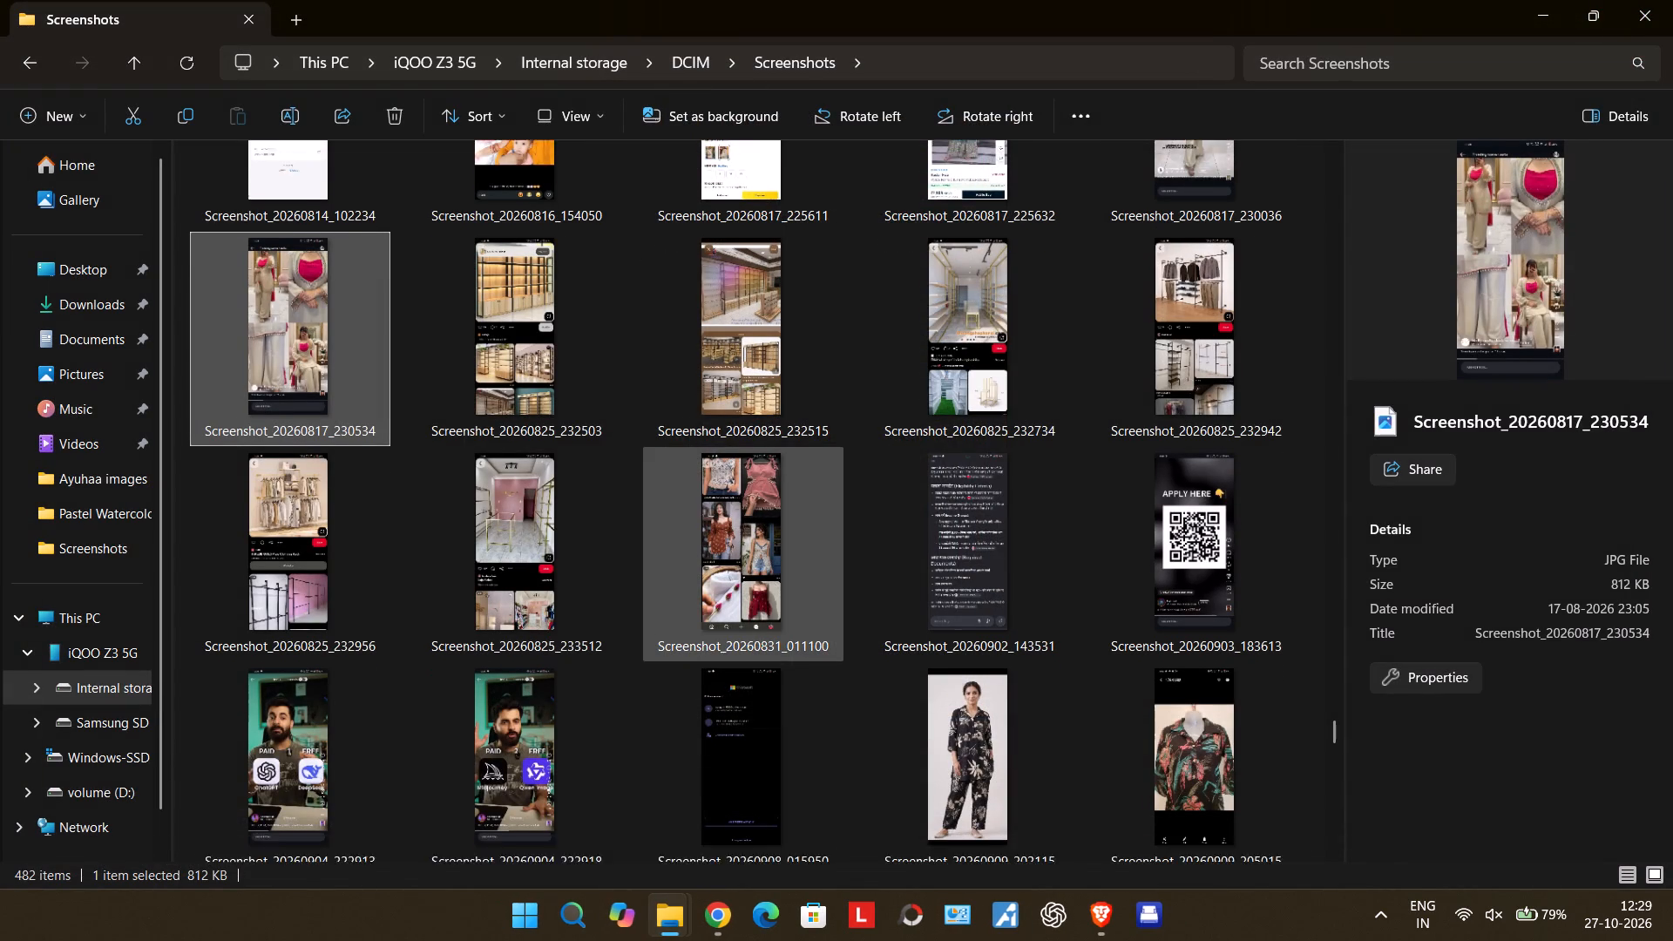
scroll(753, 606, down, 5)
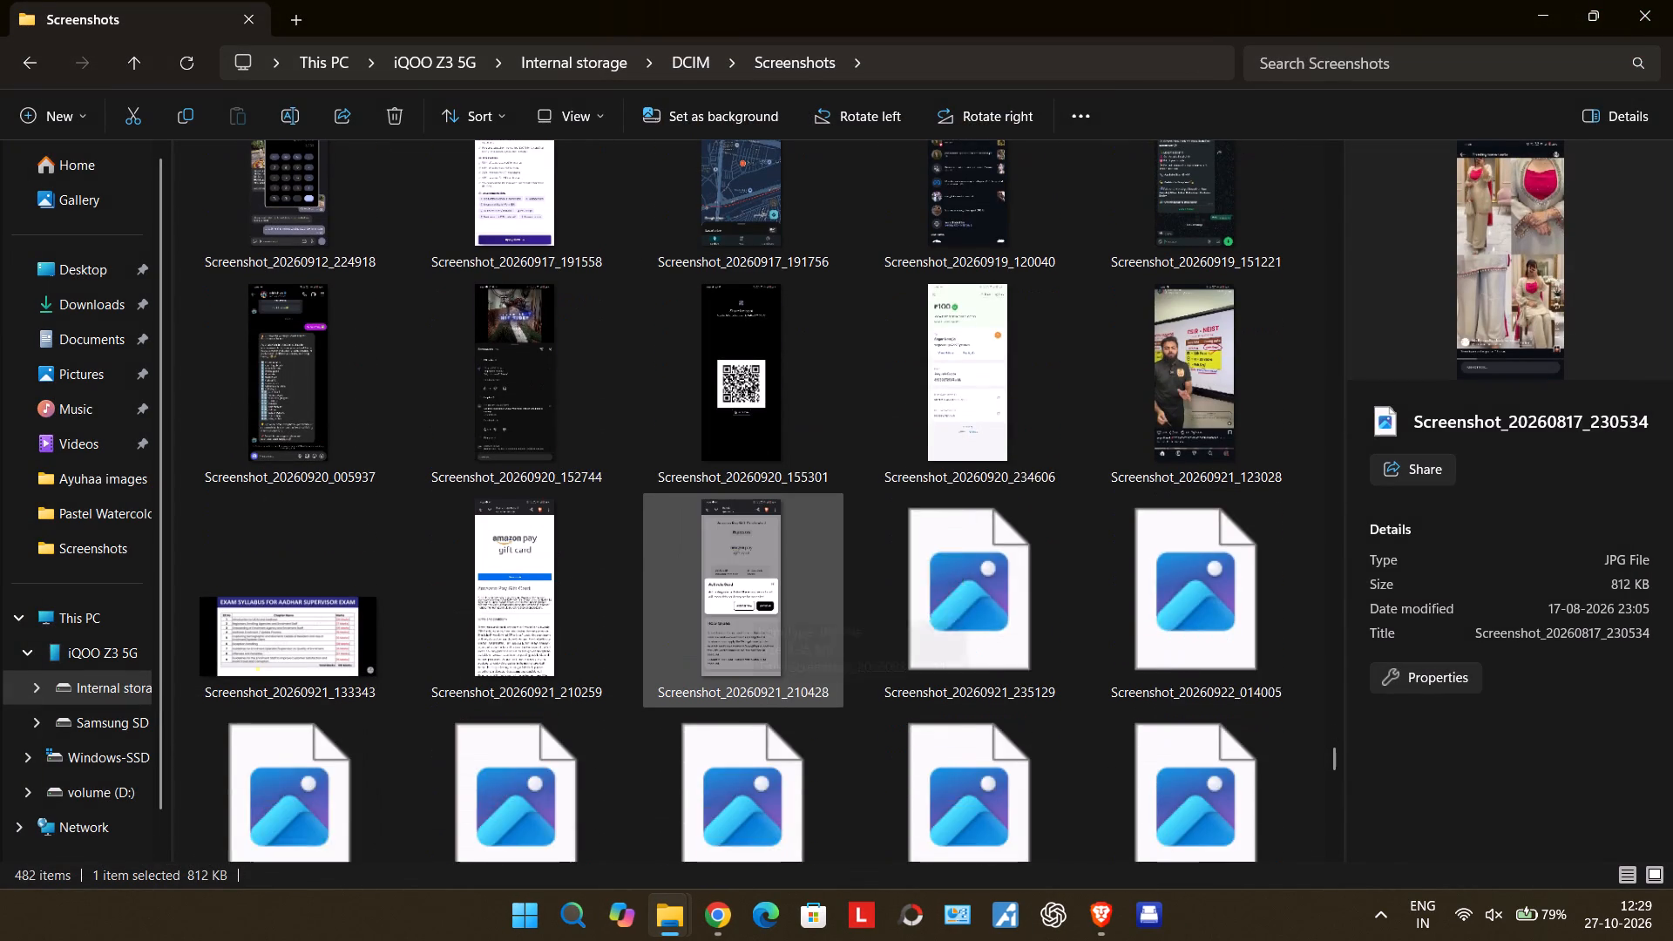
scroll(753, 606, down, 3)
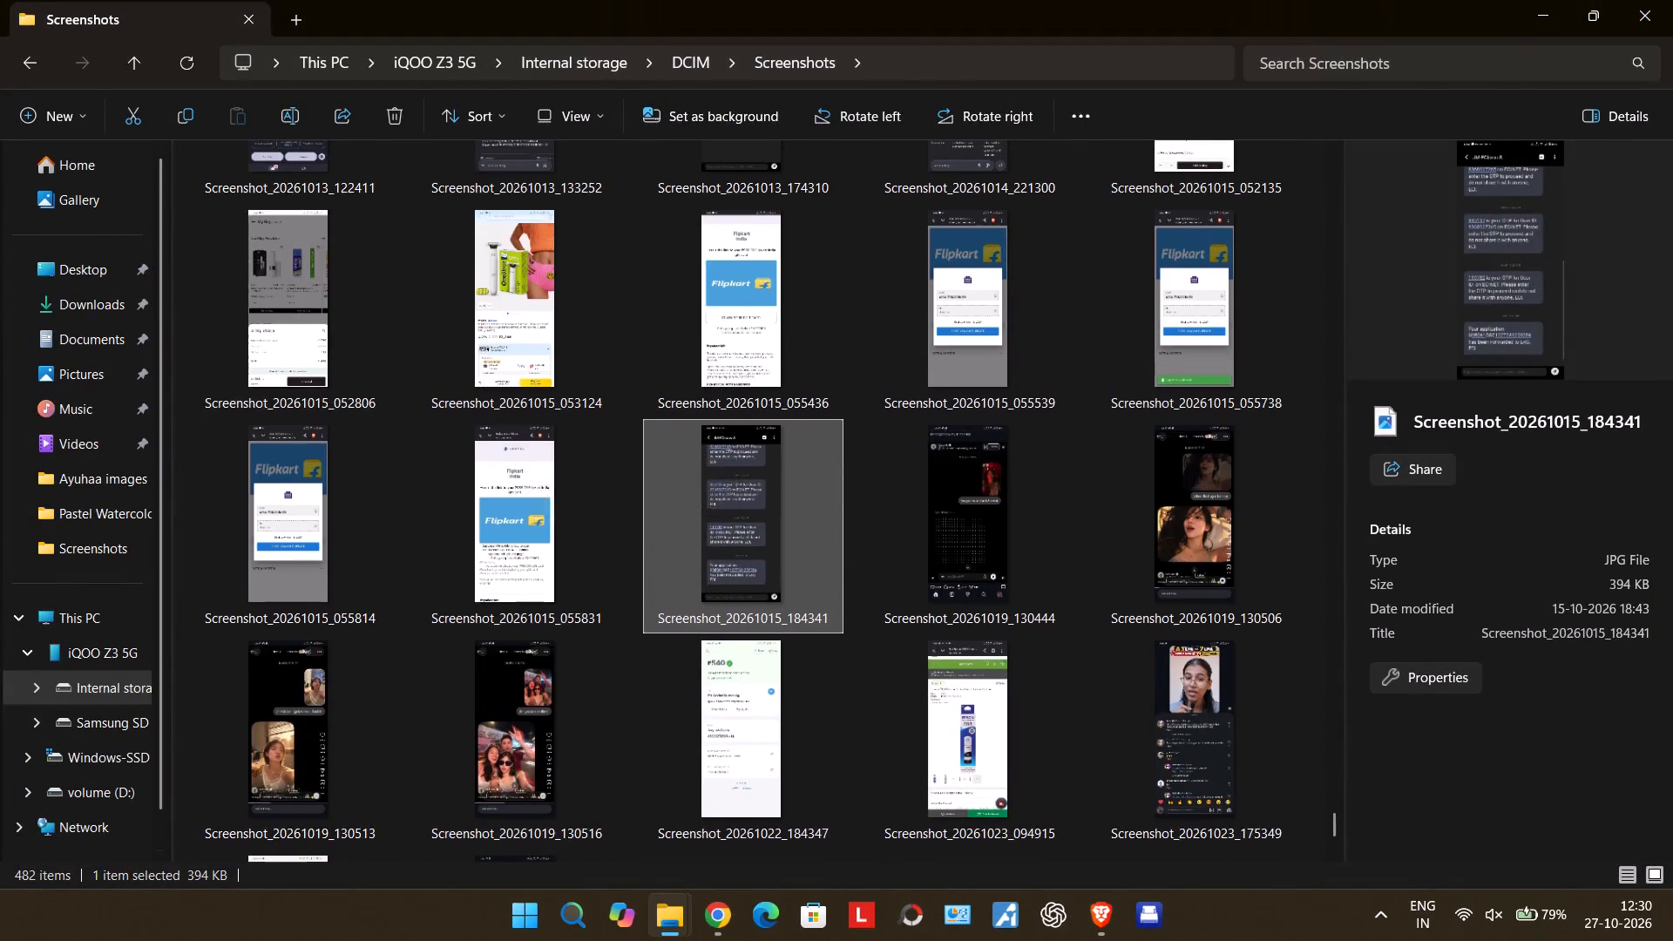
scroll(825, 466, up, 3)
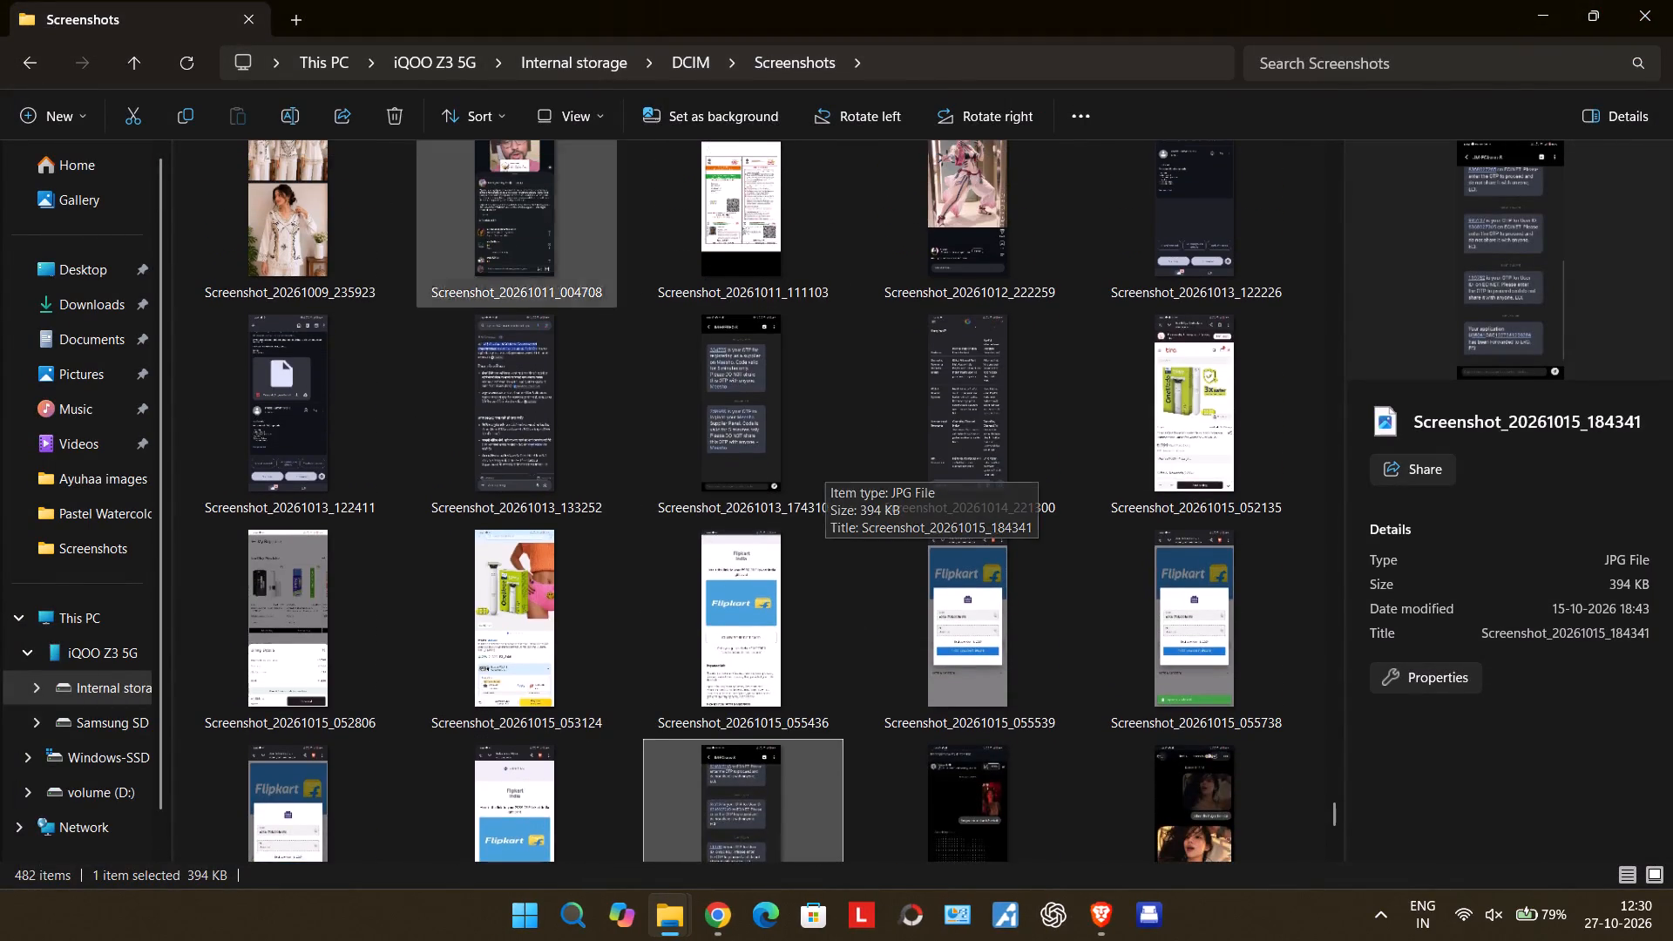
Look through the files in the Downloads folder, from today's items to last week's.
click(68, 305)
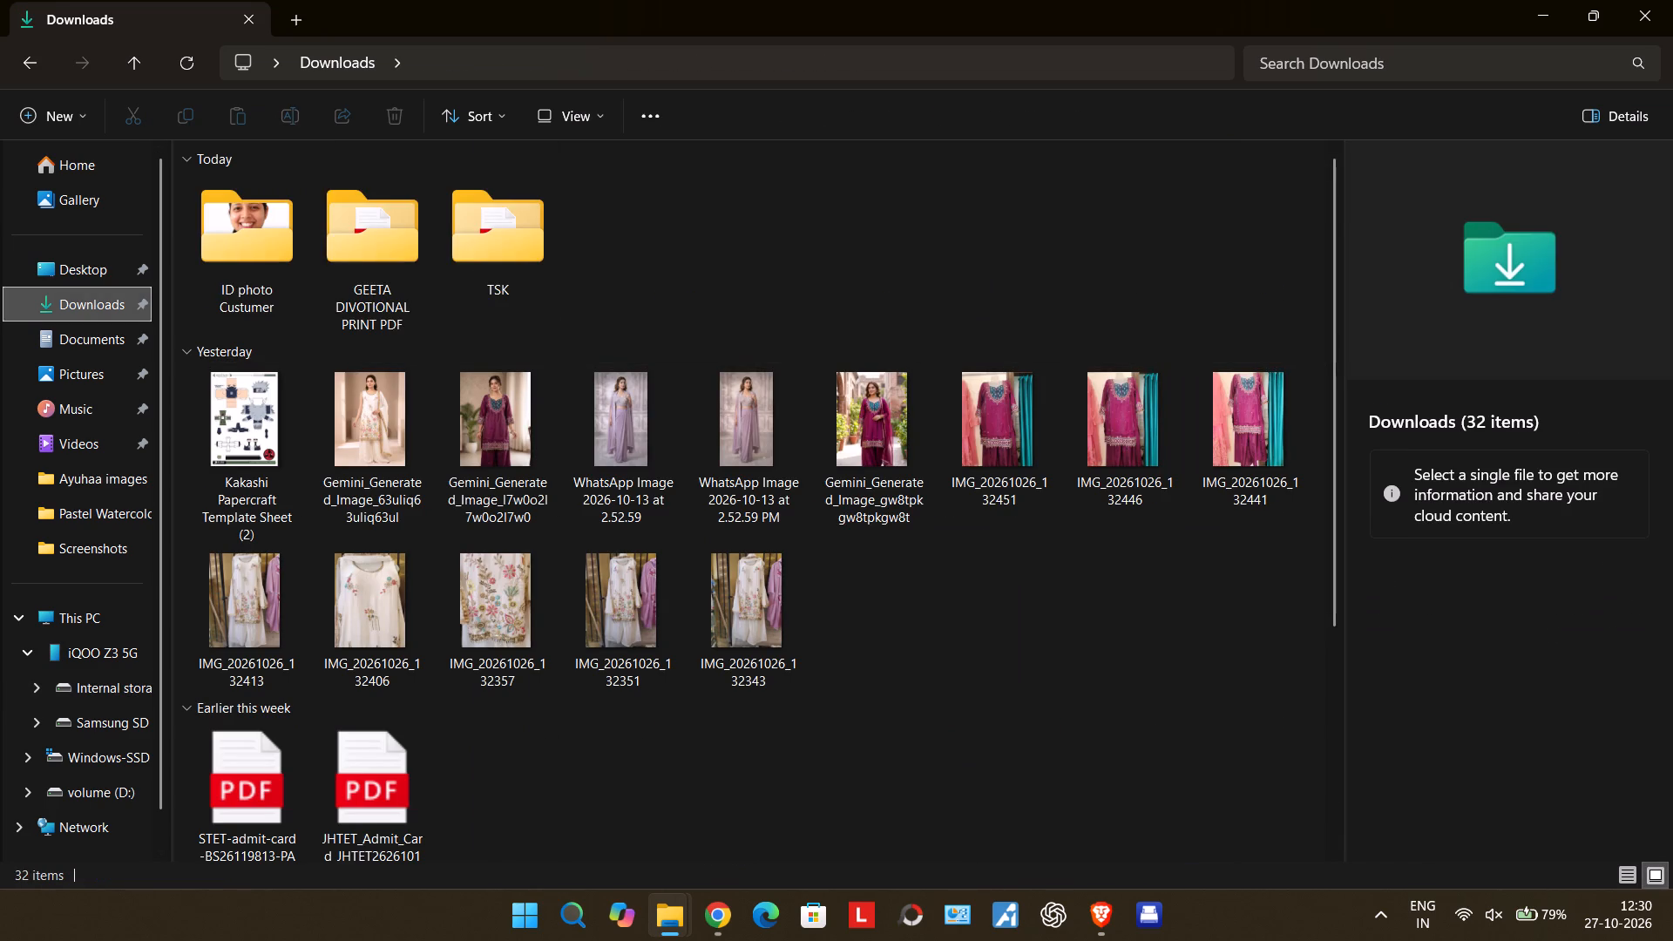
scroll(922, 554, down, 5)
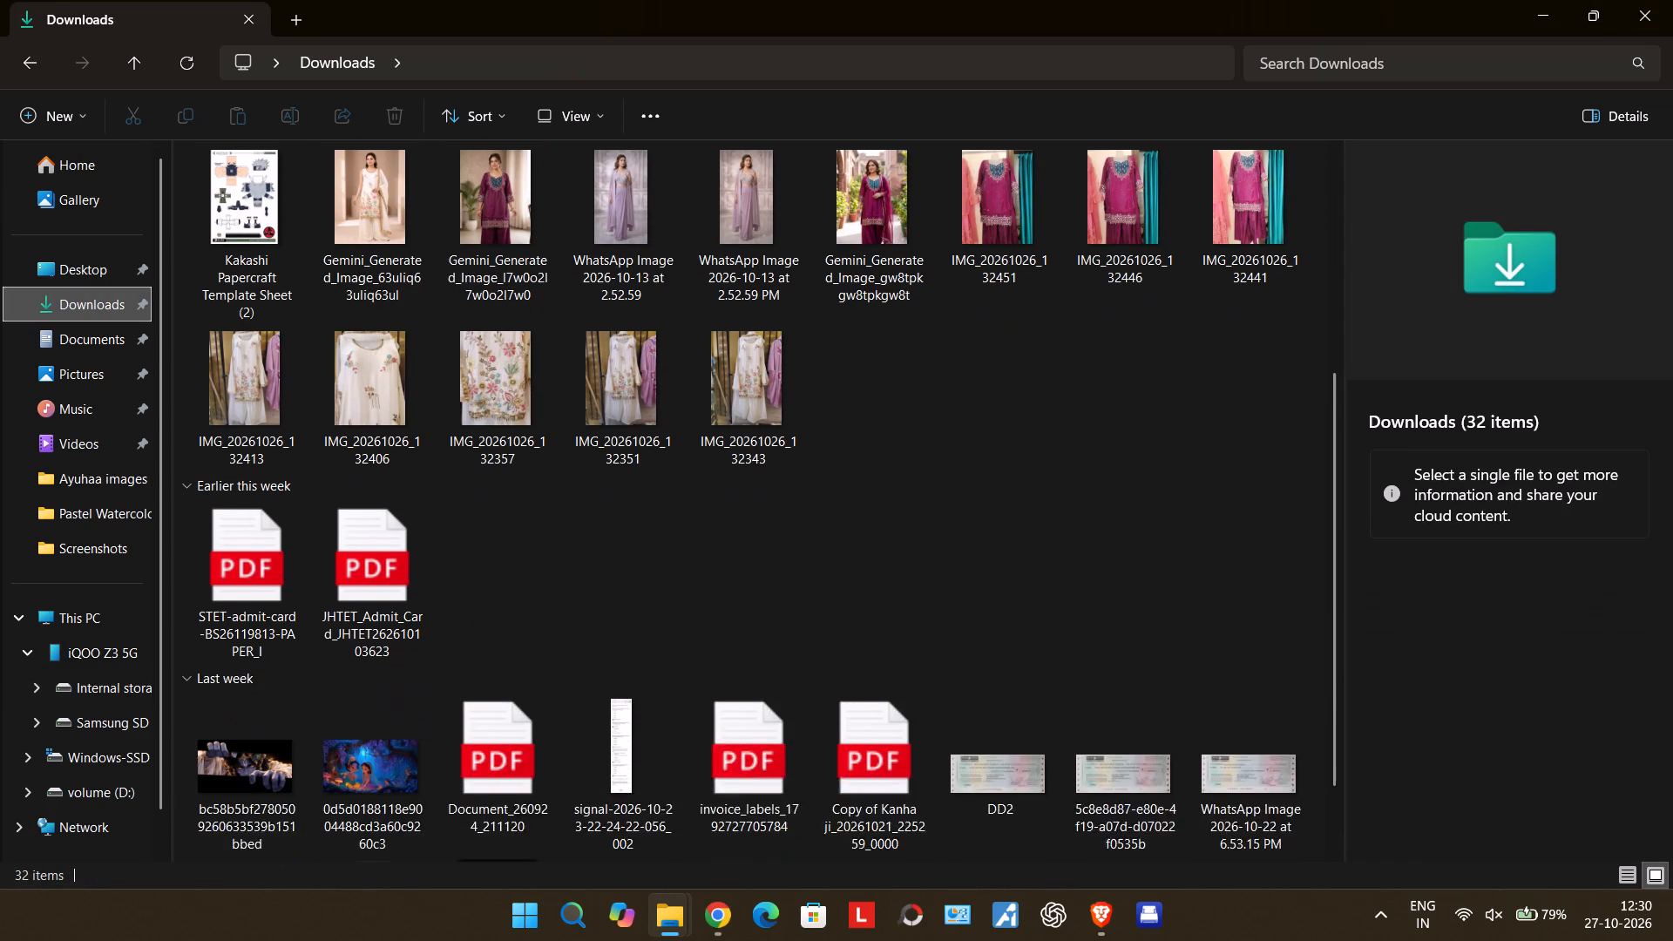
scroll(922, 554, down, 4)
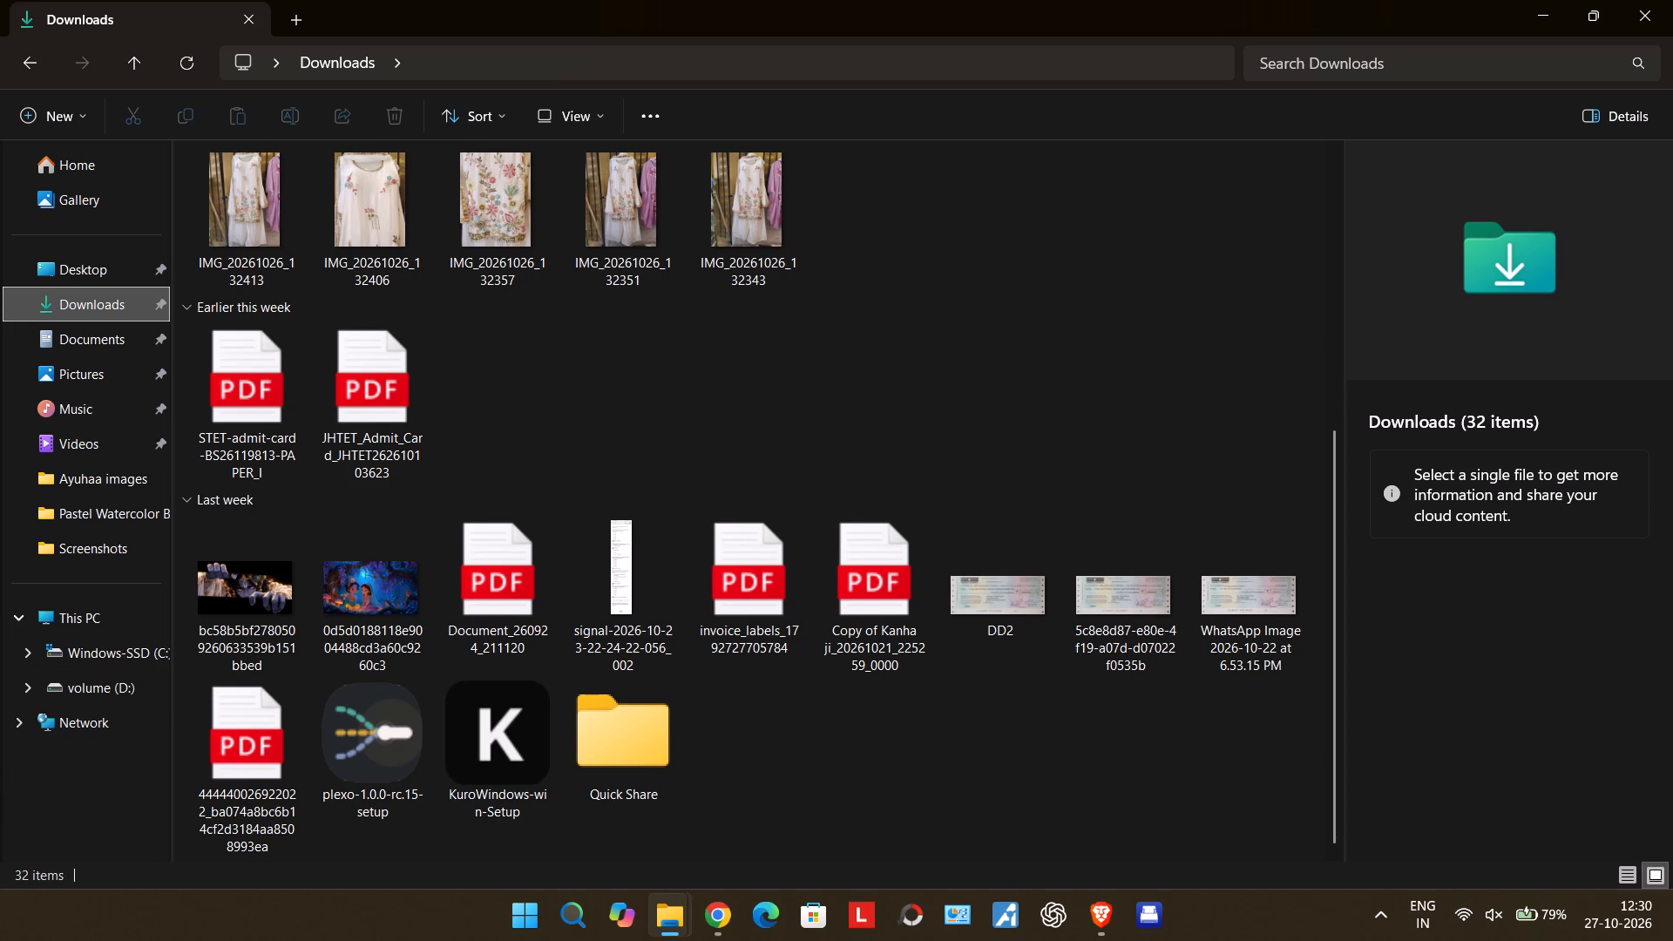
Open the sashnsoul folder on volume (D:) and enlarge its icons into large image thumbnails.
click(108, 676)
double_click(368, 417)
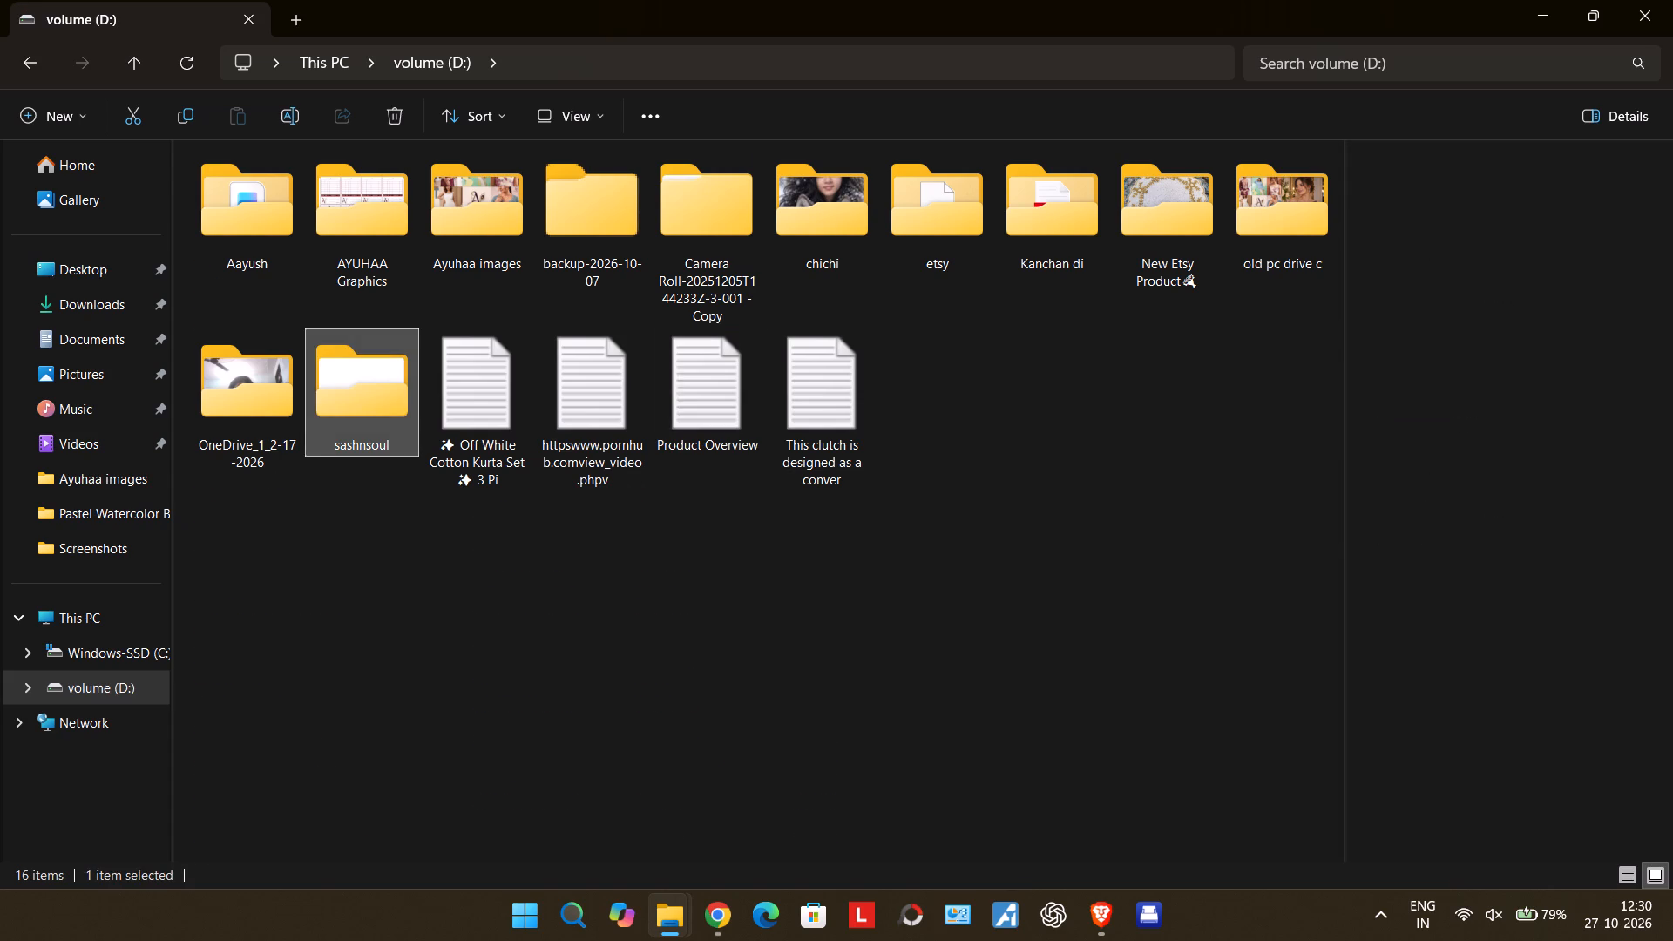
scroll(368, 417, up, 4)
ctrl+scroll(368, 417, up, 8)
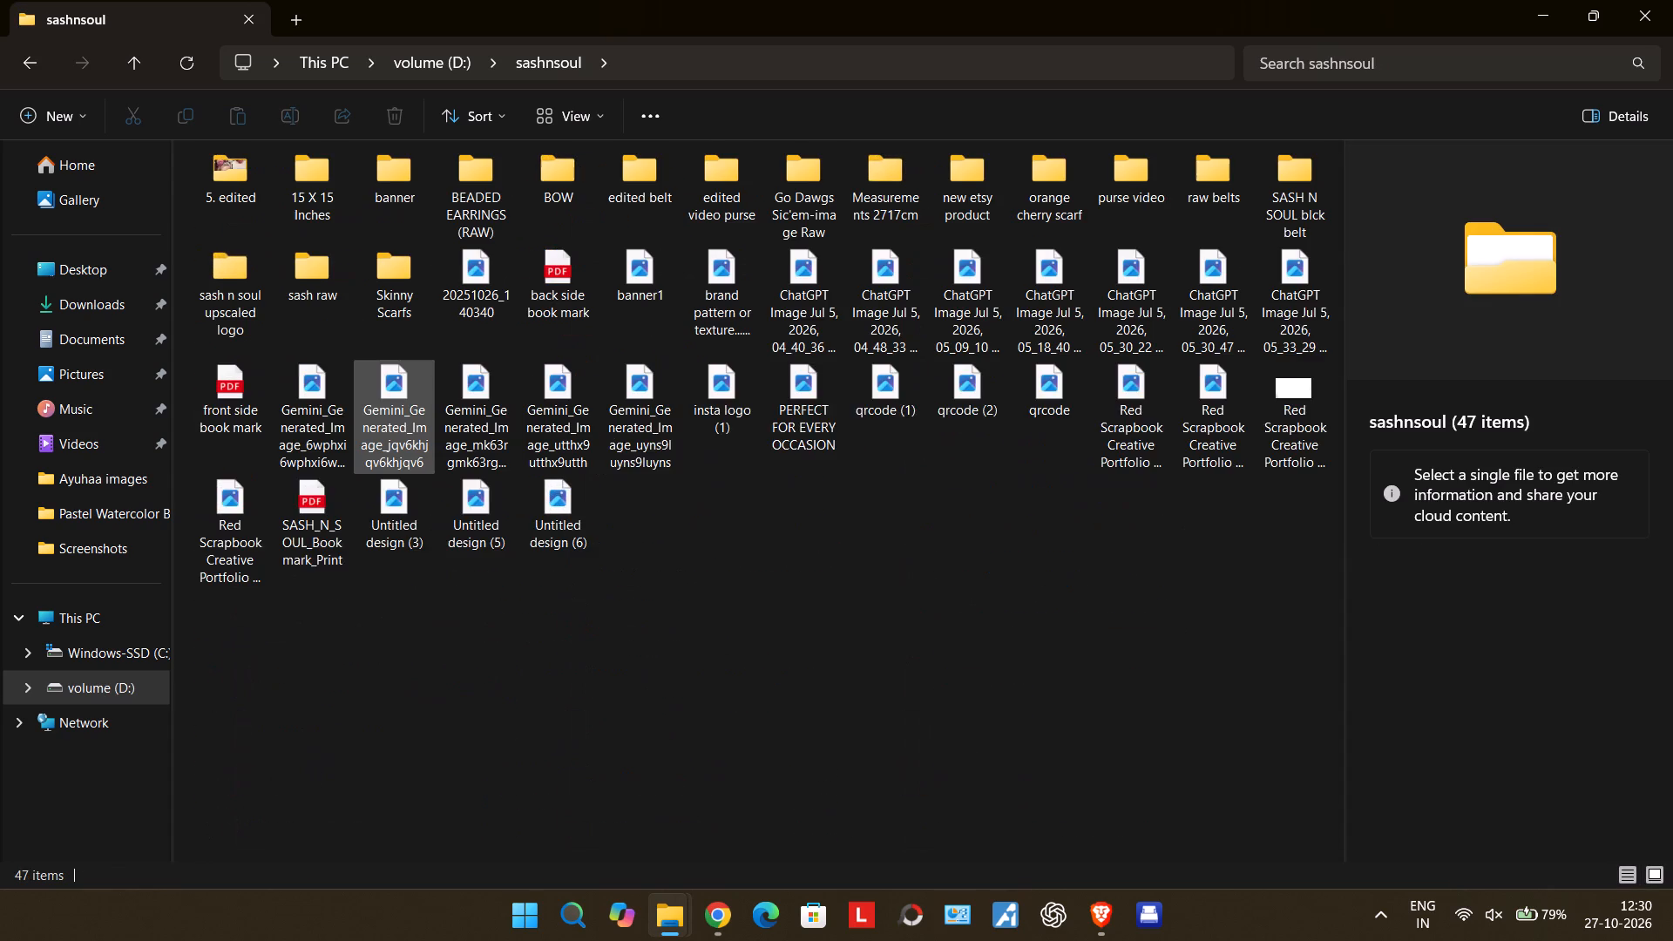
ctrl+scroll(368, 417, up, 18)
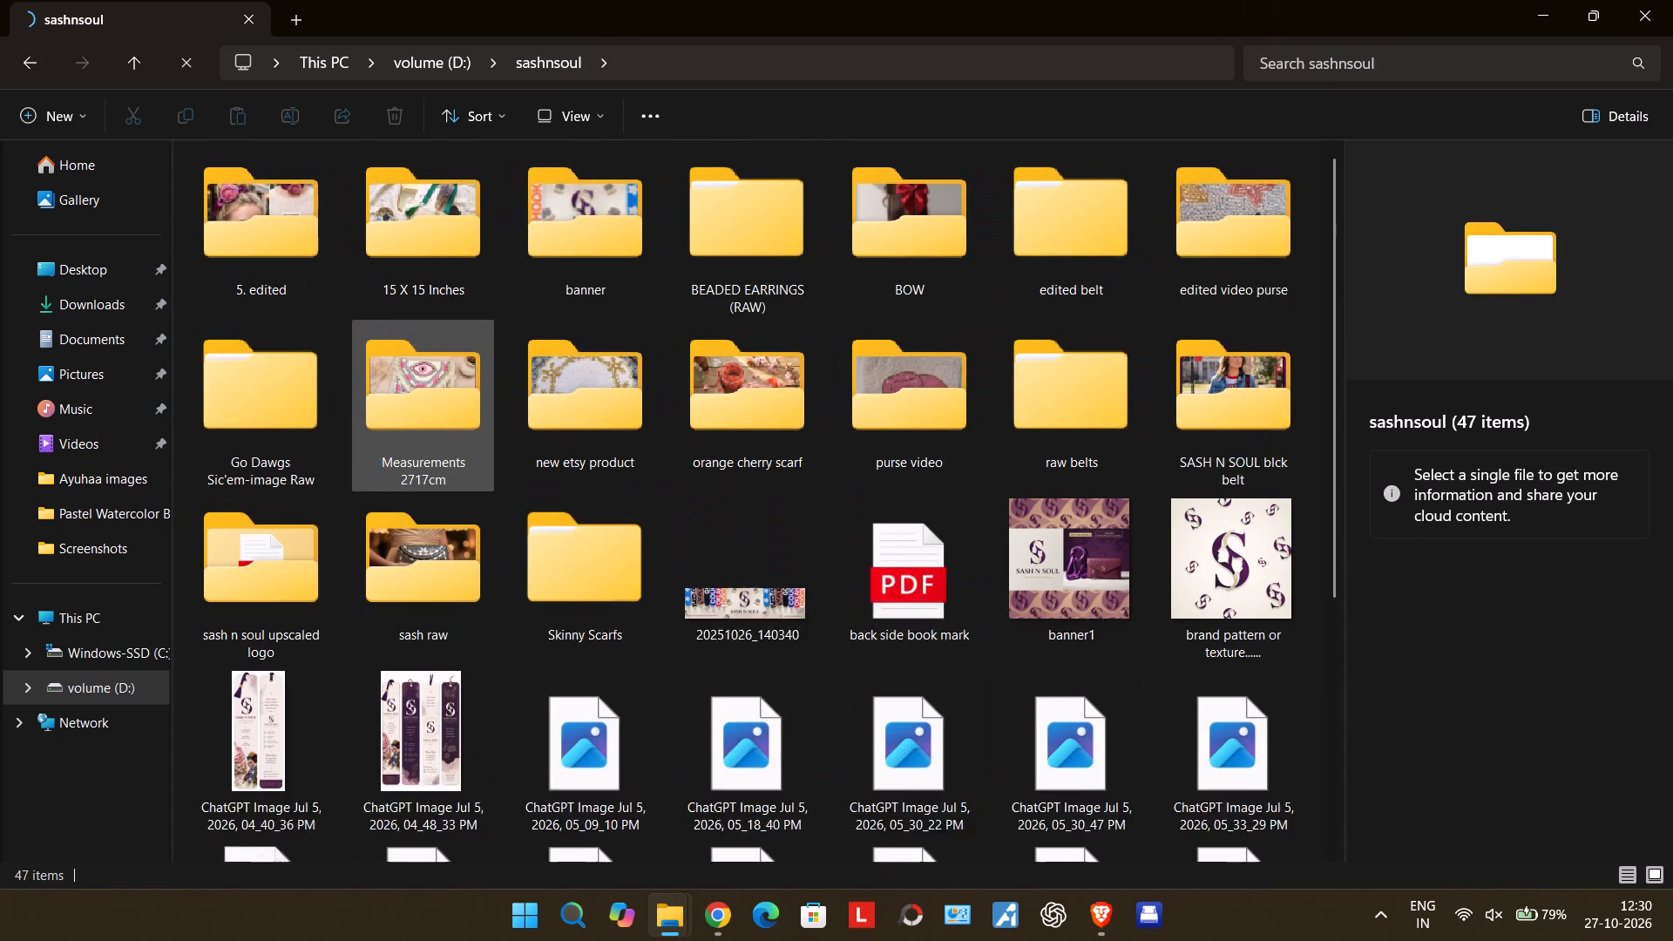
ctrl+scroll(368, 417, up, 2)
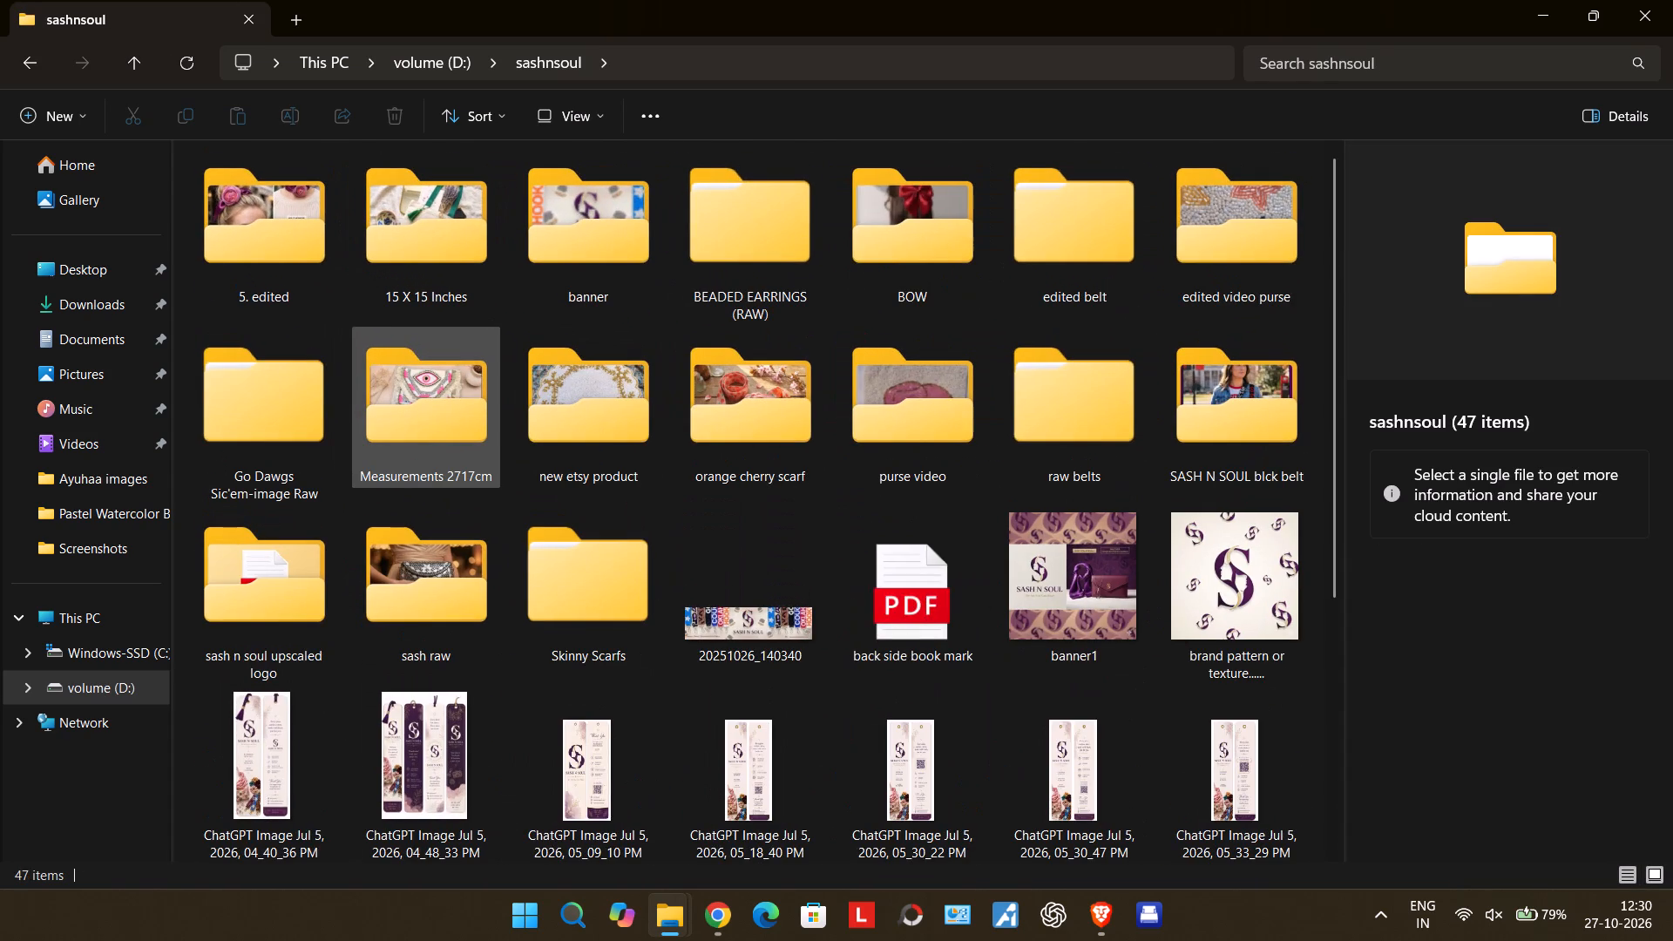
Look through the sashnsoul thumbnails to the end of the folder and preview Untitled design (3).
scroll(1019, 539, down, 1)
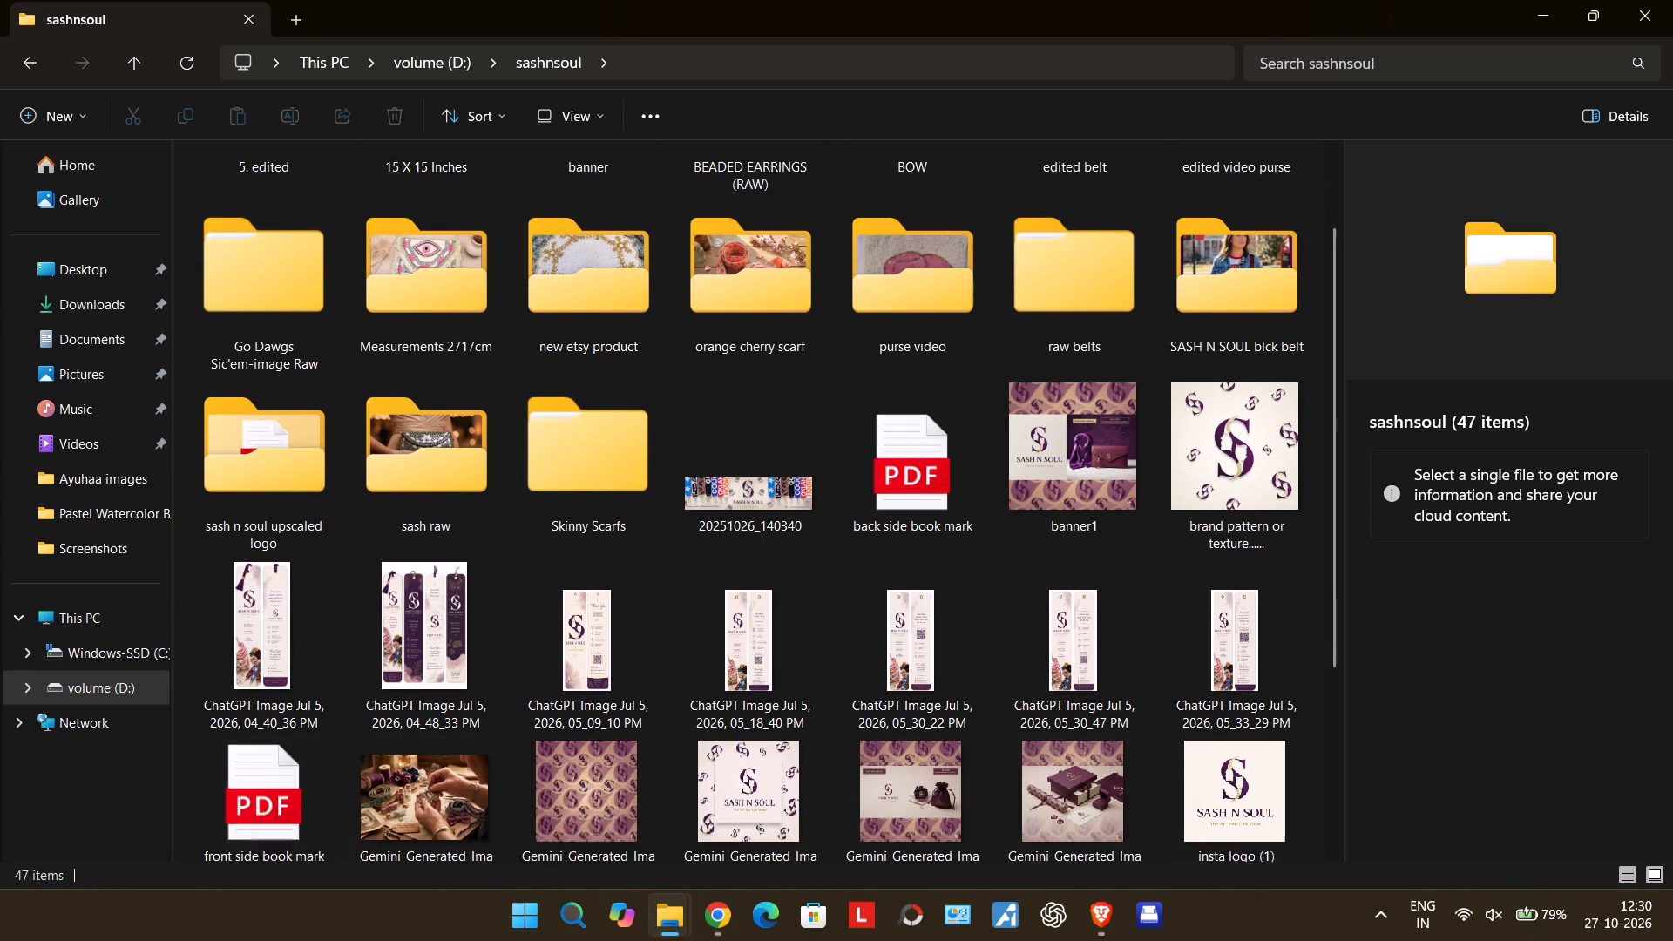
scroll(1019, 539, down, 4)
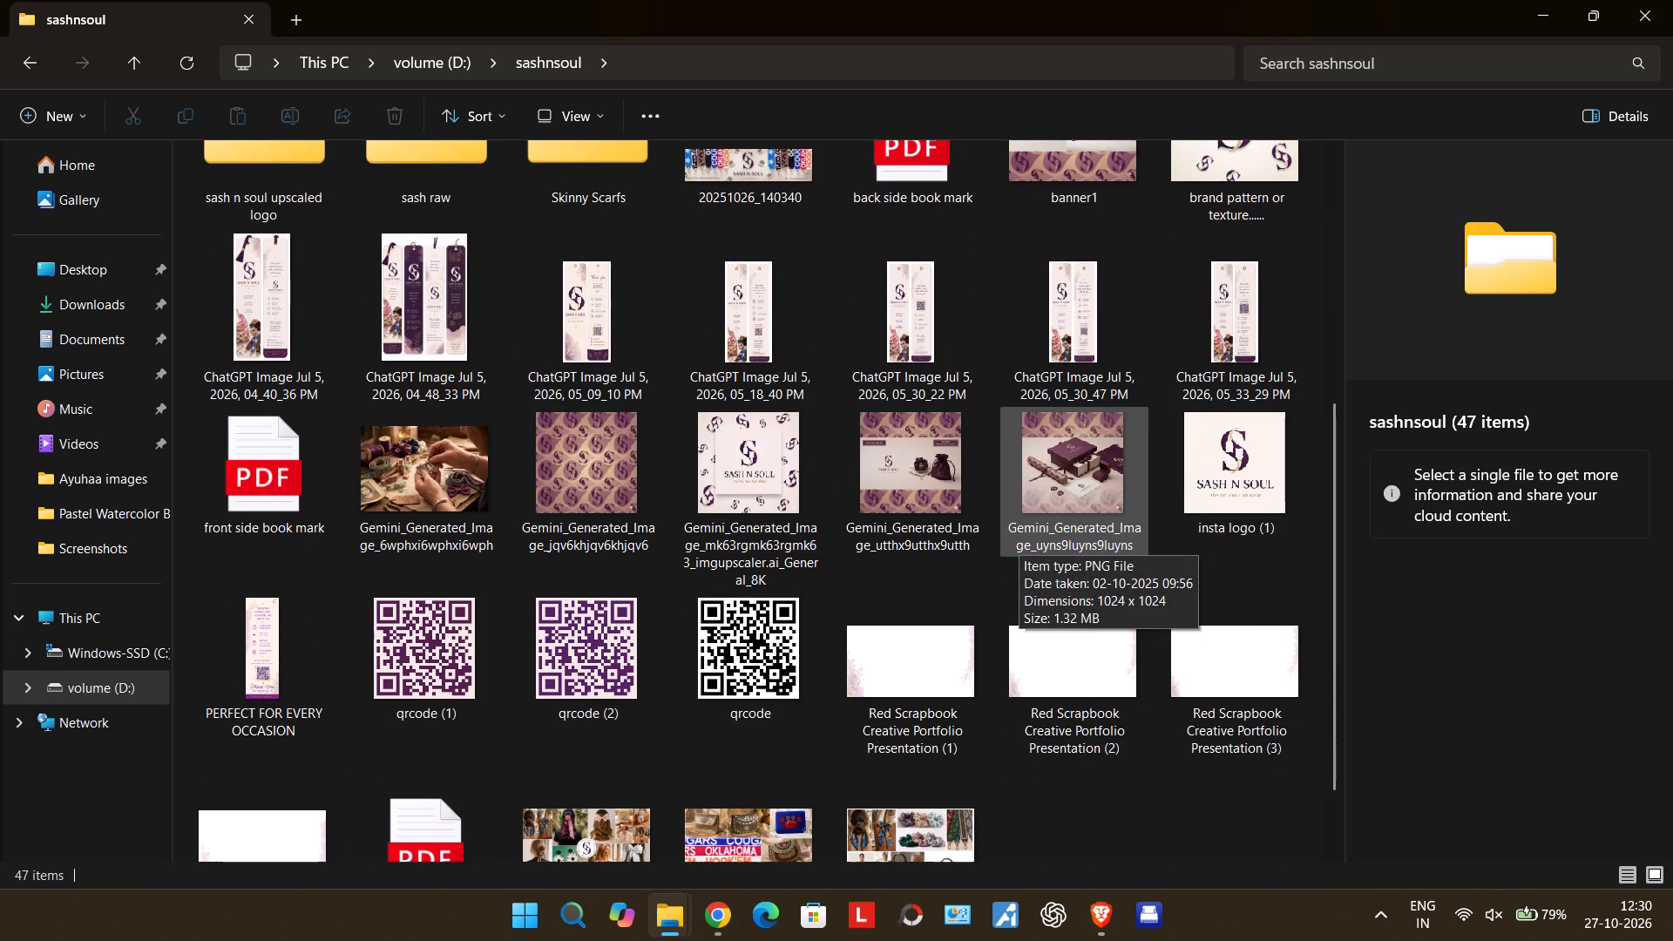
scroll(1019, 539, down, 2)
click(593, 777)
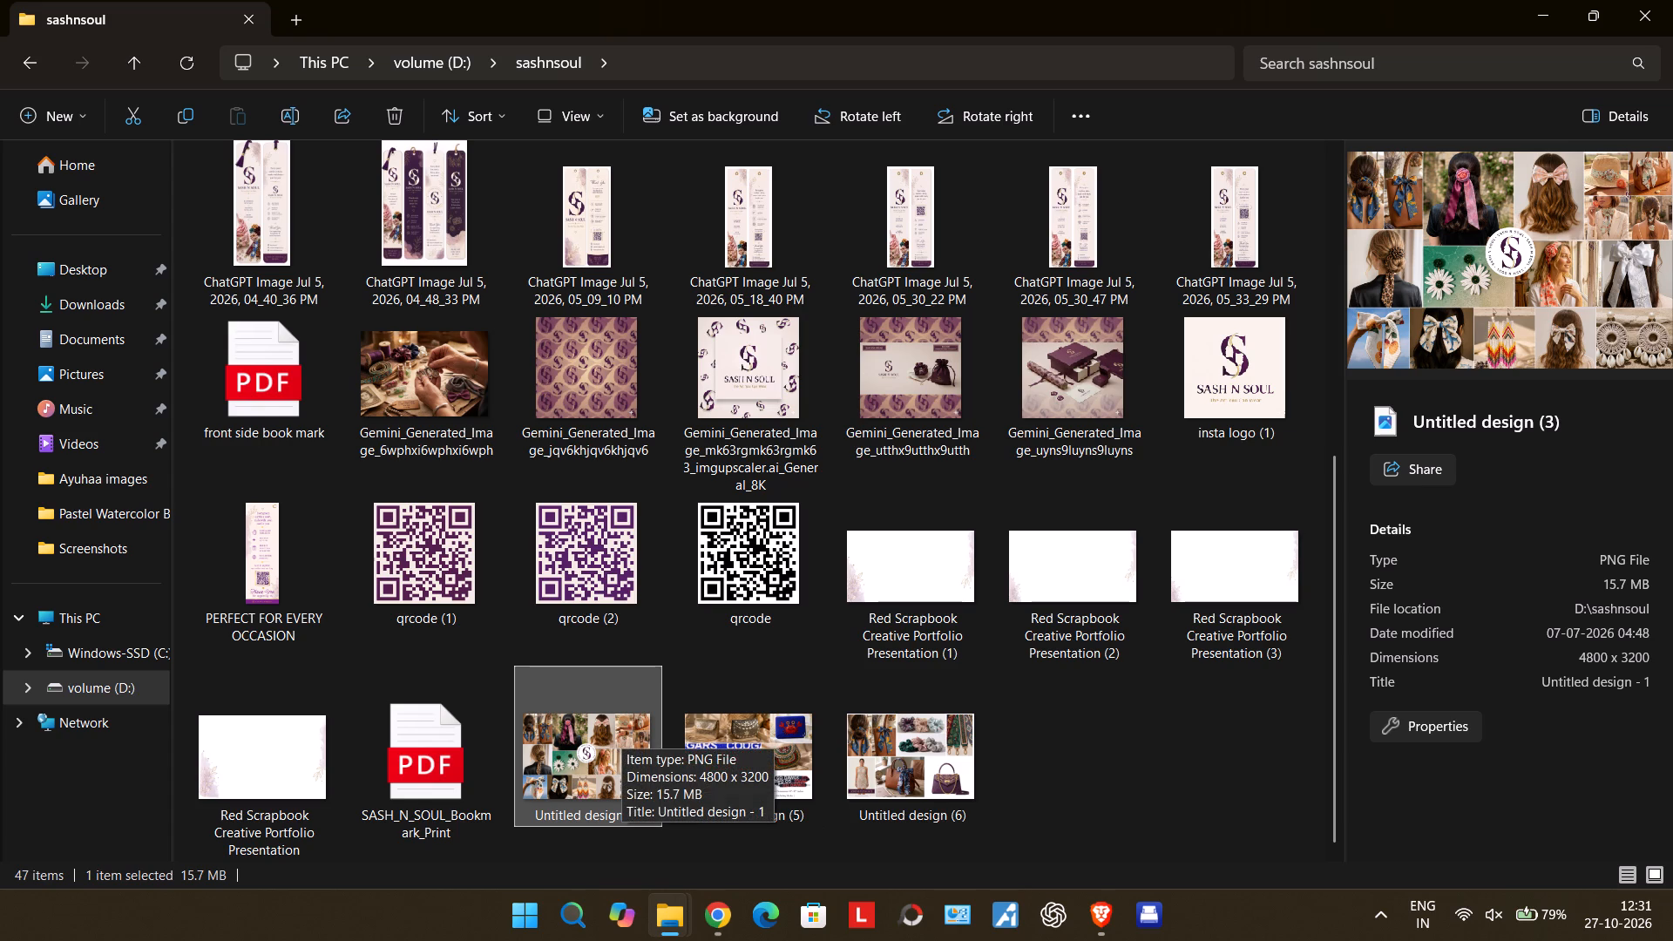
Switch to the animos editor in Chrome and add Untitled design (3) from the sashnsoul folder to Slot 7.
click(731, 924)
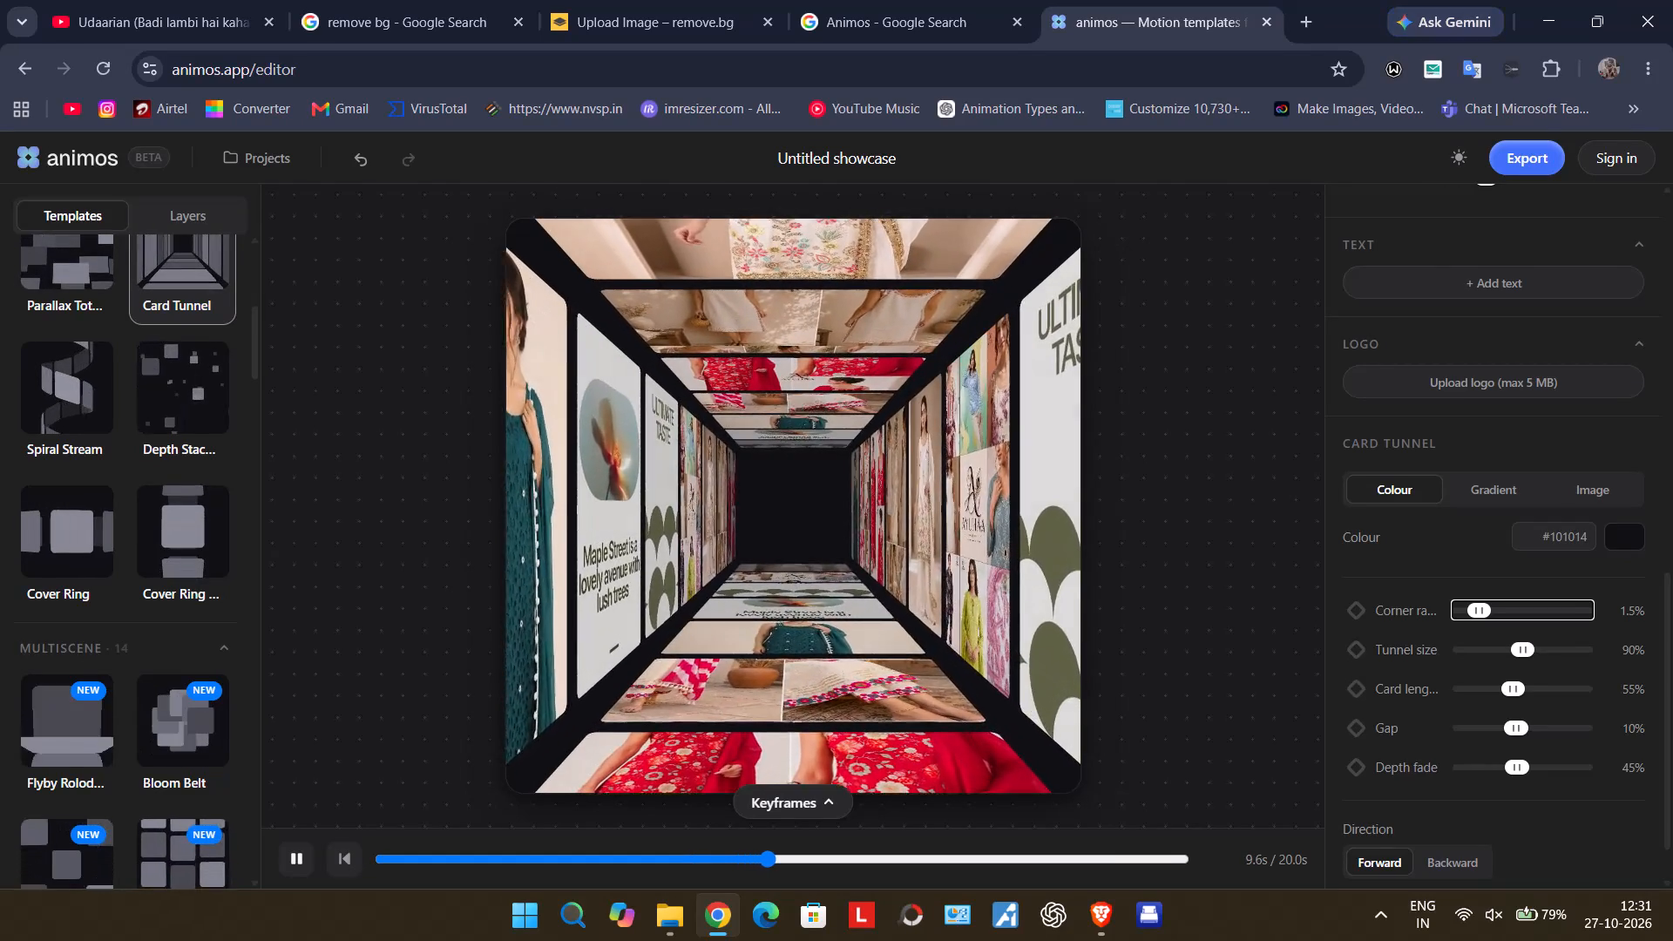
scroll(1390, 610, up, 4)
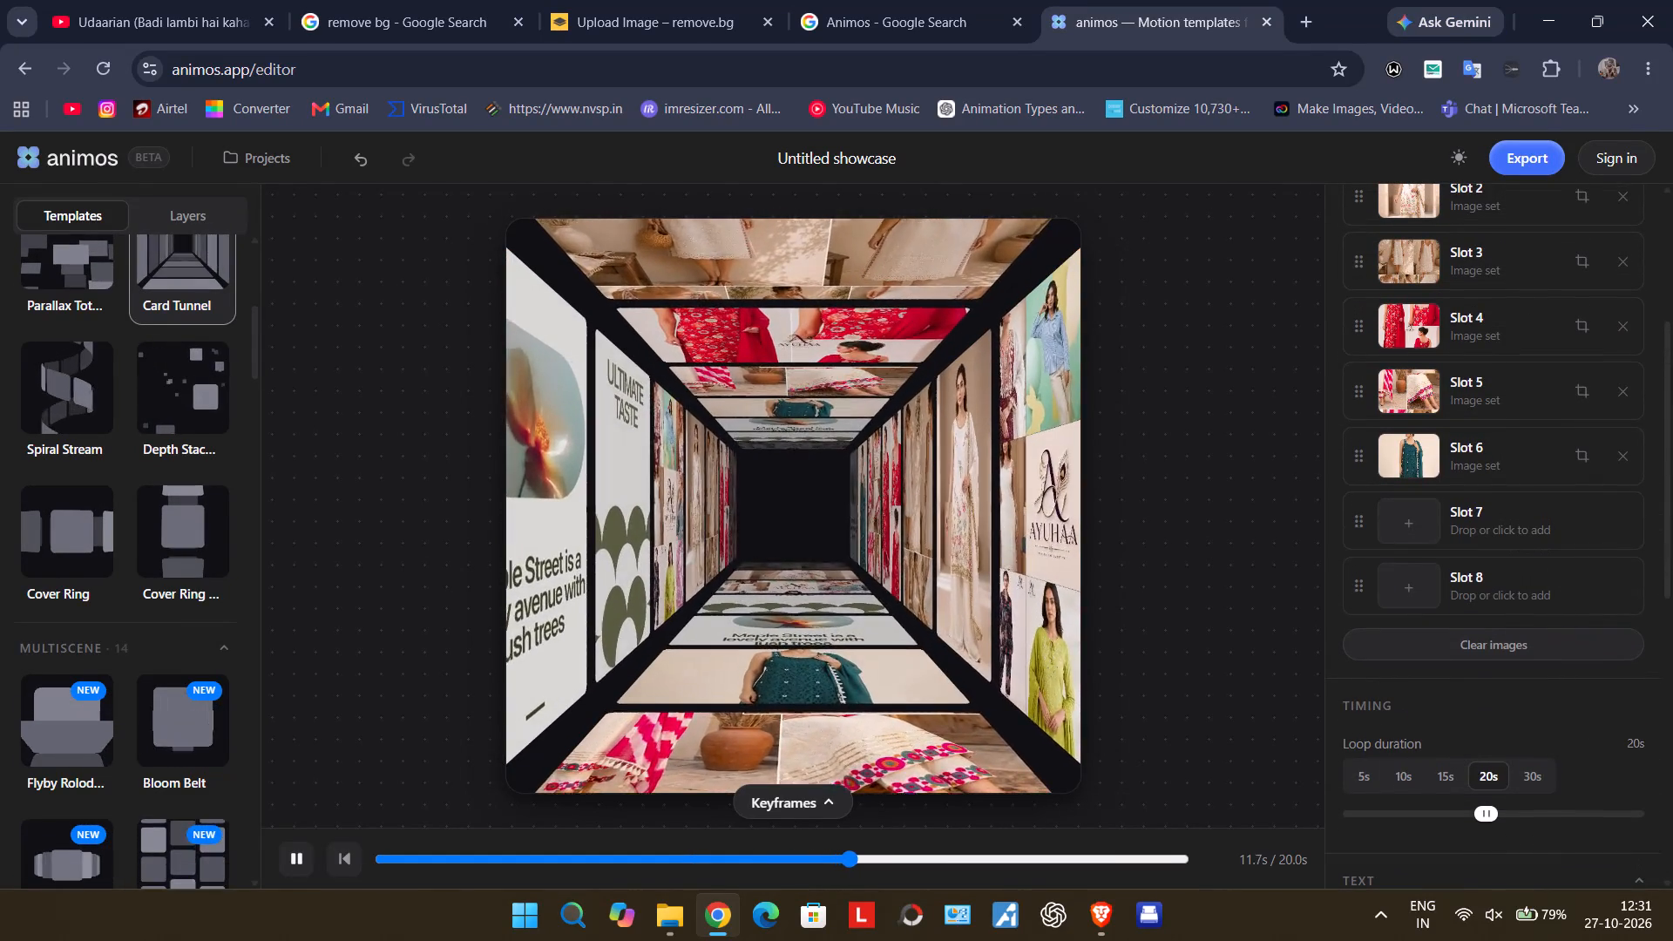
click(1395, 518)
click(1395, 518)
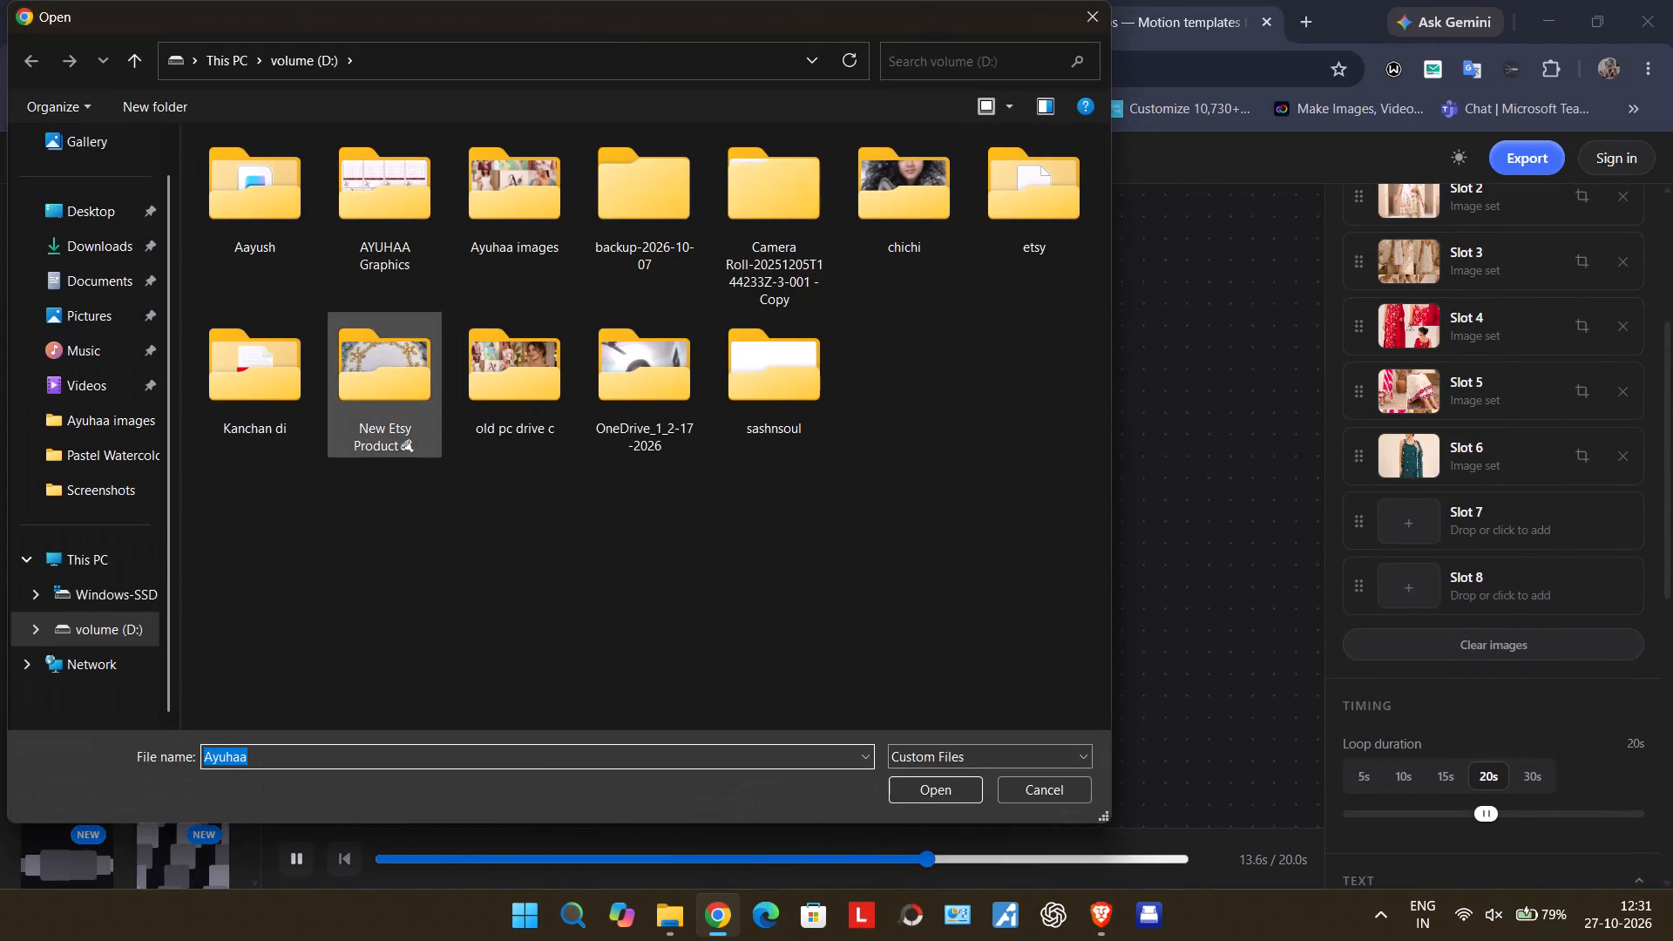
double_click(782, 396)
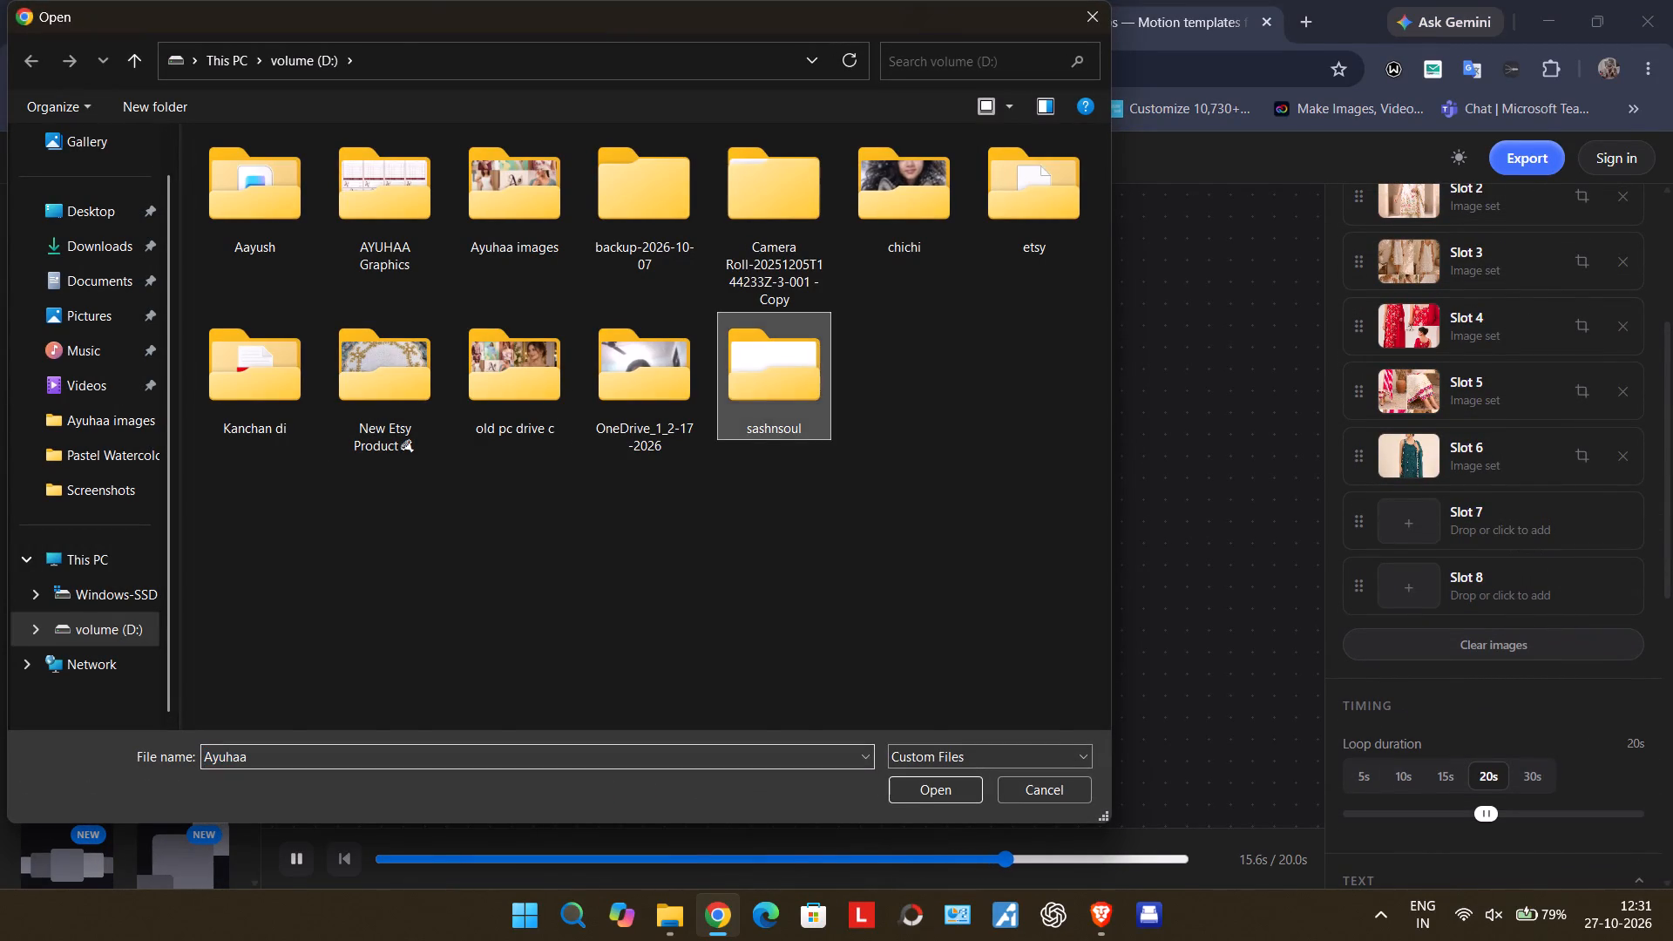
scroll(782, 396, down, 1)
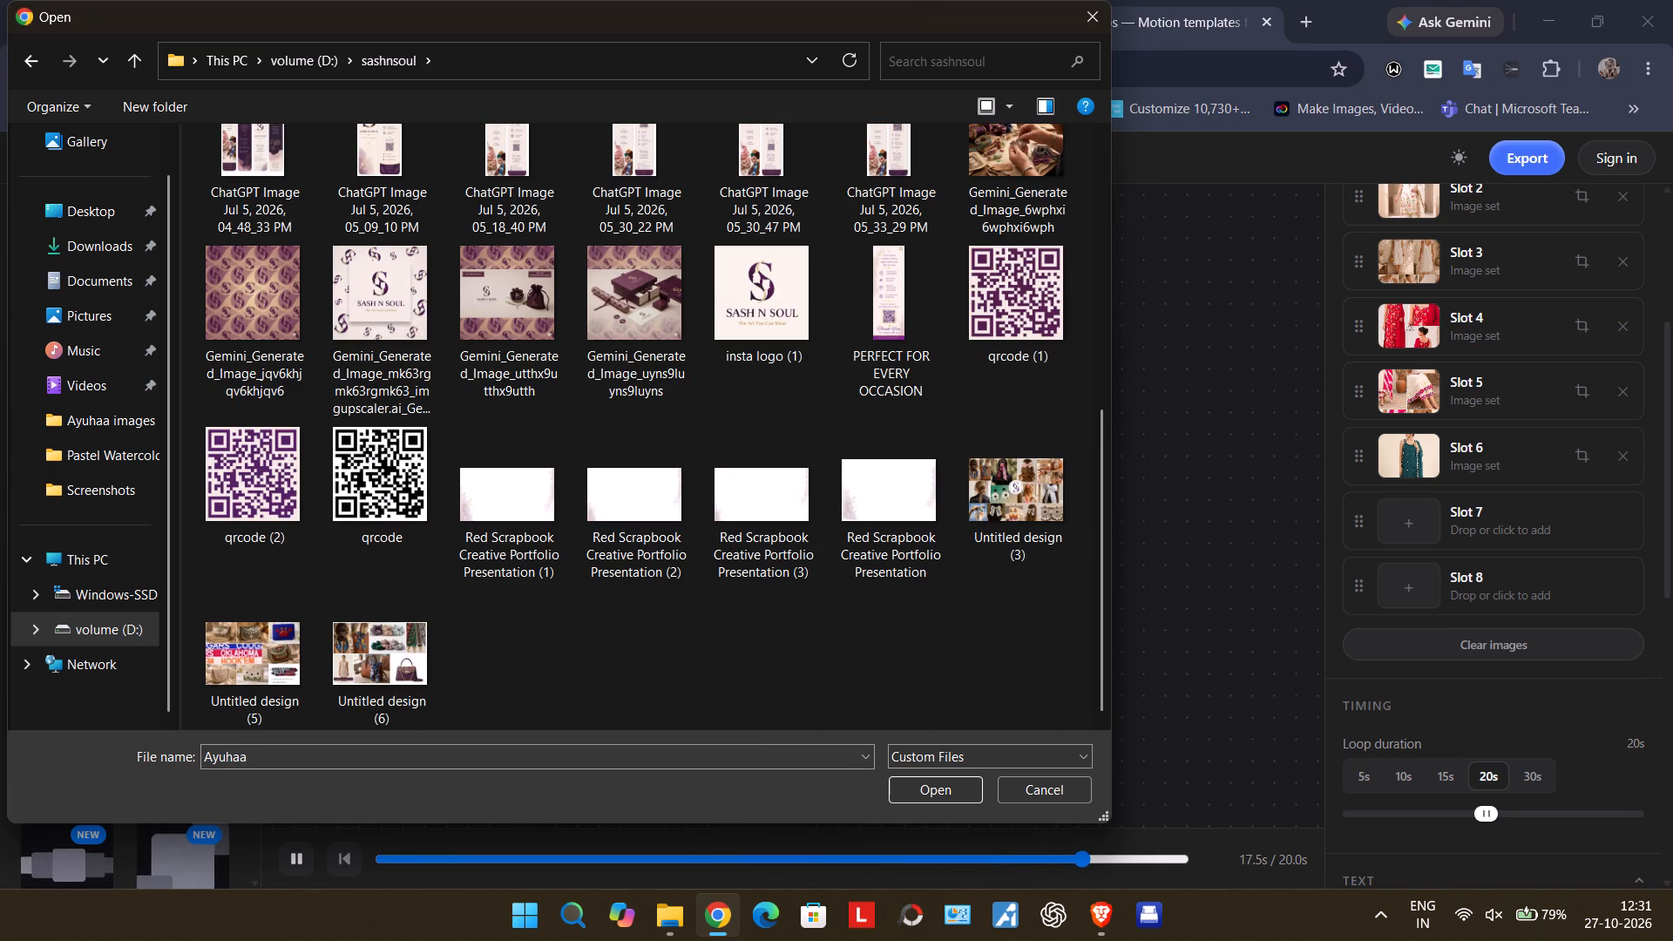
click(983, 483)
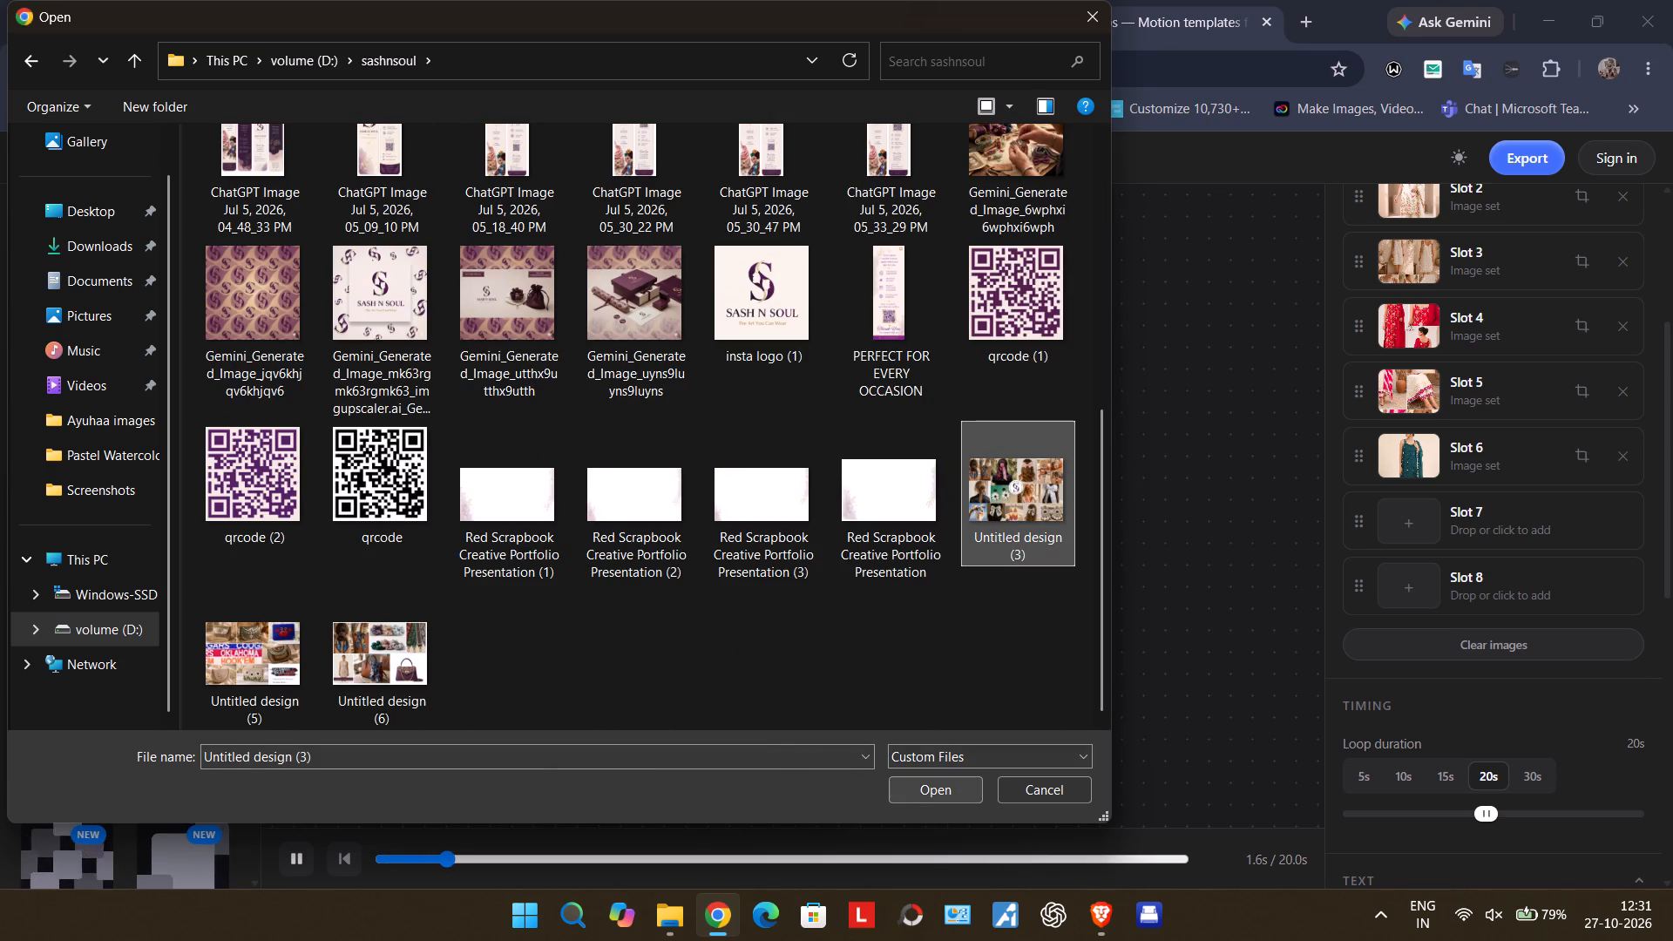
click(928, 792)
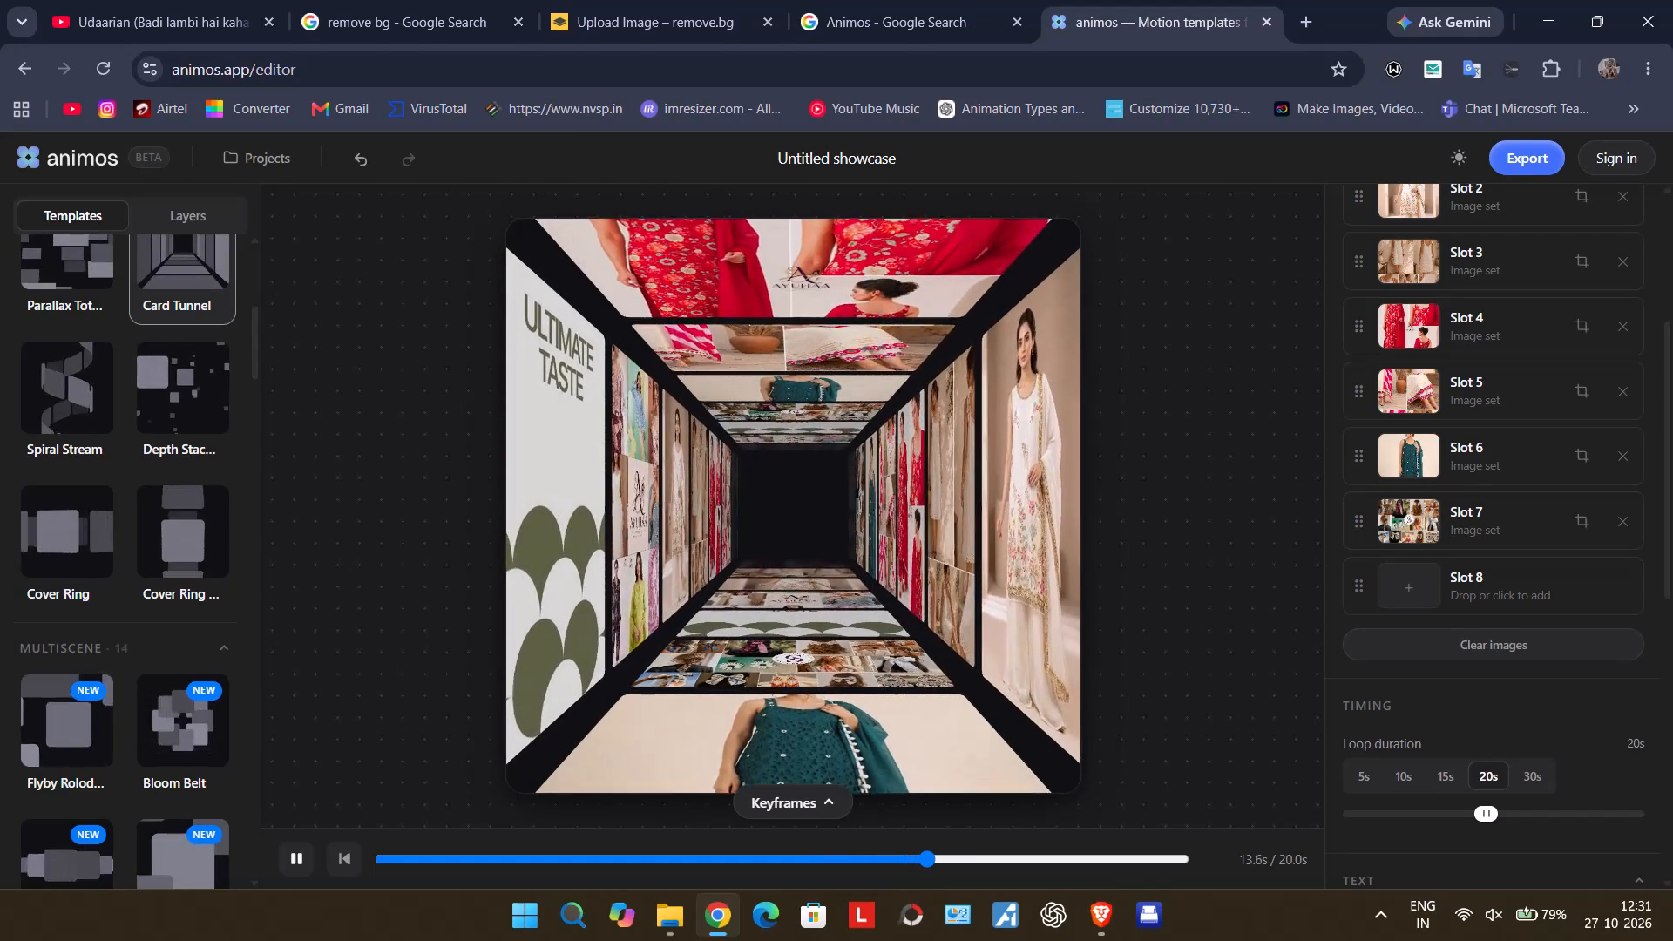
Add Untitled design (5) from the sashnsoul folder to Slot 8 of the Card Tunnel showcase.
click(1404, 597)
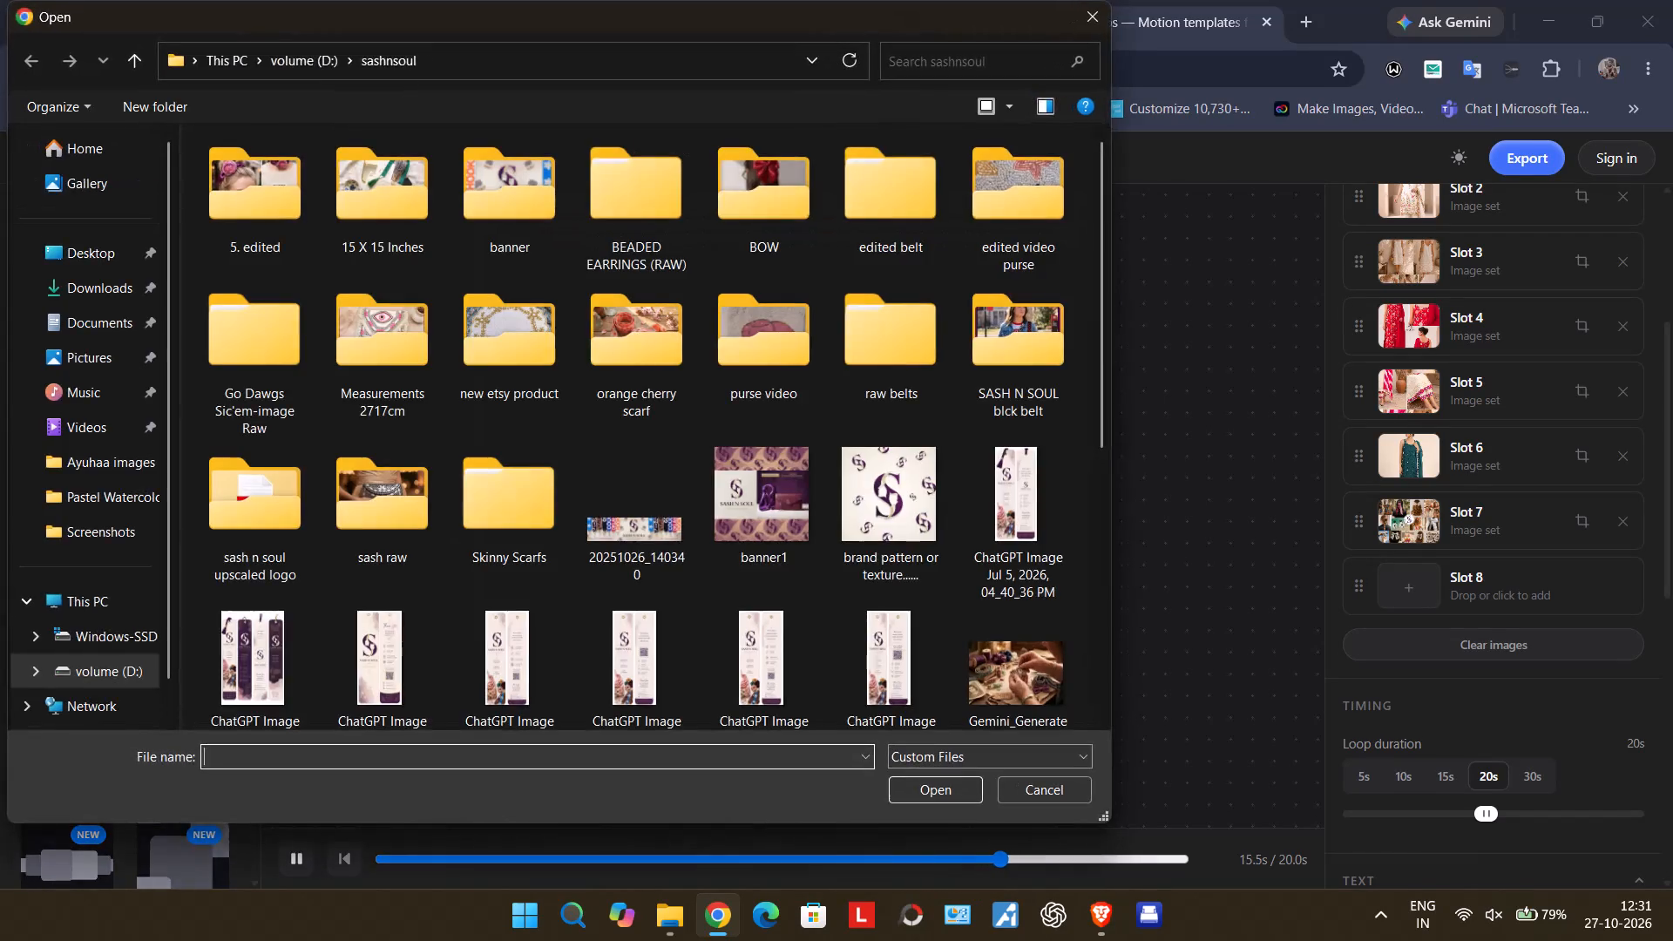
scroll(816, 565, down, 9)
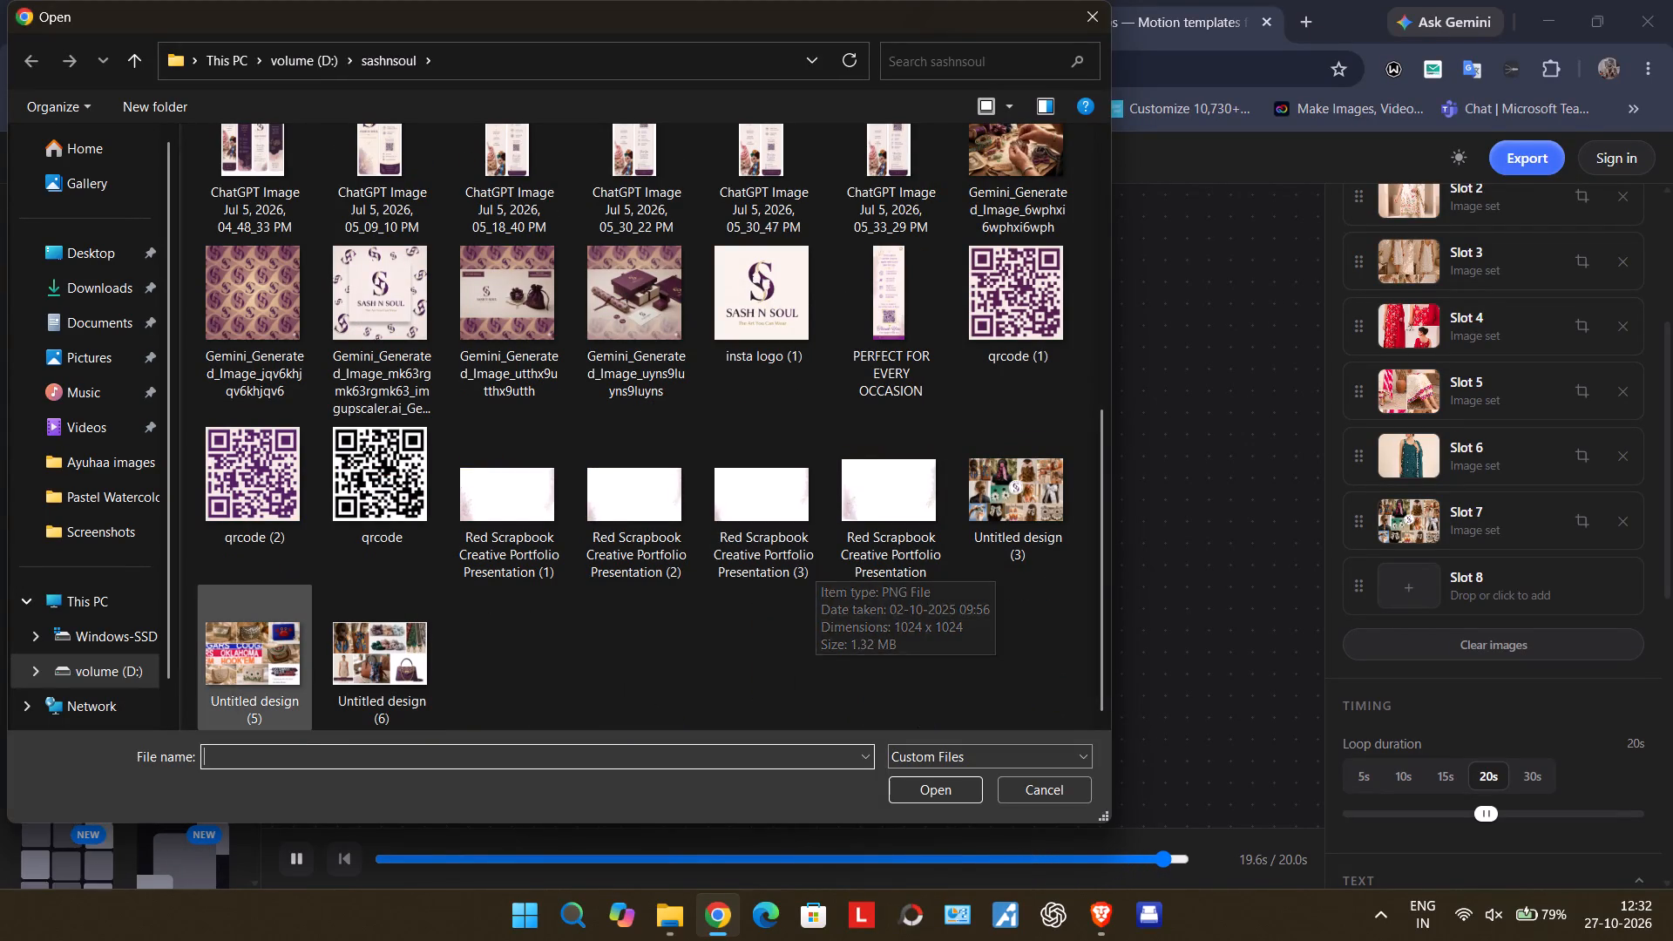
click(255, 656)
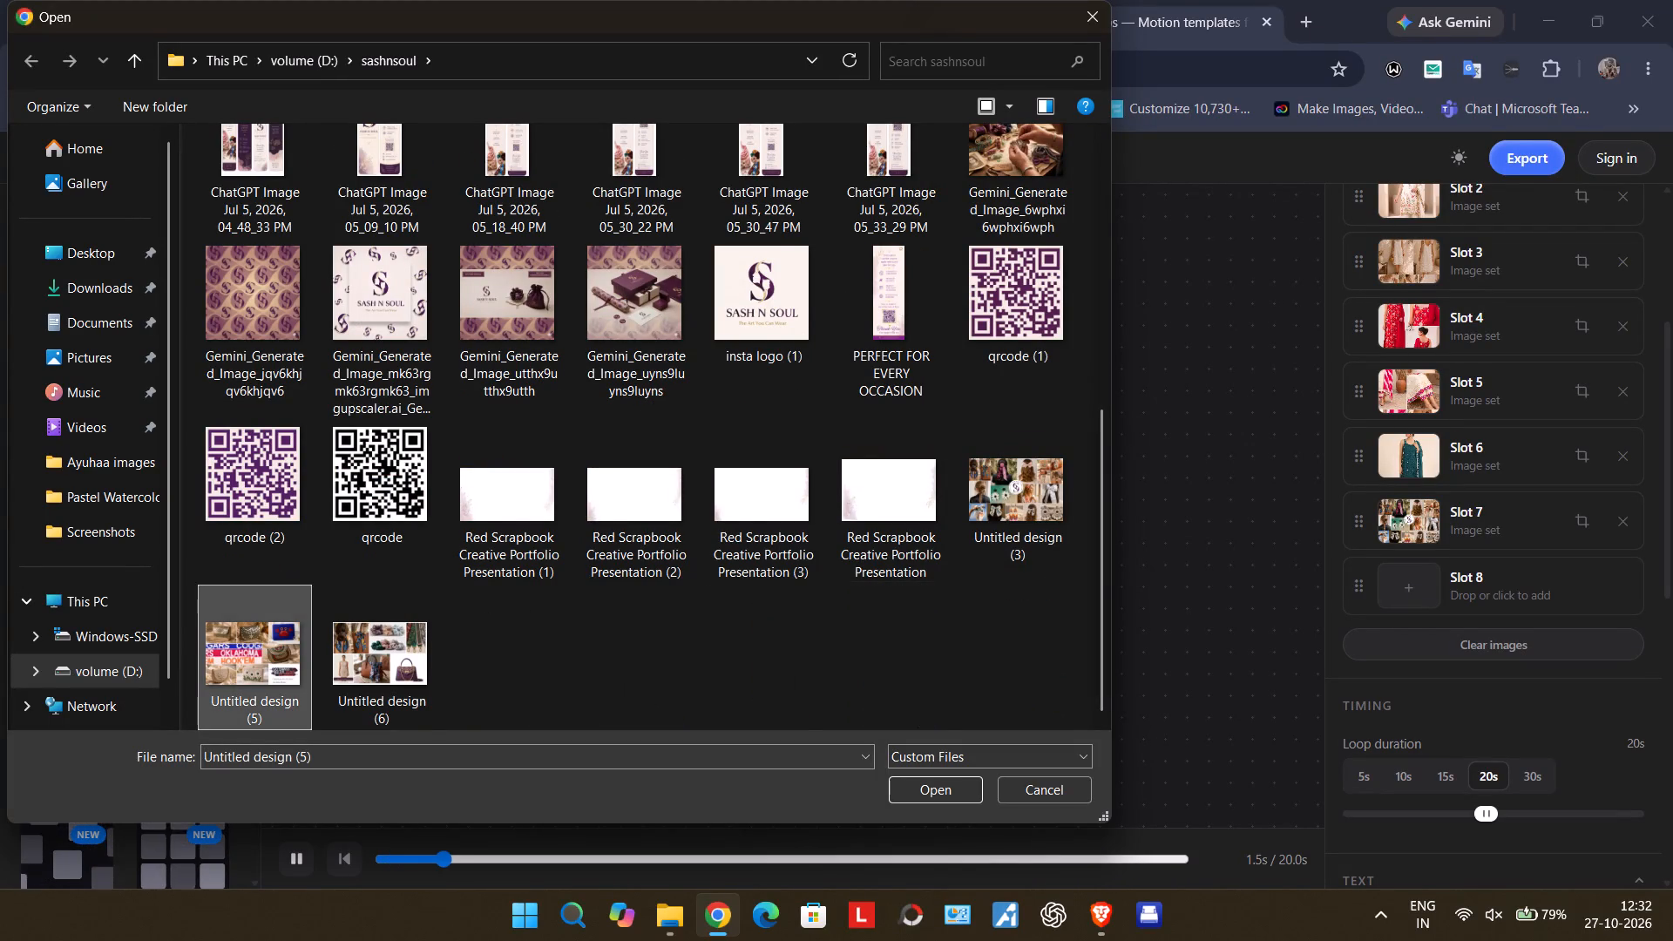
scroll(865, 646, up, 4)
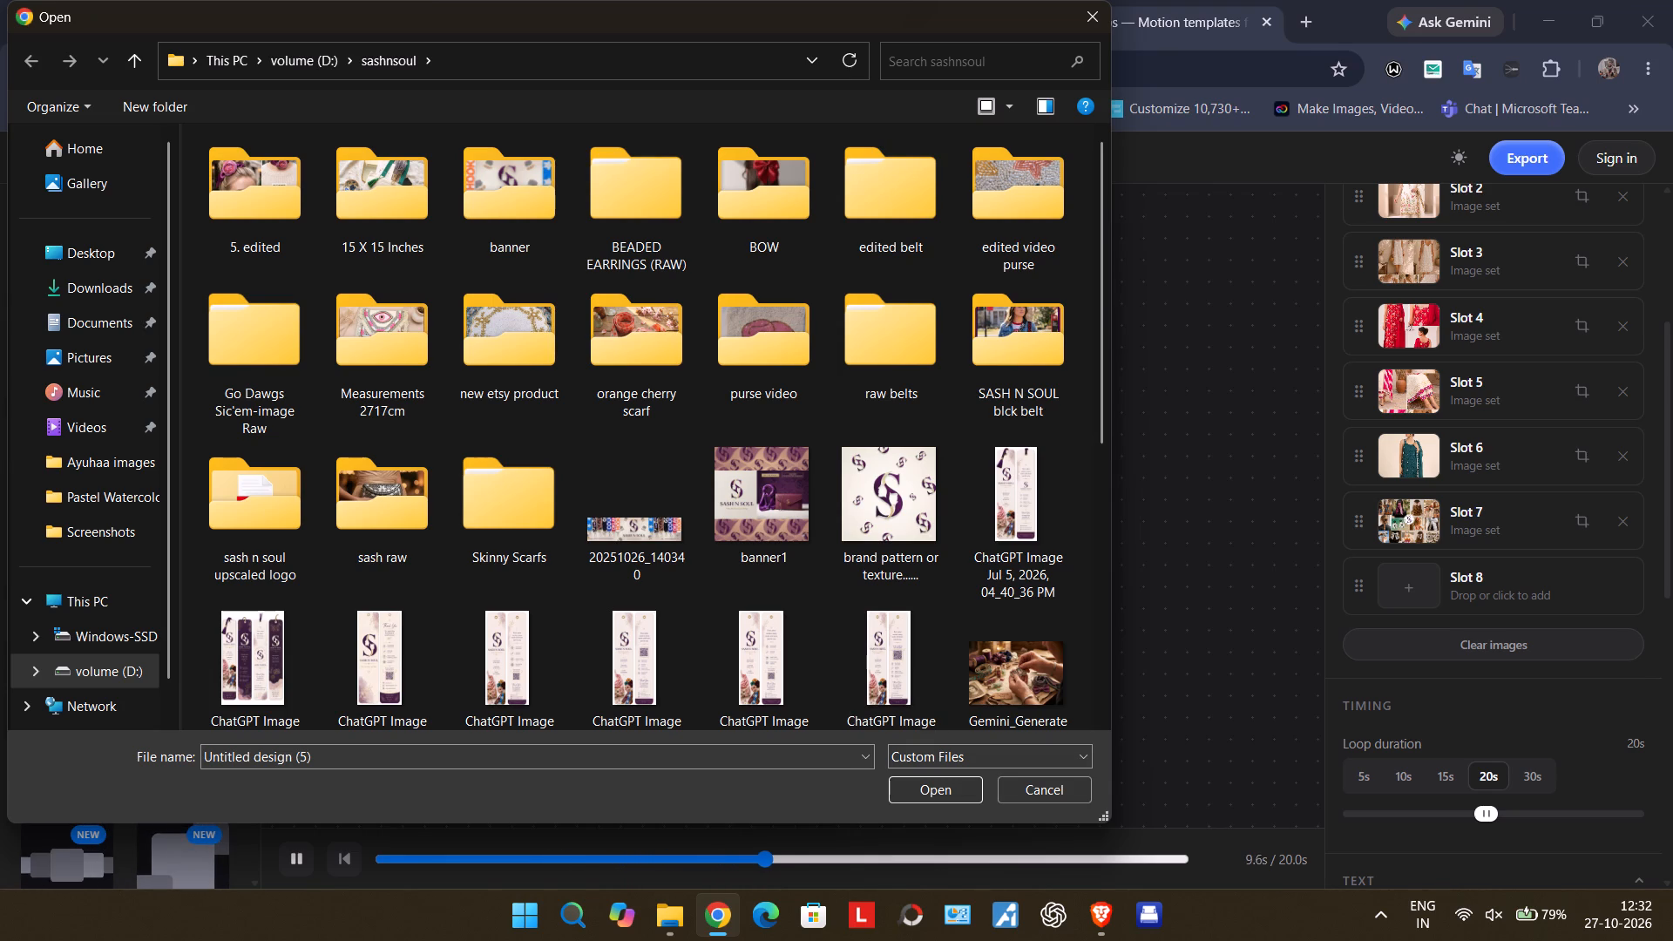
click(929, 782)
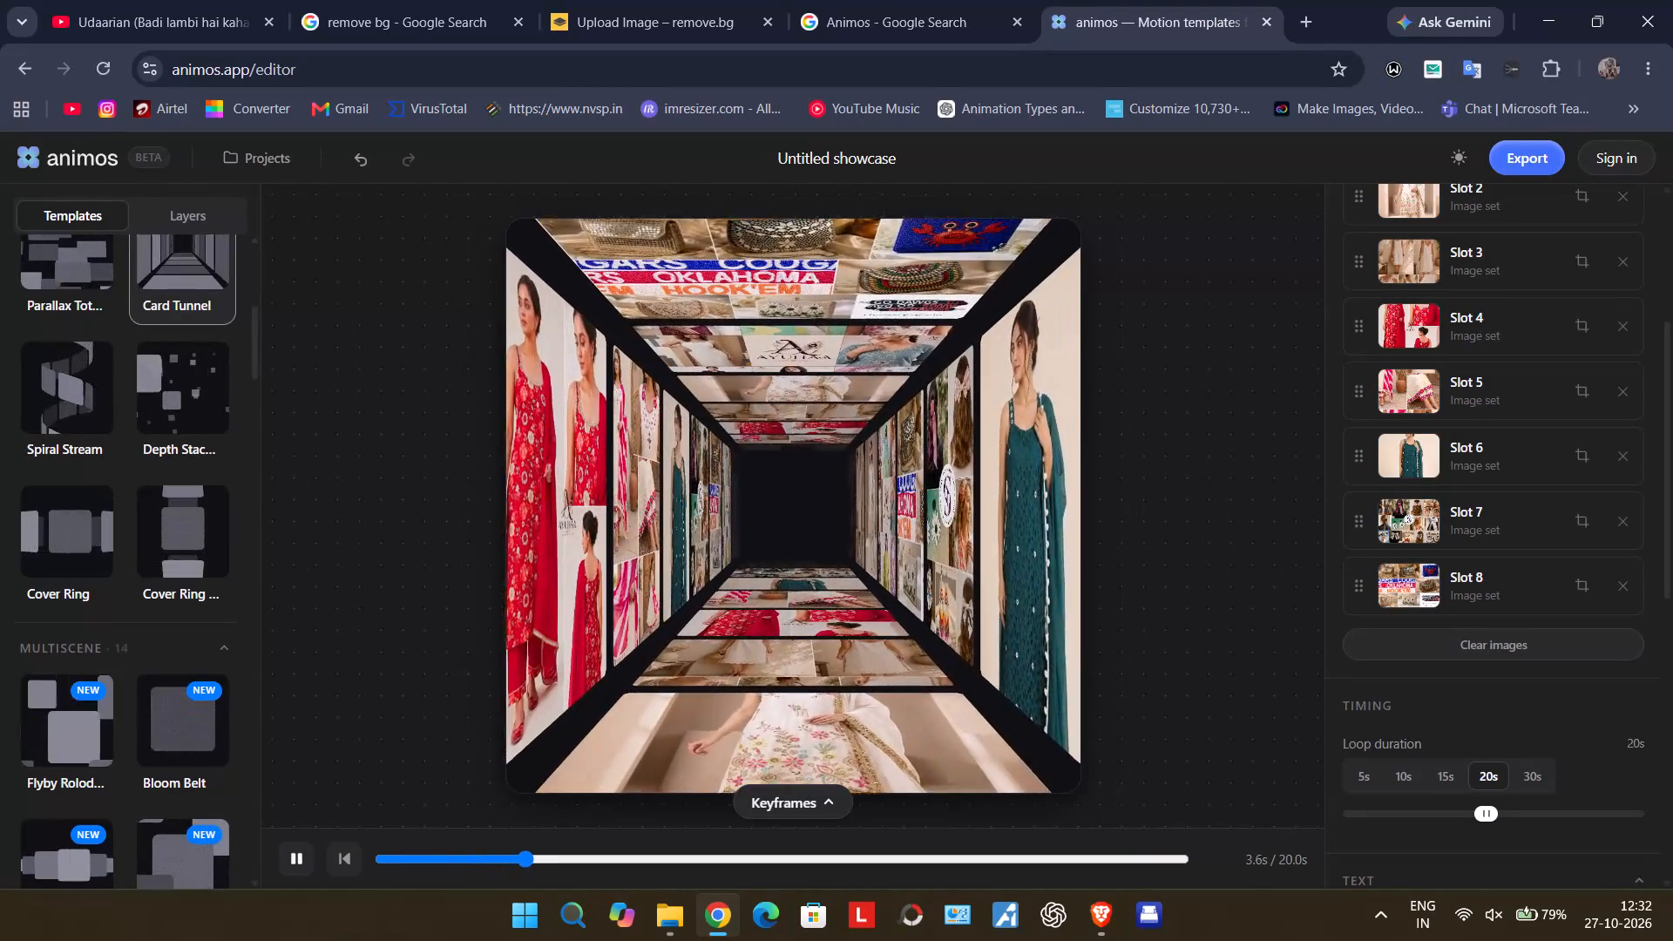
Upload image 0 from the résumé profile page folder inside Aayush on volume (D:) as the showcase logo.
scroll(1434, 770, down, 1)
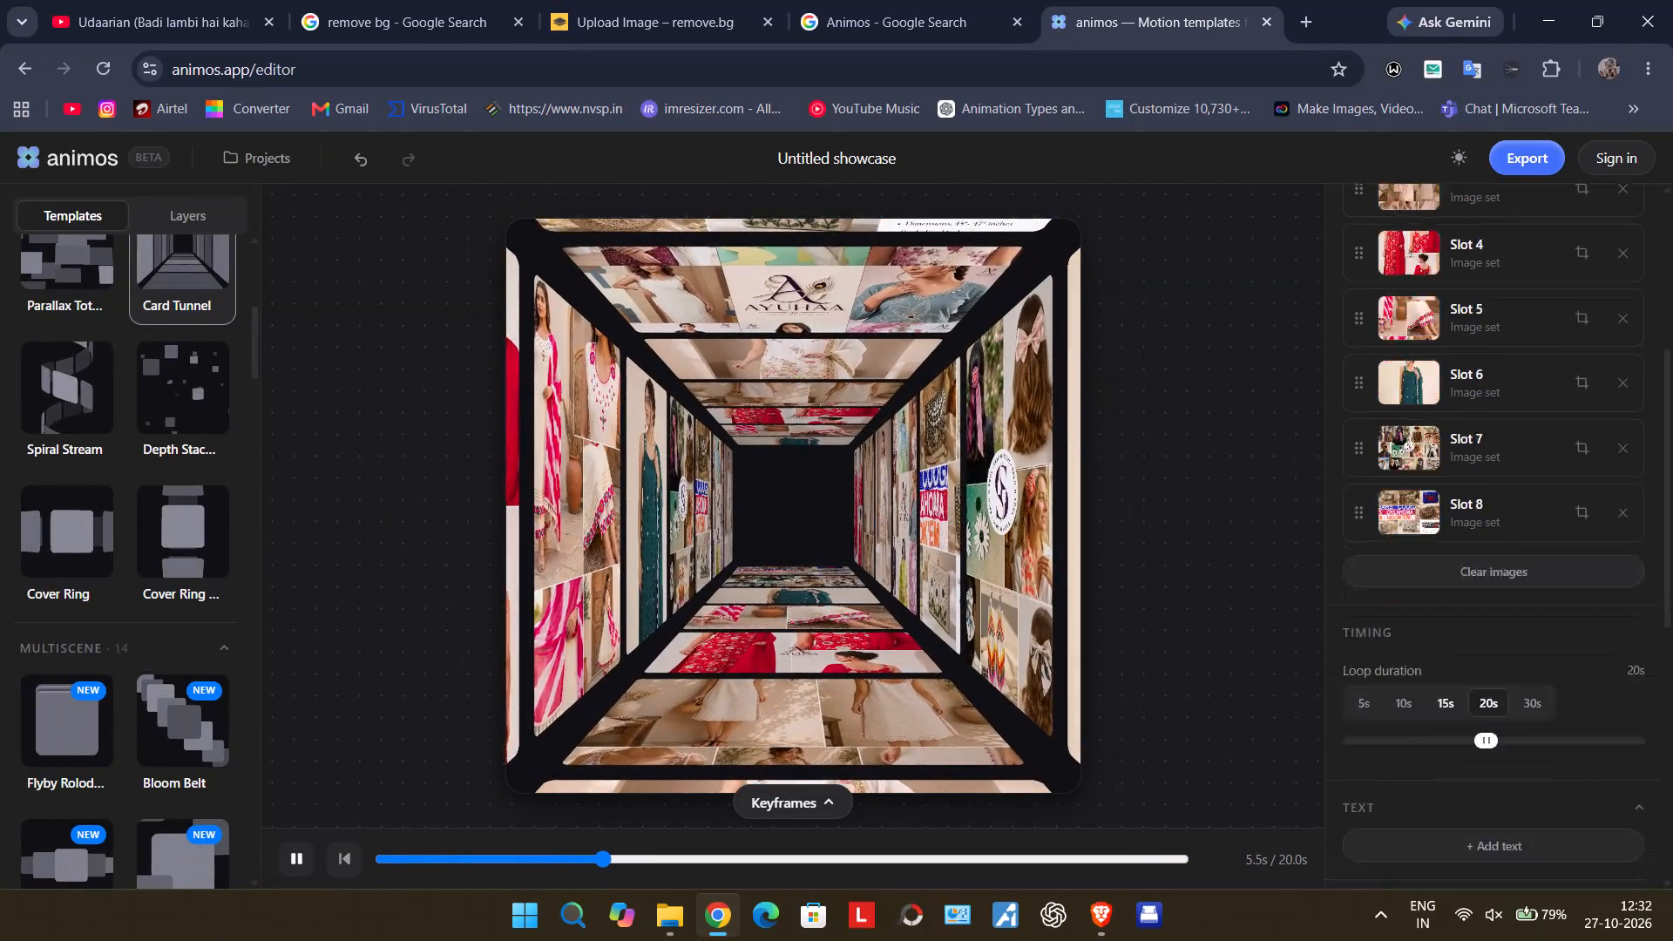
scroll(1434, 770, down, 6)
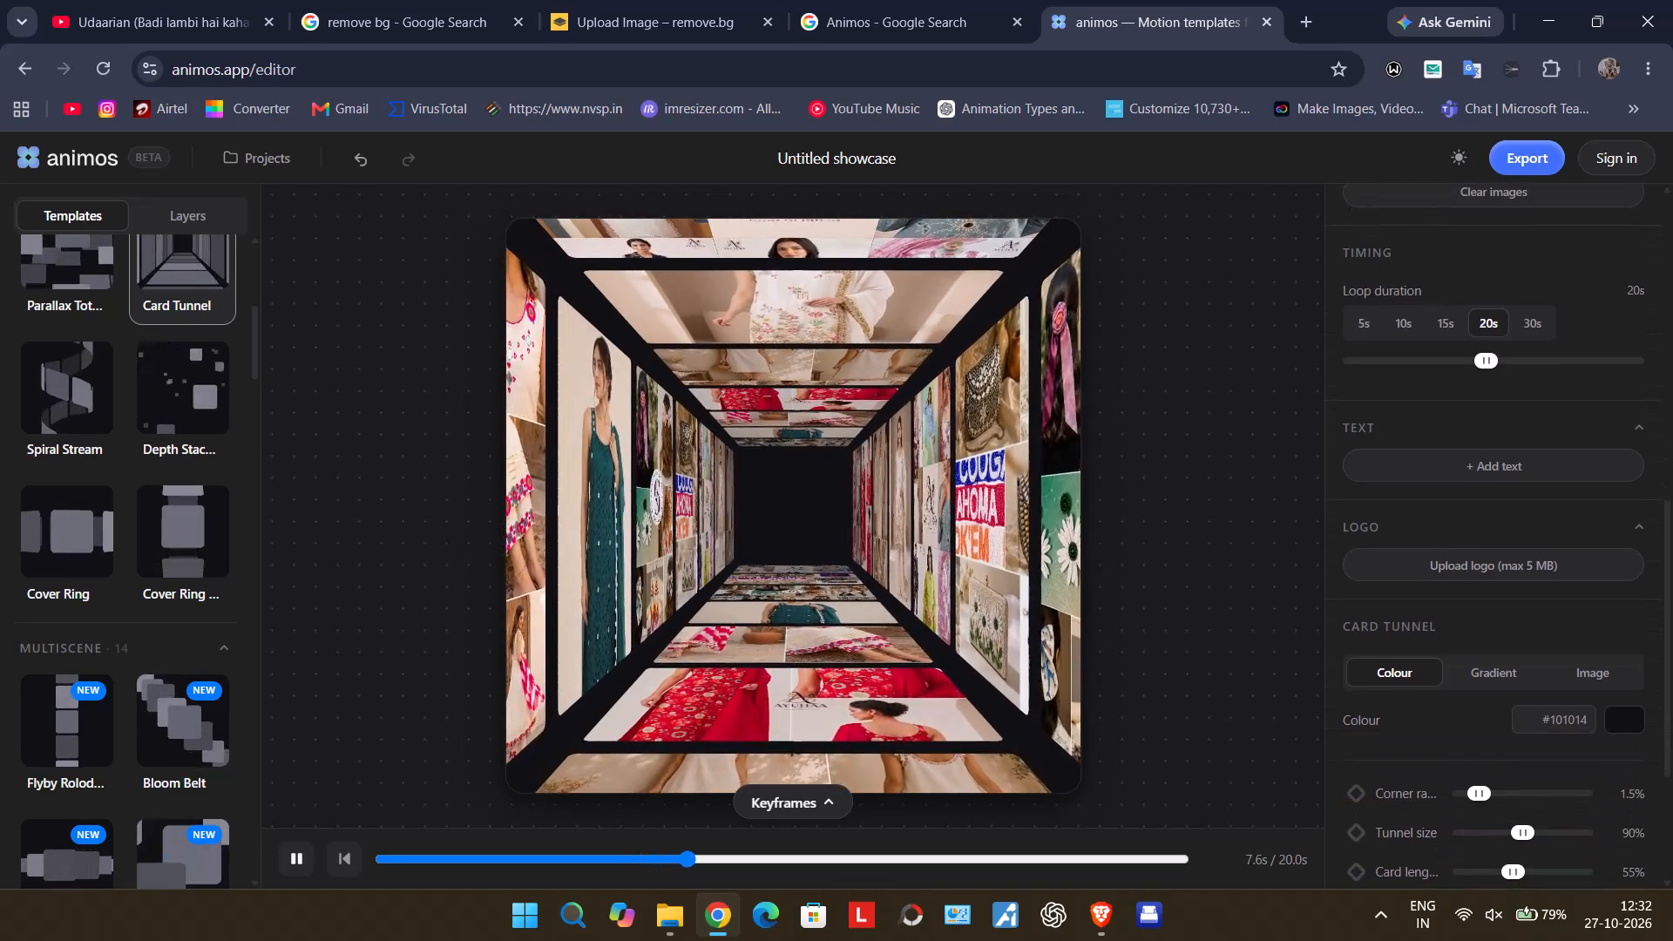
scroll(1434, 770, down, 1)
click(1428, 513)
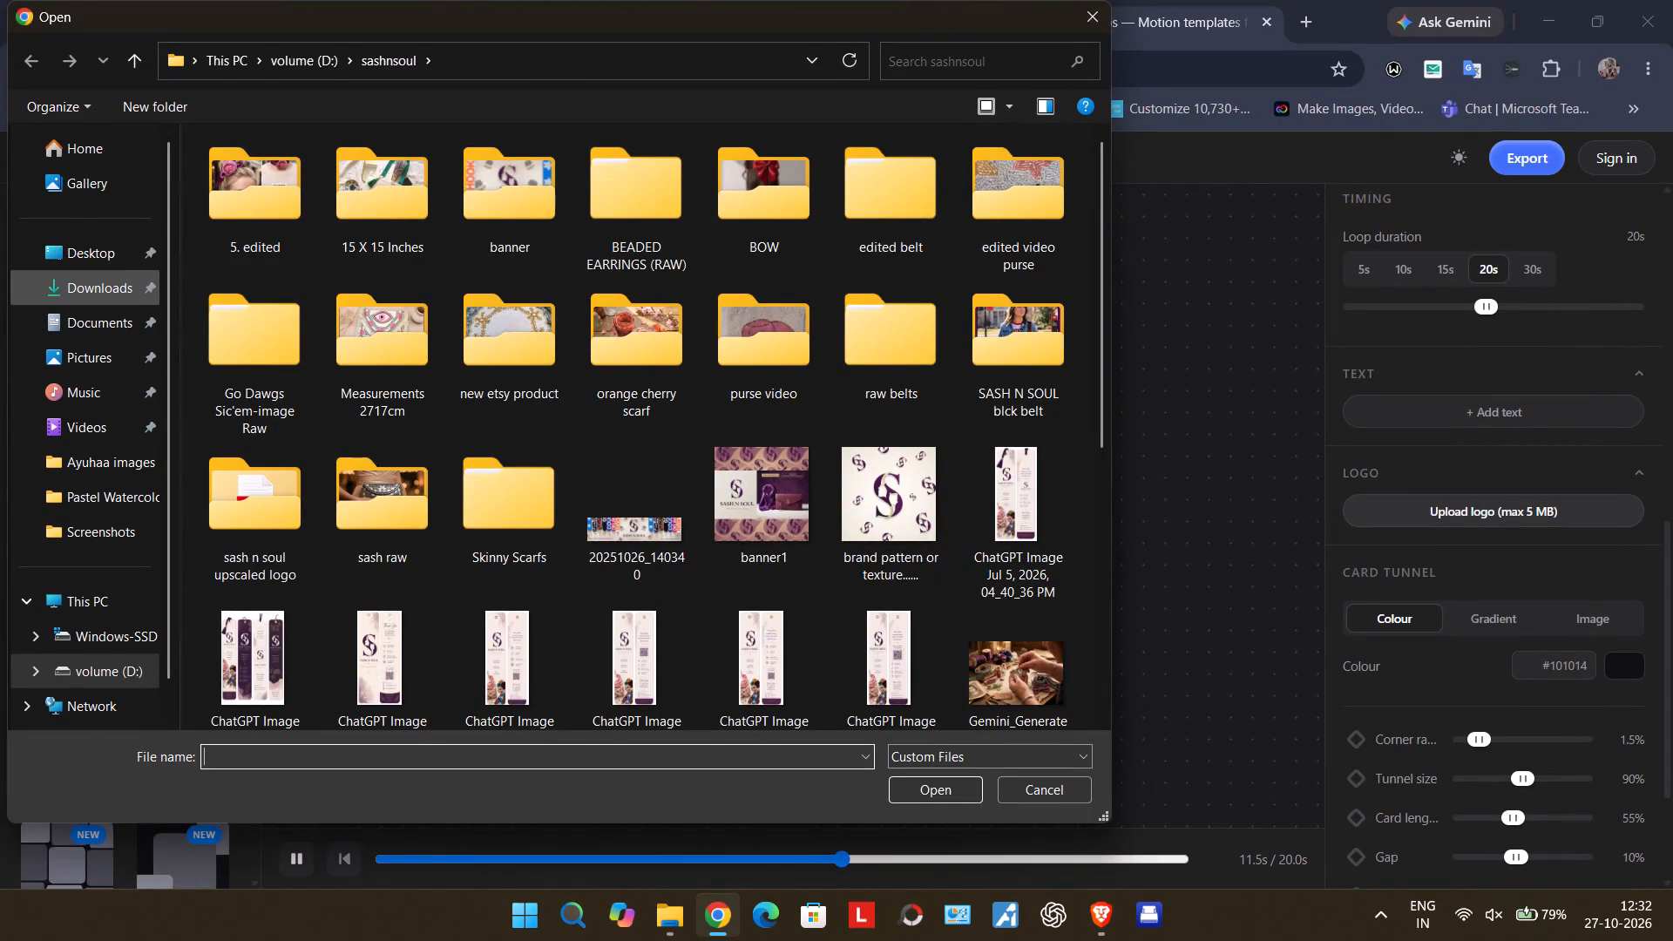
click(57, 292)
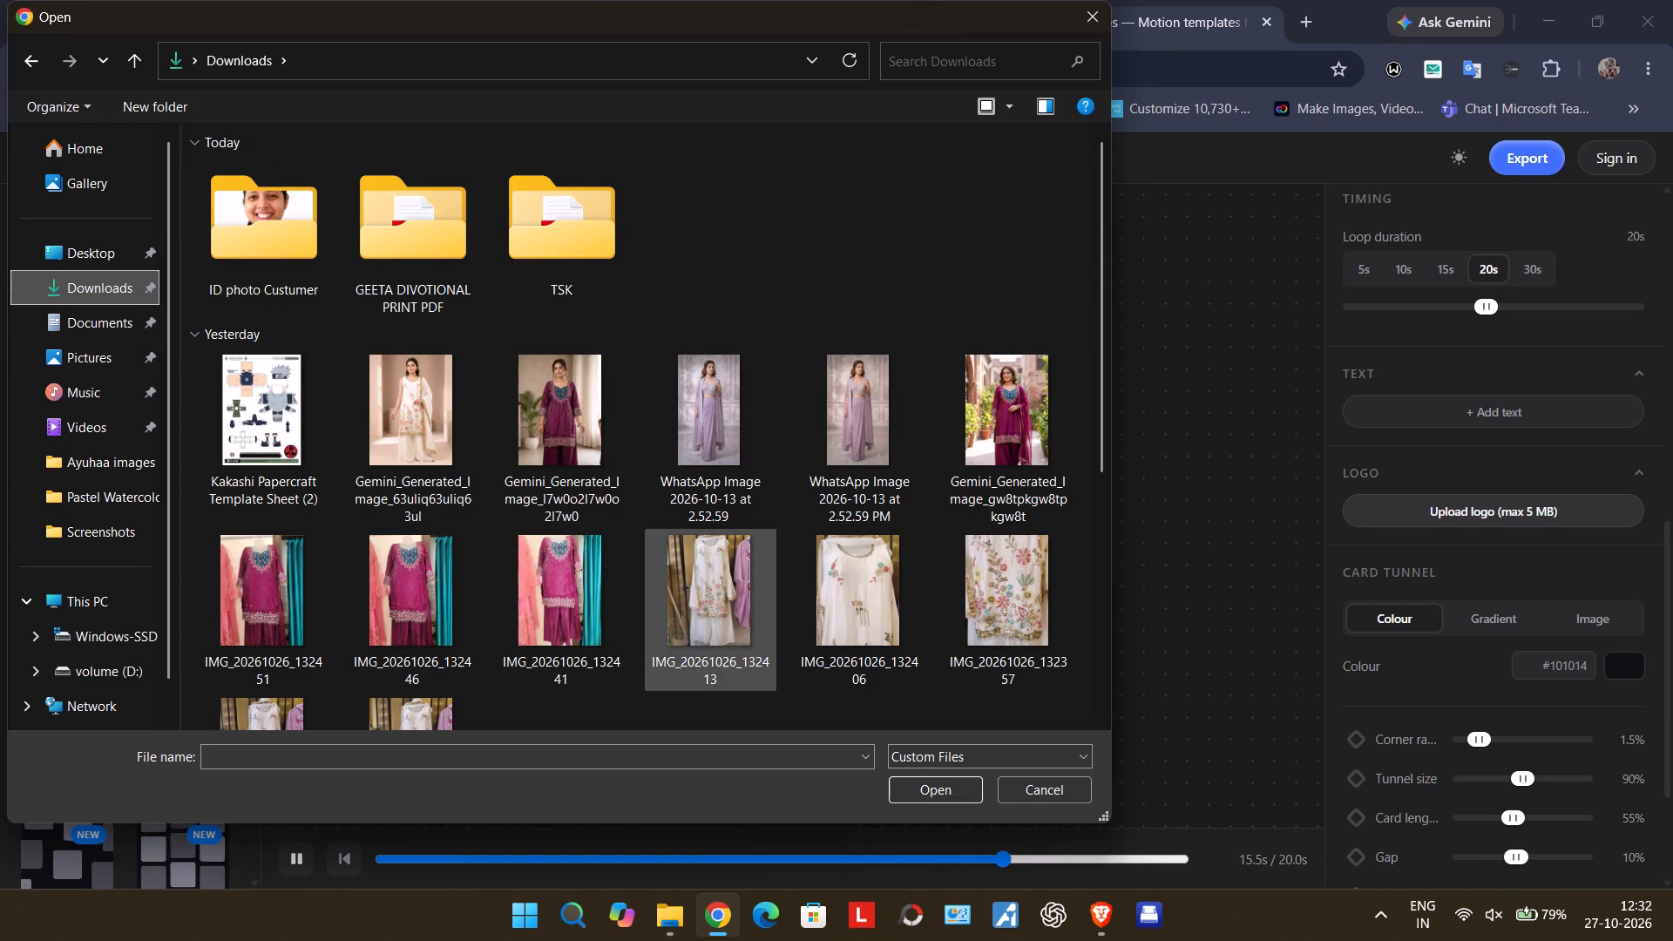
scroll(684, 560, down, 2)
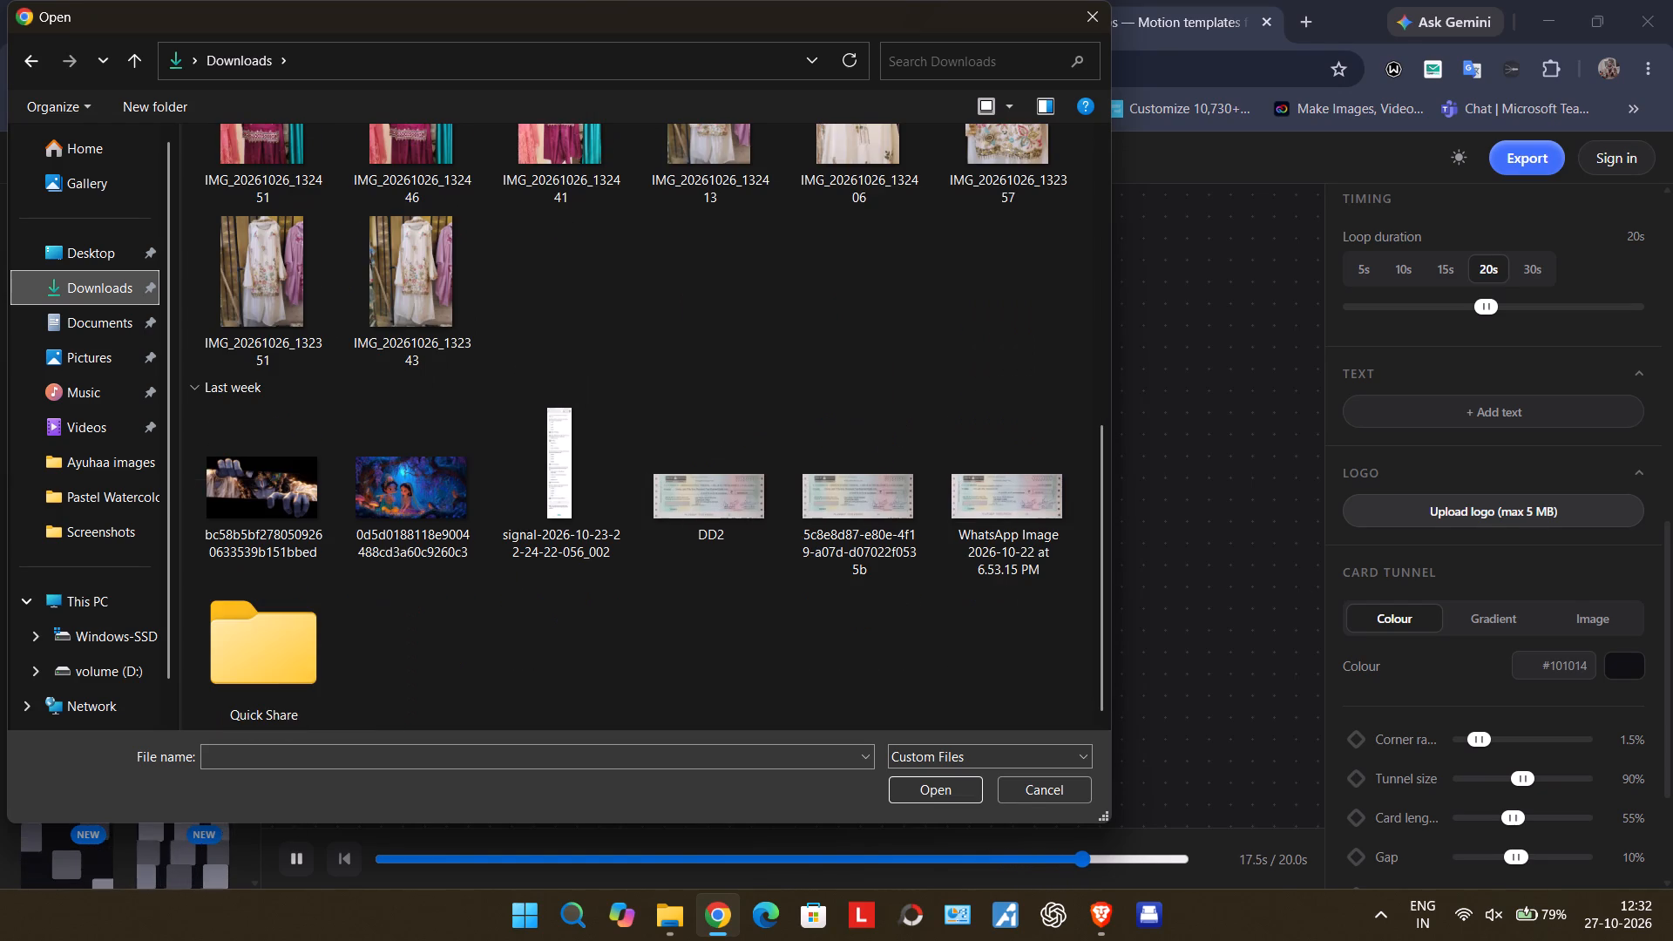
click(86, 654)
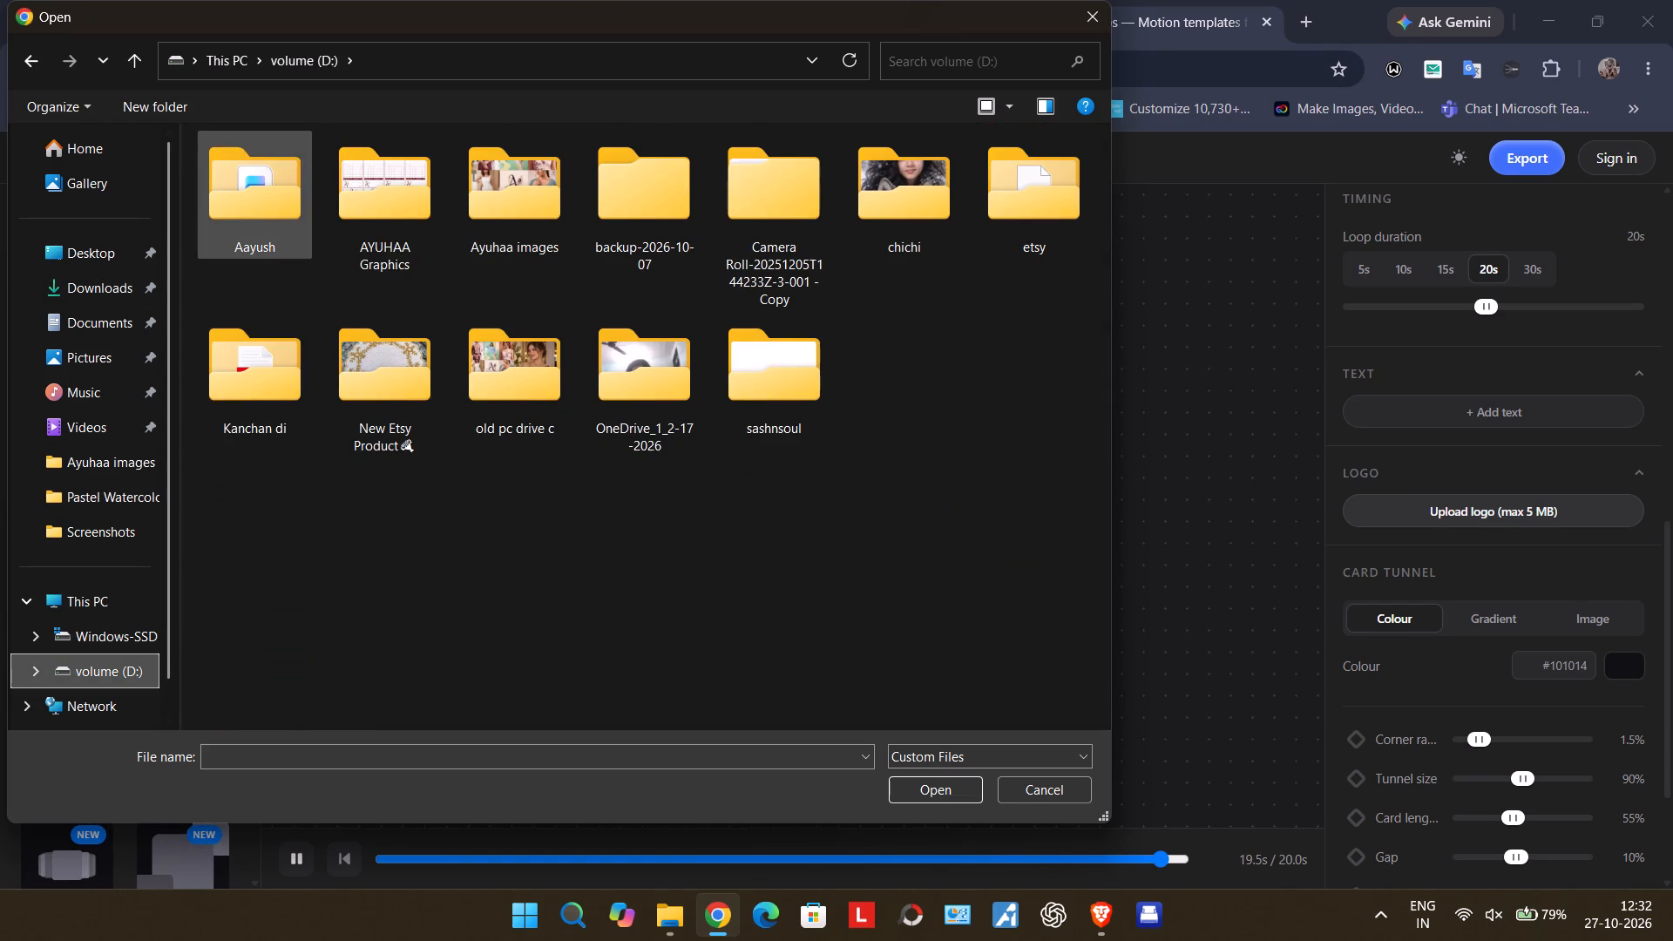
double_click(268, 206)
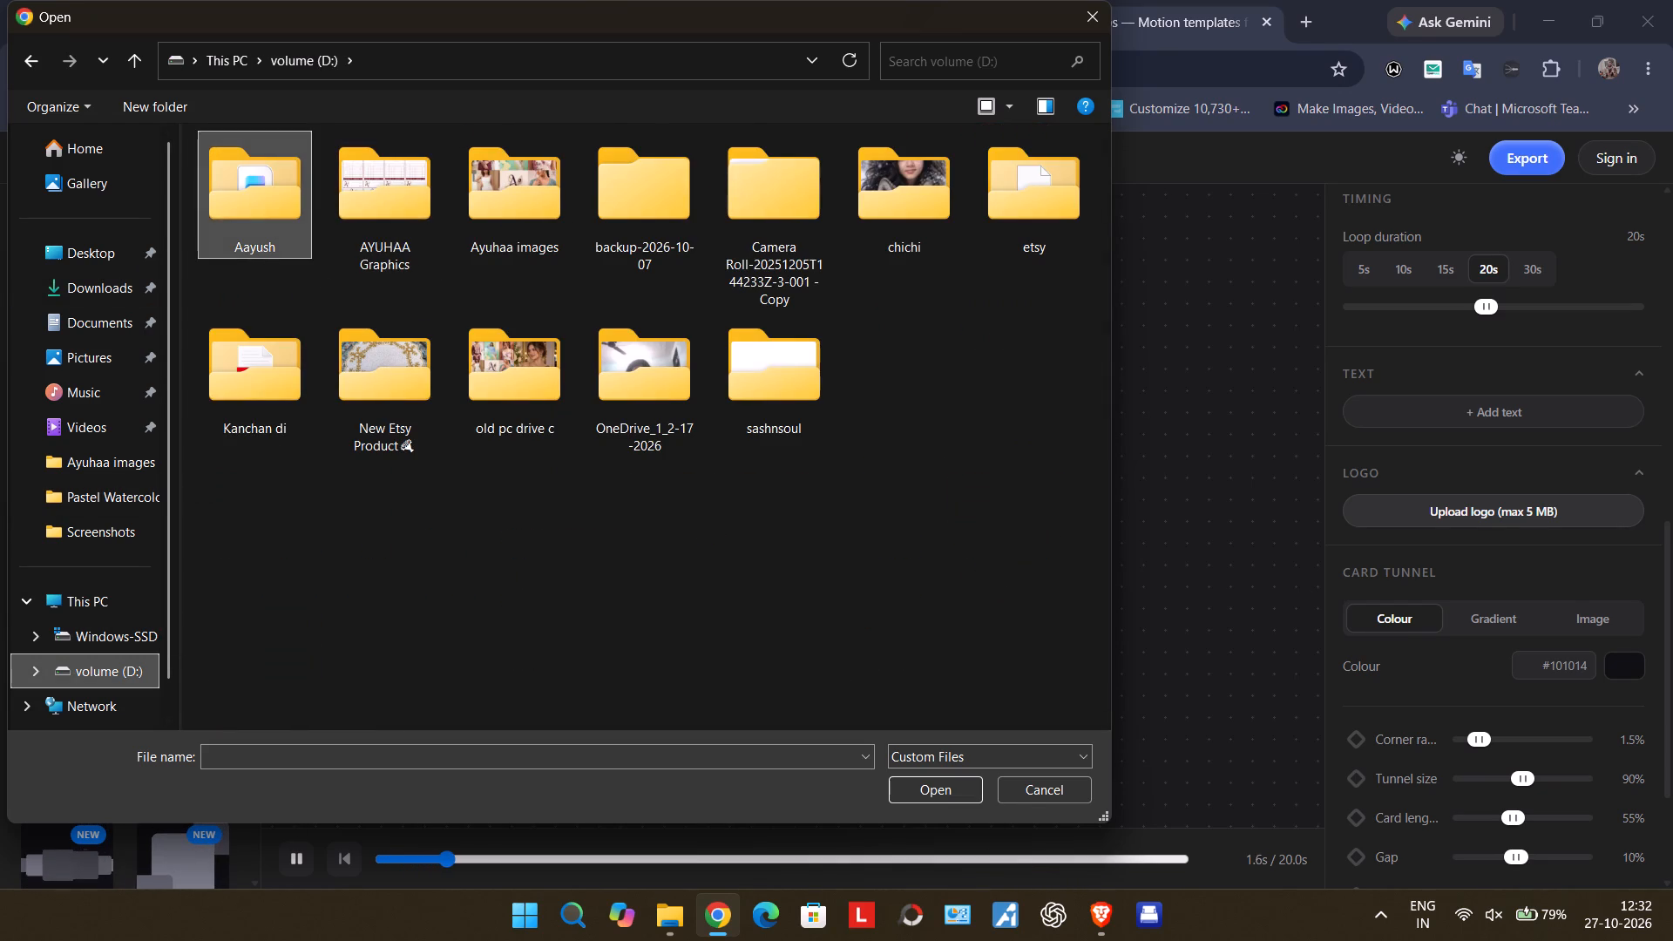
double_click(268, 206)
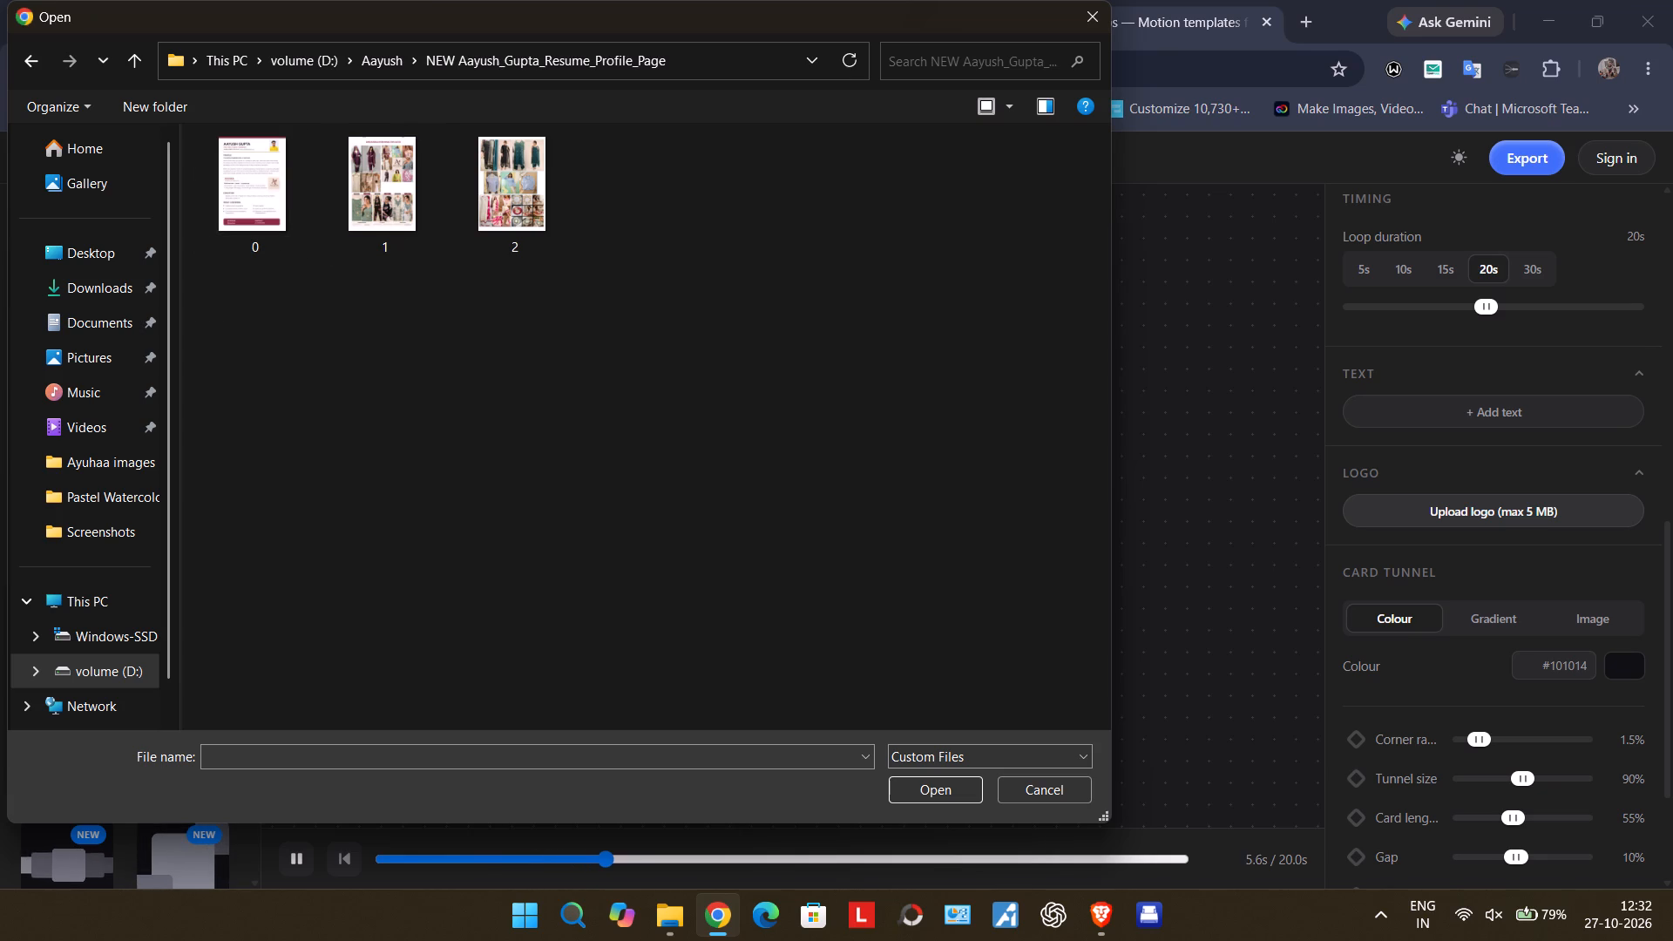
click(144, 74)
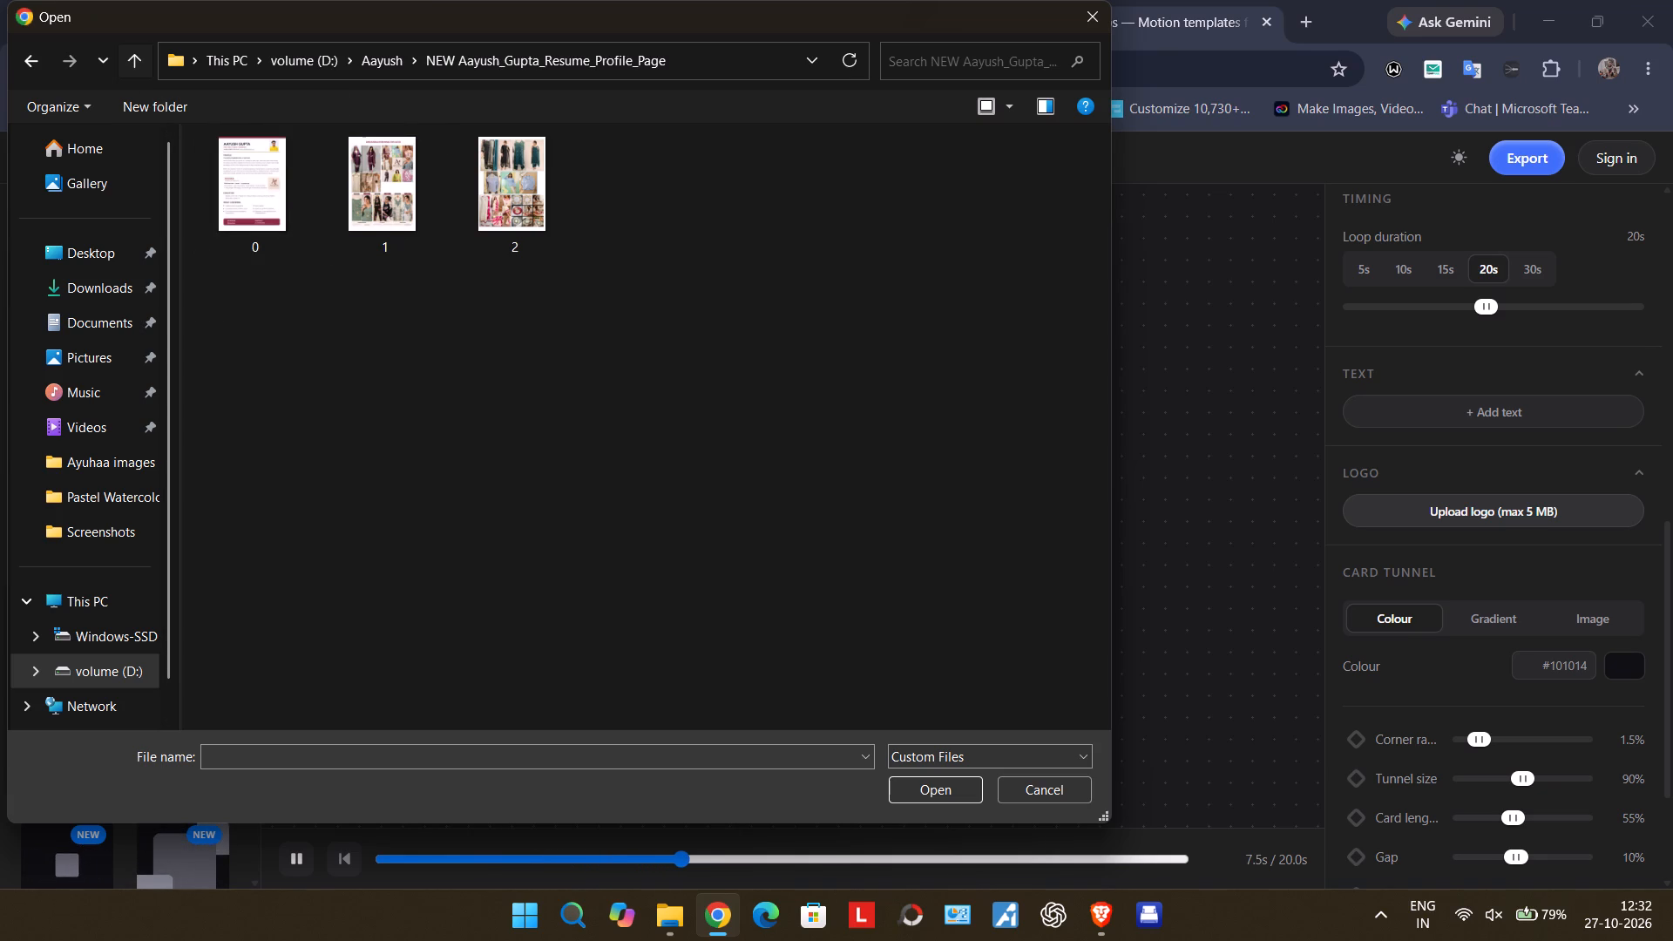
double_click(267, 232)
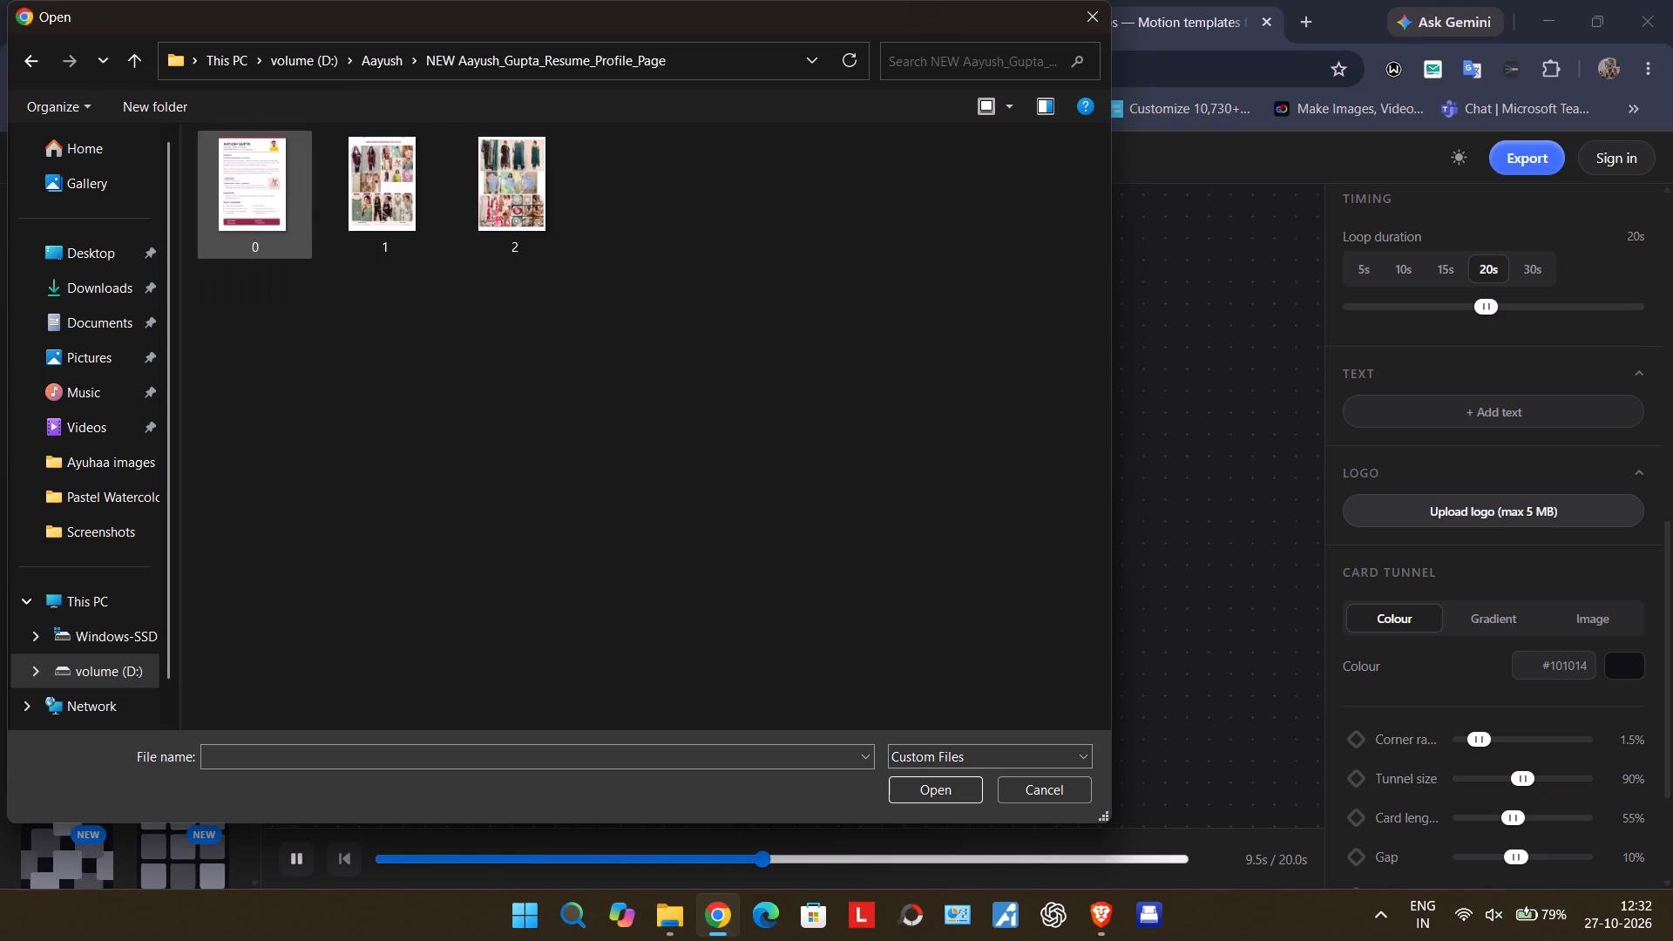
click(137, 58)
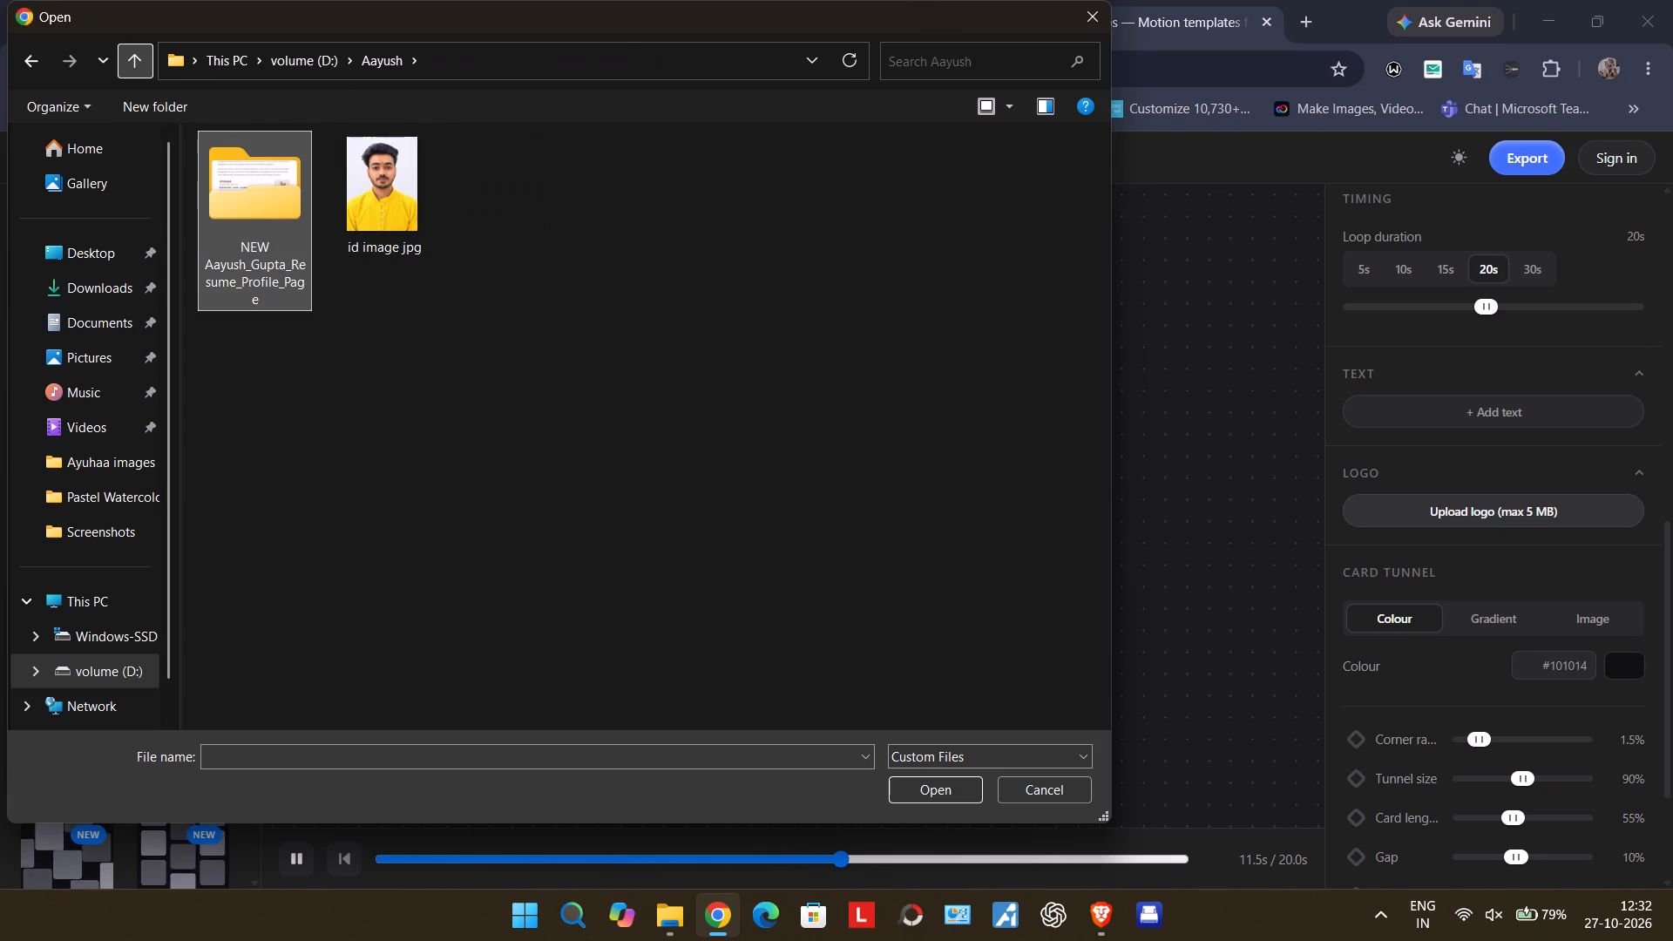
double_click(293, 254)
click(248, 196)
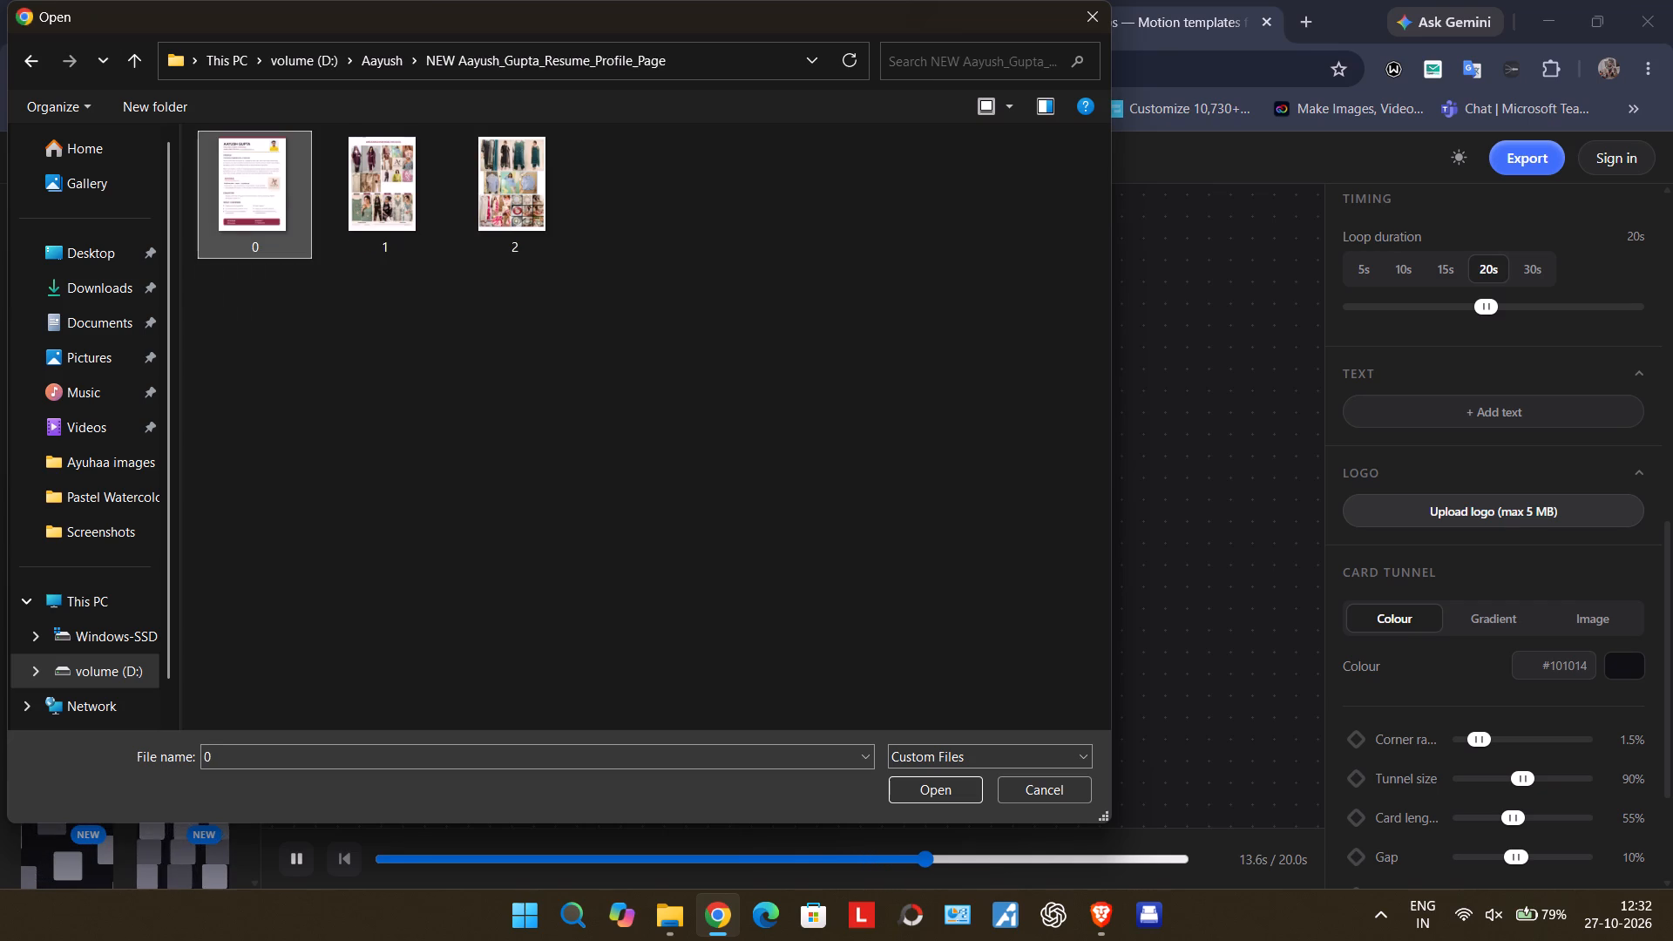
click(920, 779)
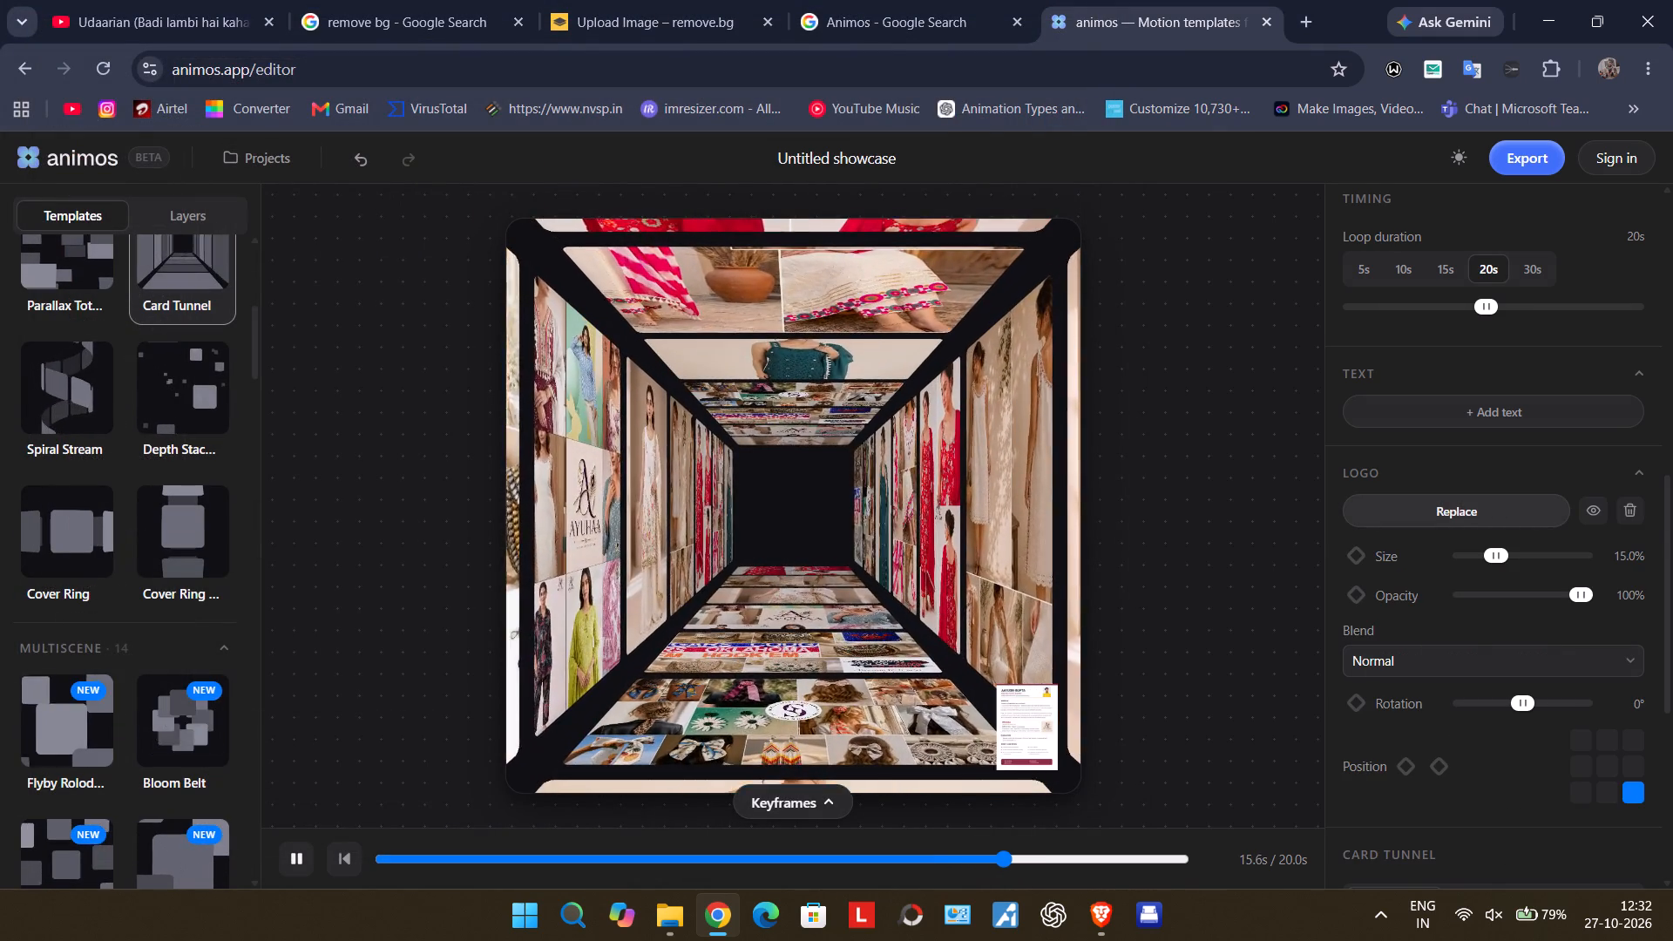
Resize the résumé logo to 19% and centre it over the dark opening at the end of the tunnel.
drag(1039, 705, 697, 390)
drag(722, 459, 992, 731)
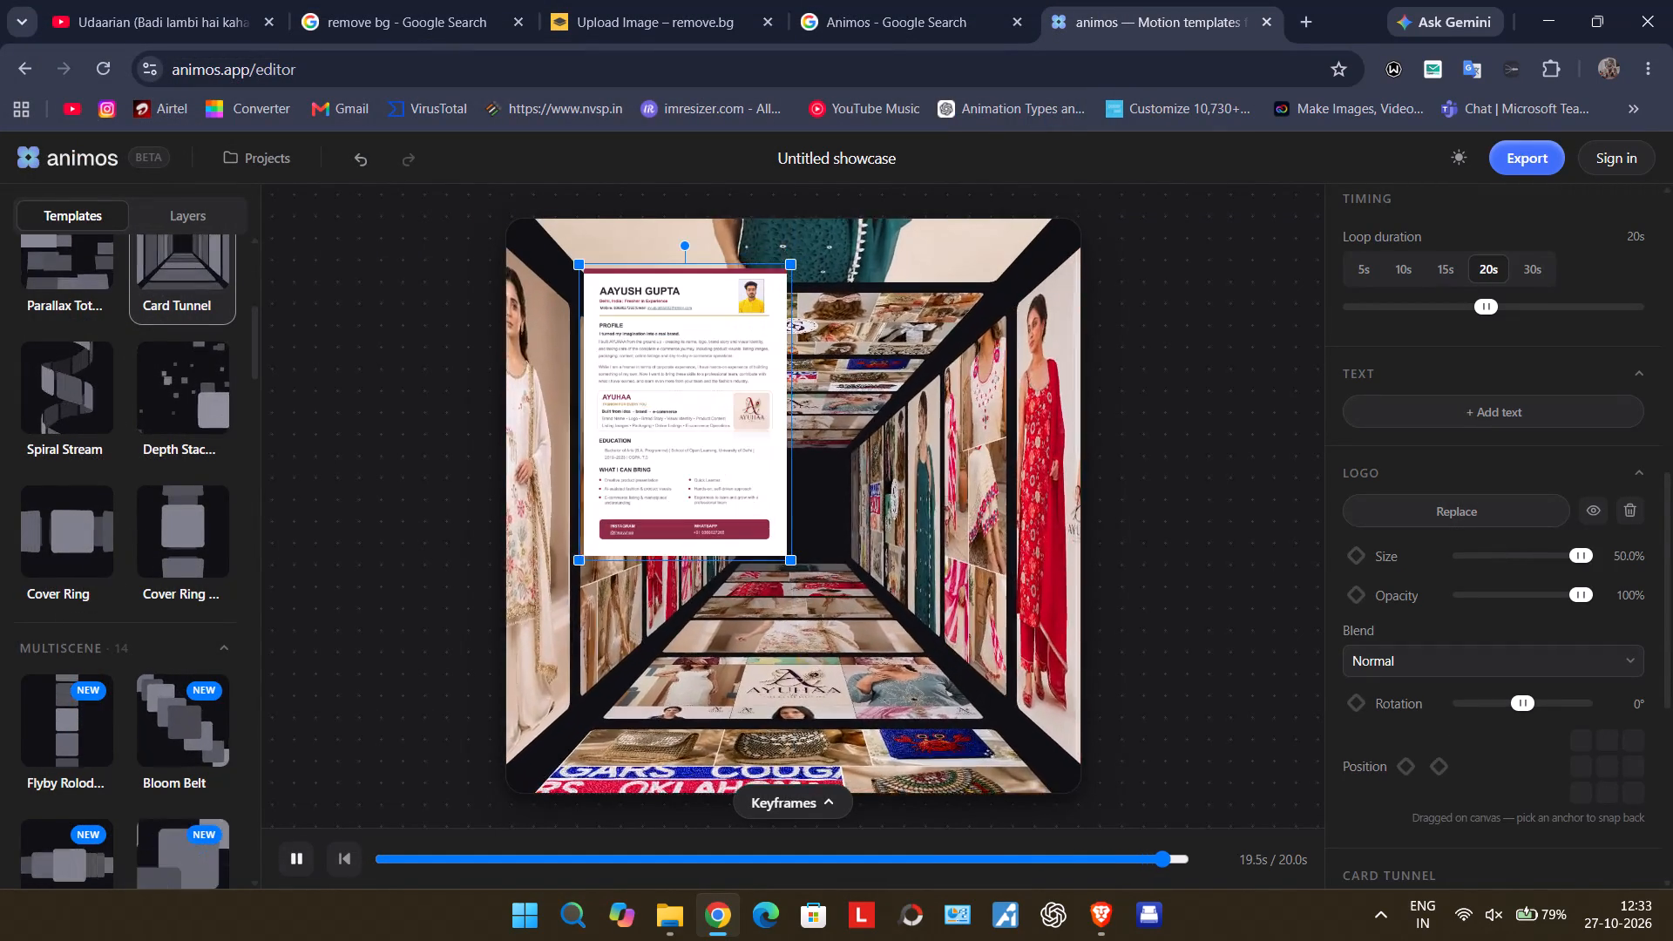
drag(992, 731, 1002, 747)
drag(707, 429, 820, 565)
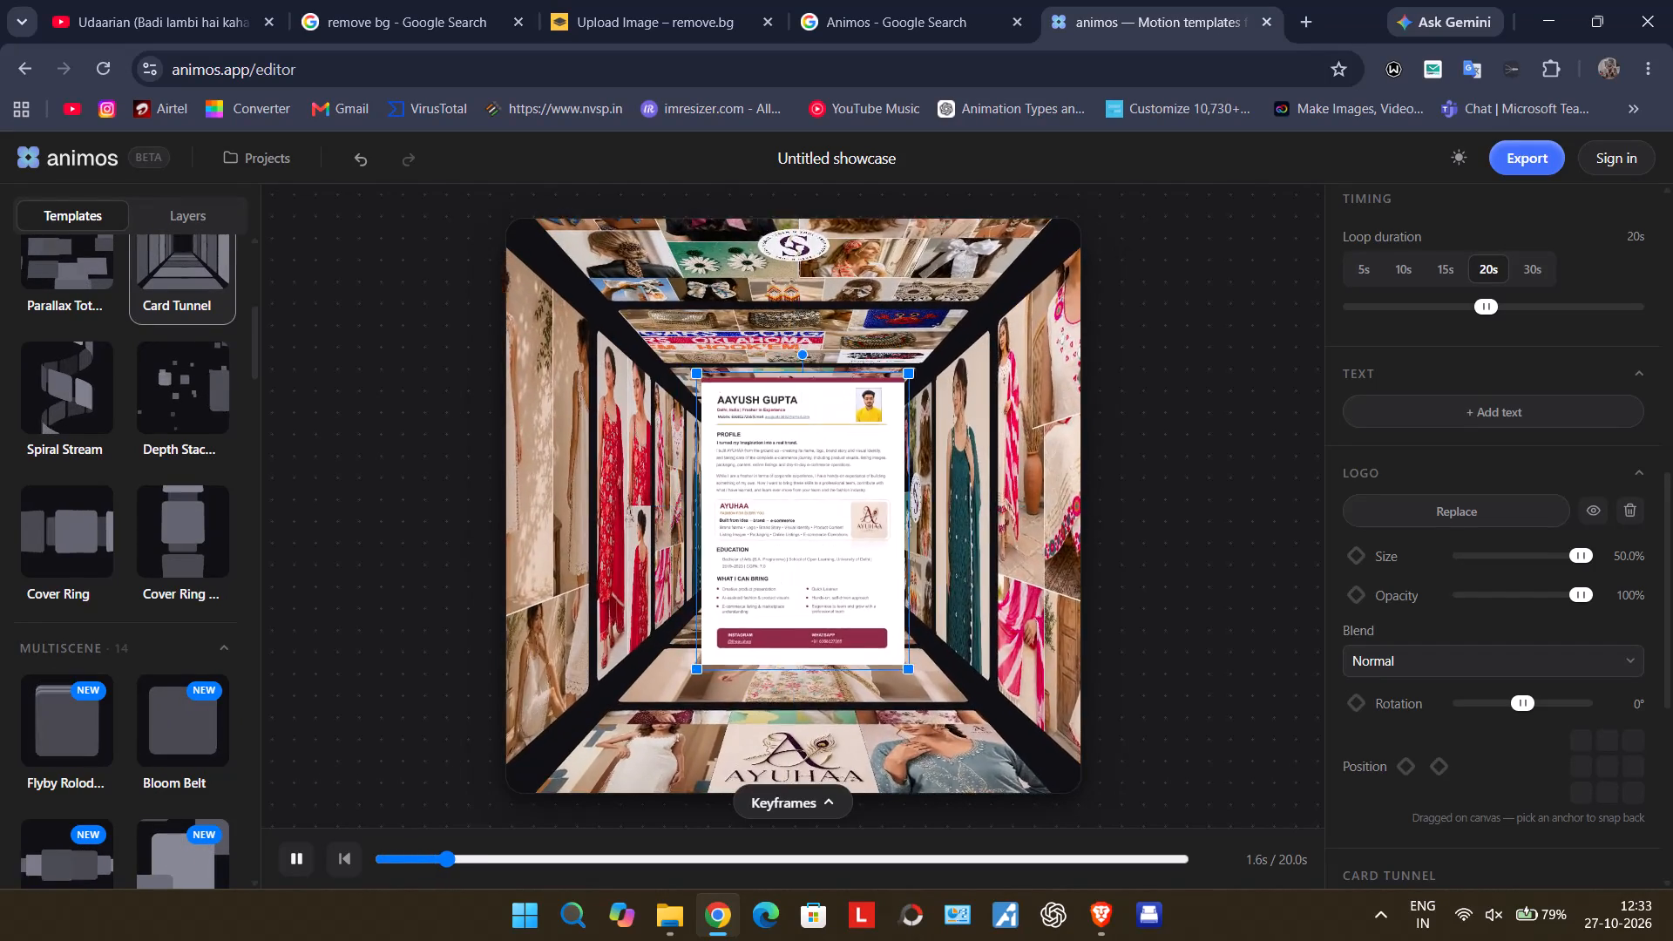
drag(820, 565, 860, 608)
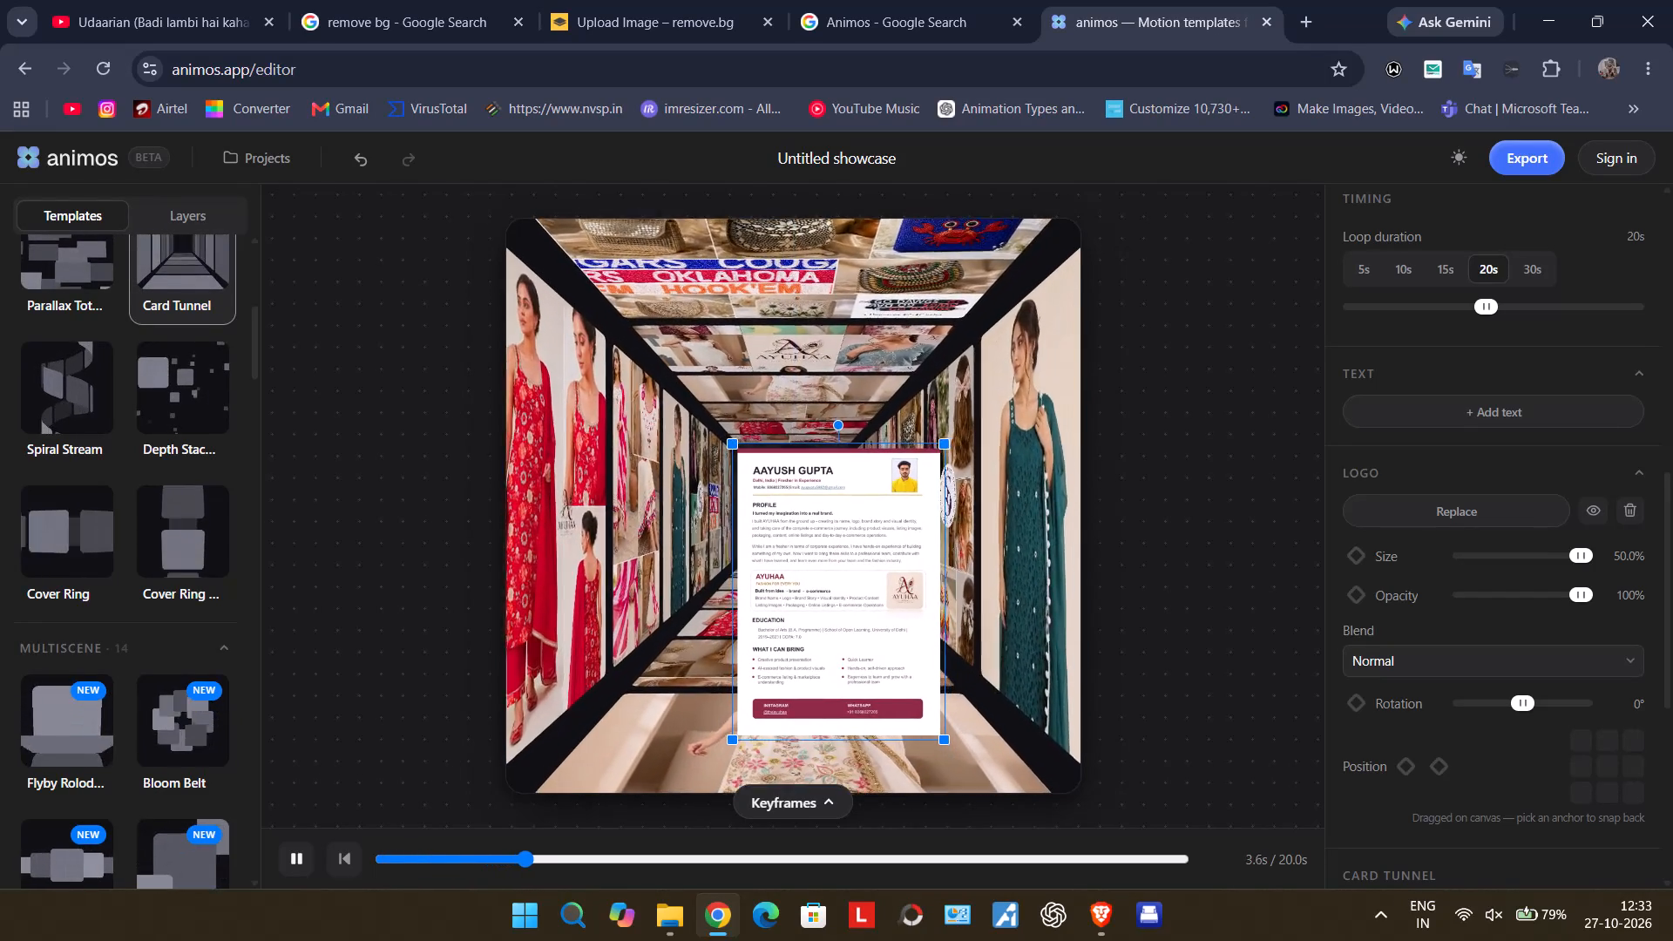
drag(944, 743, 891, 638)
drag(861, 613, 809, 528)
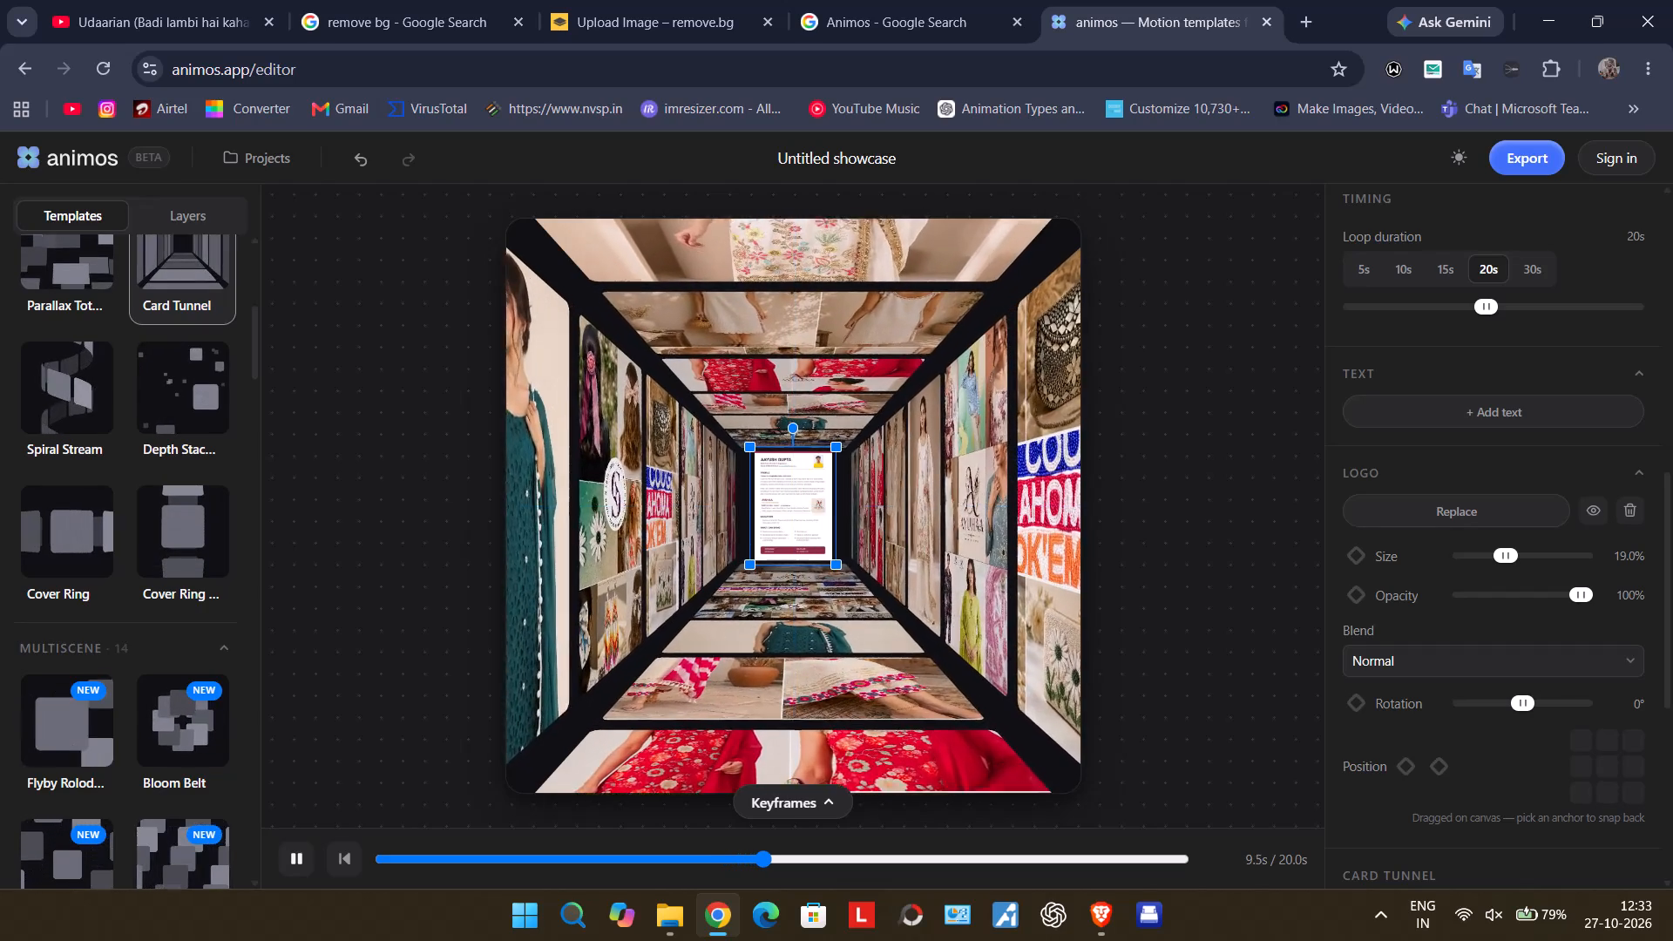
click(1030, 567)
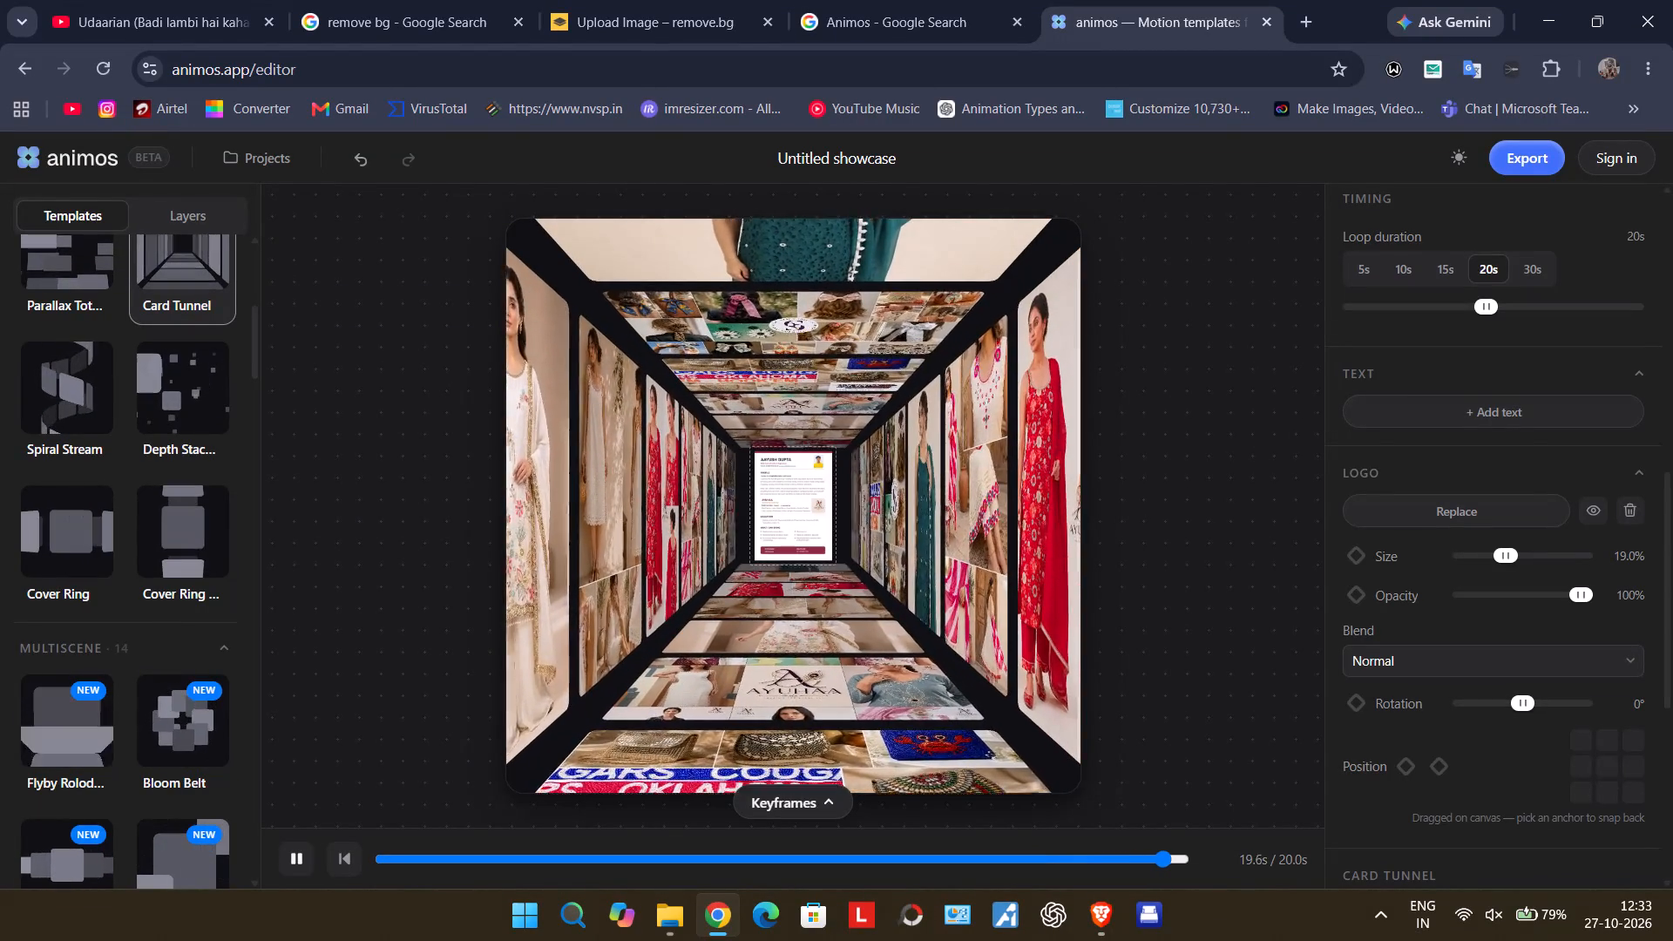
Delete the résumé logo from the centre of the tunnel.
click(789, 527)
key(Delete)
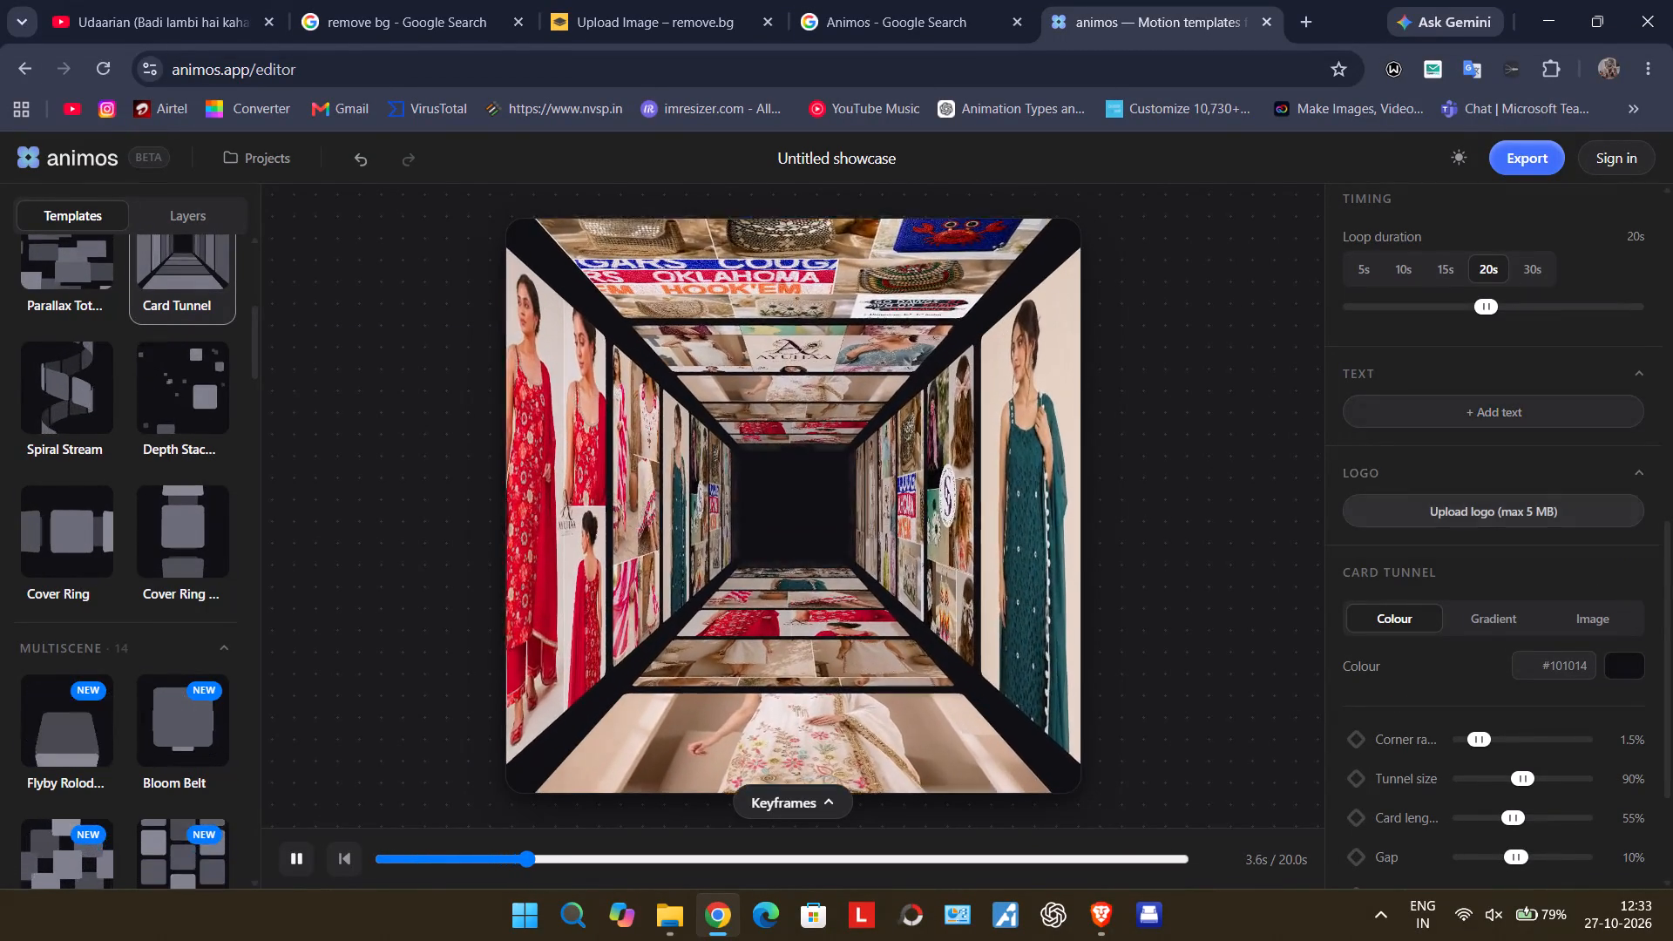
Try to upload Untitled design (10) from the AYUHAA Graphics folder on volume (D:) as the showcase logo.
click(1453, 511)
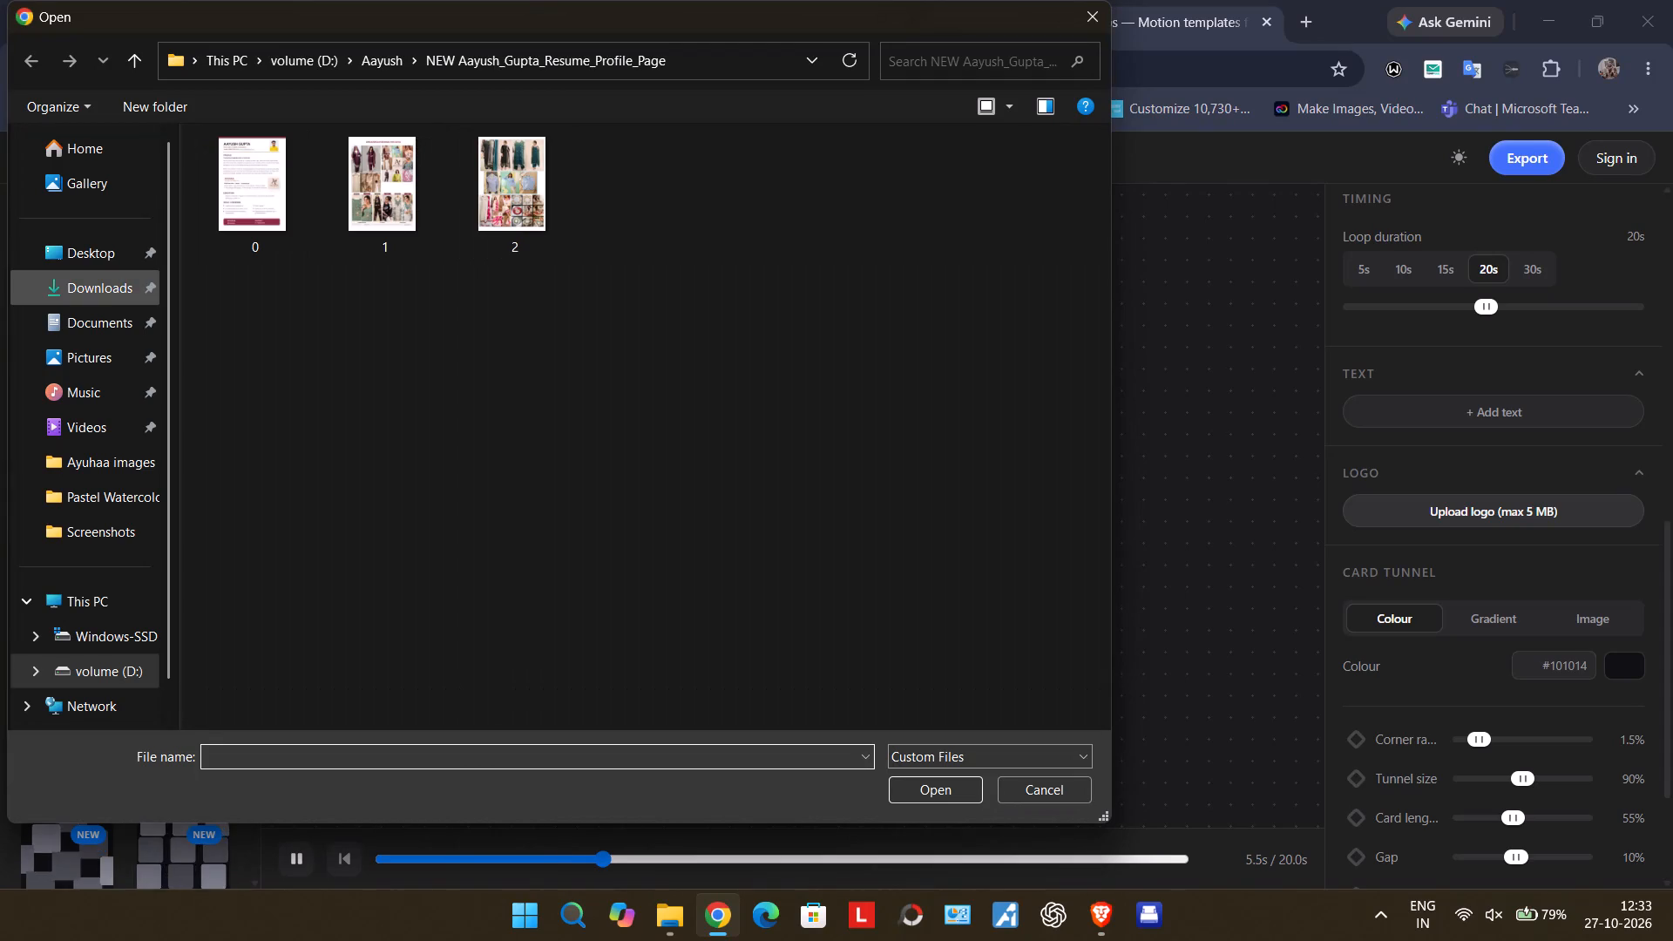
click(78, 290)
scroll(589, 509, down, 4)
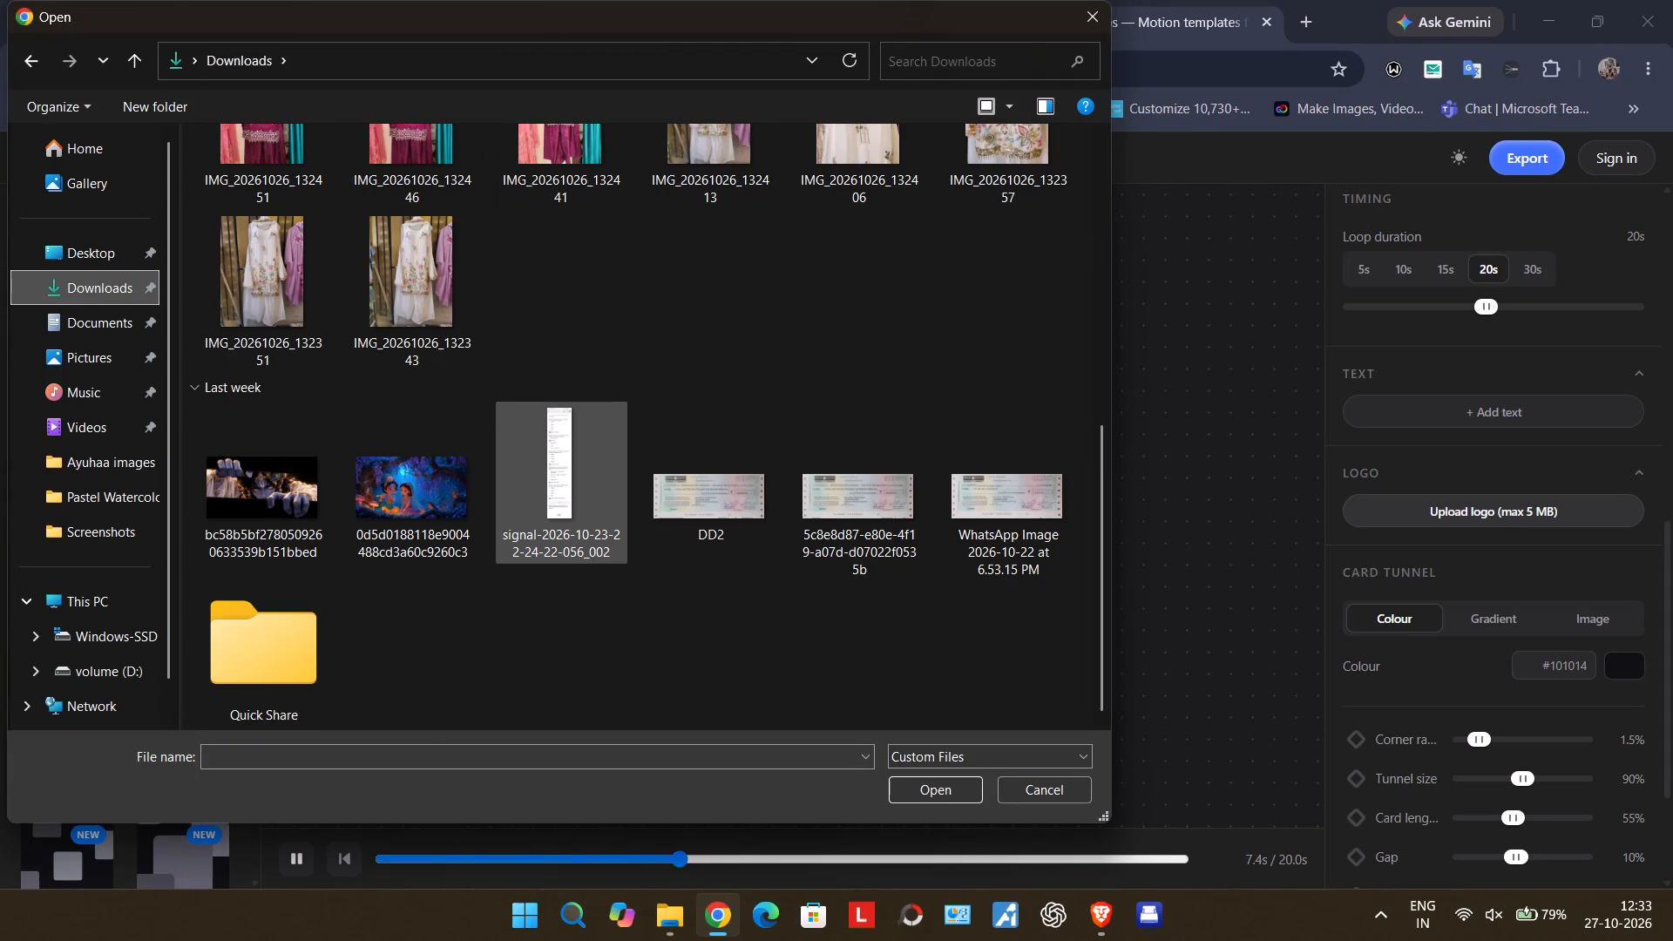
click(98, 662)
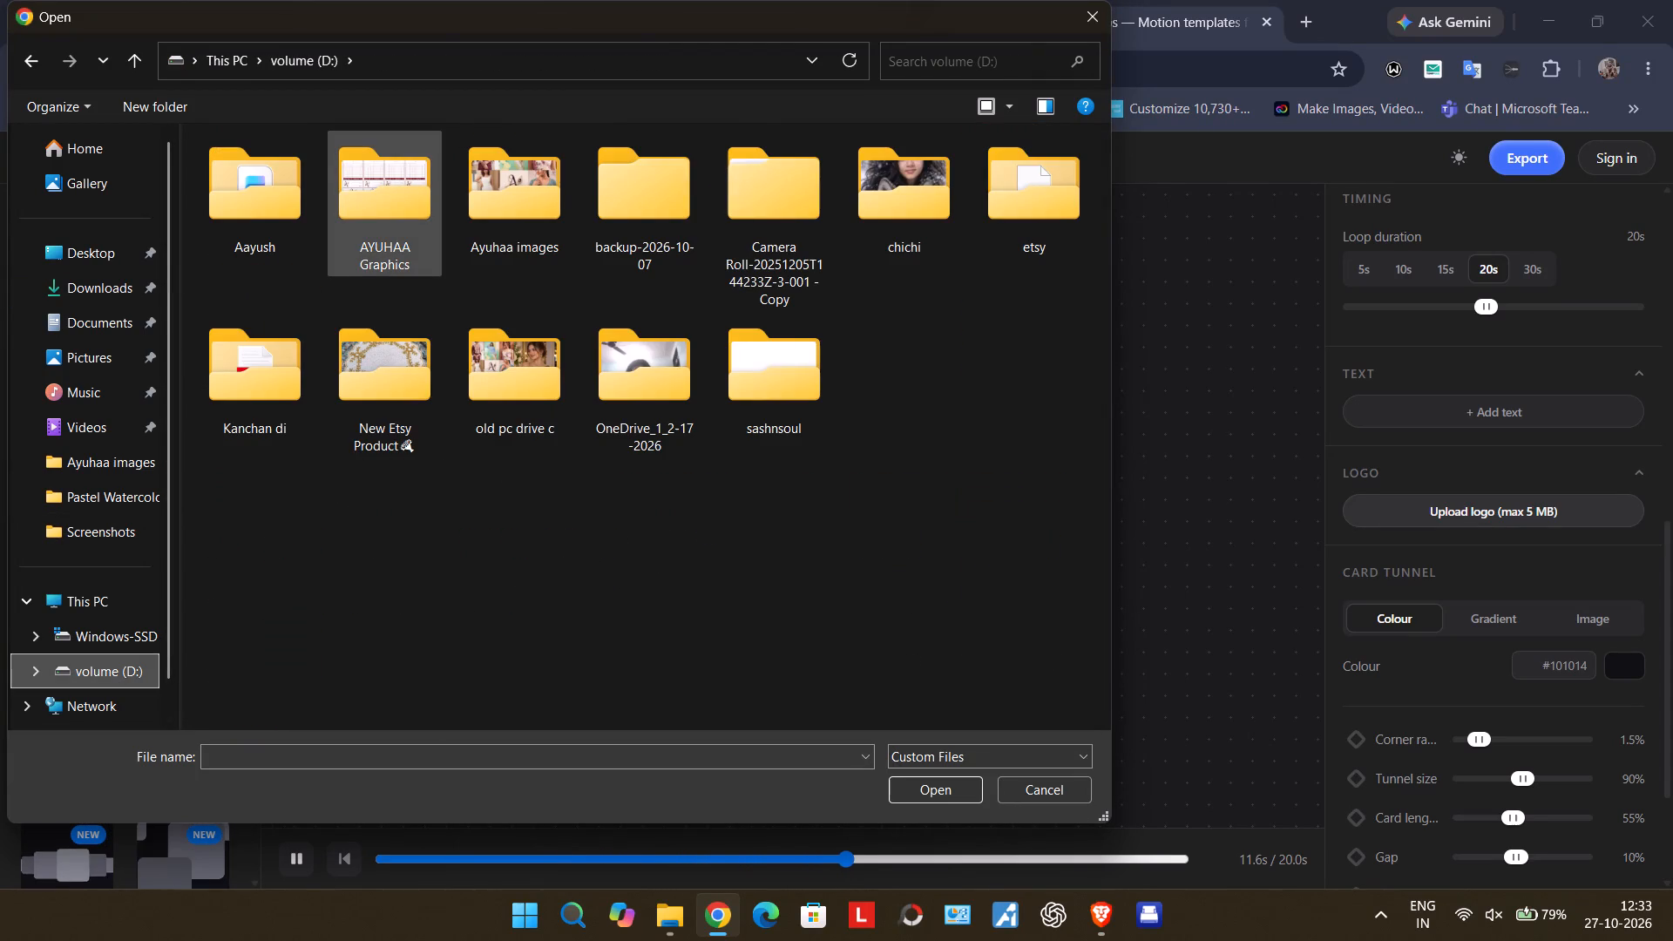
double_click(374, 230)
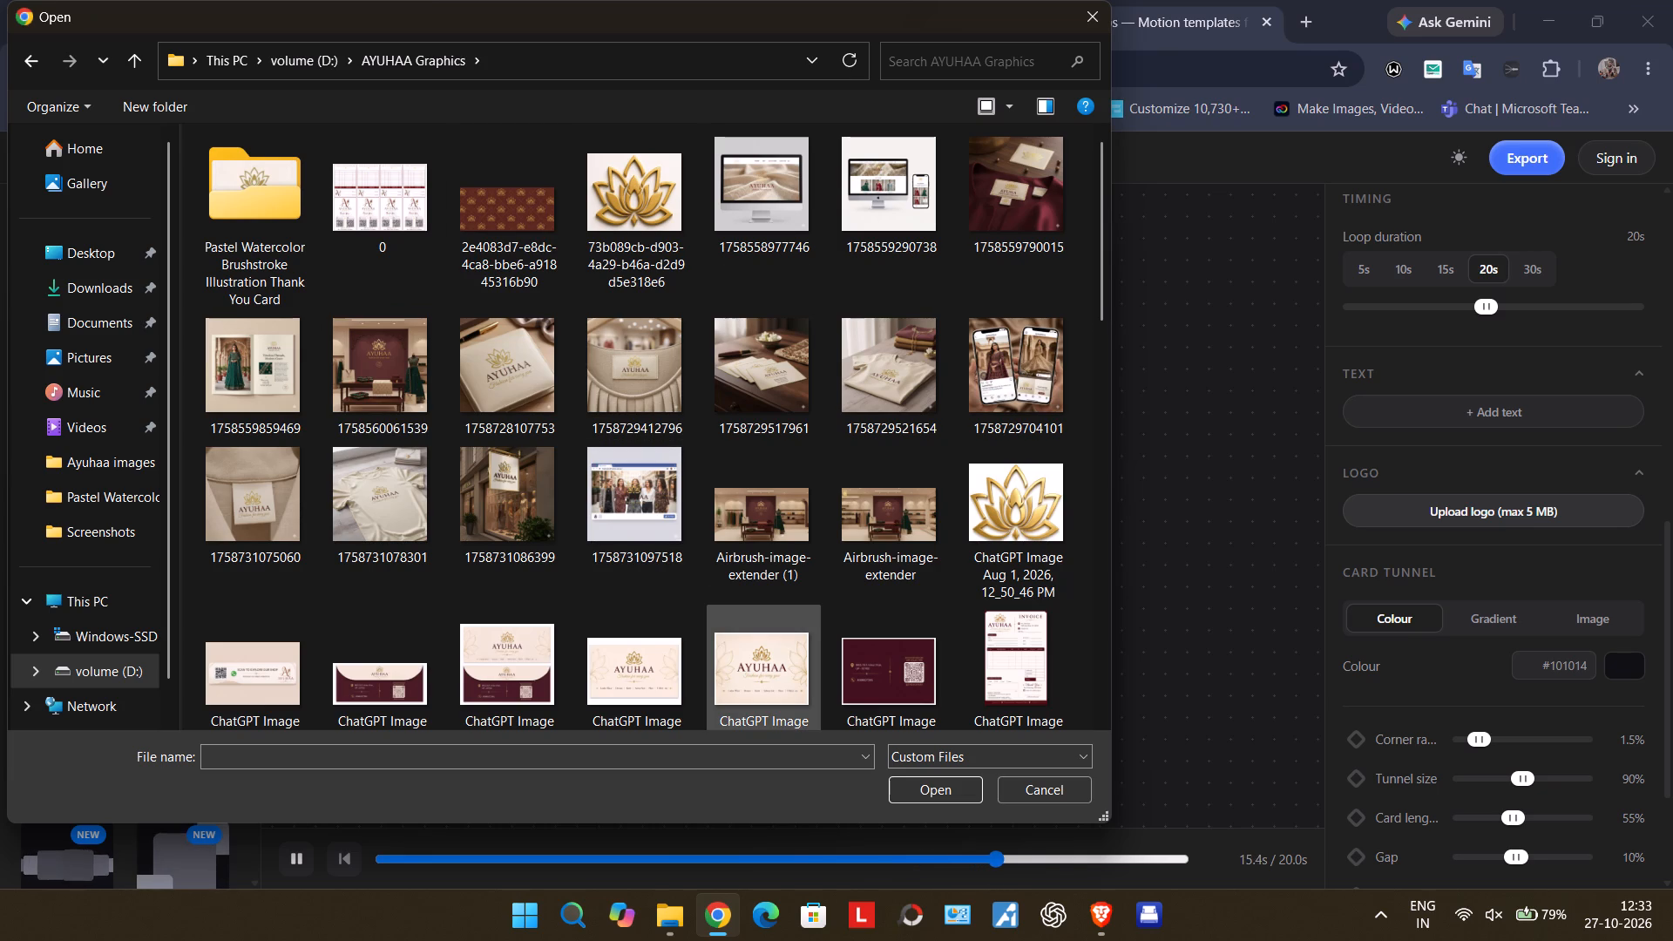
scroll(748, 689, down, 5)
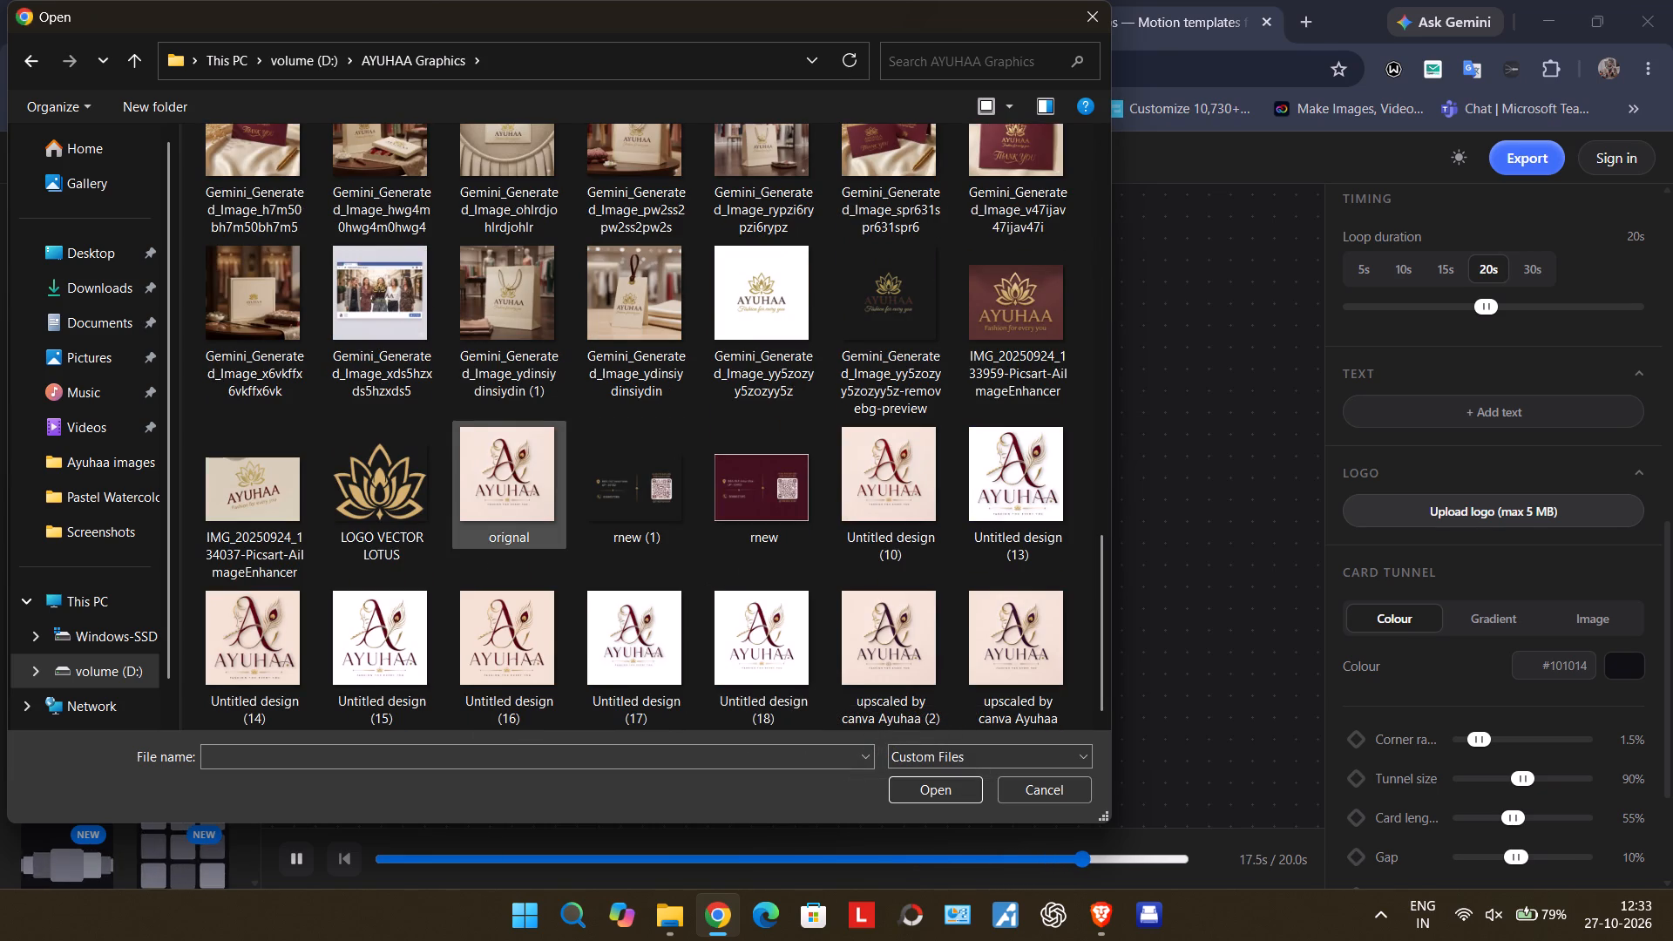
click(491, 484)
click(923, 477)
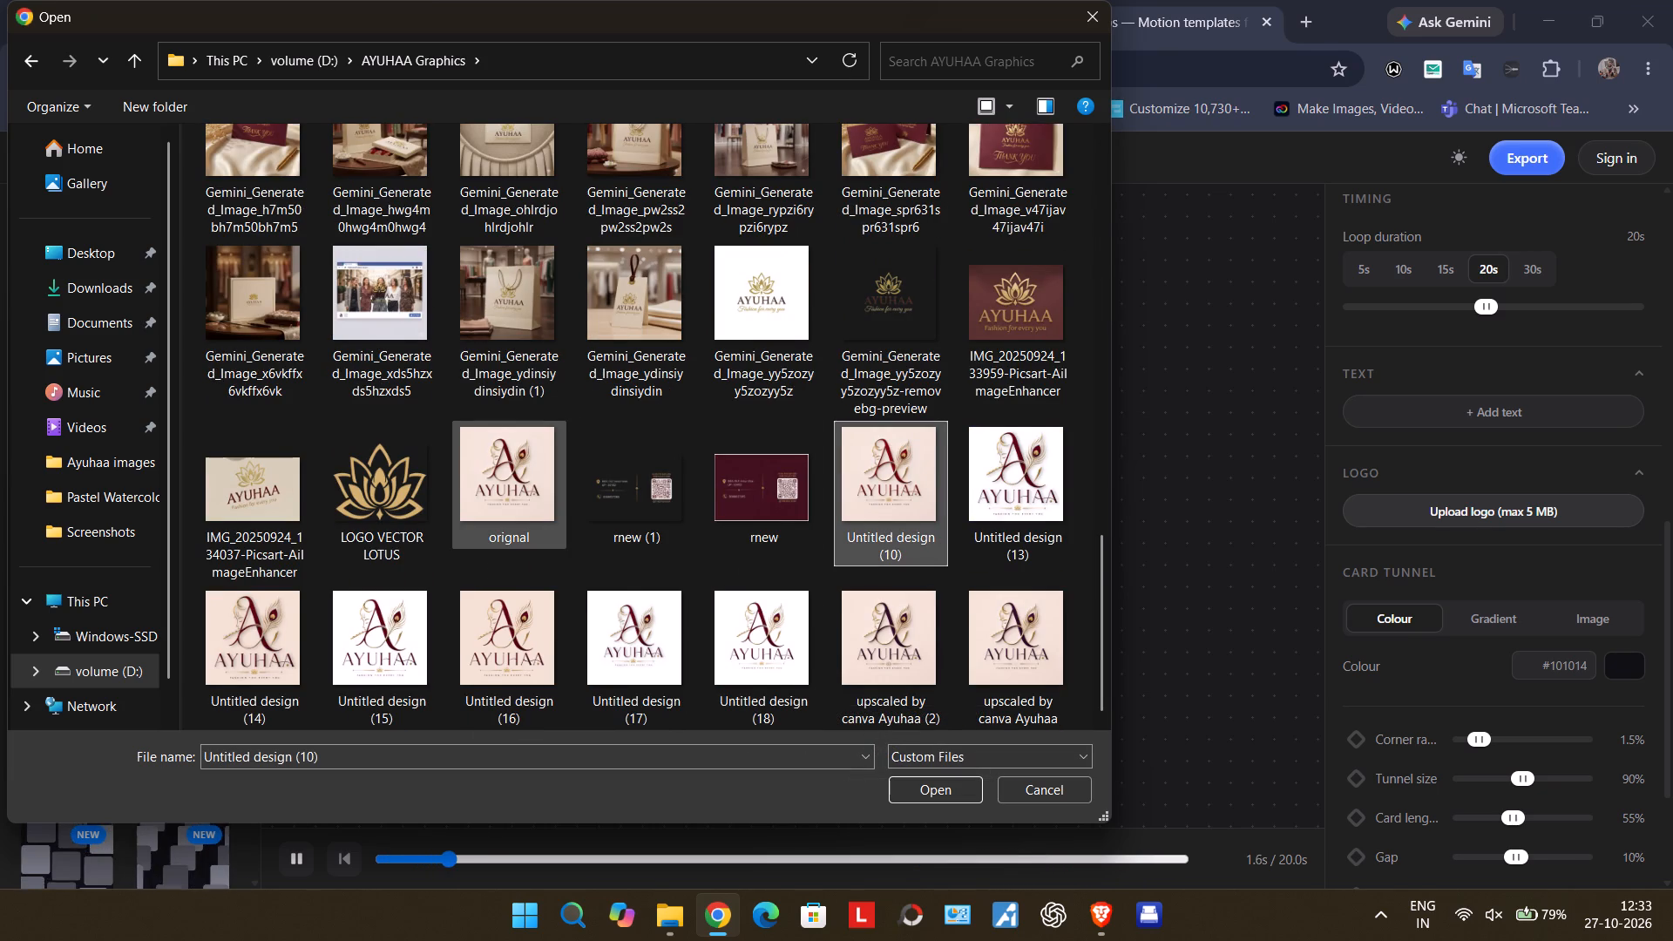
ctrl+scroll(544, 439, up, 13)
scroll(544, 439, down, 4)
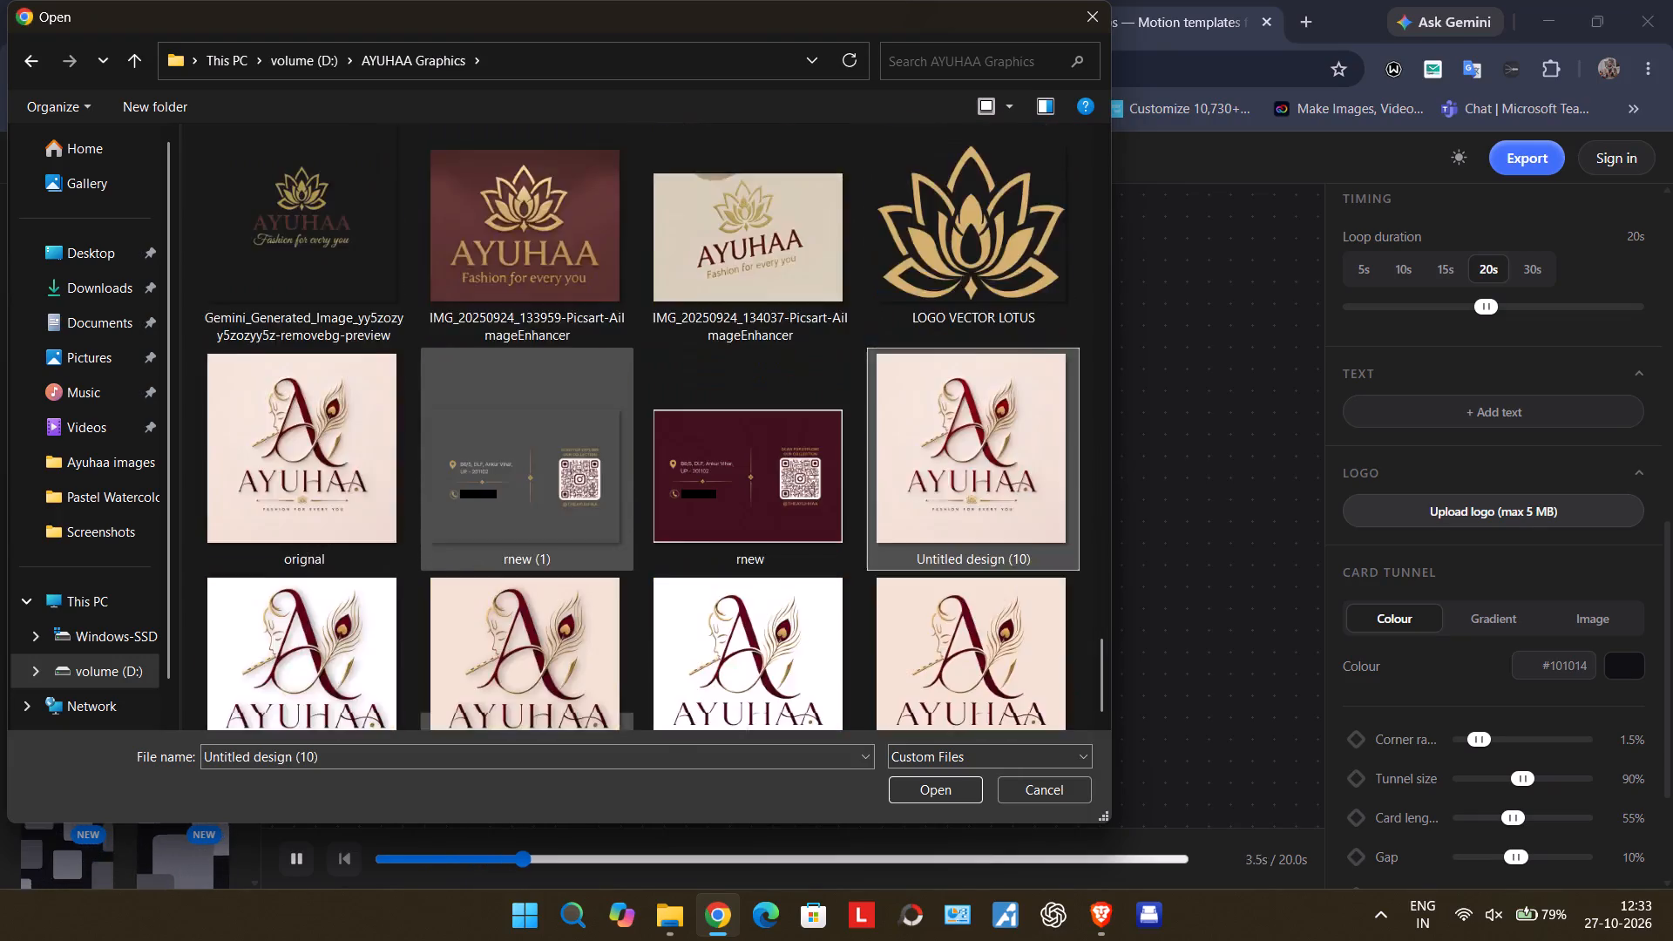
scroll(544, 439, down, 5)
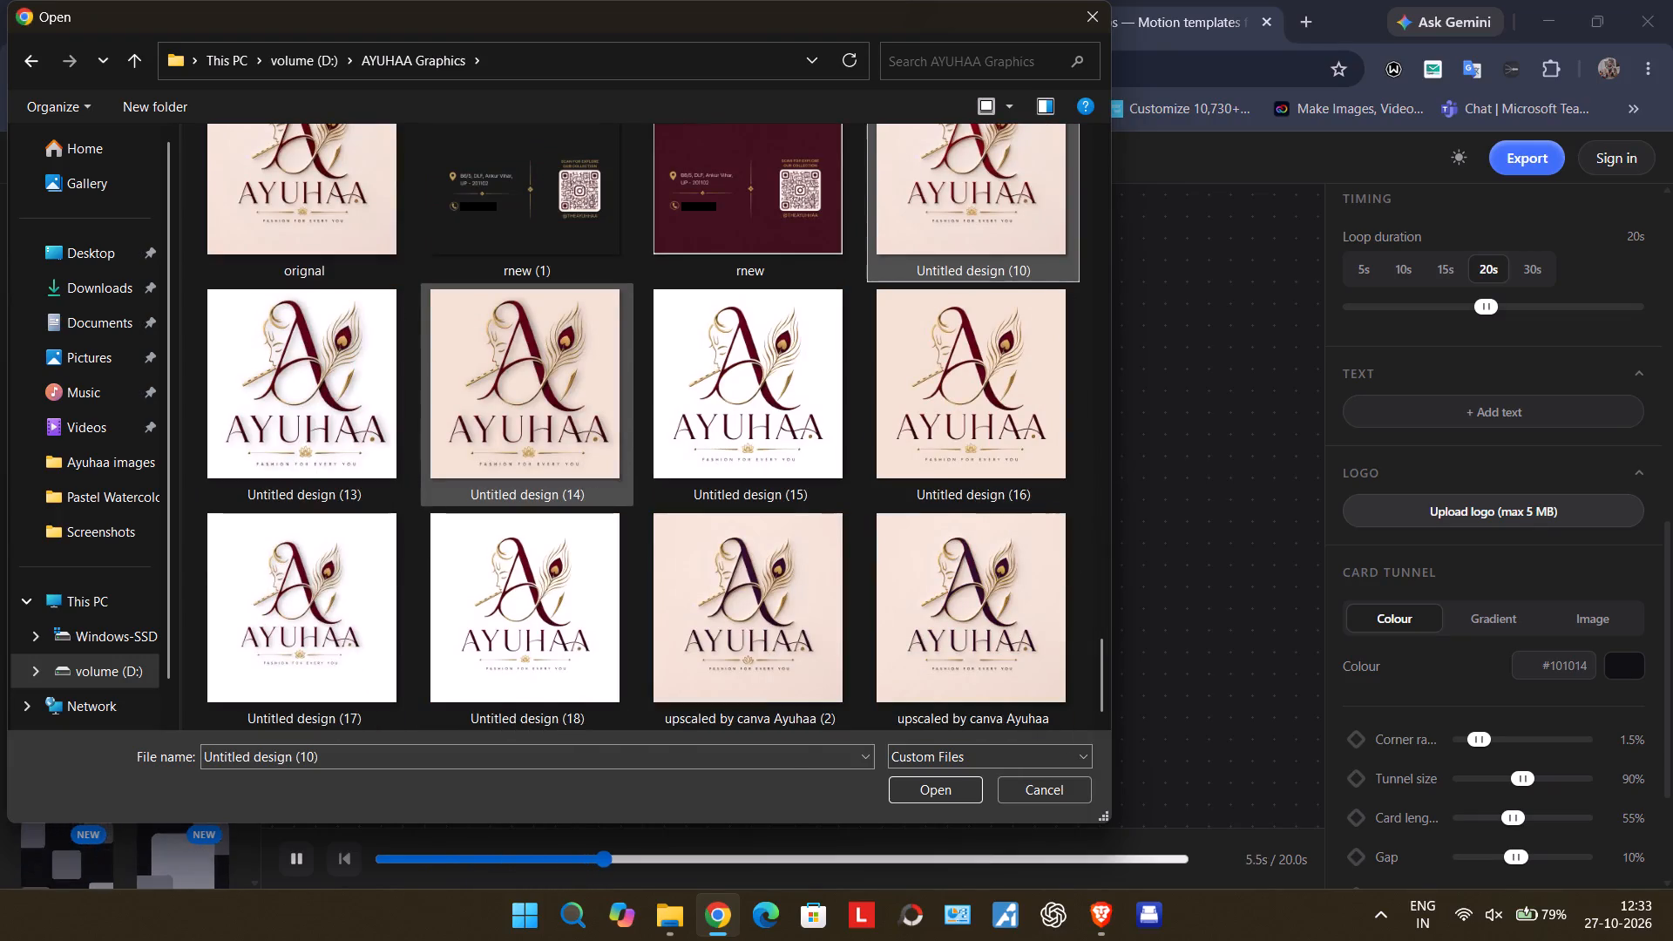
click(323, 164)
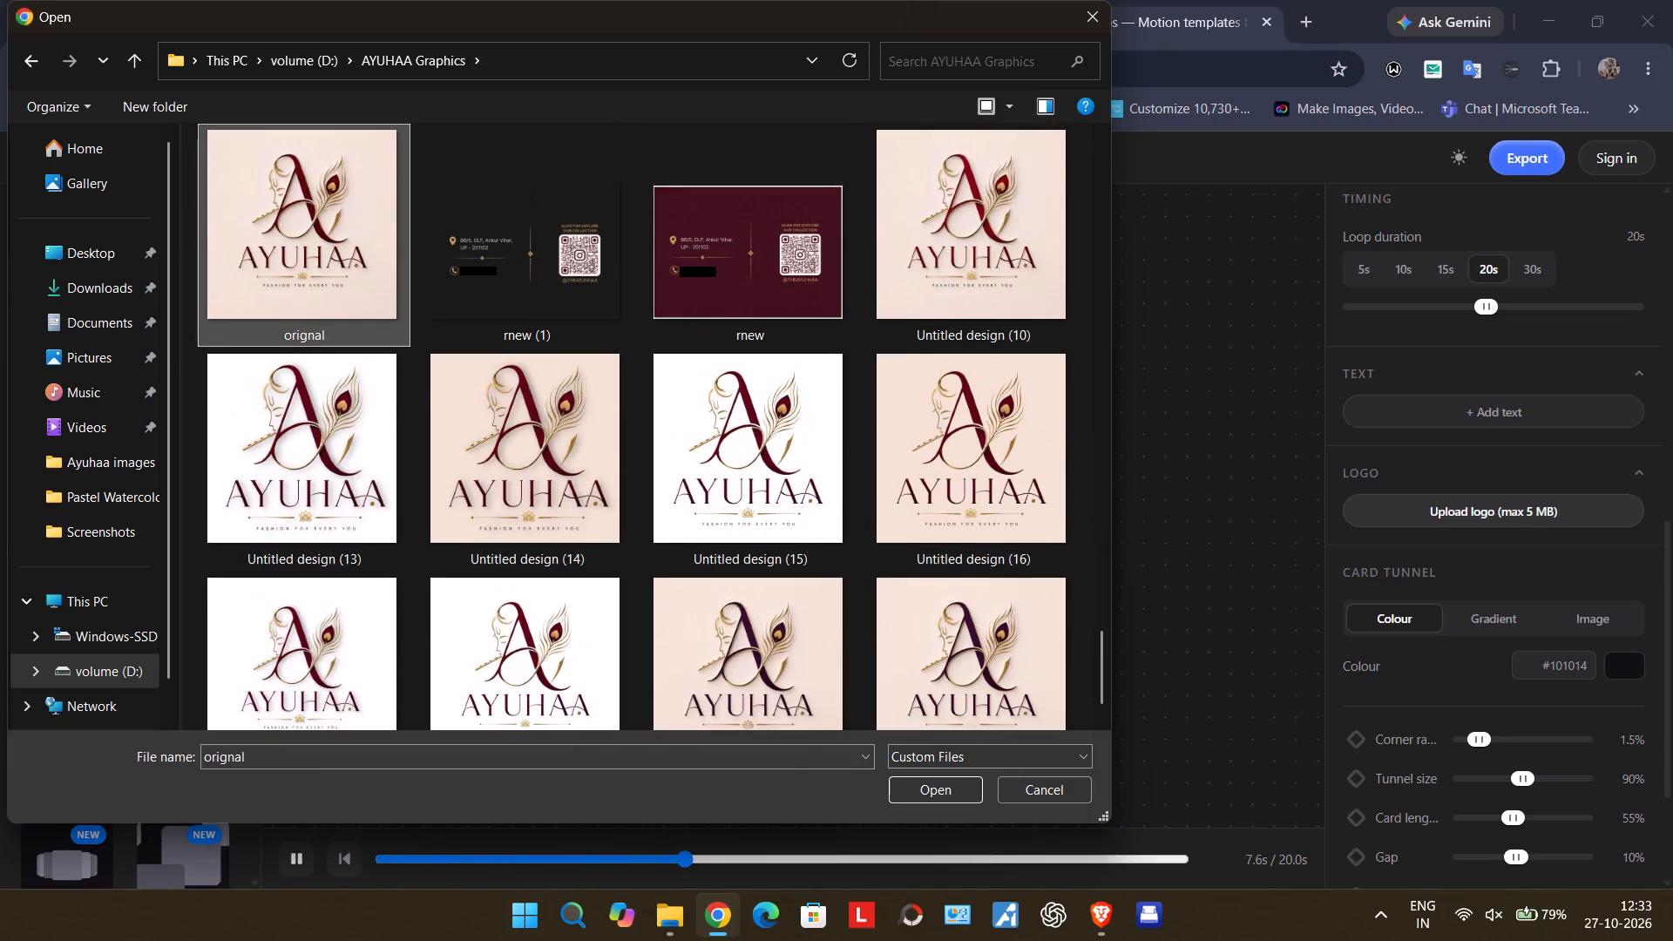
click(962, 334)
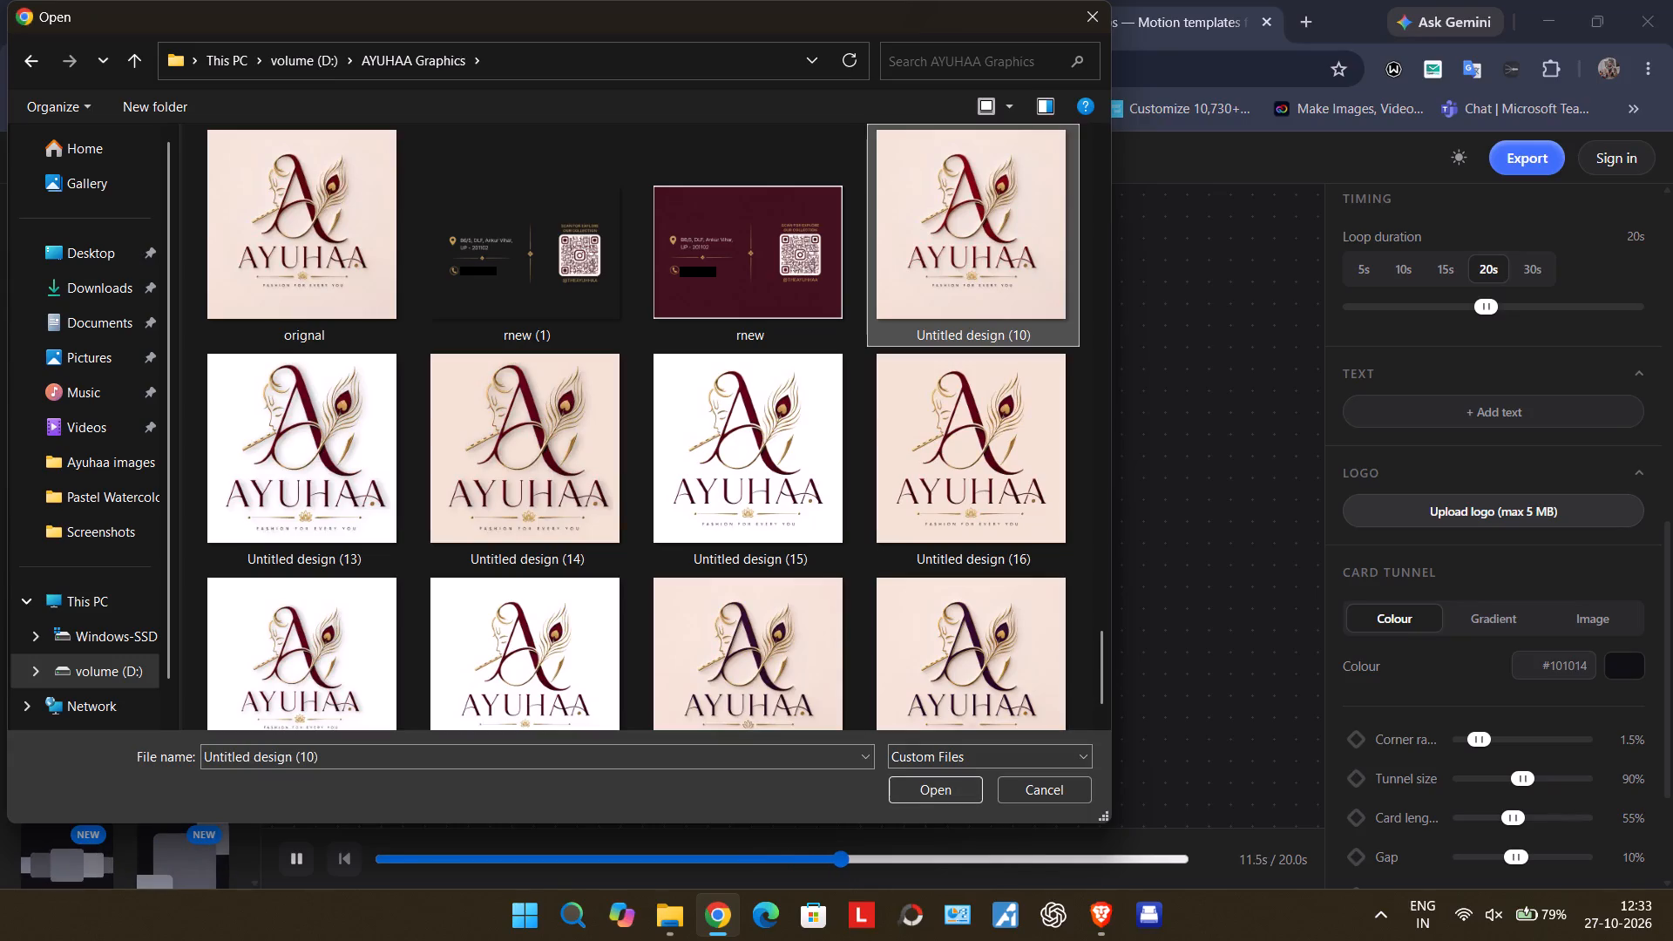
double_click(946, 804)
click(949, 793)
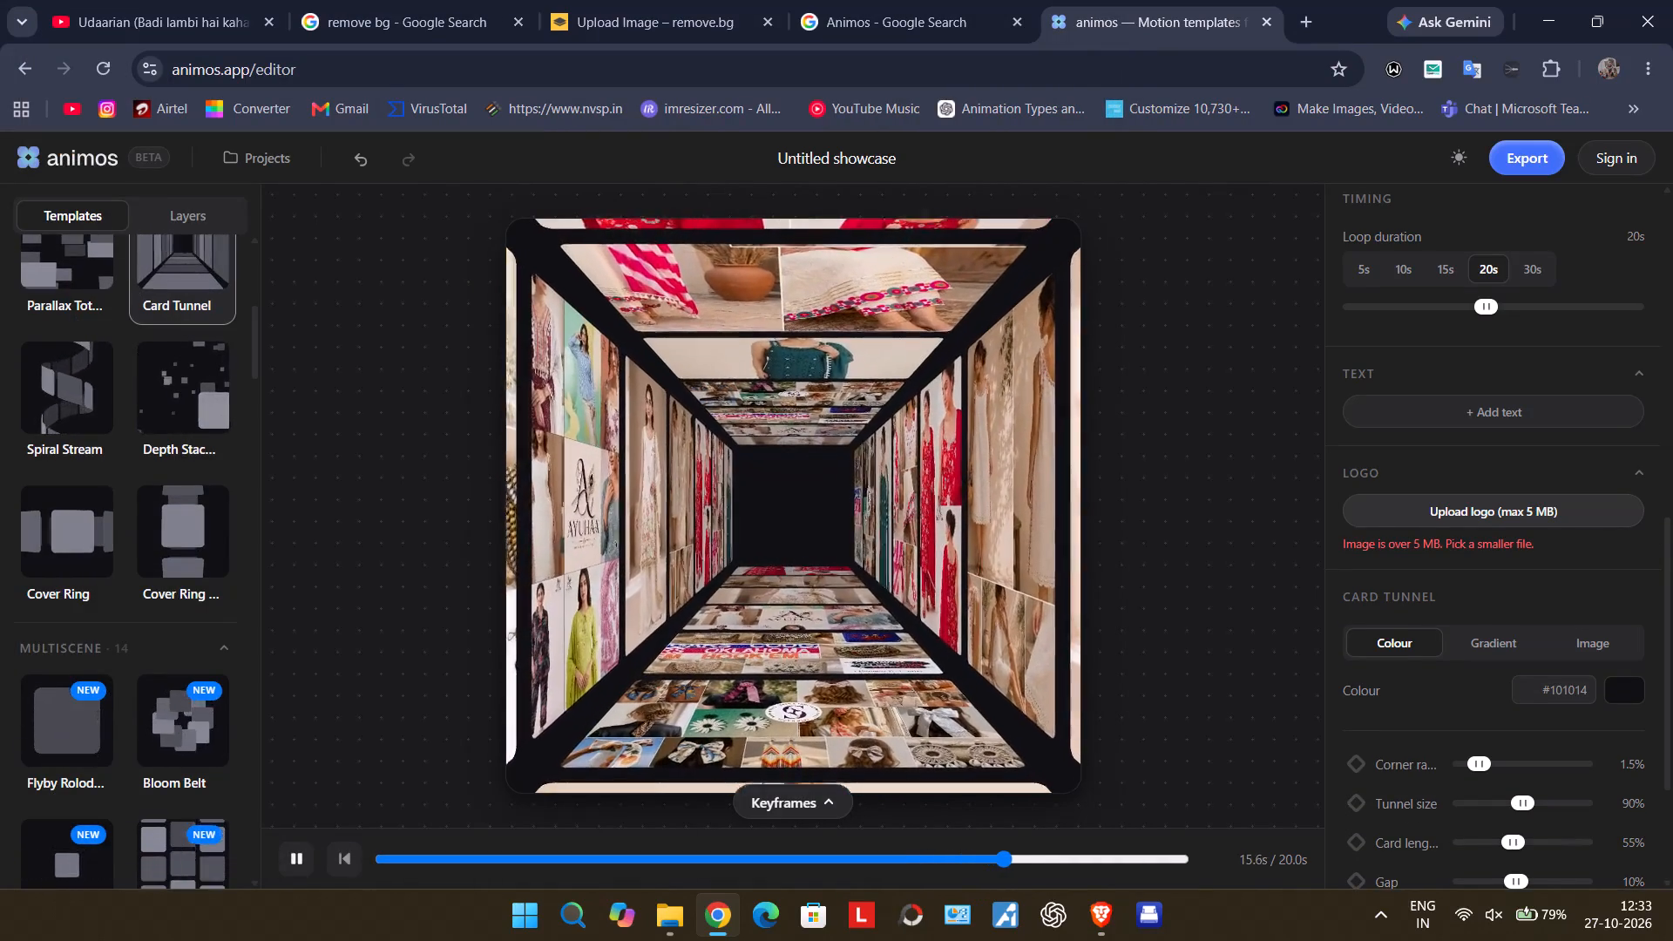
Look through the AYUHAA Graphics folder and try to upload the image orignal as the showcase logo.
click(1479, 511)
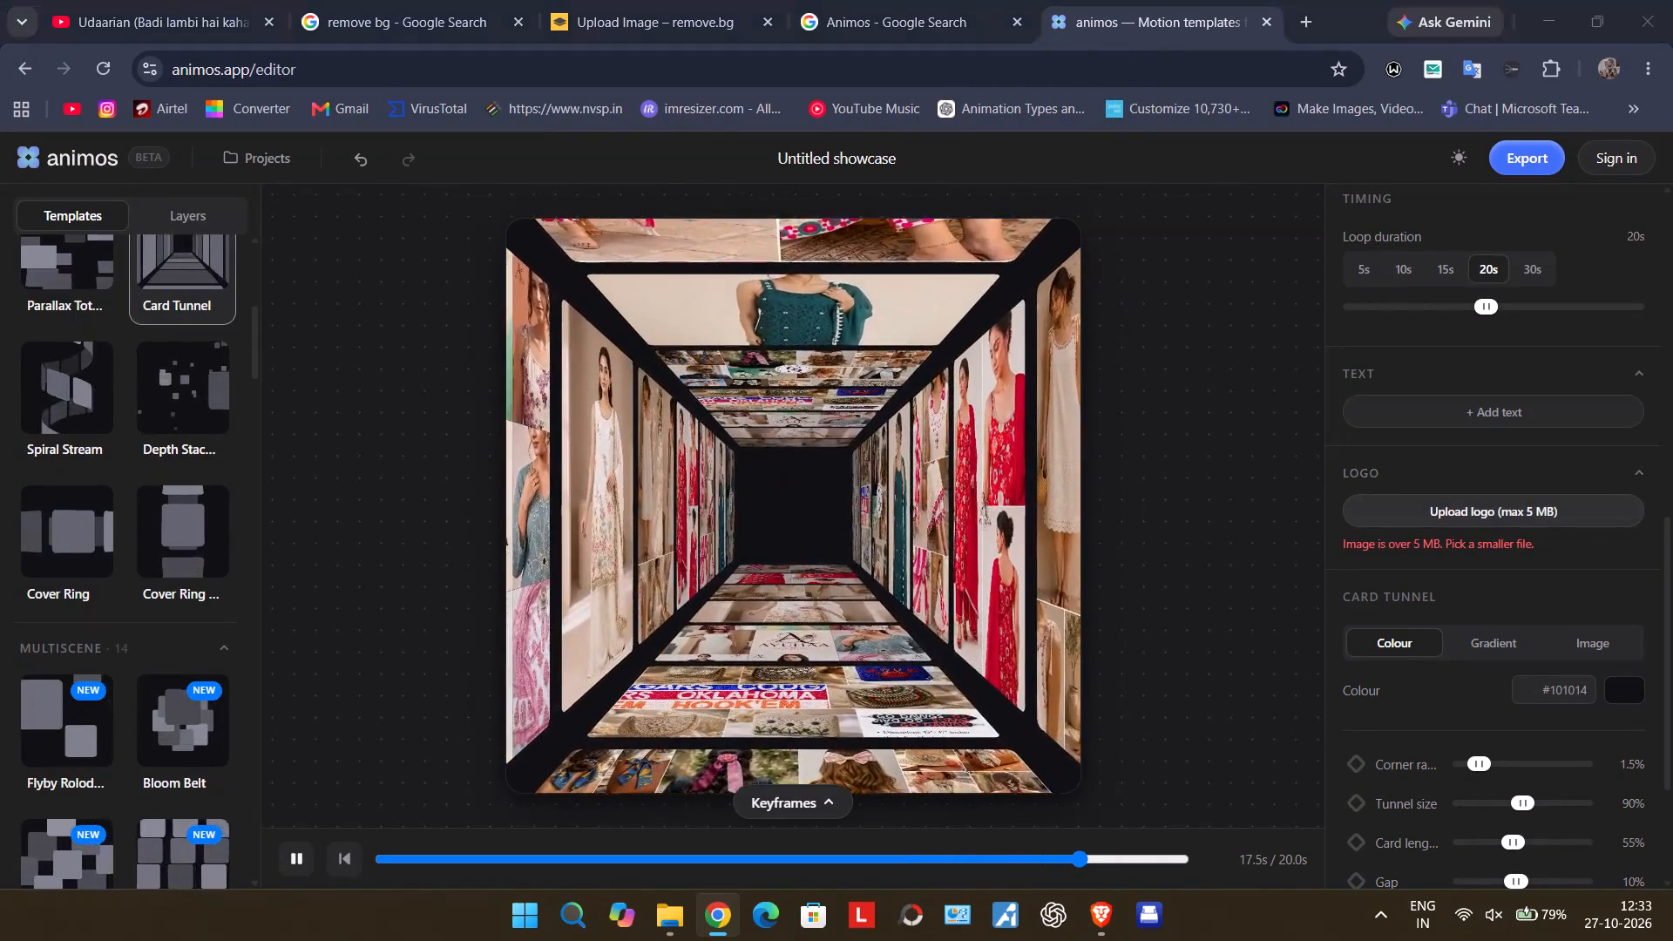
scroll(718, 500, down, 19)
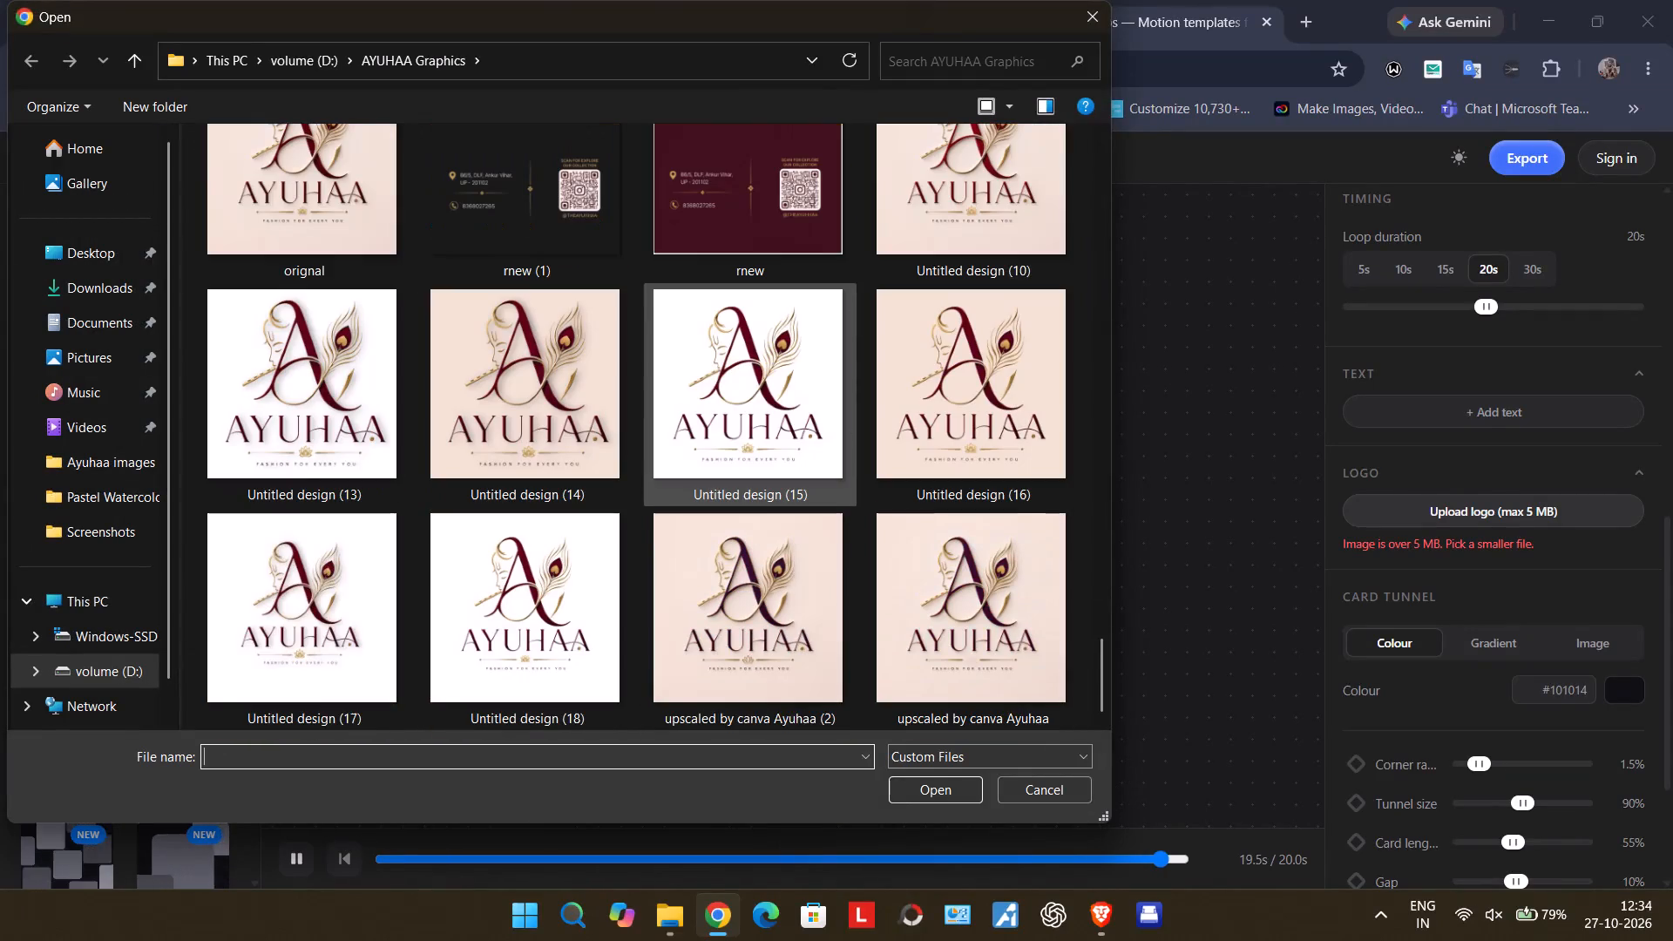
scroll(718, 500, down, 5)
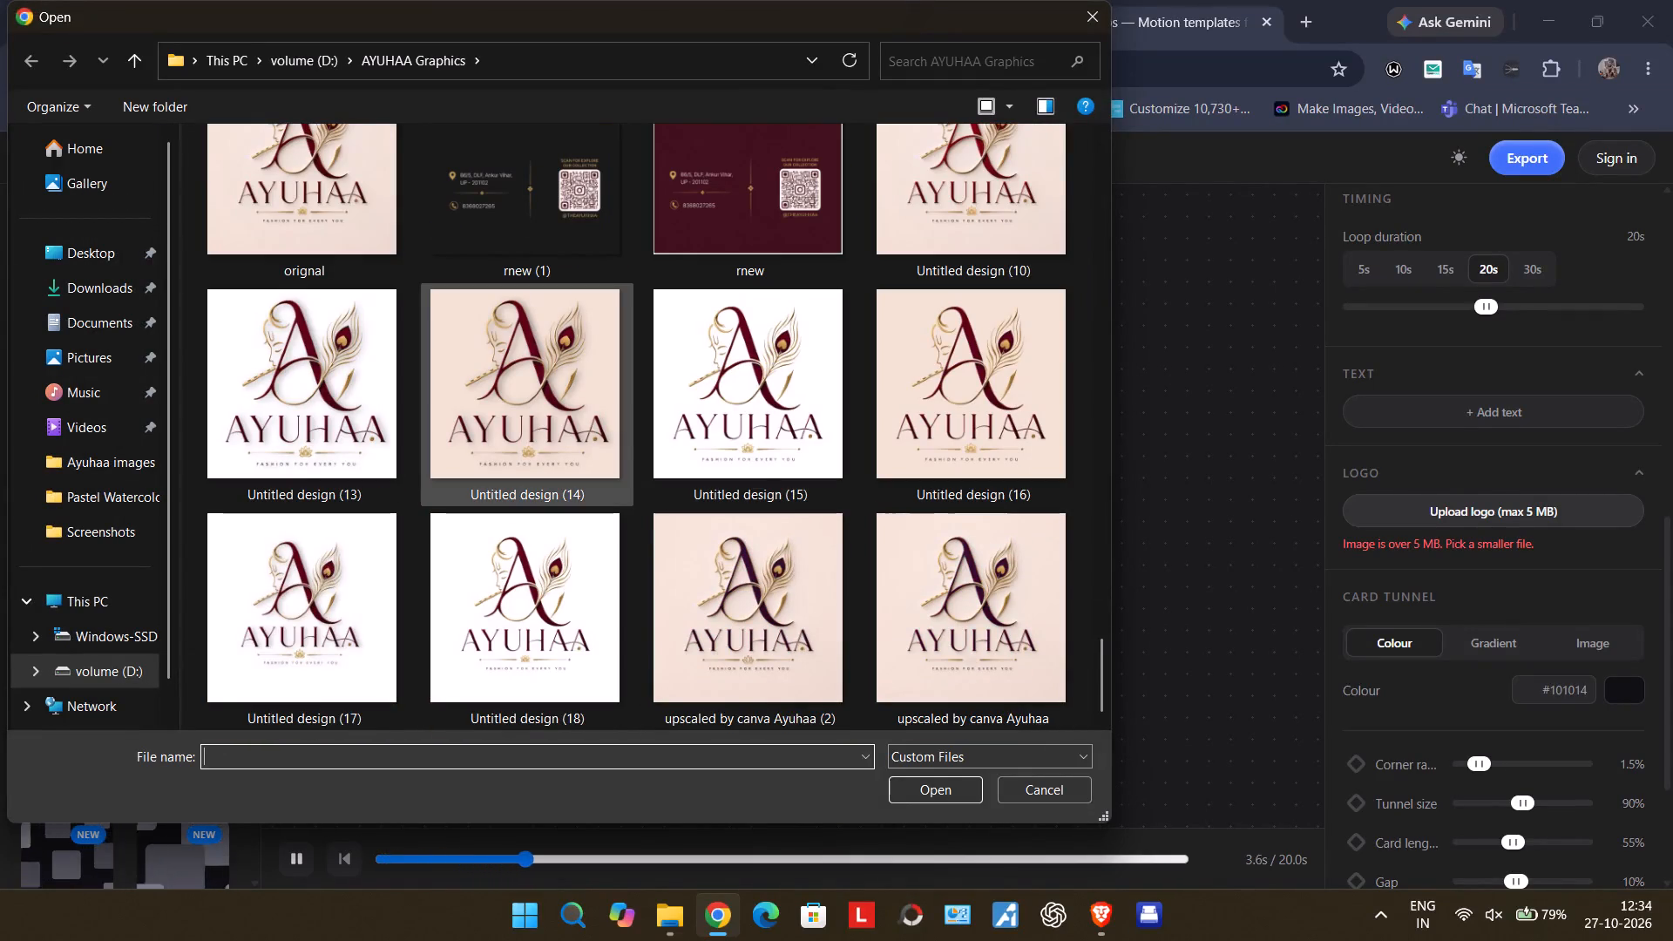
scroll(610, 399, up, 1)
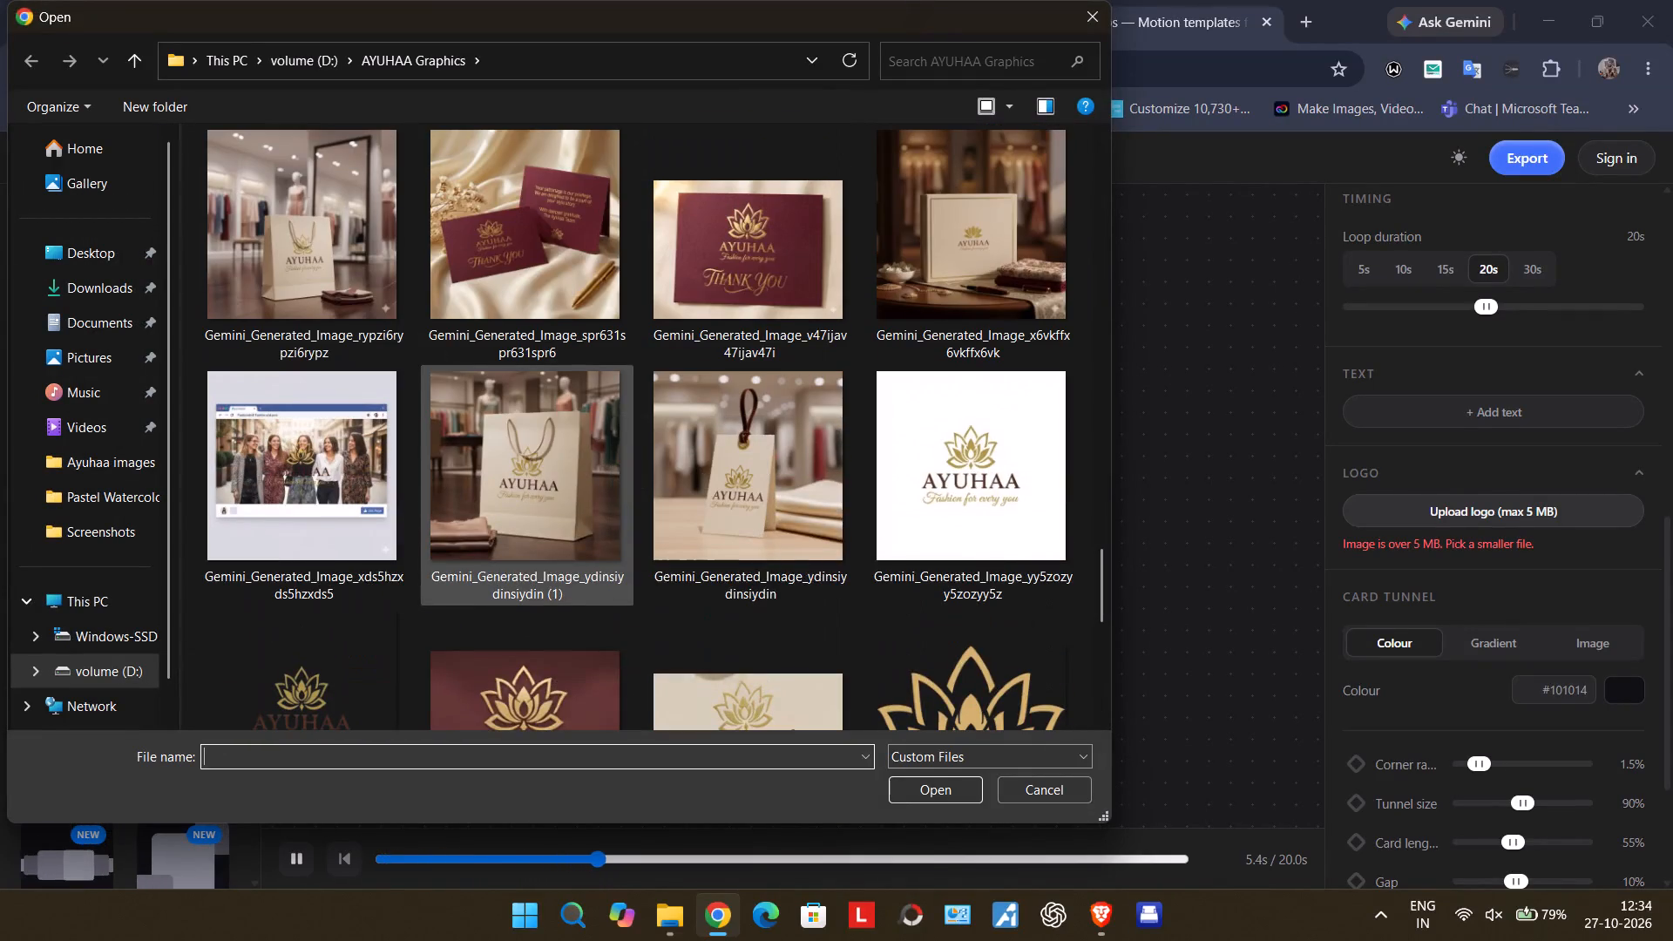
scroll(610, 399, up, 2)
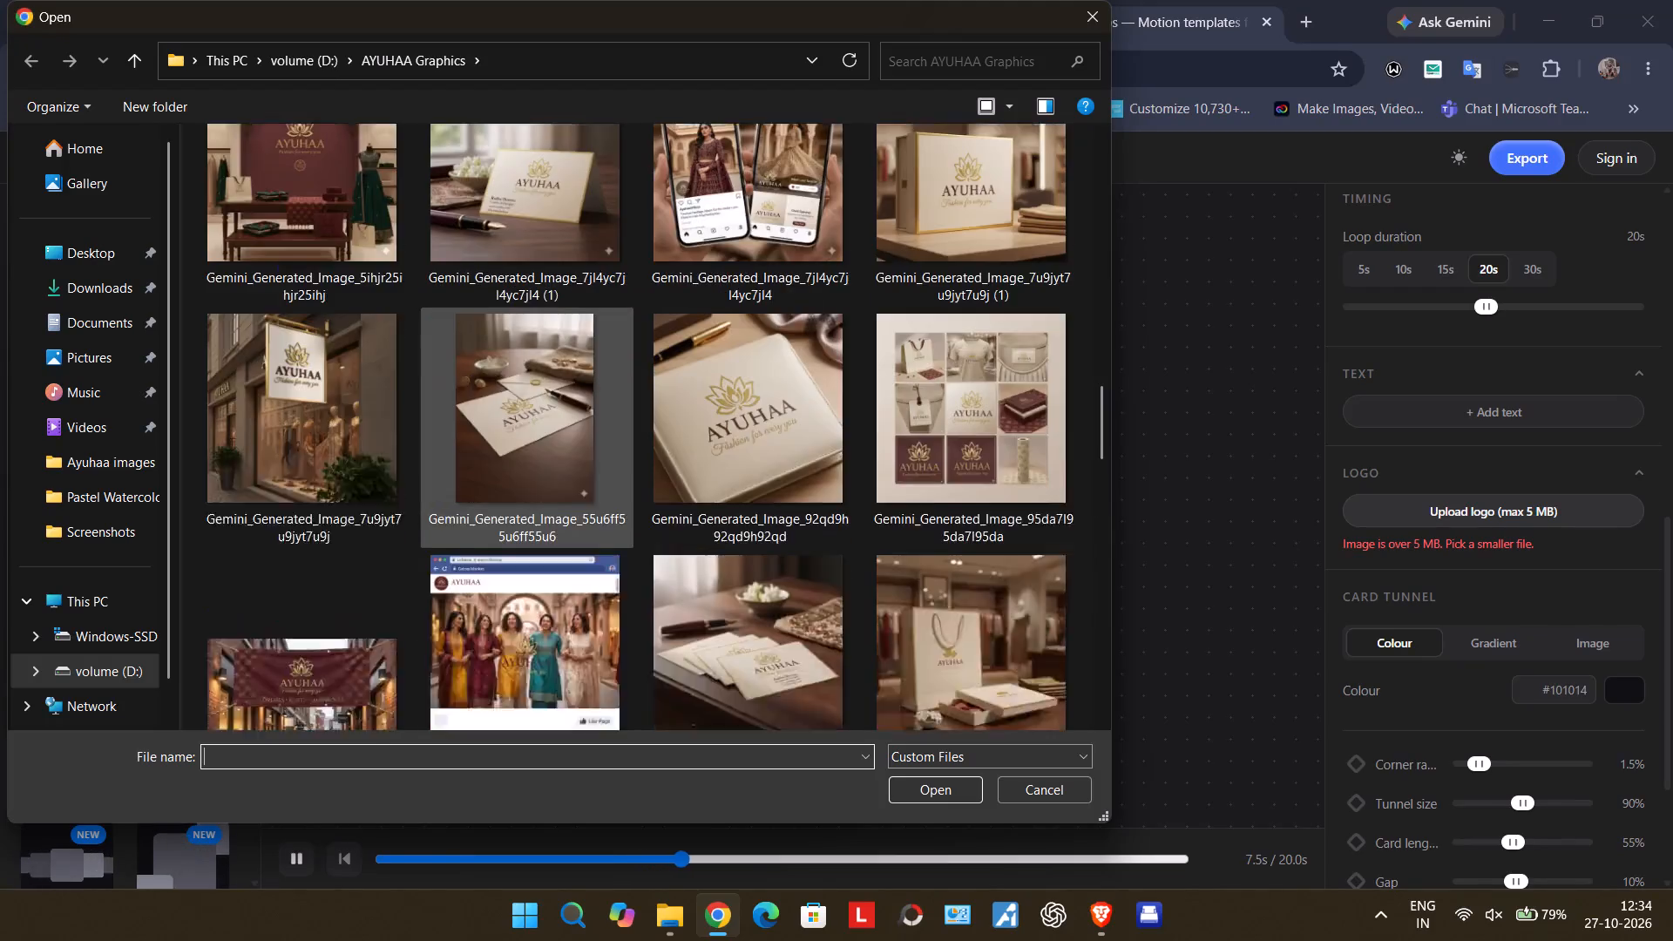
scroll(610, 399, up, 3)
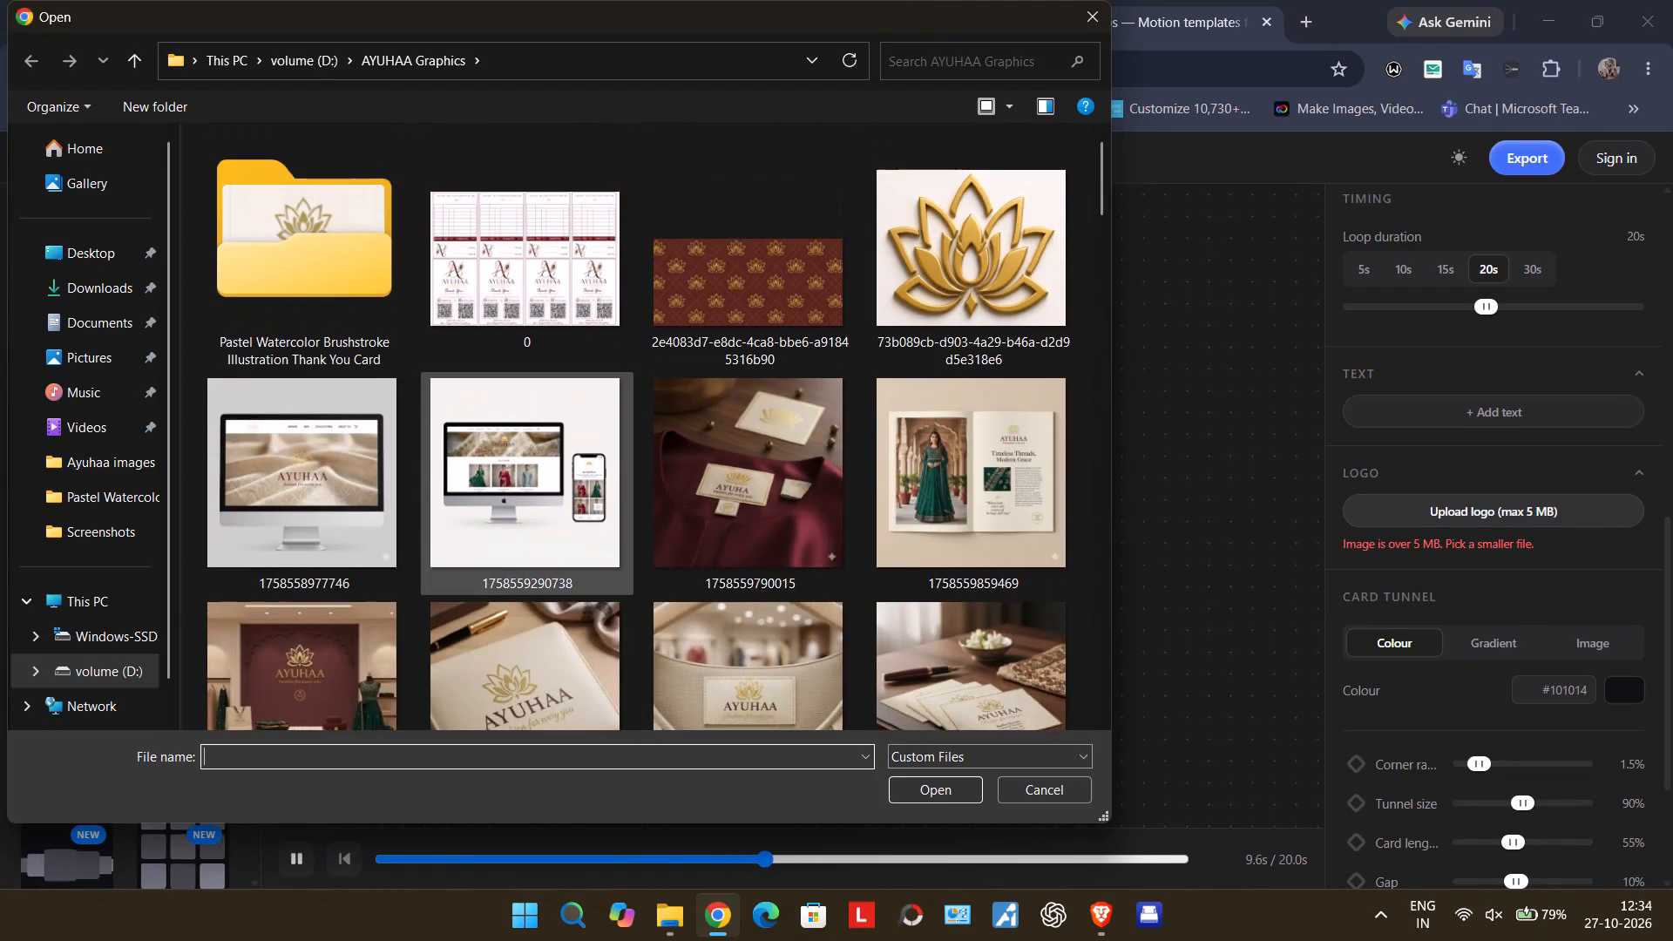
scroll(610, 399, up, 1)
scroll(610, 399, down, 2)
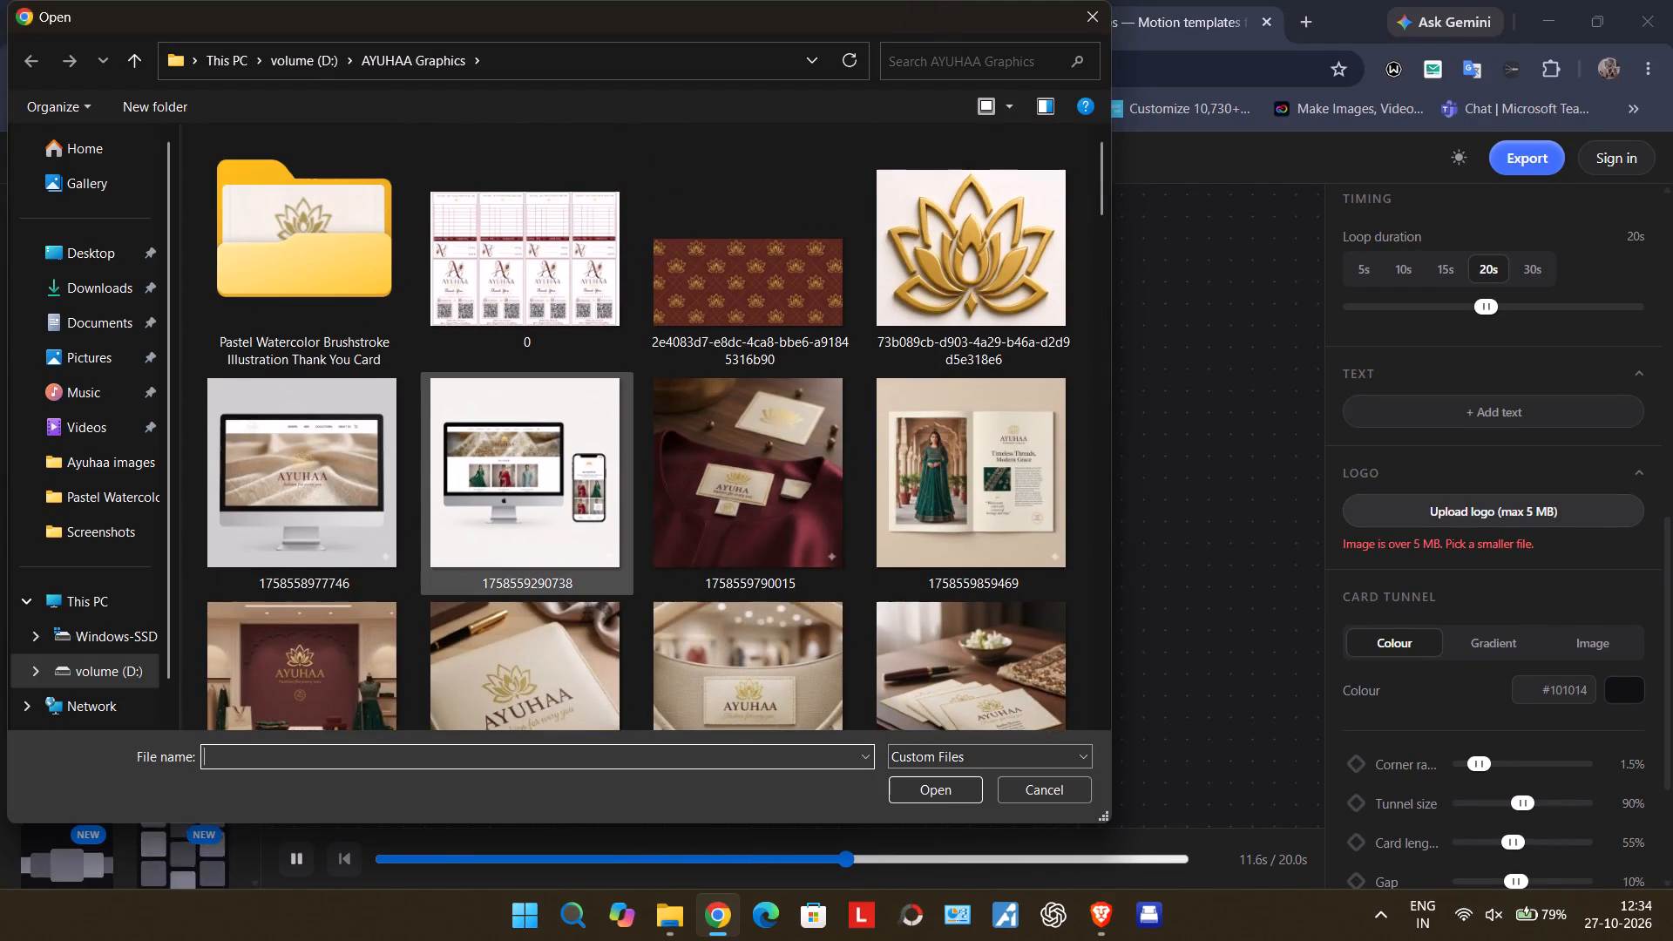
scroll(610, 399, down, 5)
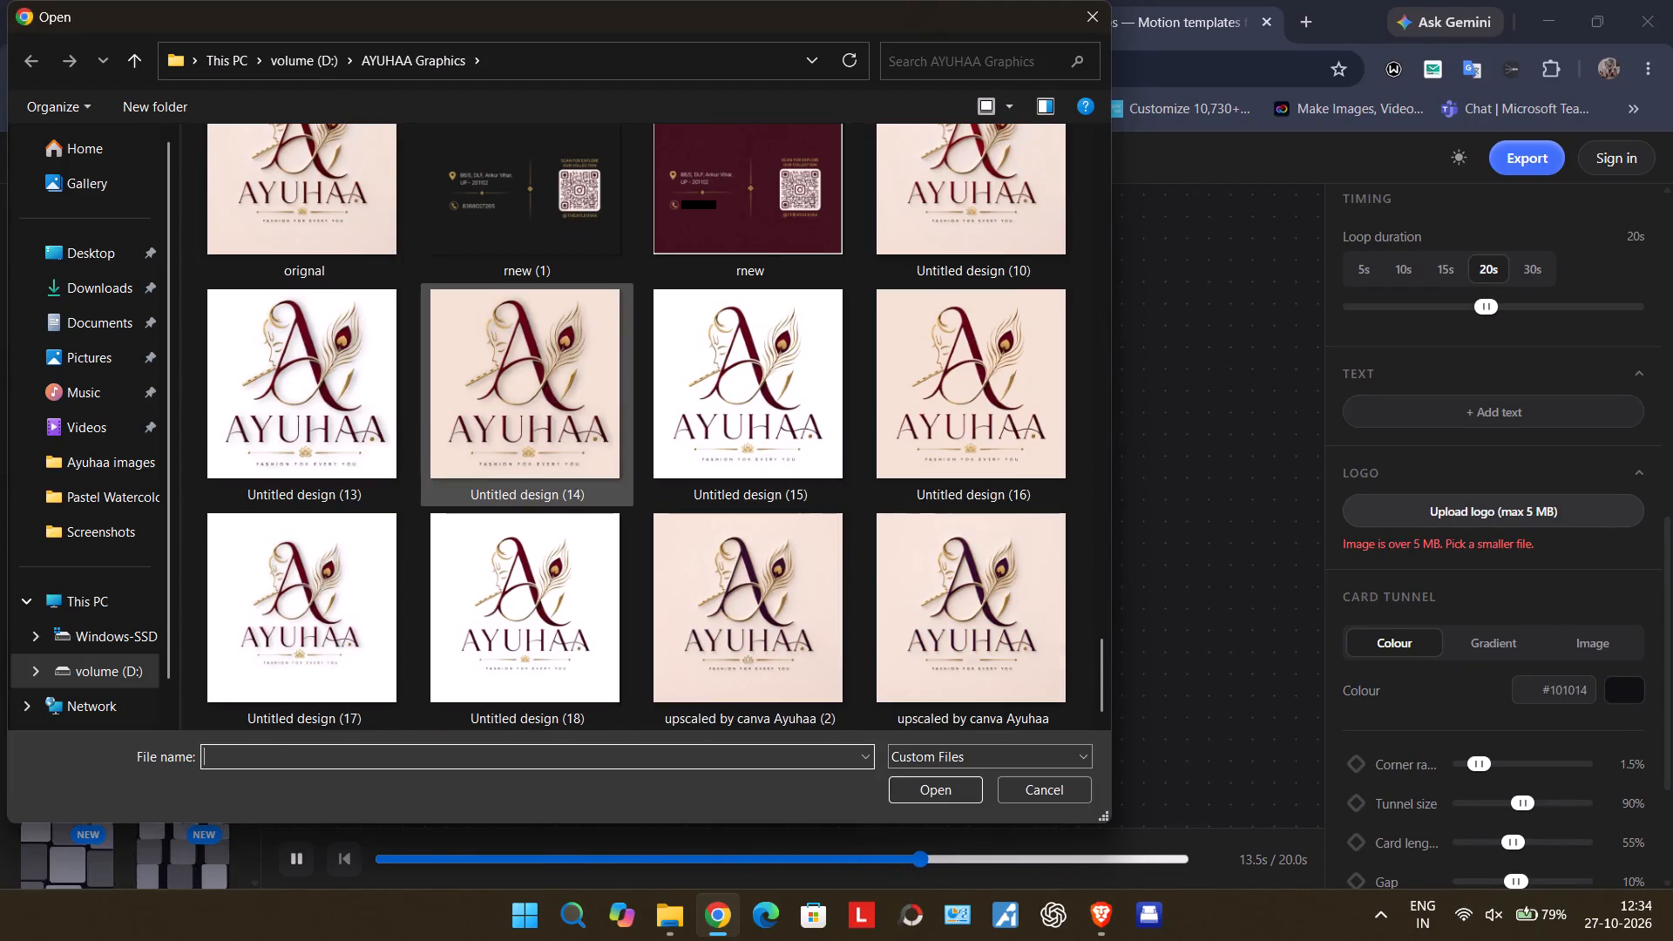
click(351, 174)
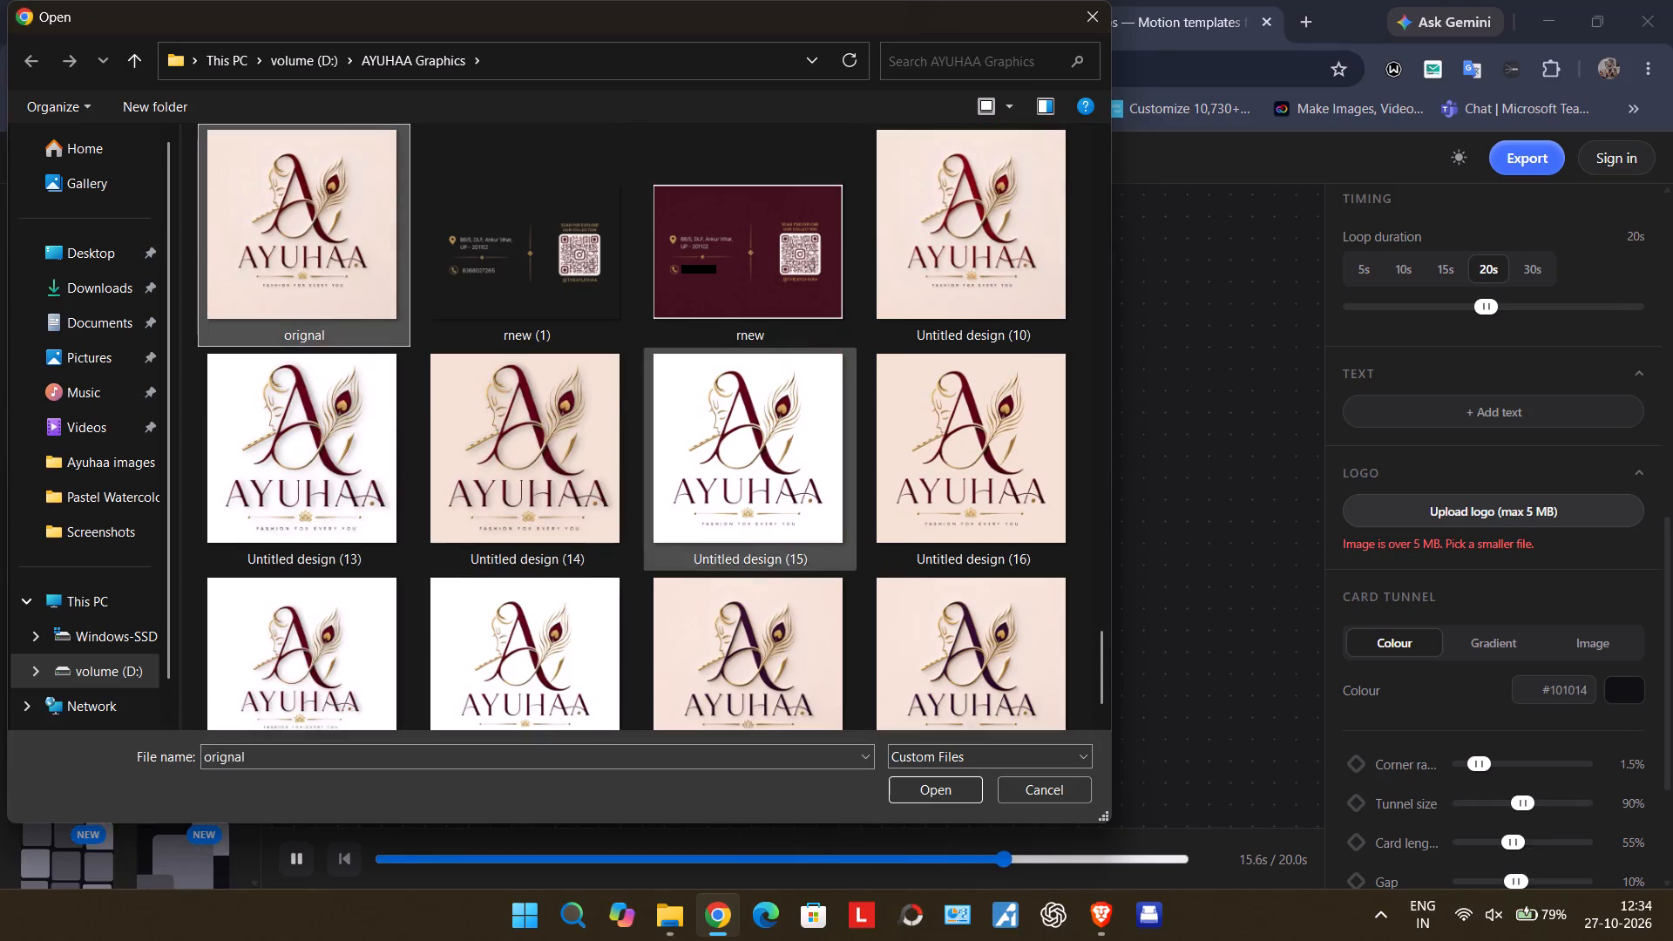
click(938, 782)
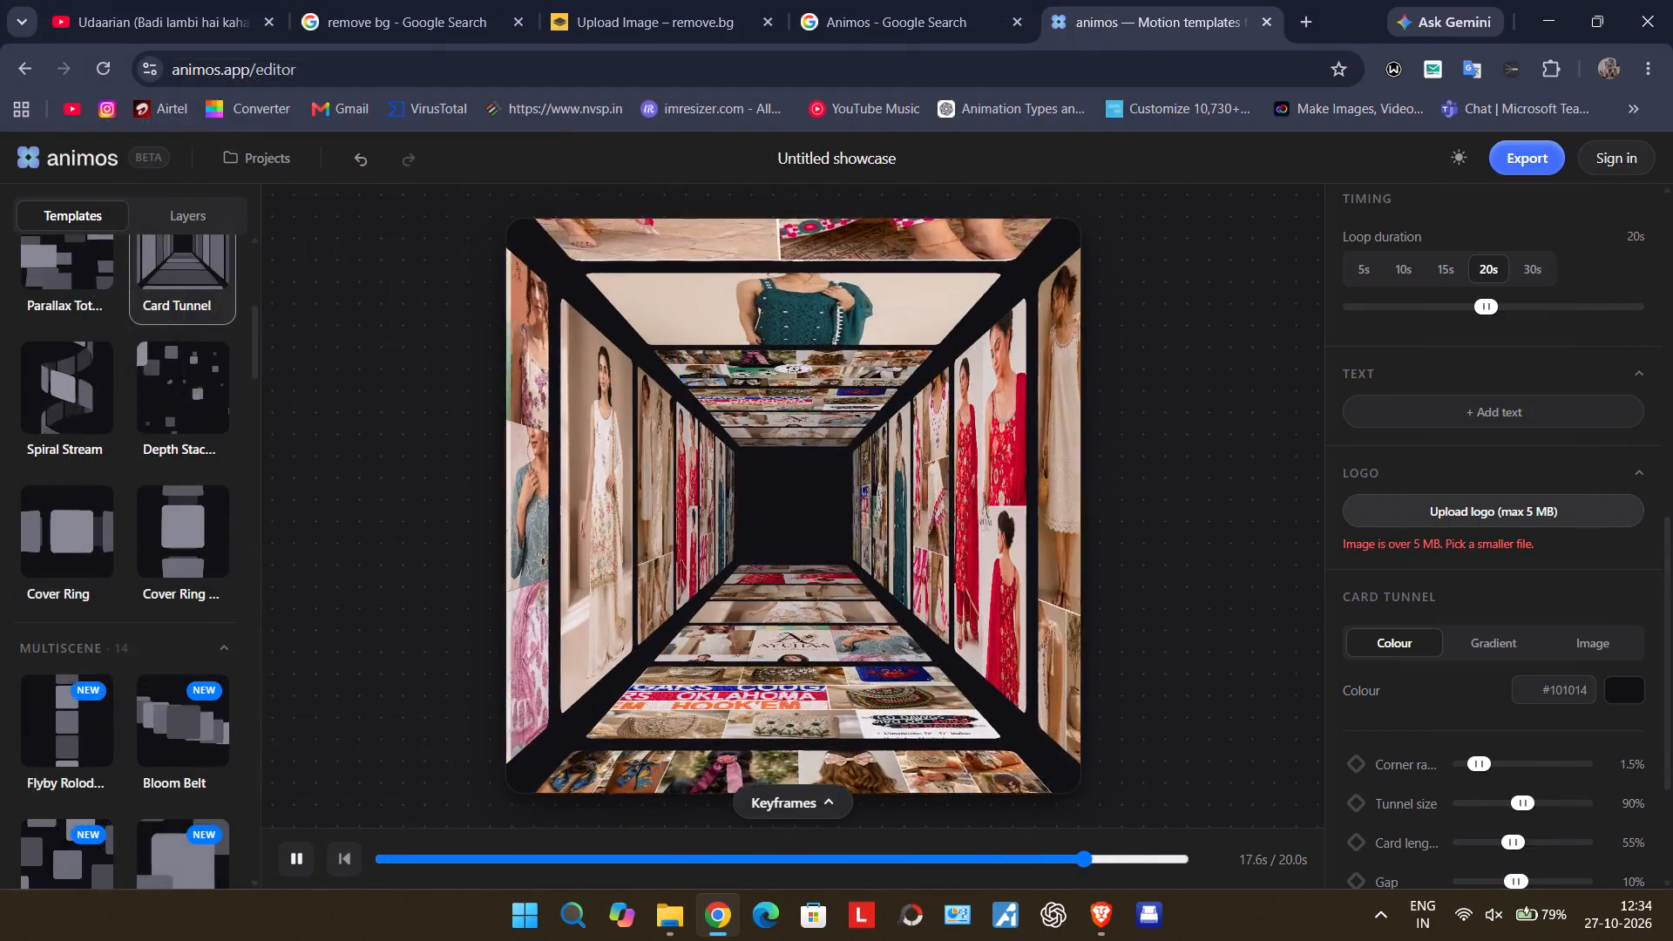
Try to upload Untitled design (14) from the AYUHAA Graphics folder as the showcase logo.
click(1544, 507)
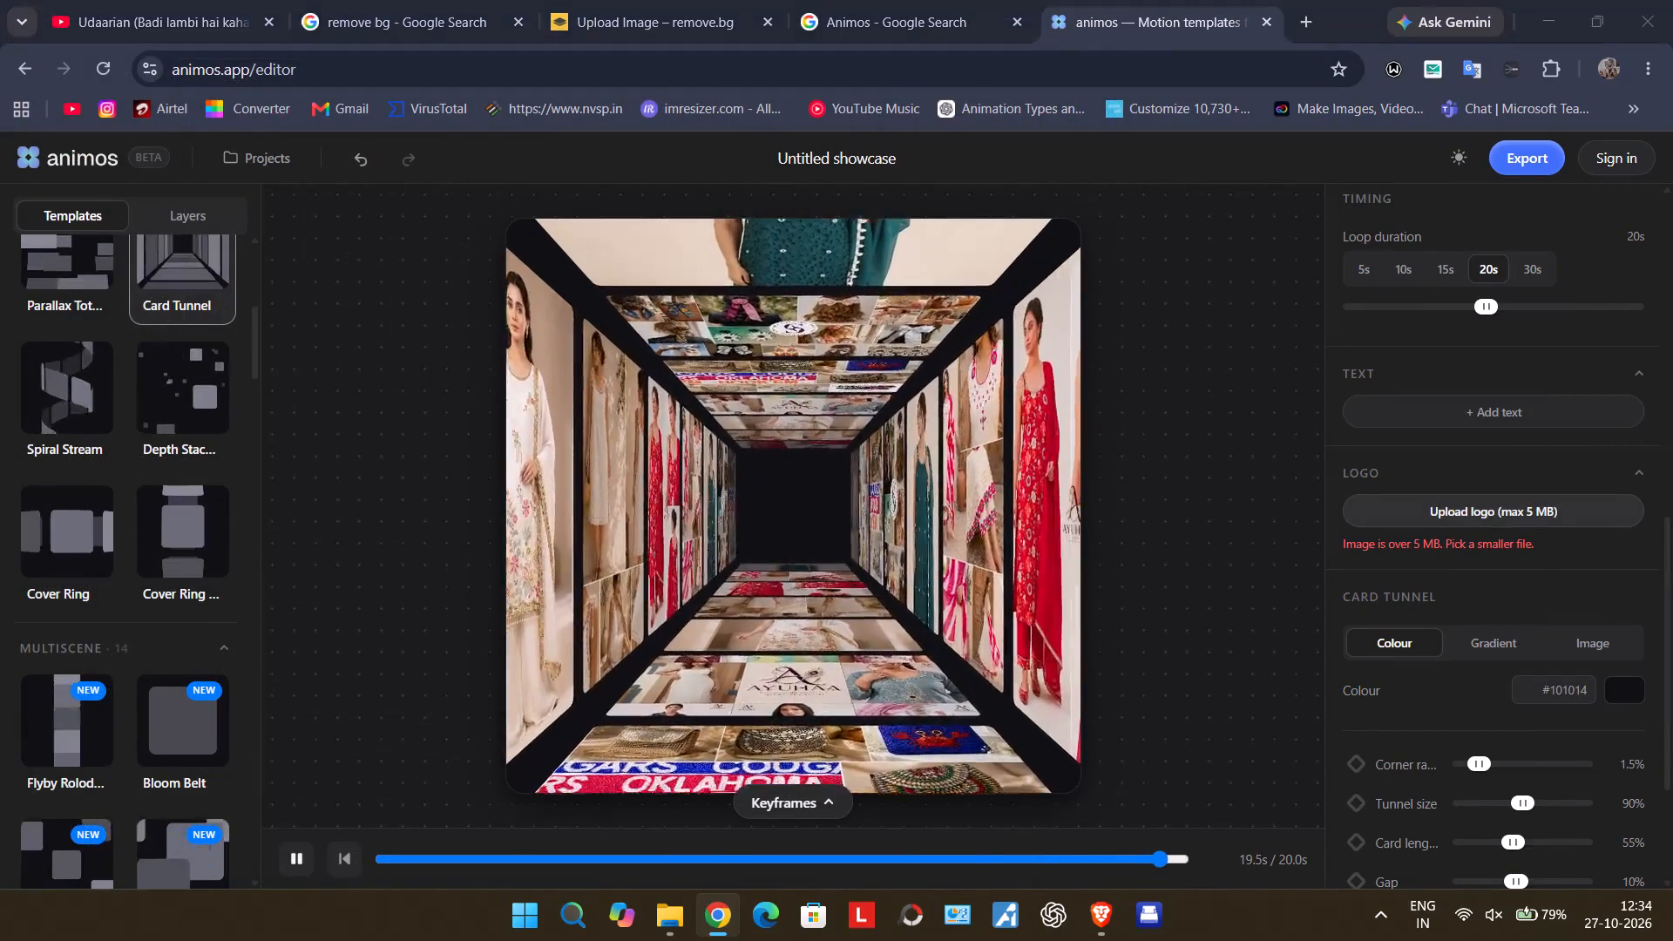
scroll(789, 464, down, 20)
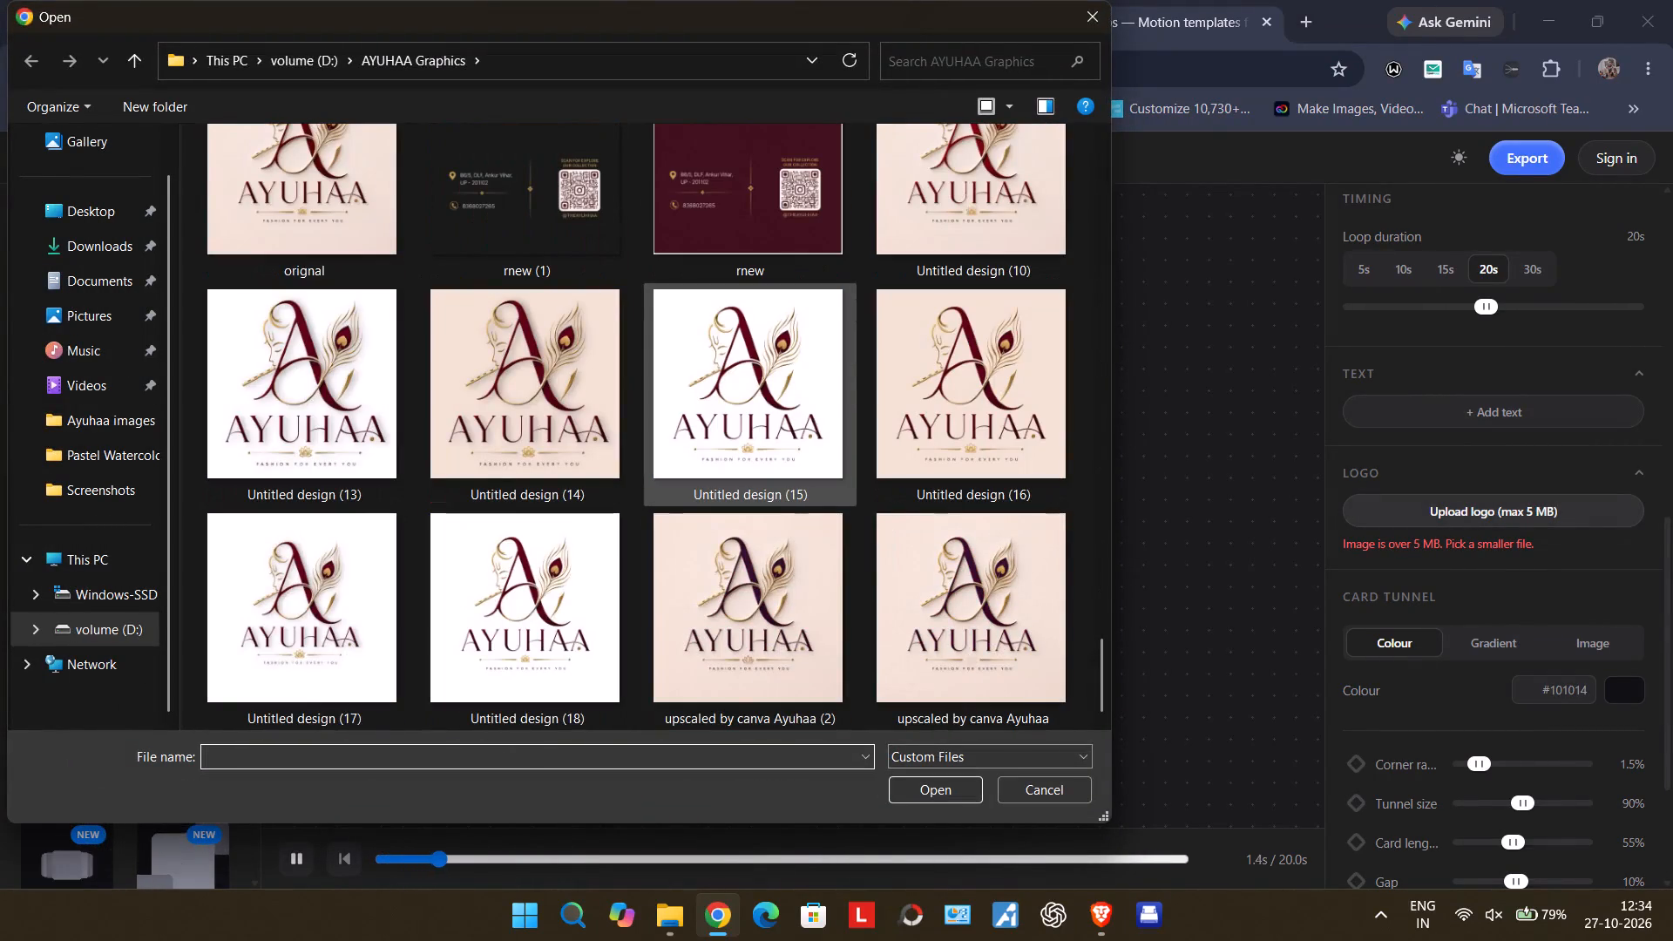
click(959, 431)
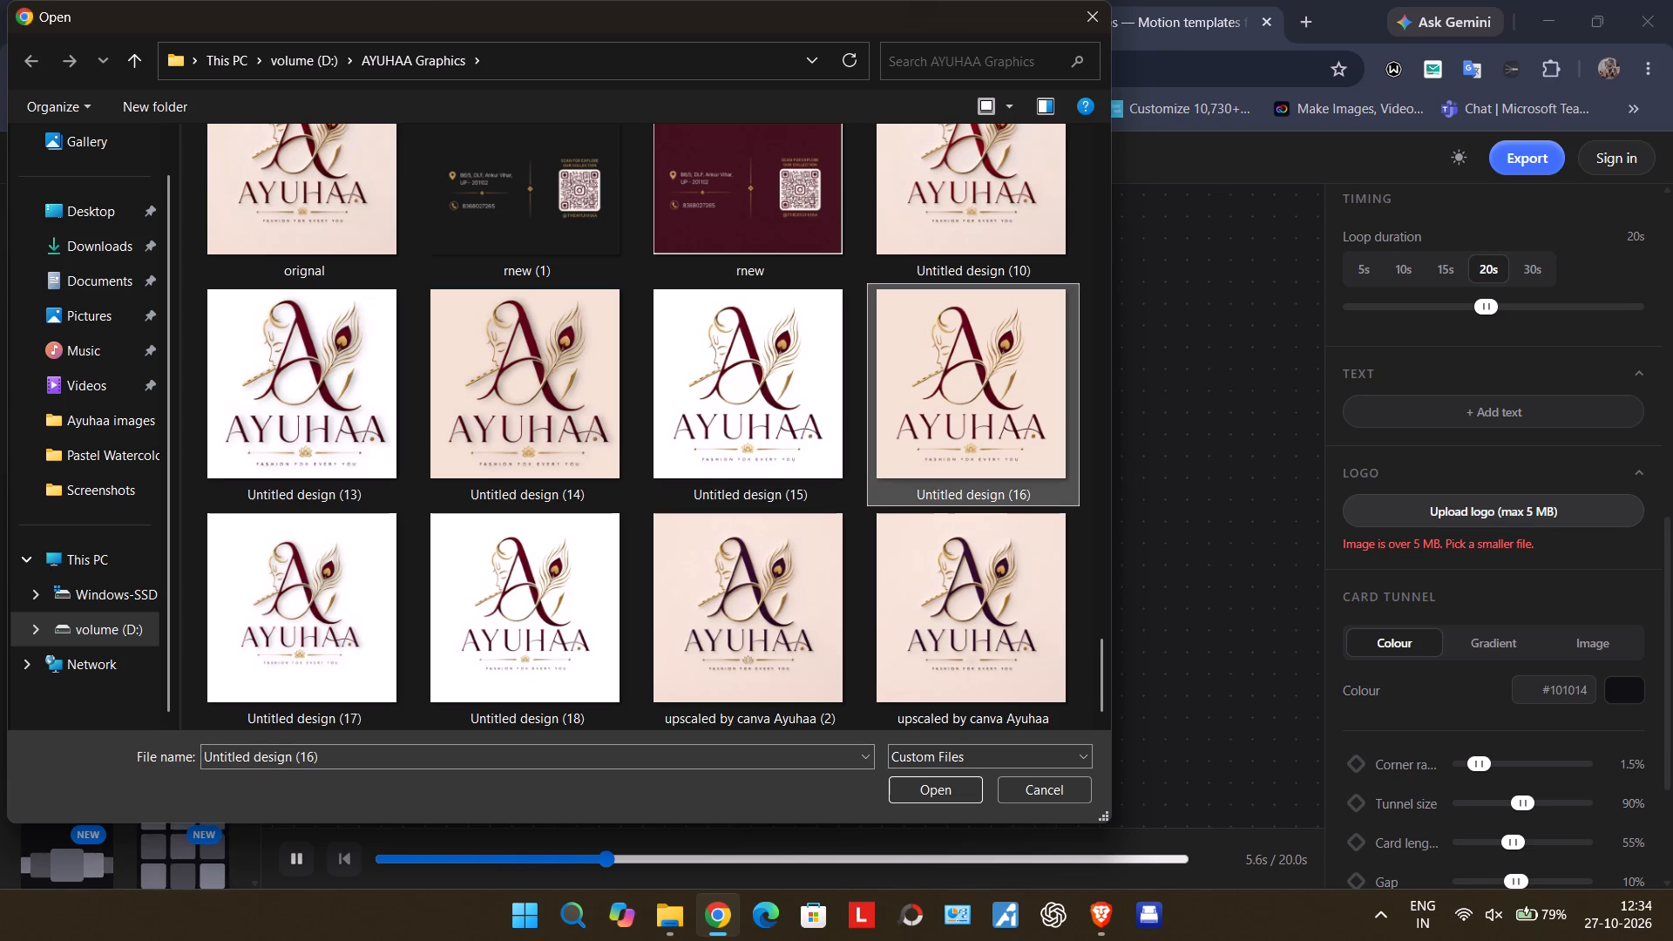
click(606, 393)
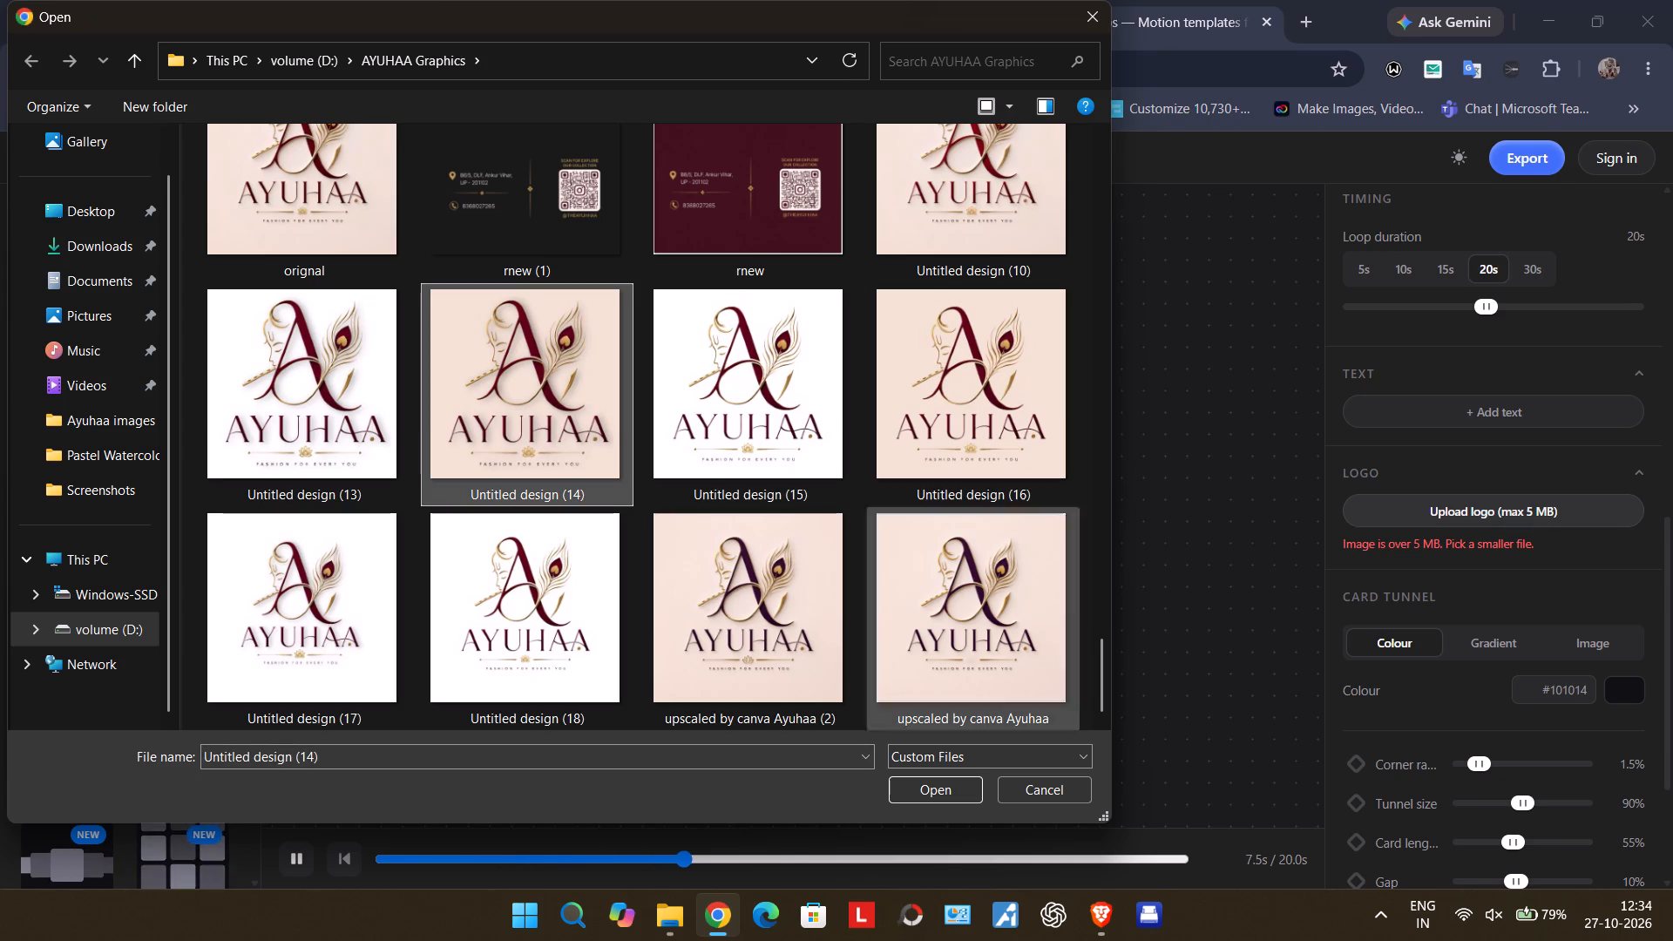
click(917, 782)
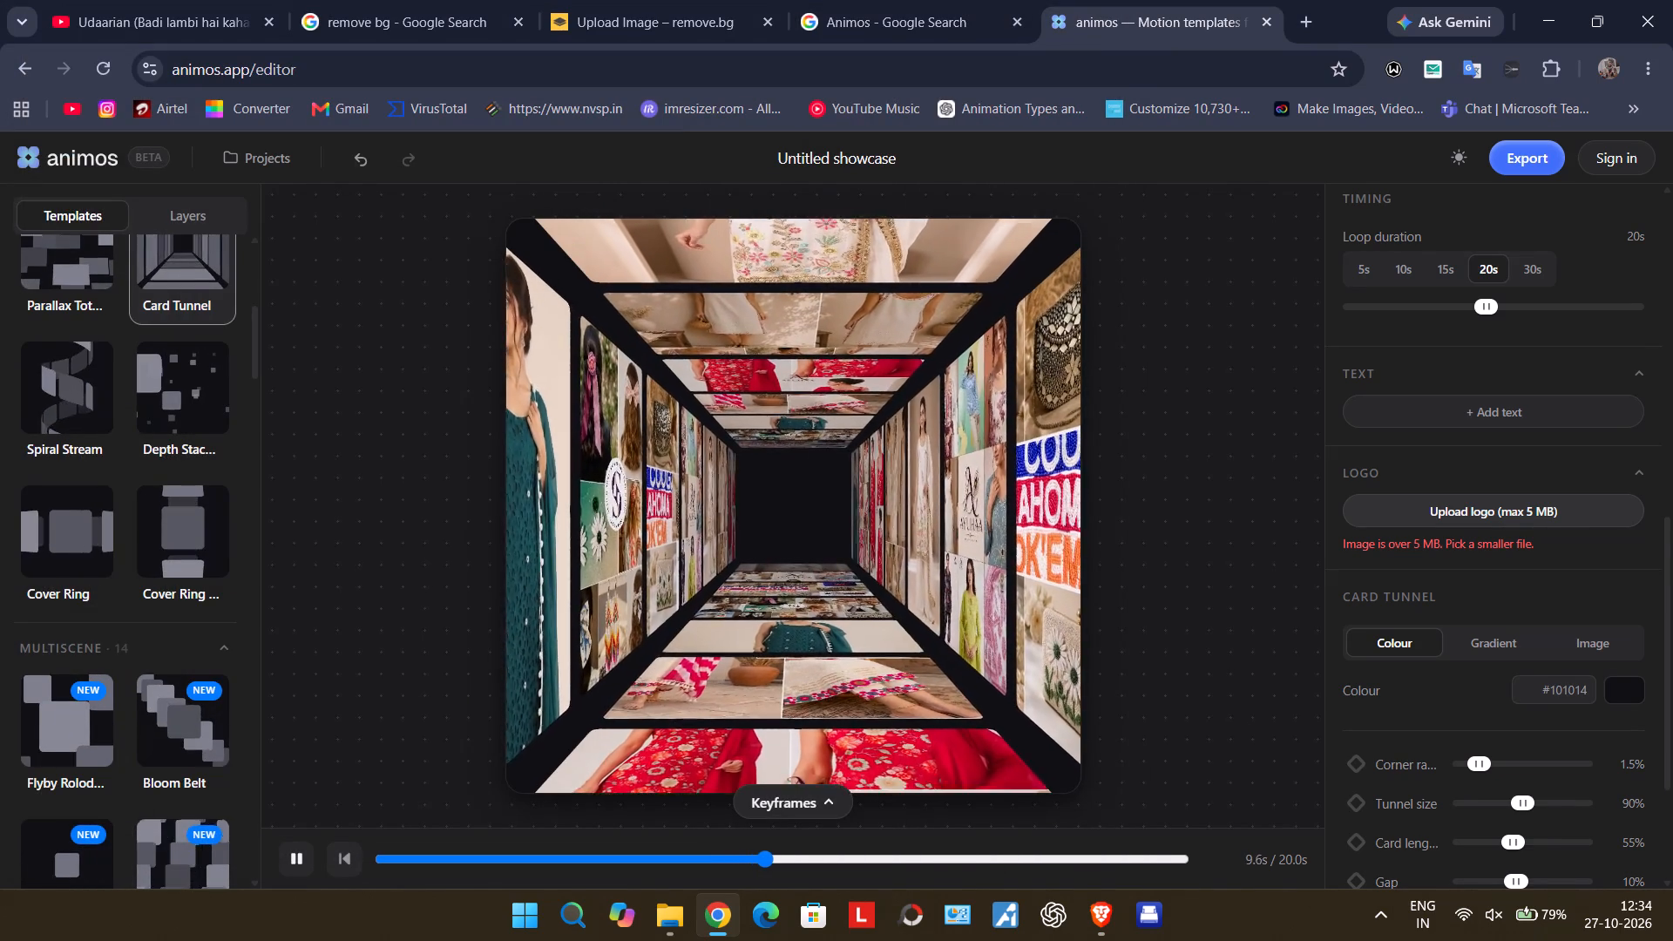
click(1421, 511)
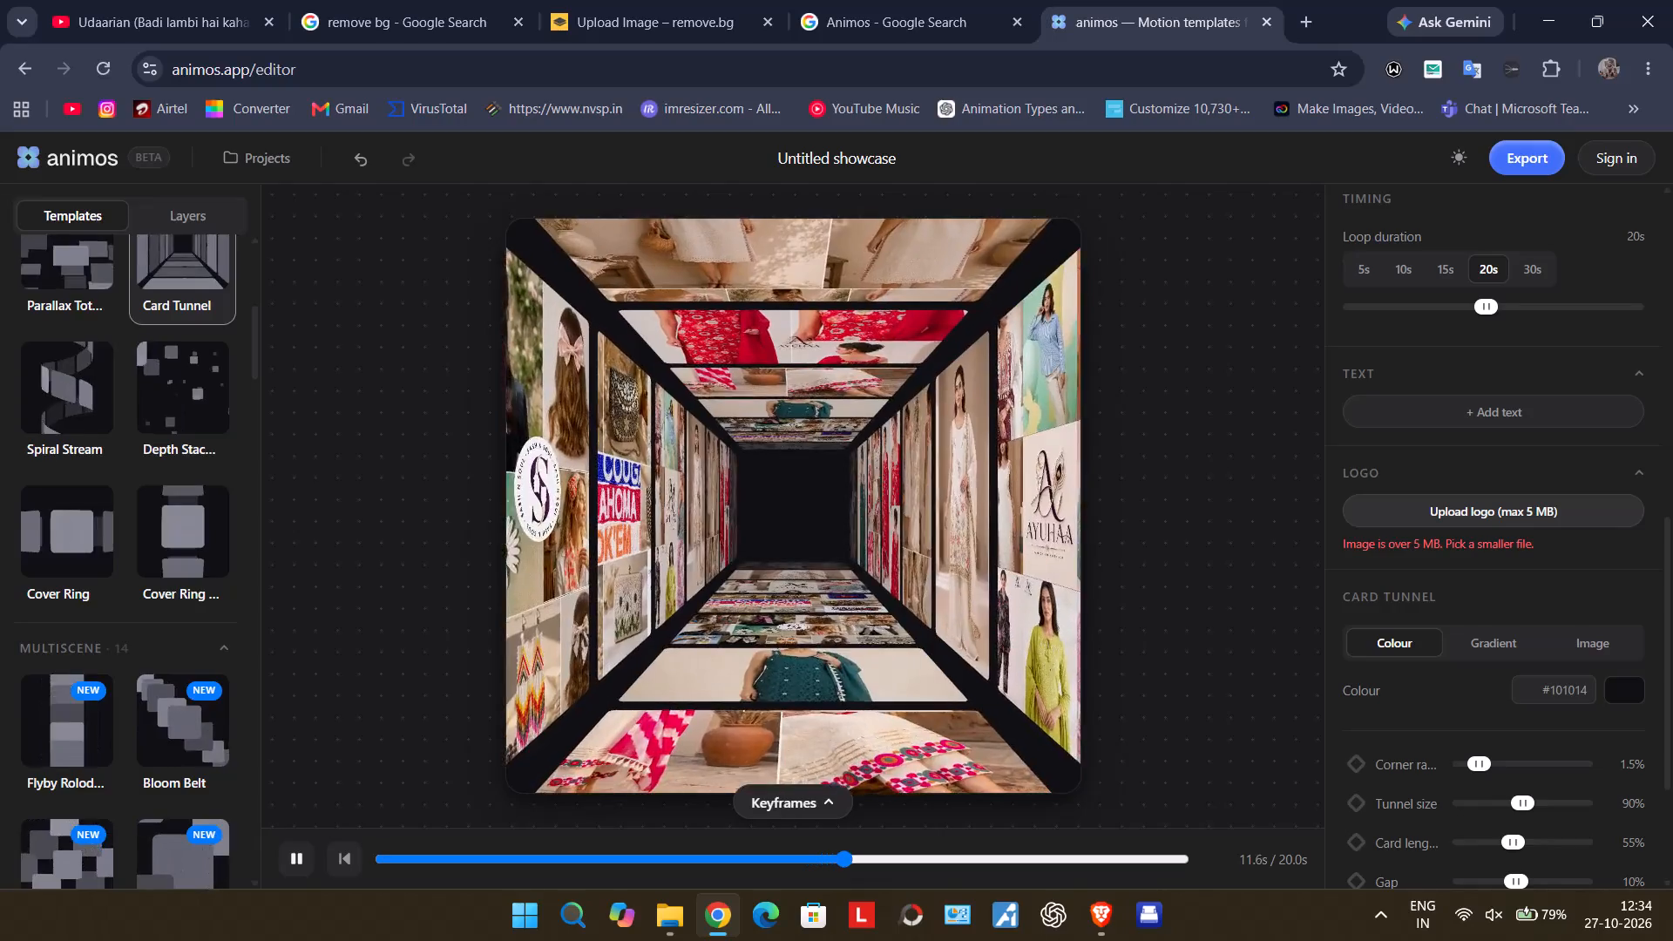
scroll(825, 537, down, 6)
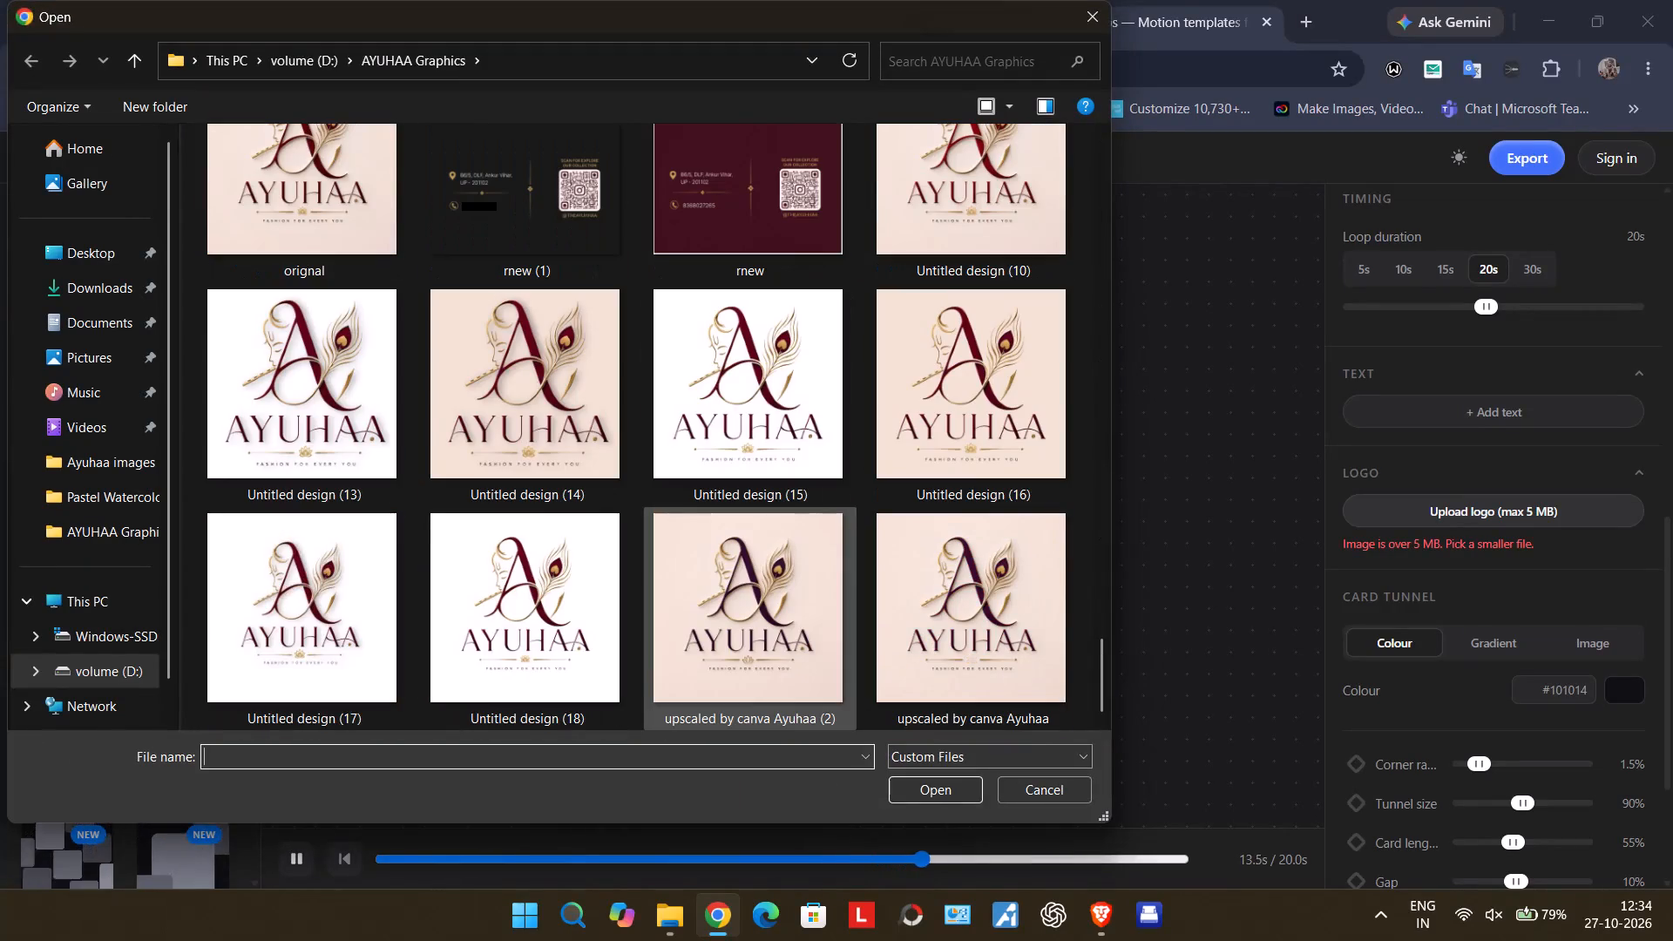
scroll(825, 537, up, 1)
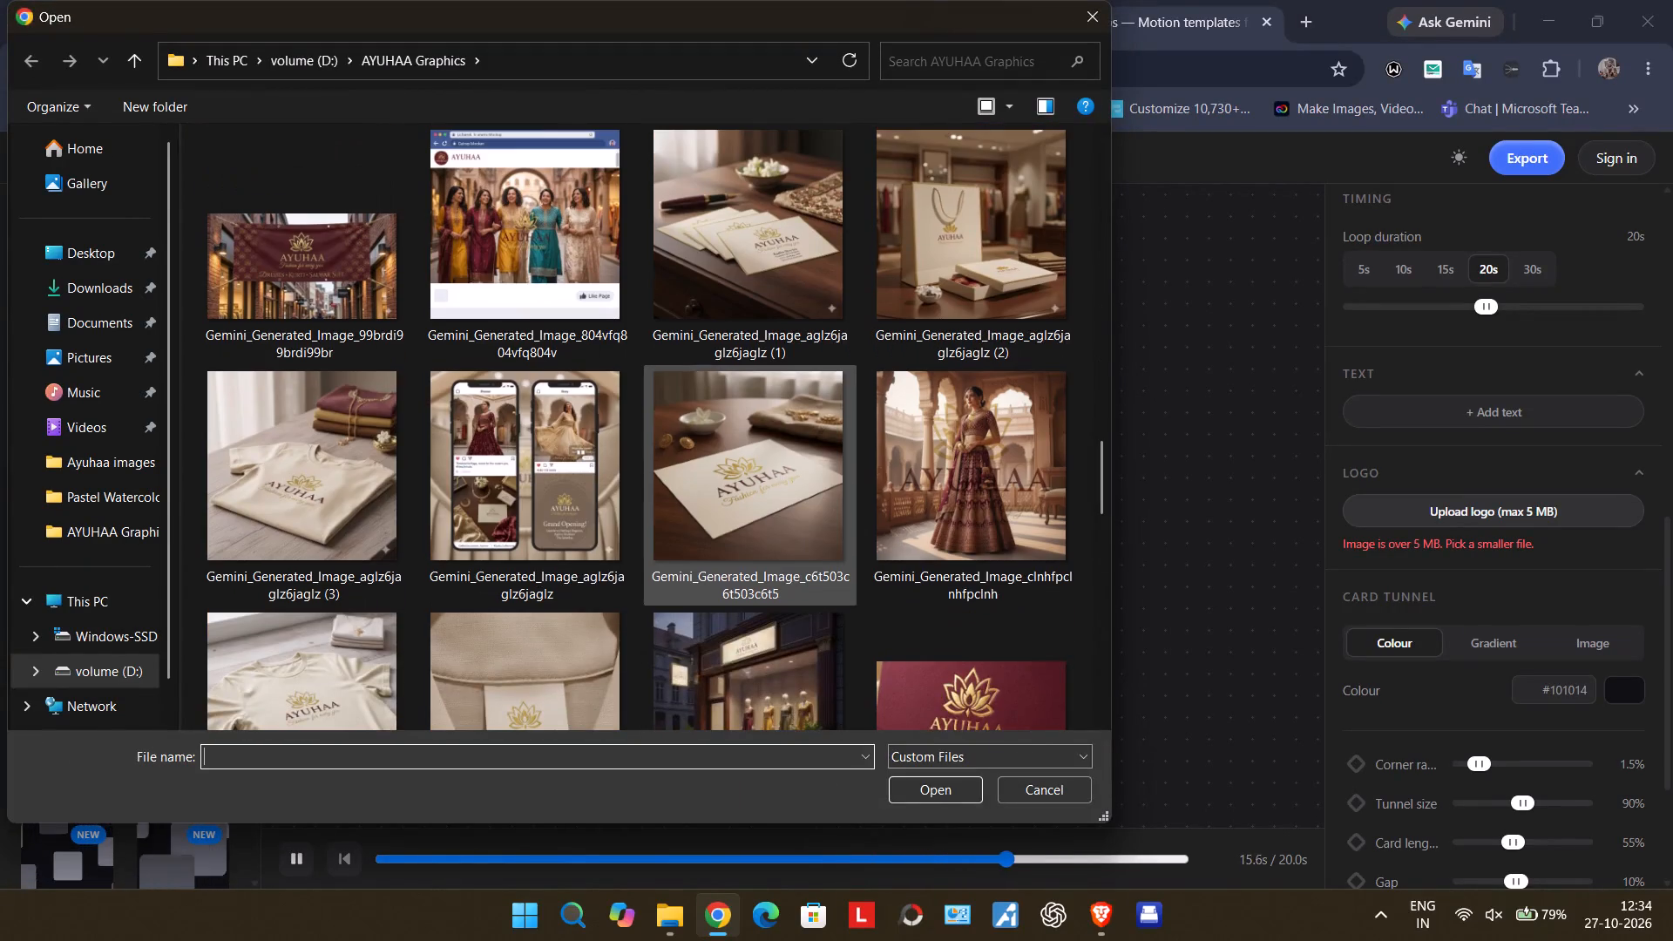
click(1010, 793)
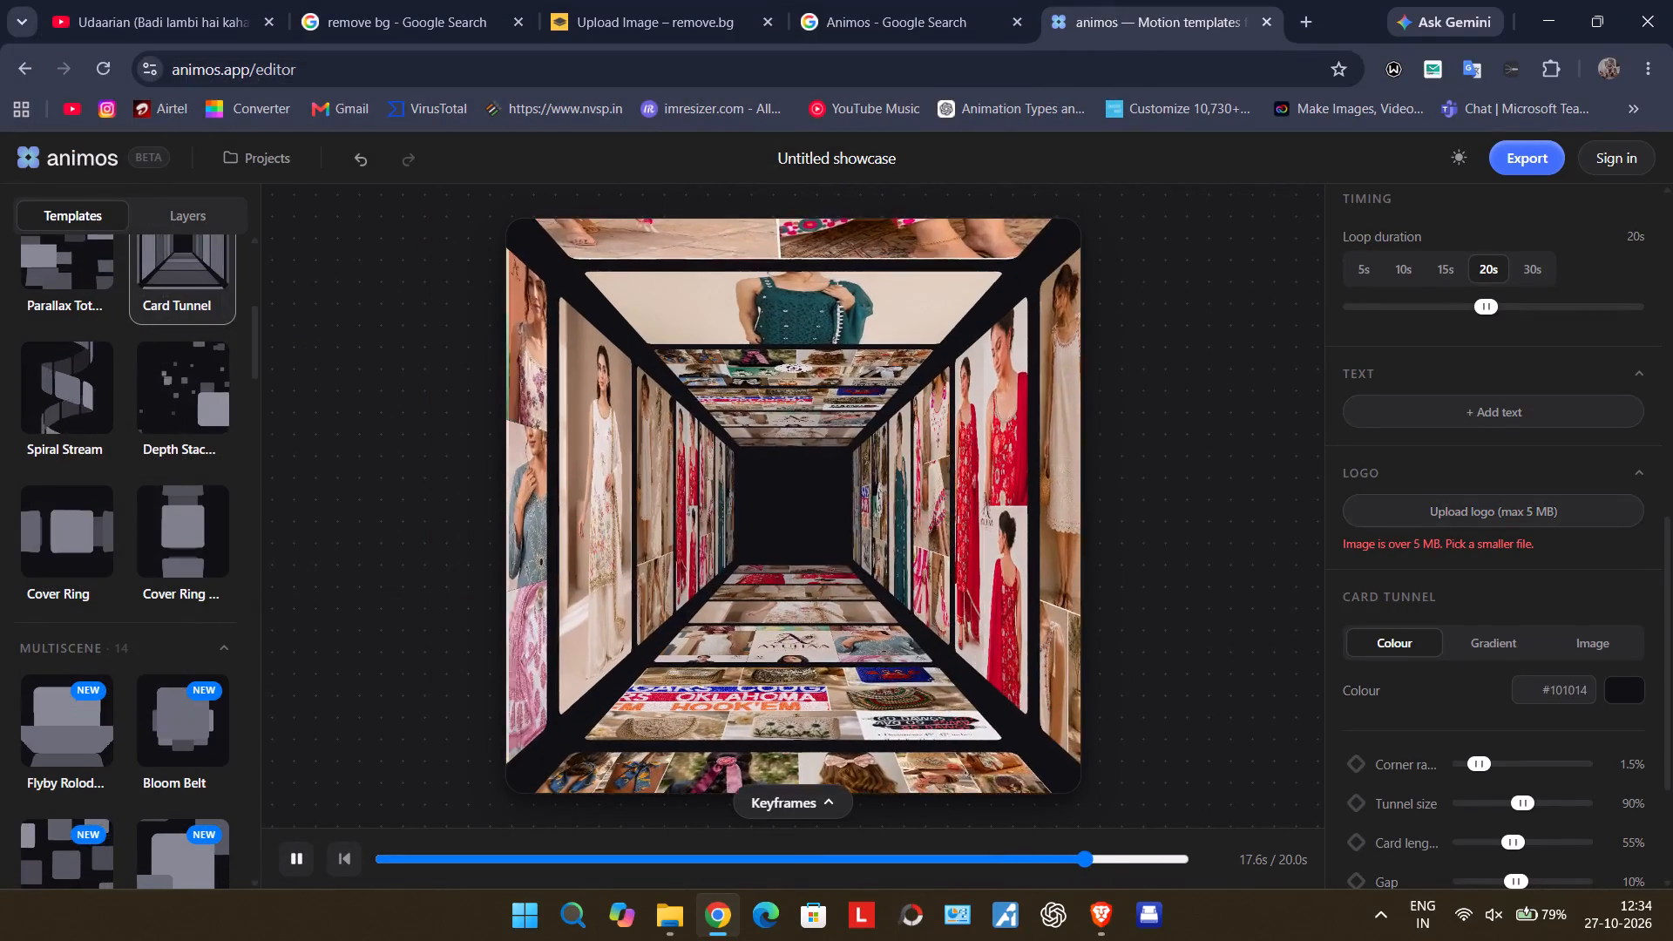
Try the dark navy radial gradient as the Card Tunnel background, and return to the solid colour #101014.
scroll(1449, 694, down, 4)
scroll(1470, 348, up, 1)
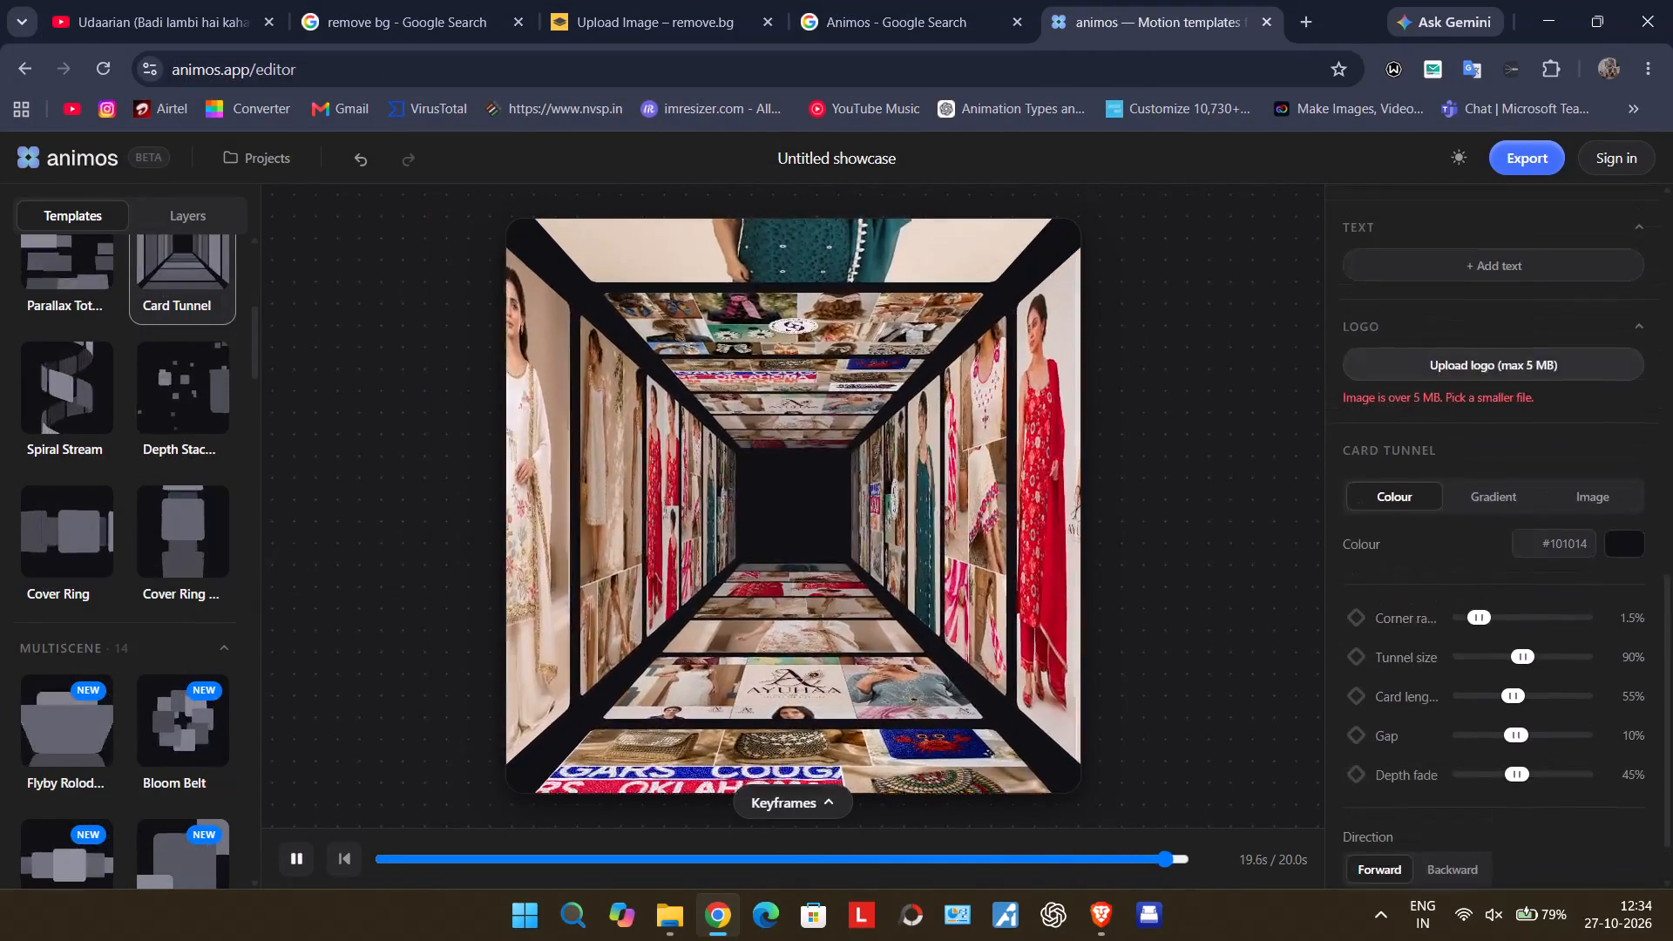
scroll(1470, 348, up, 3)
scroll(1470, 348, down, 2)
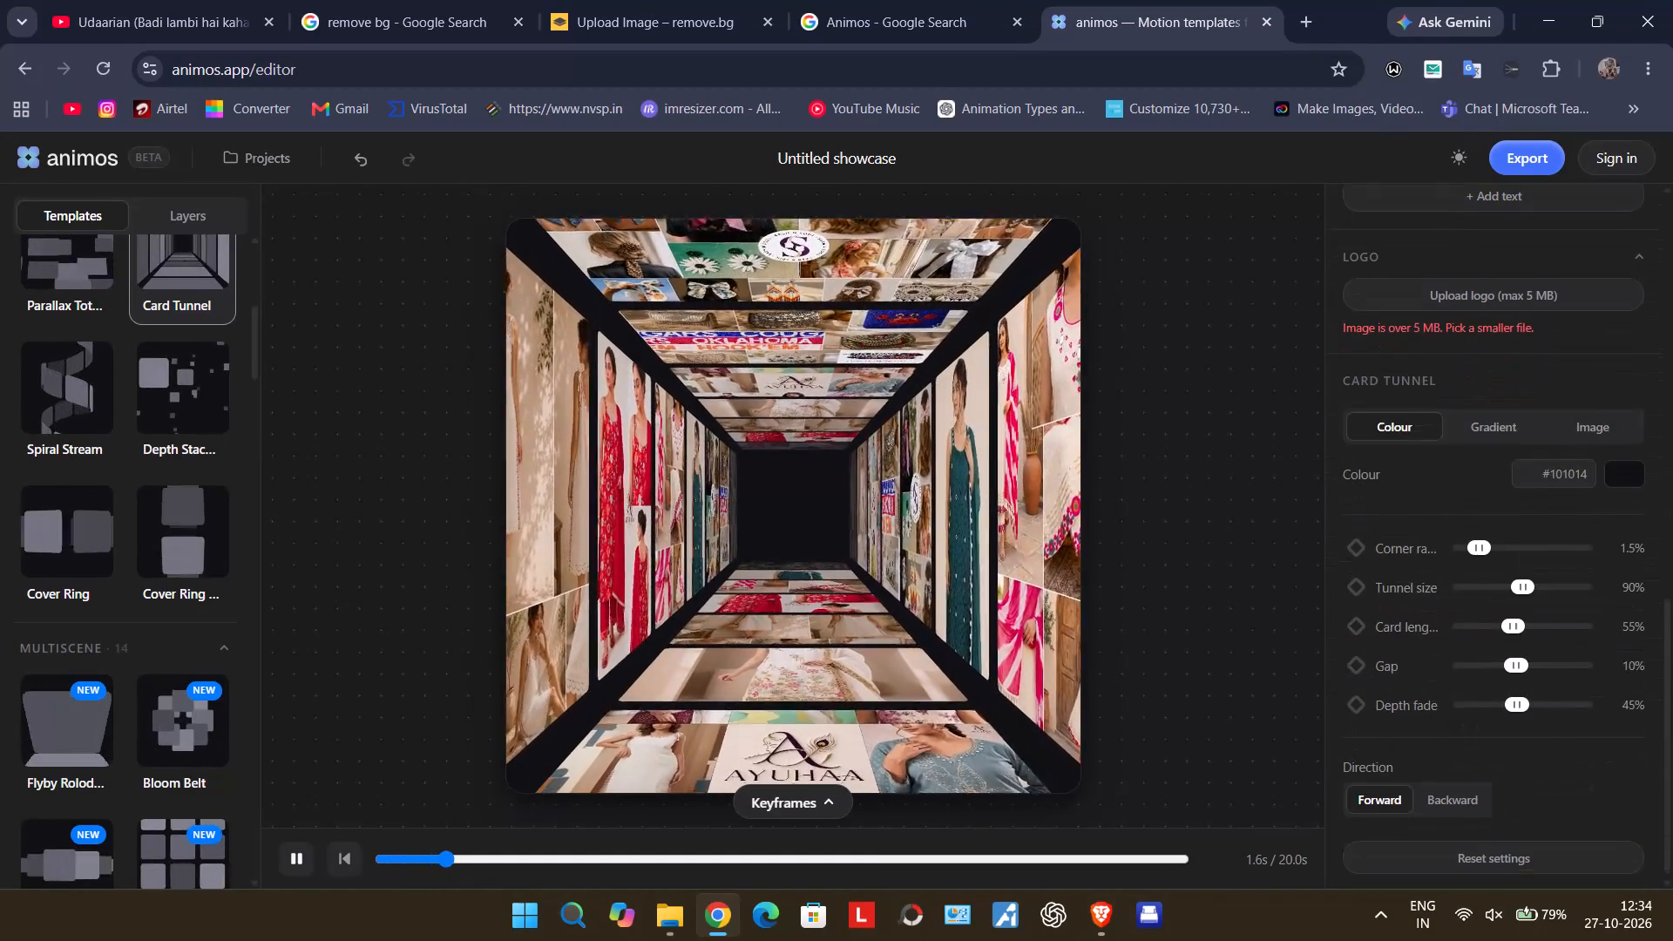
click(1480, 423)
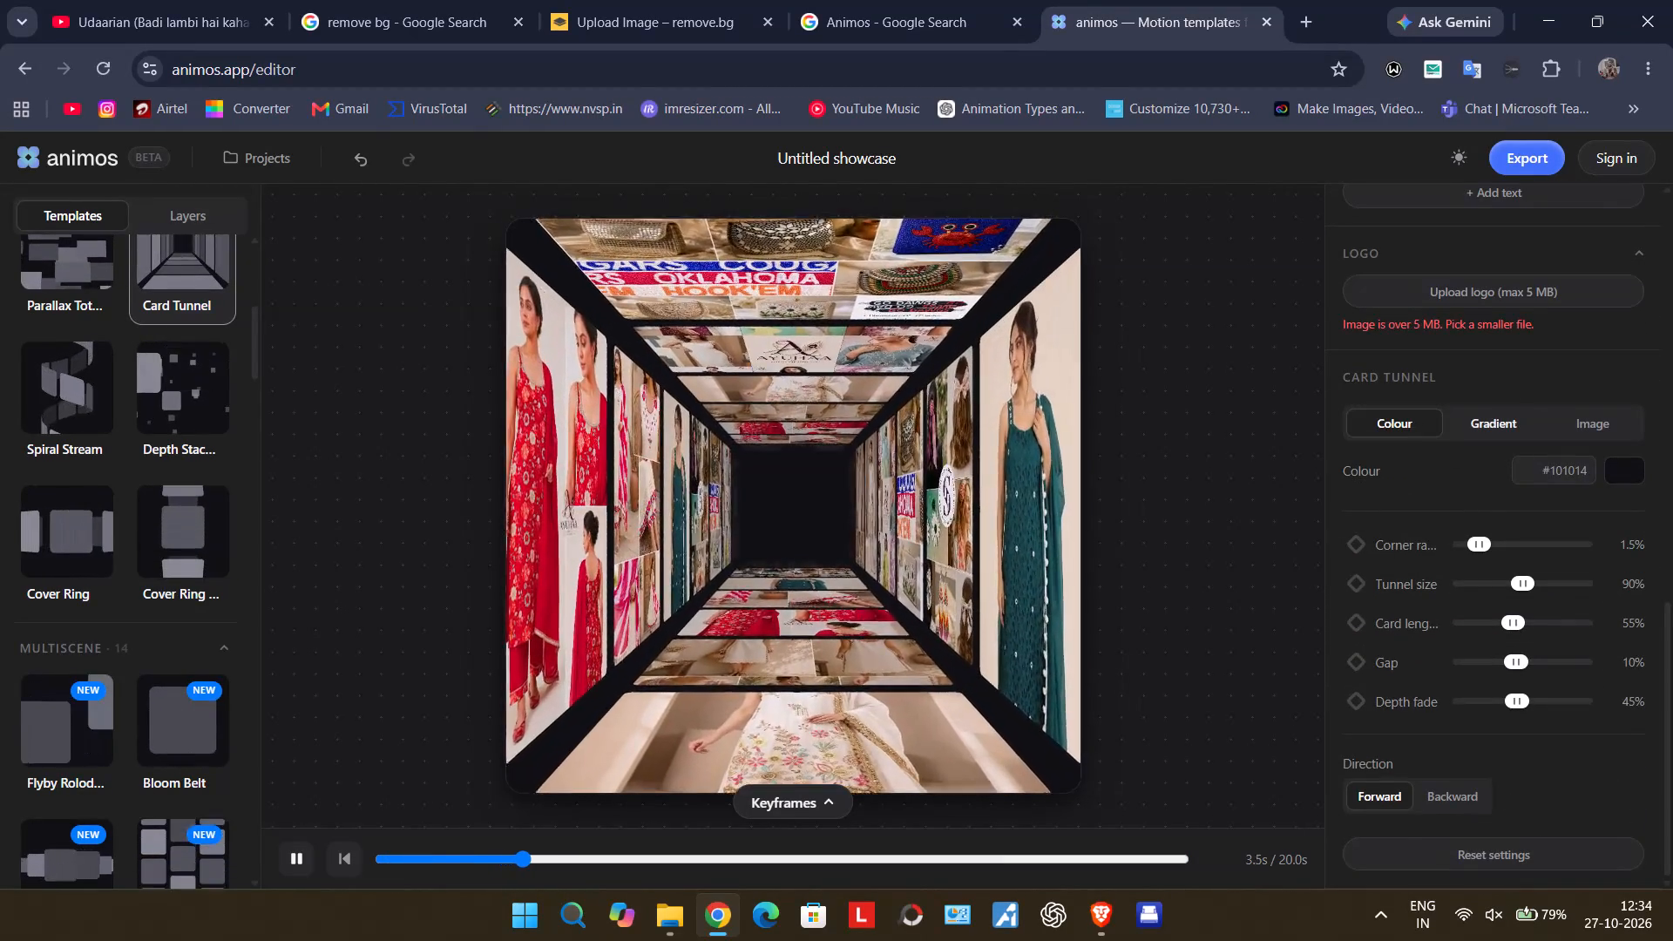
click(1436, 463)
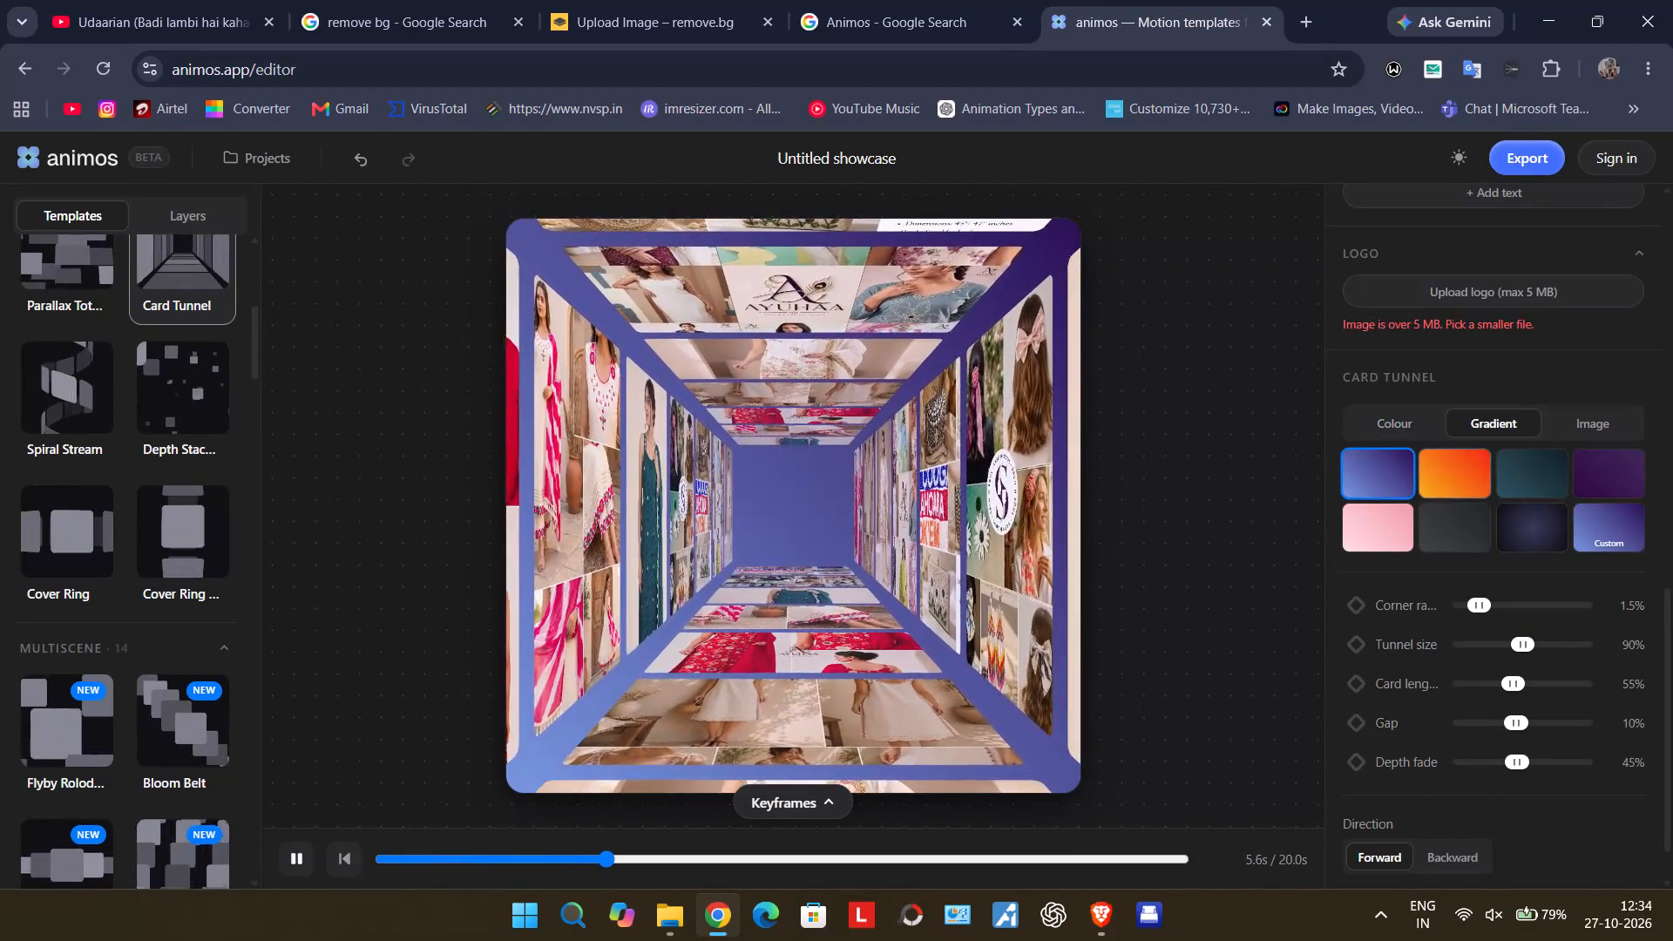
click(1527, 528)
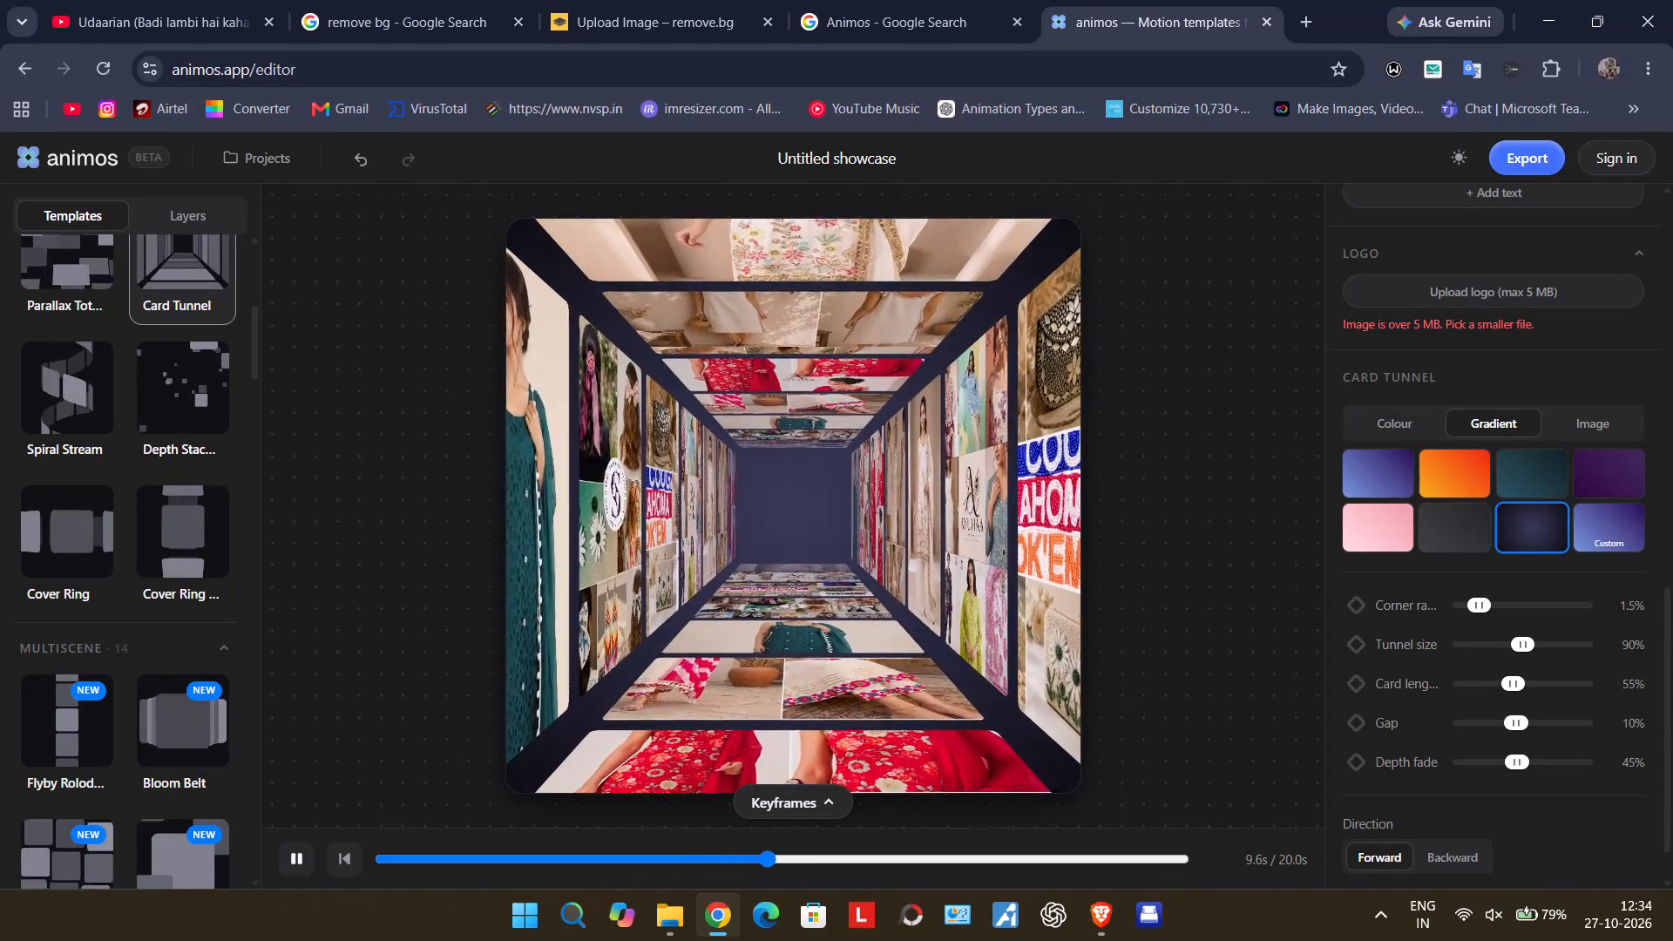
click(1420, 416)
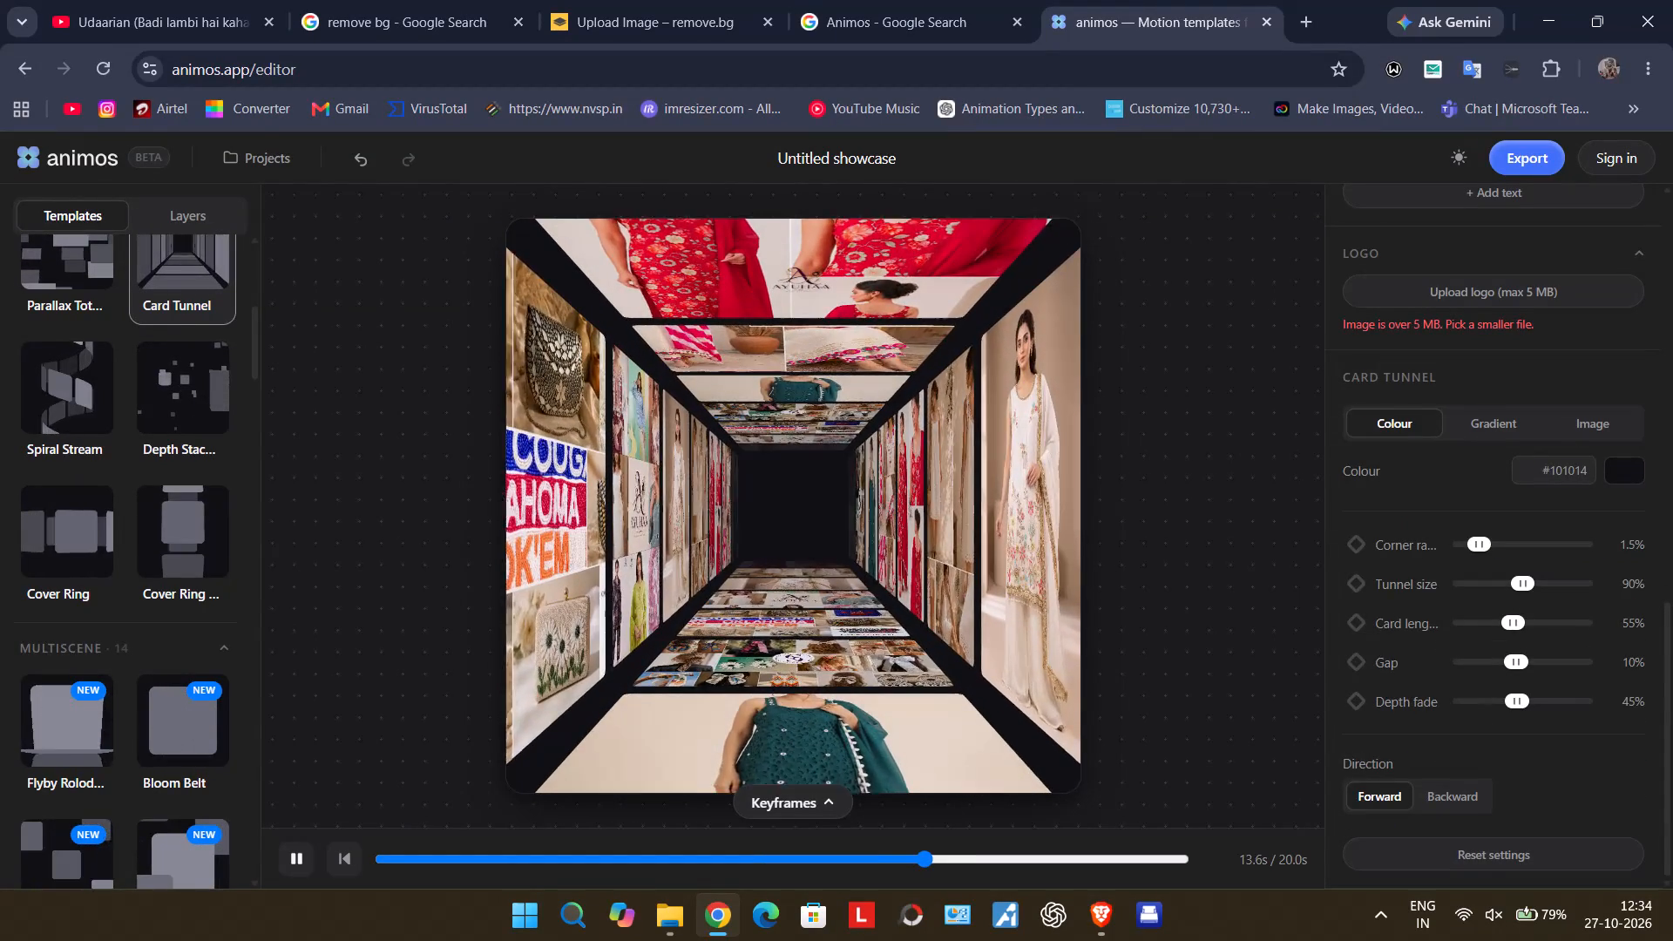
Try card corner radius values up to 12%, and settle on a corner radius of 0%.
drag(1476, 542, 1586, 542)
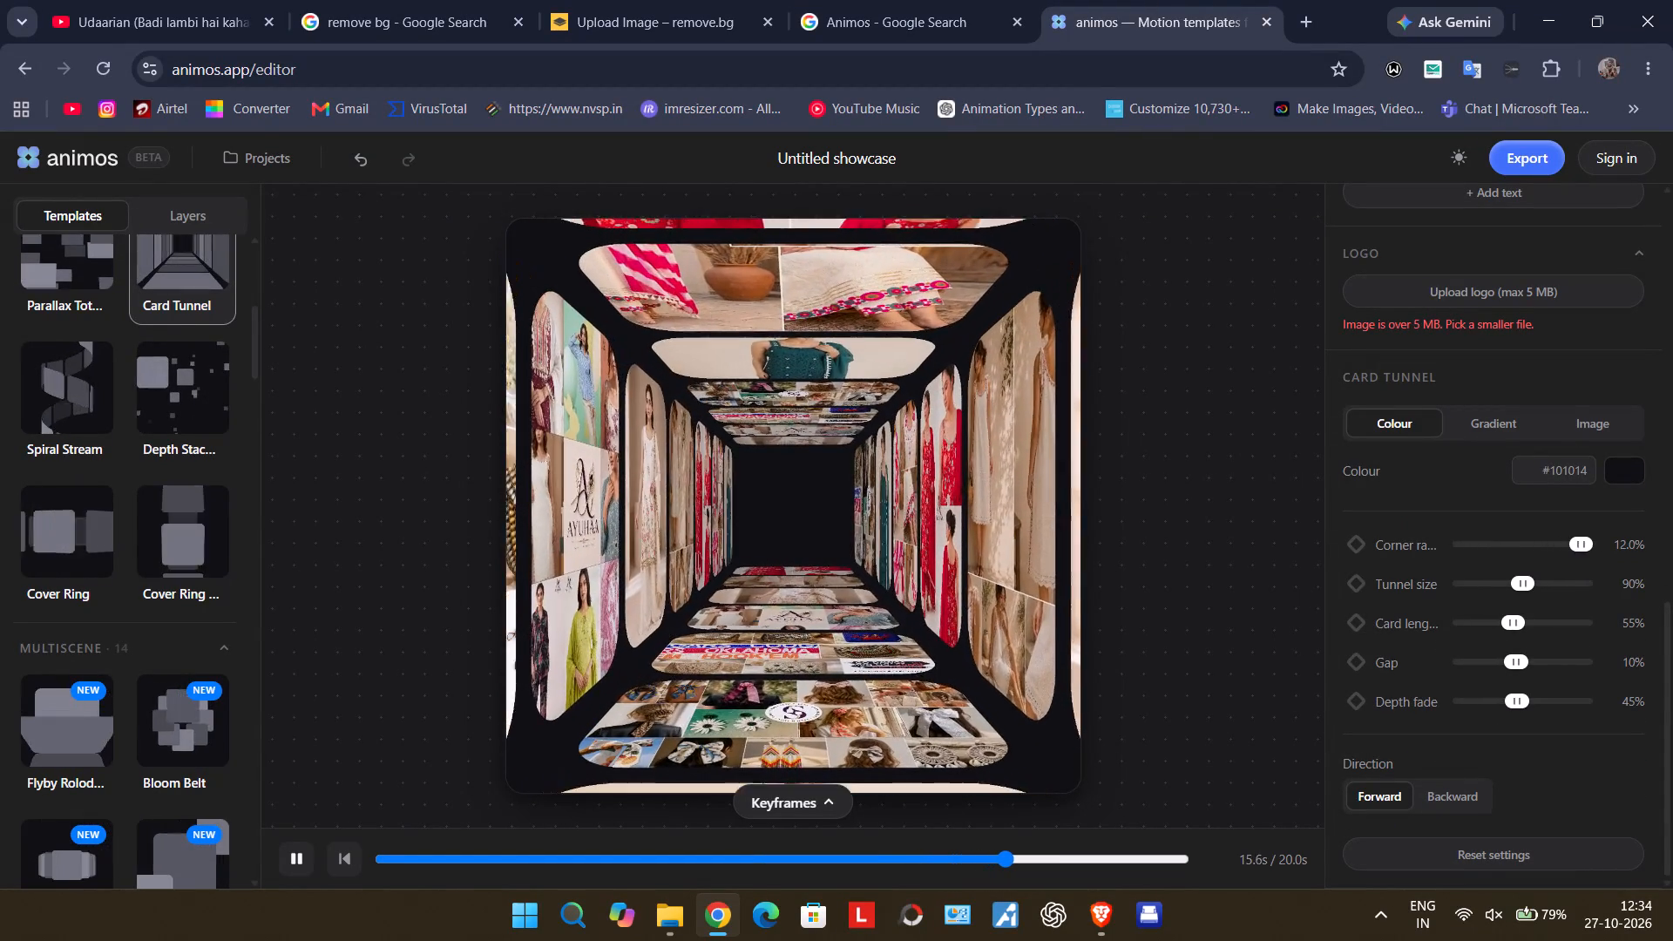
drag(1586, 542, 1595, 539)
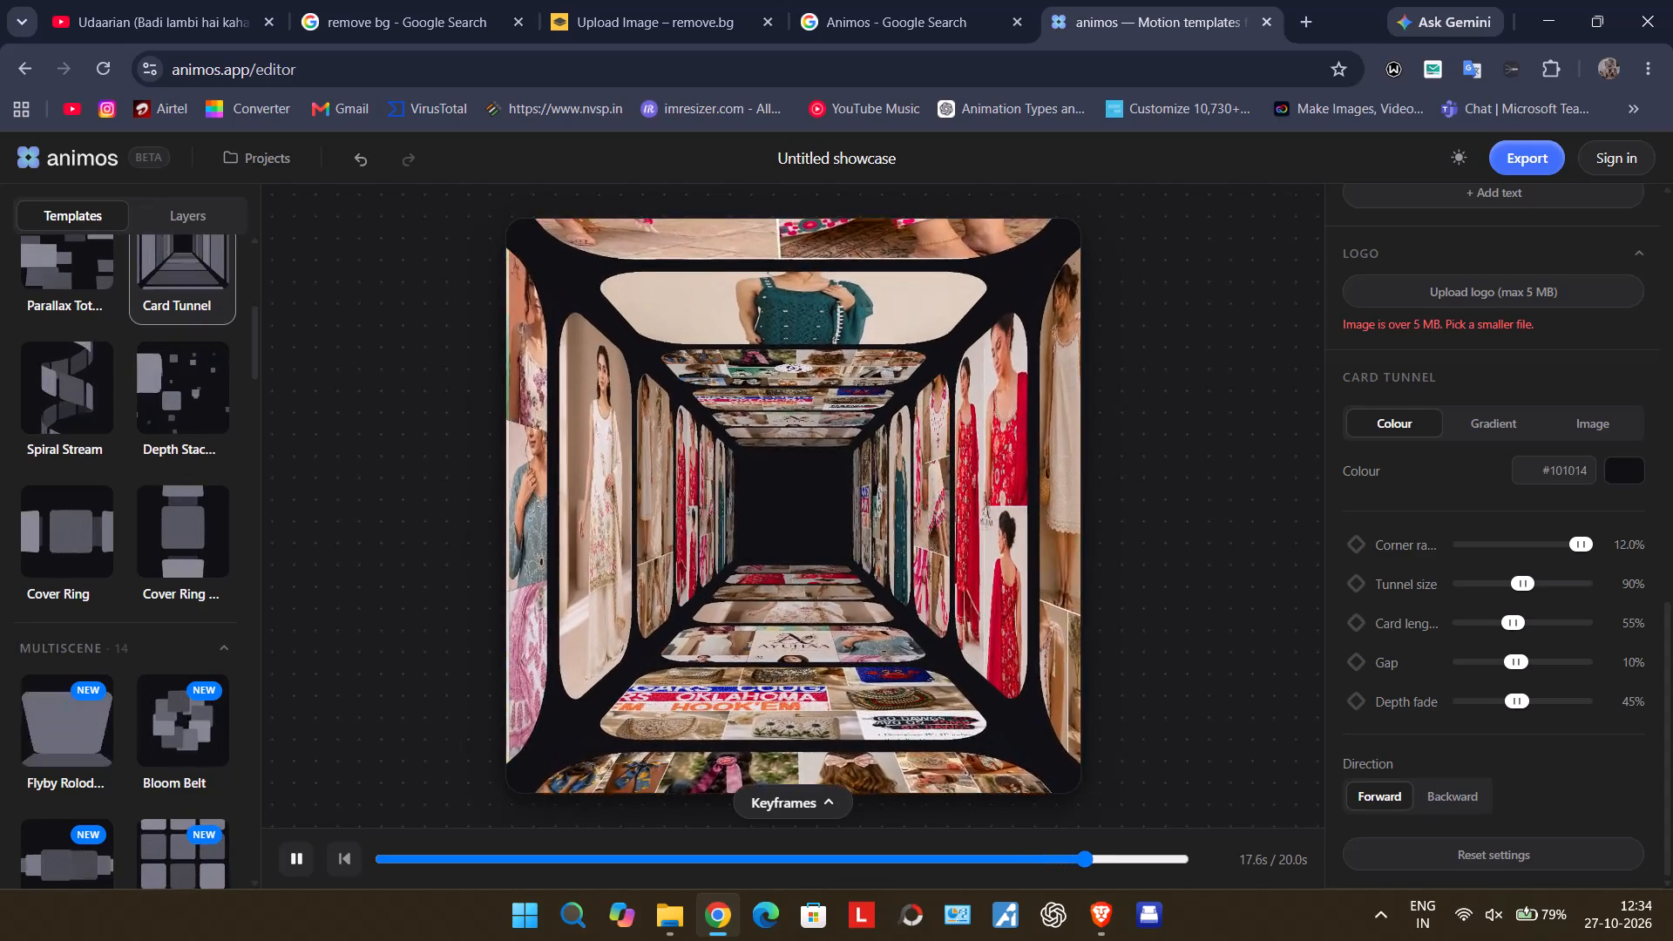
drag(1595, 539, 1534, 548)
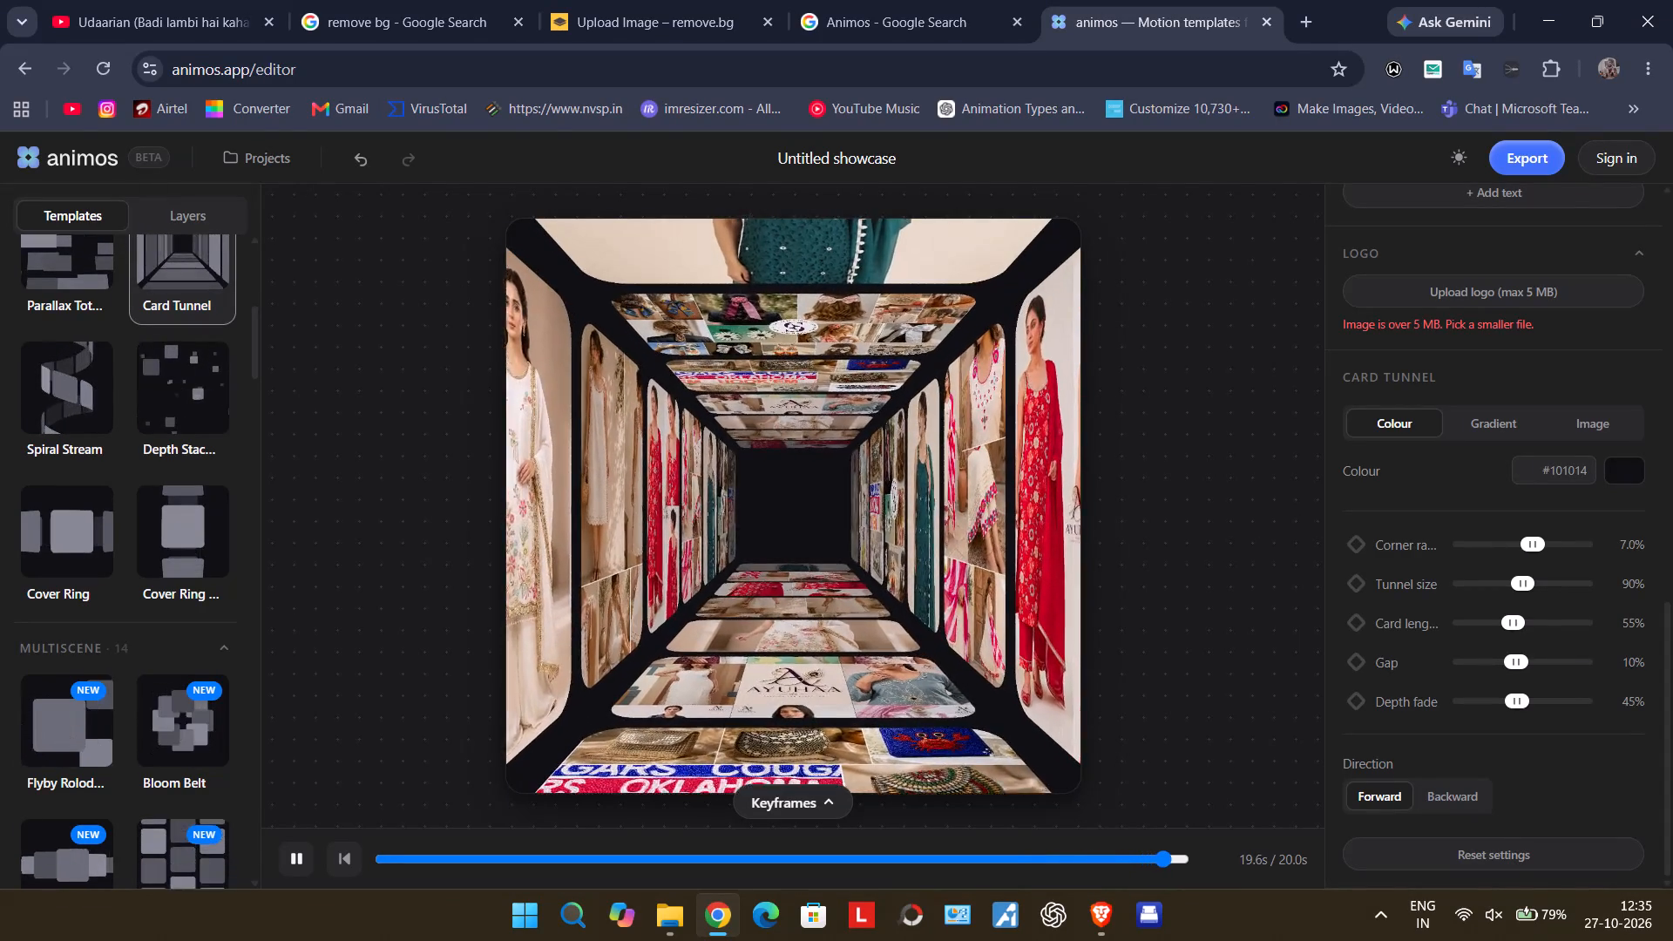
drag(1534, 548, 1479, 561)
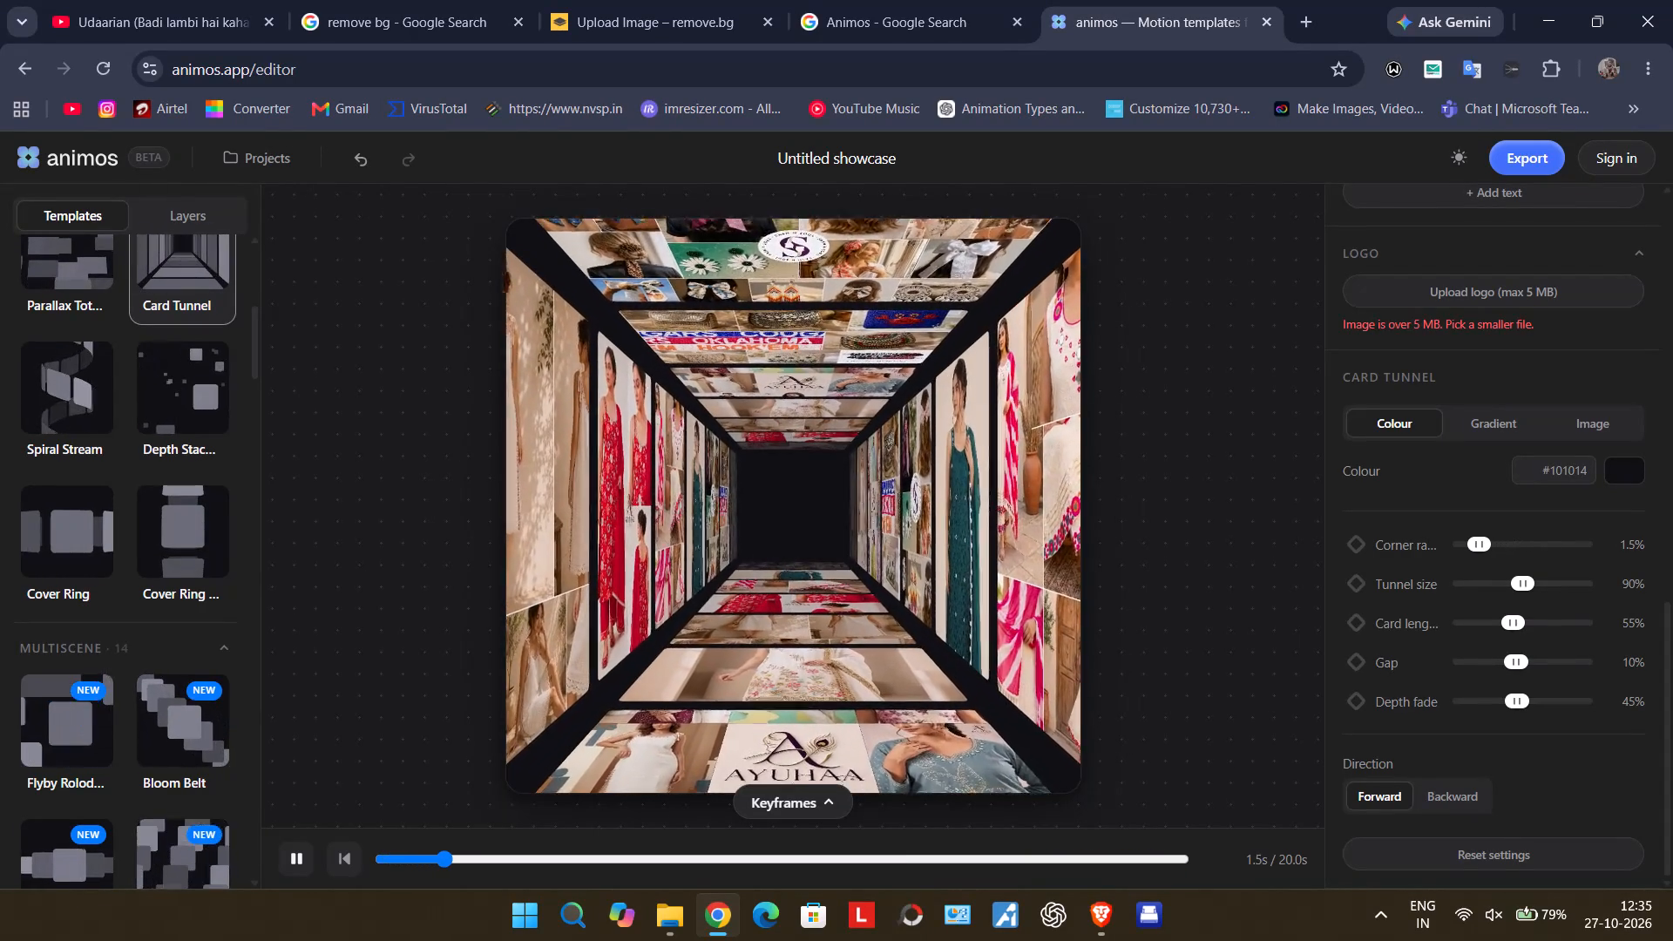
drag(1479, 561, 1503, 541)
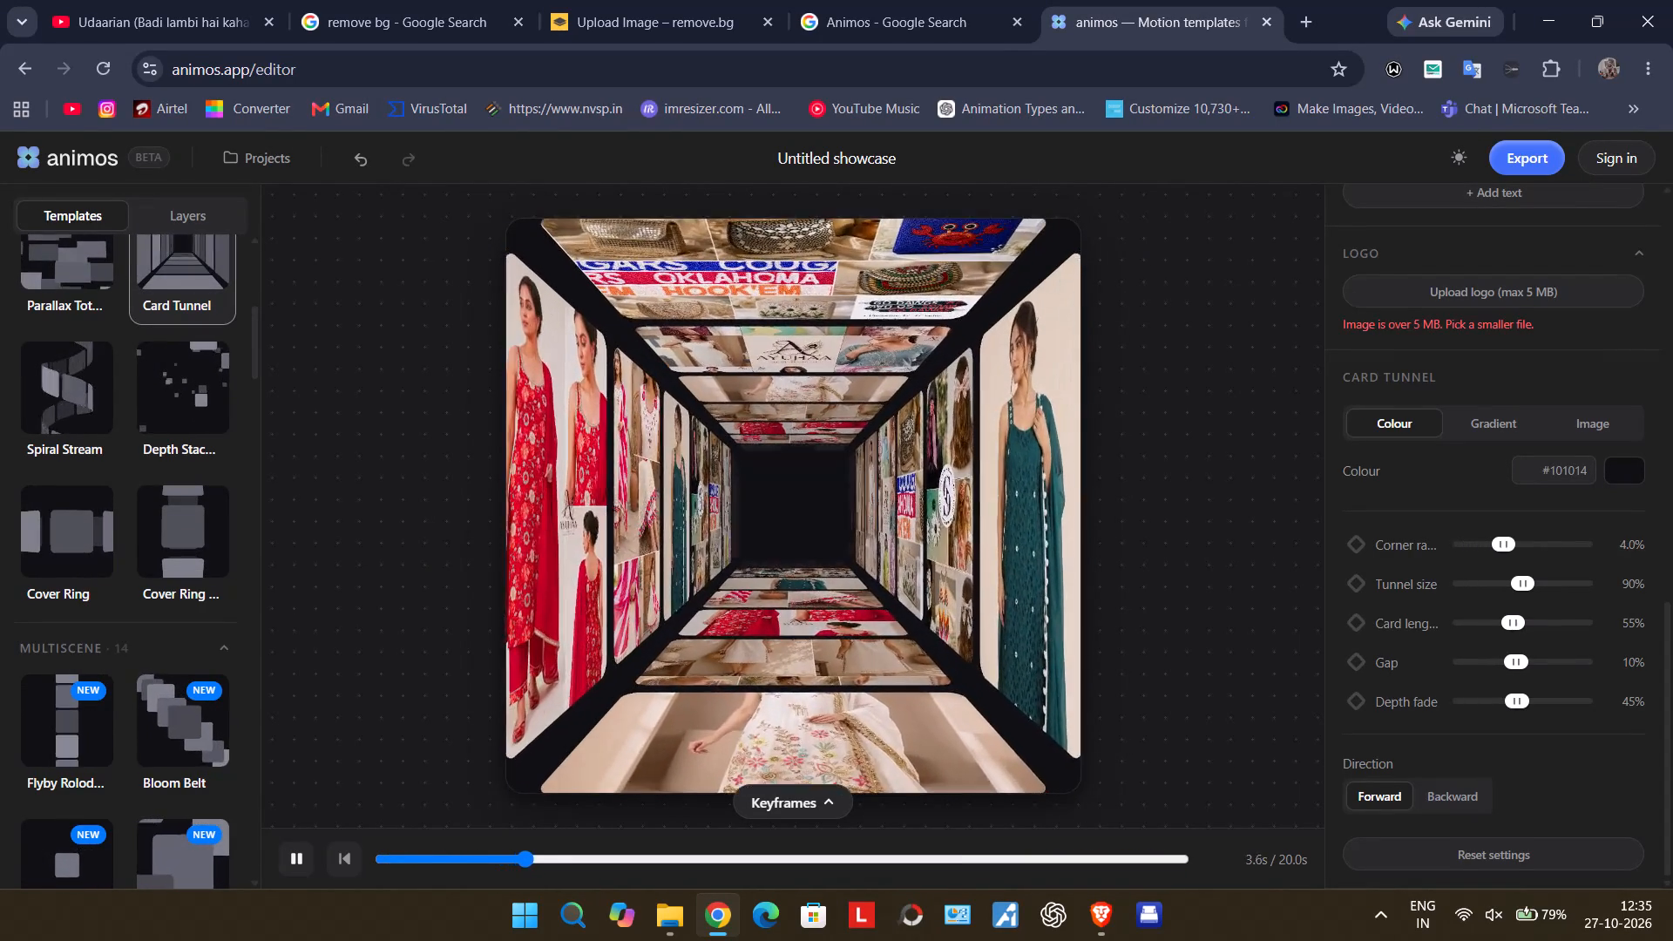
drag(1503, 541, 1460, 550)
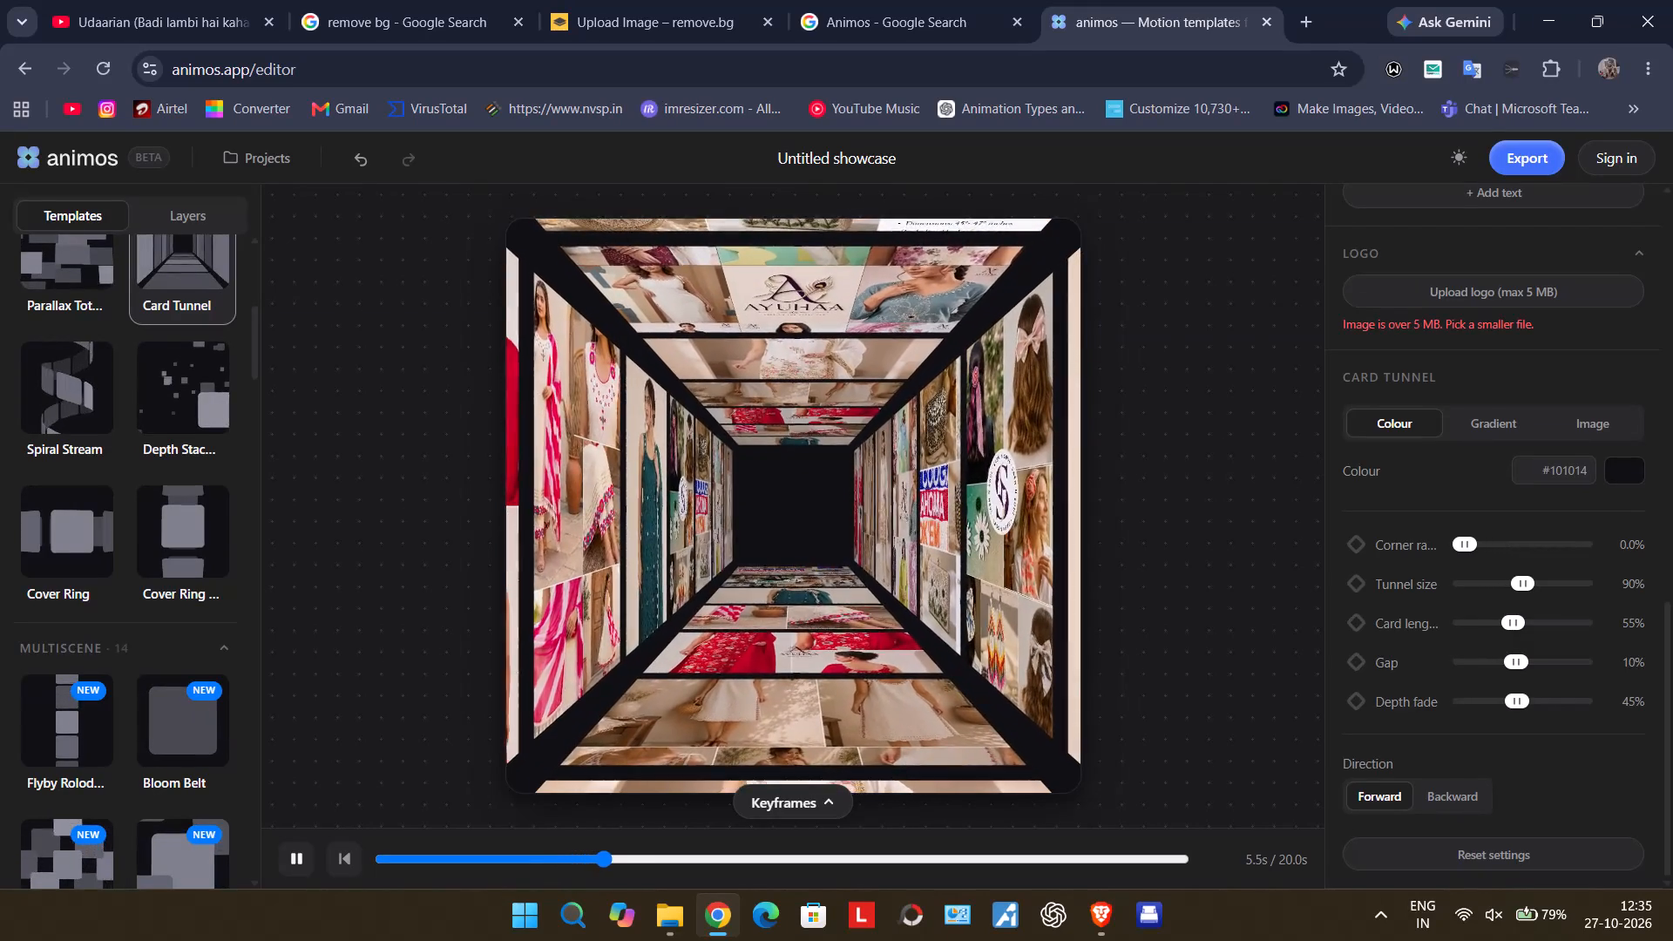
Compare tunnel sizes of 60% and 120%, and leave the tunnel size at 60%.
drag(1524, 589, 1420, 588)
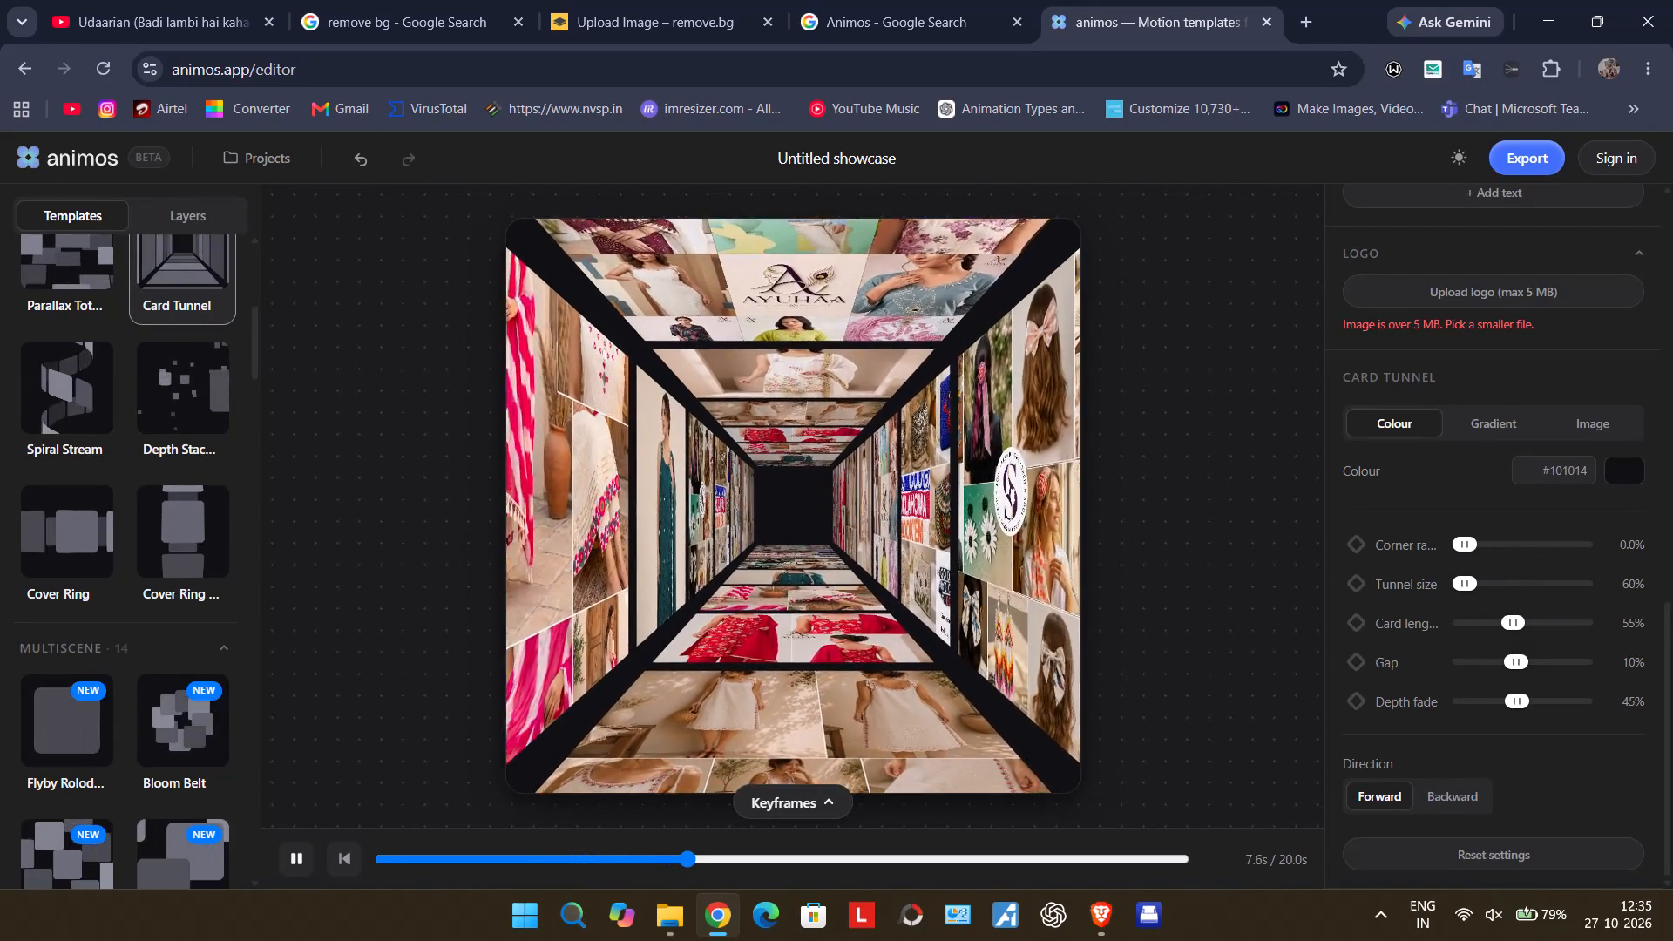
drag(1420, 588, 1407, 588)
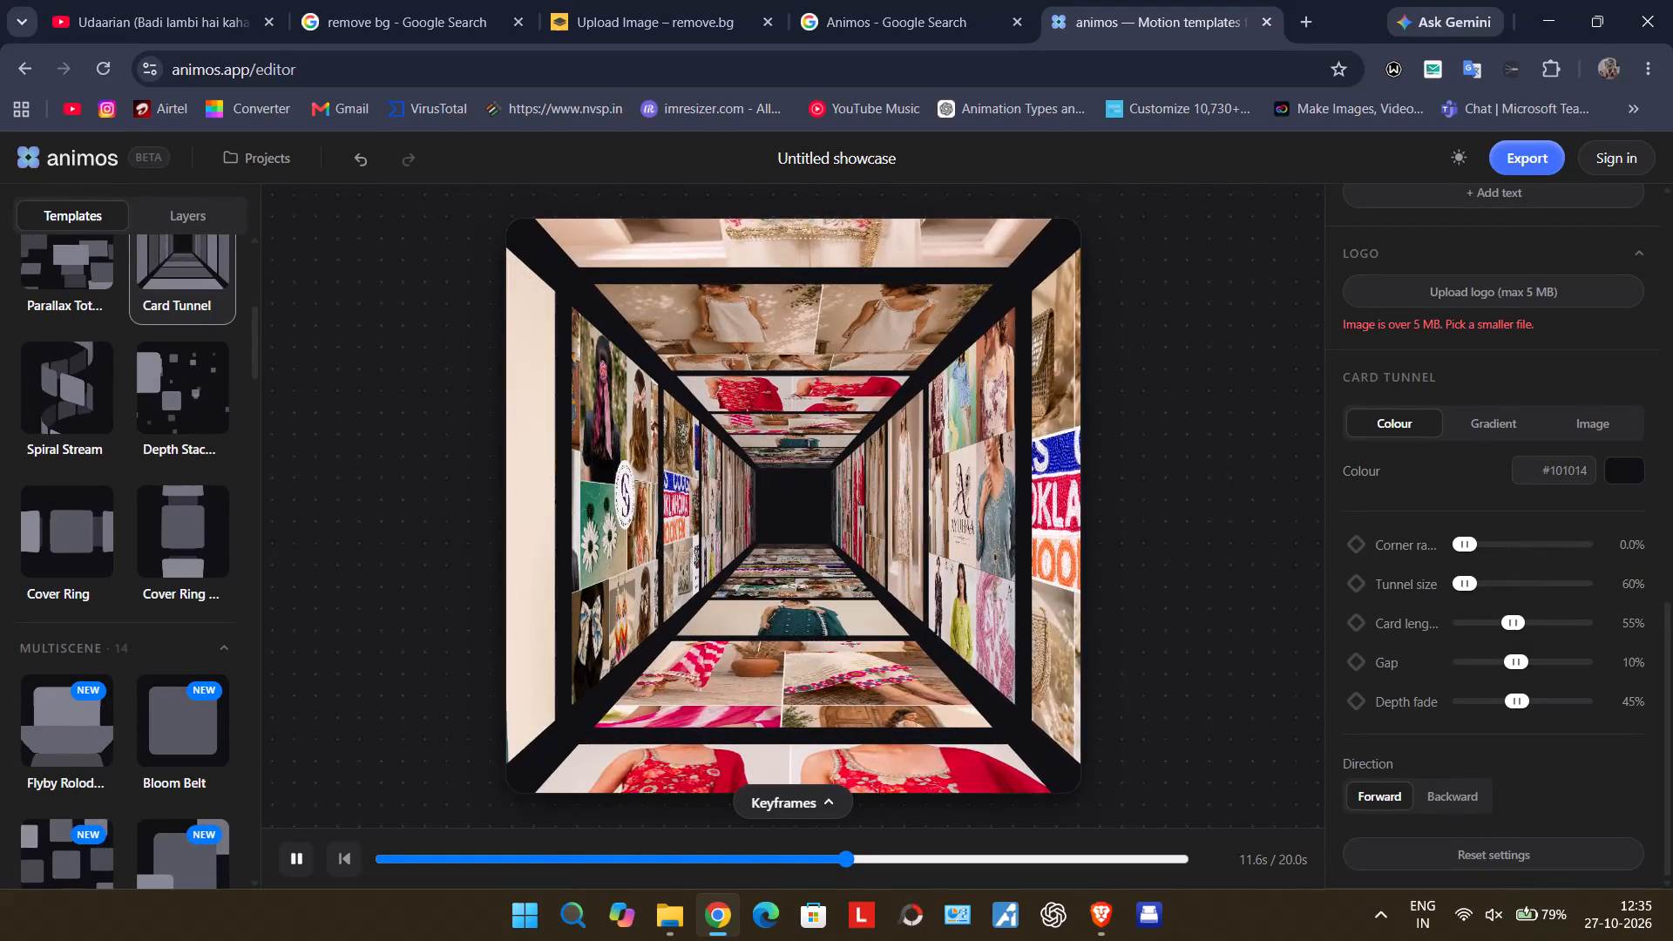
drag(1463, 584, 1591, 573)
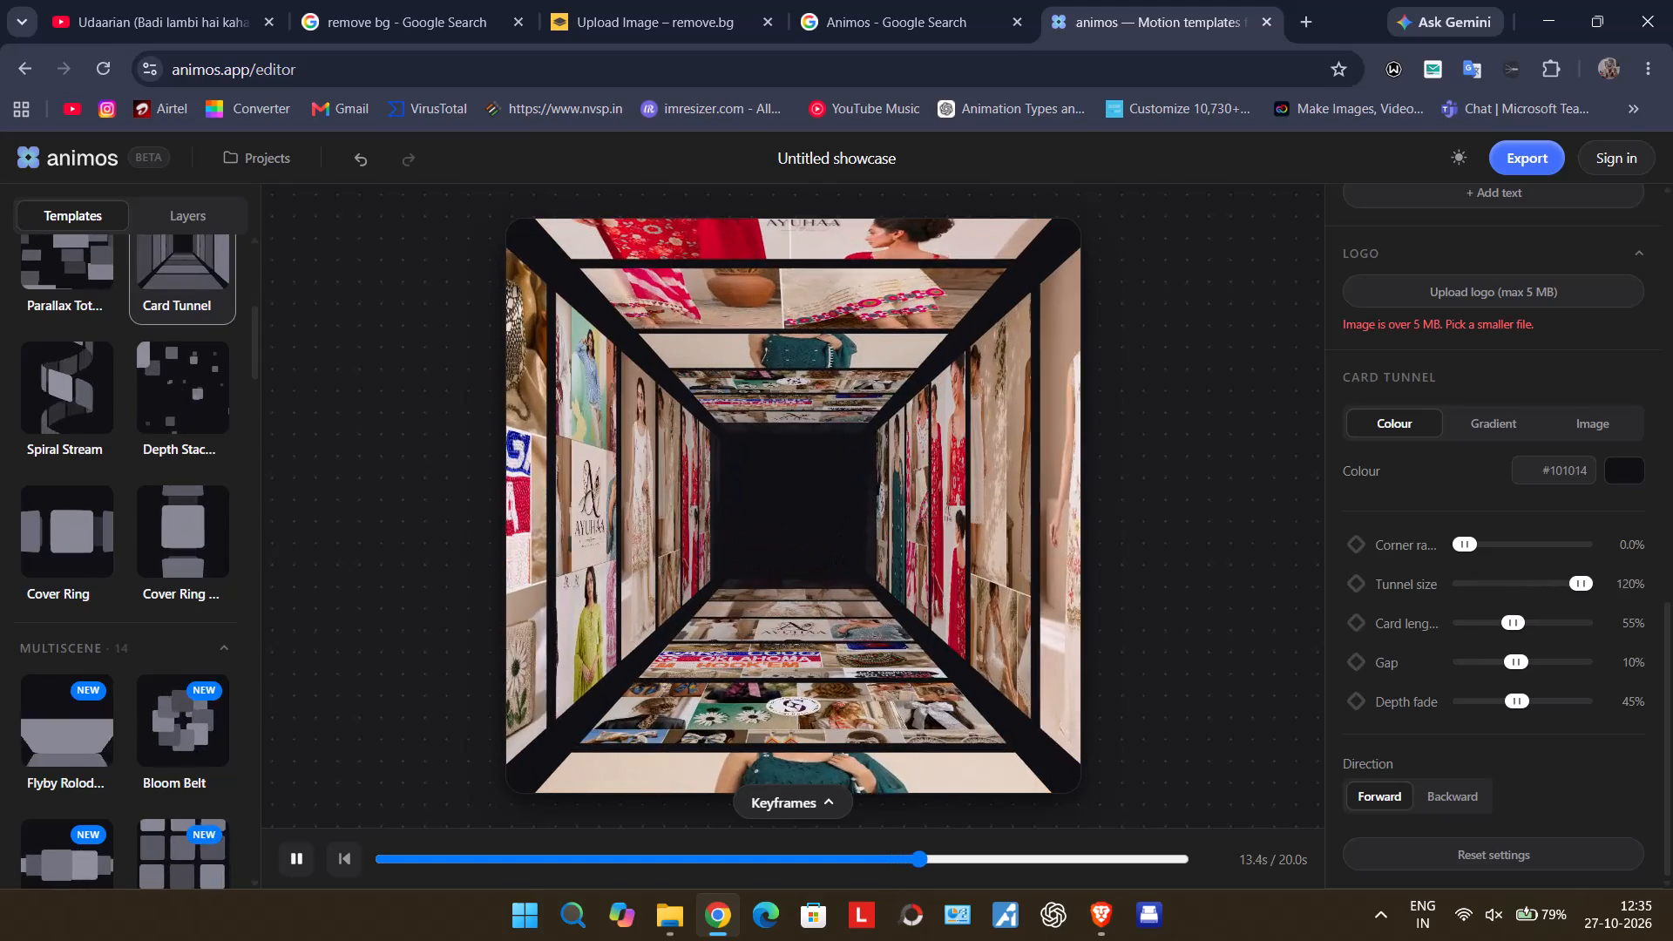
drag(1591, 573, 1405, 587)
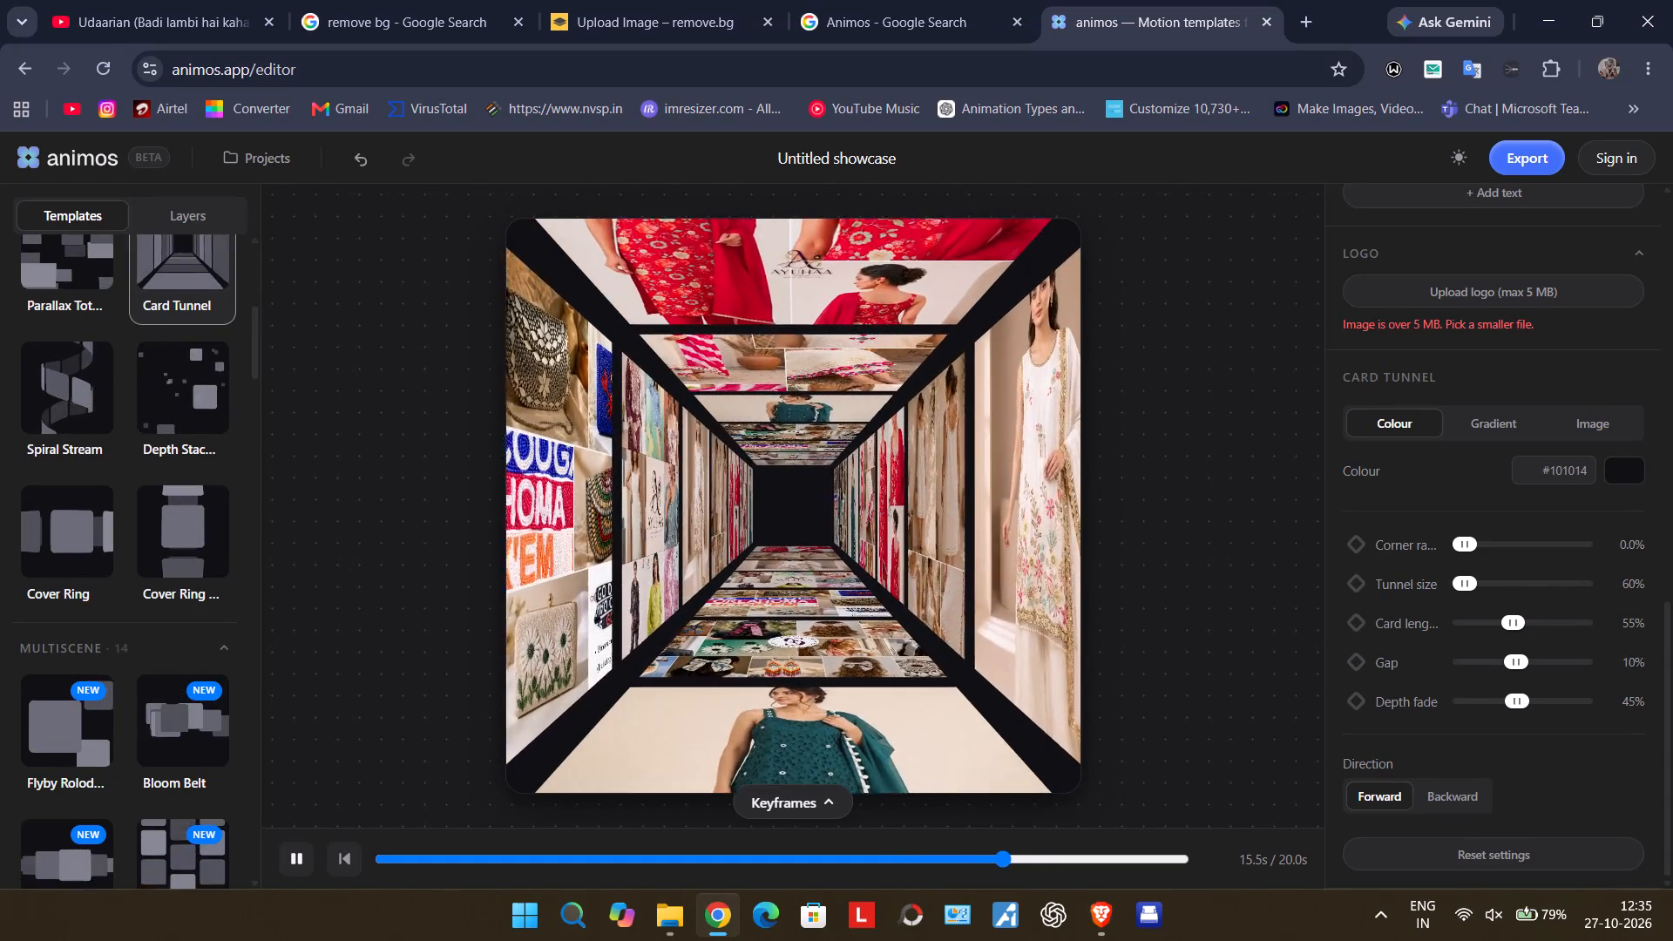
Compare card lengths between 30% and 90% for the Card Tunnel, and settle on a card length of 35%.
drag(1514, 626, 1596, 613)
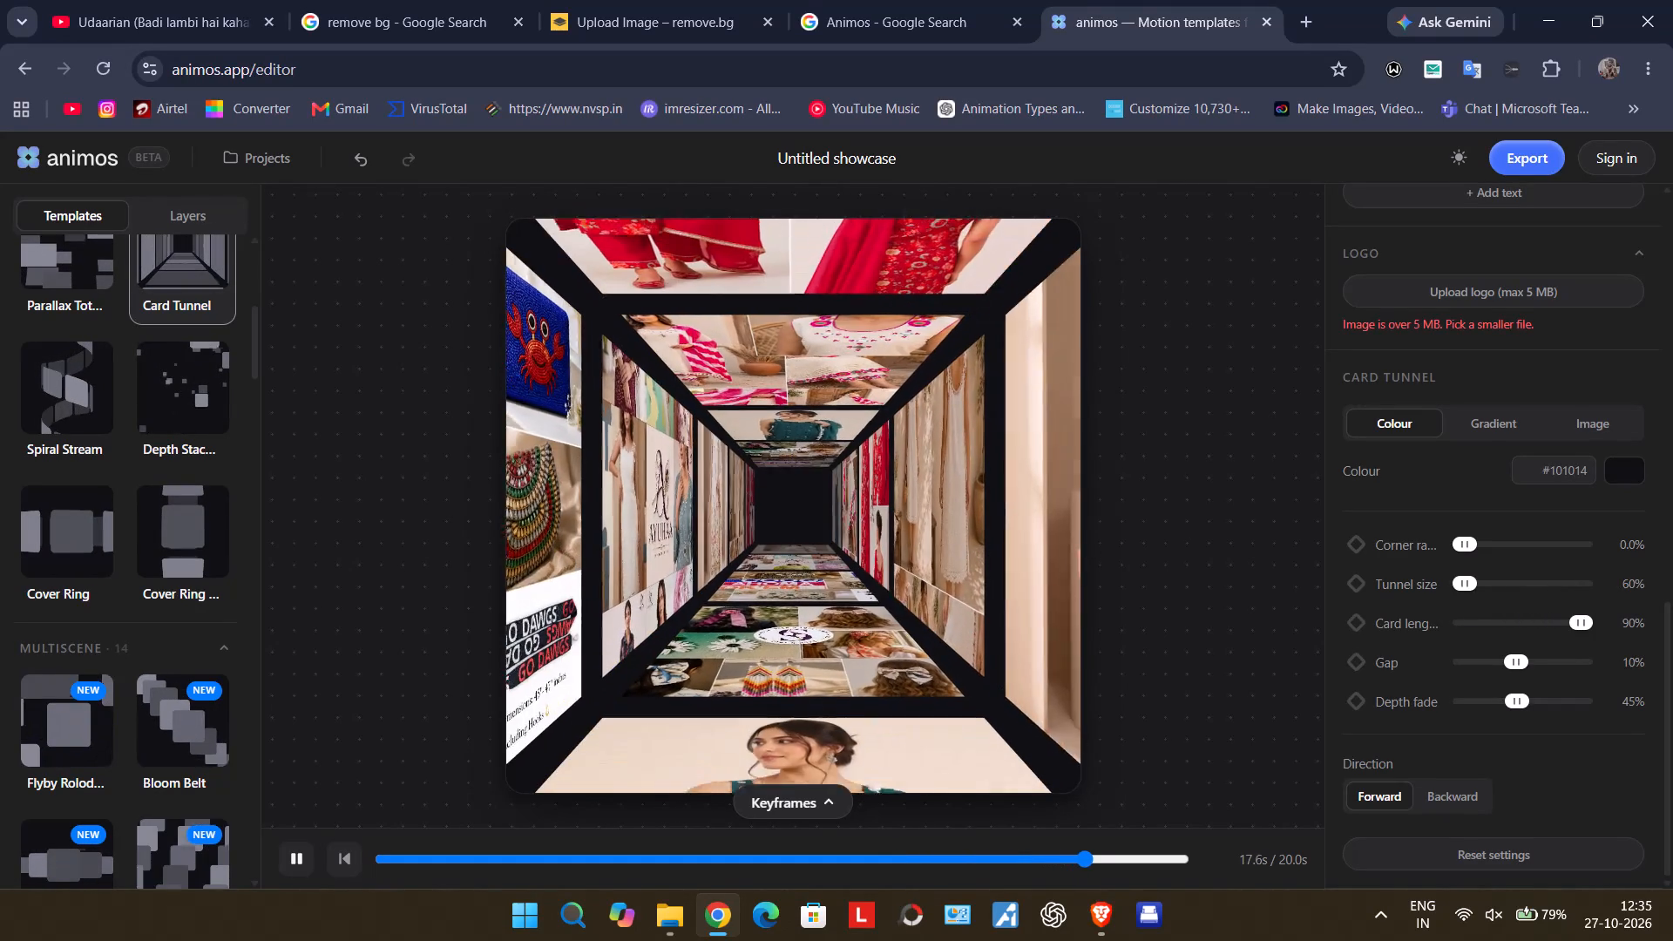
drag(1596, 613, 1487, 642)
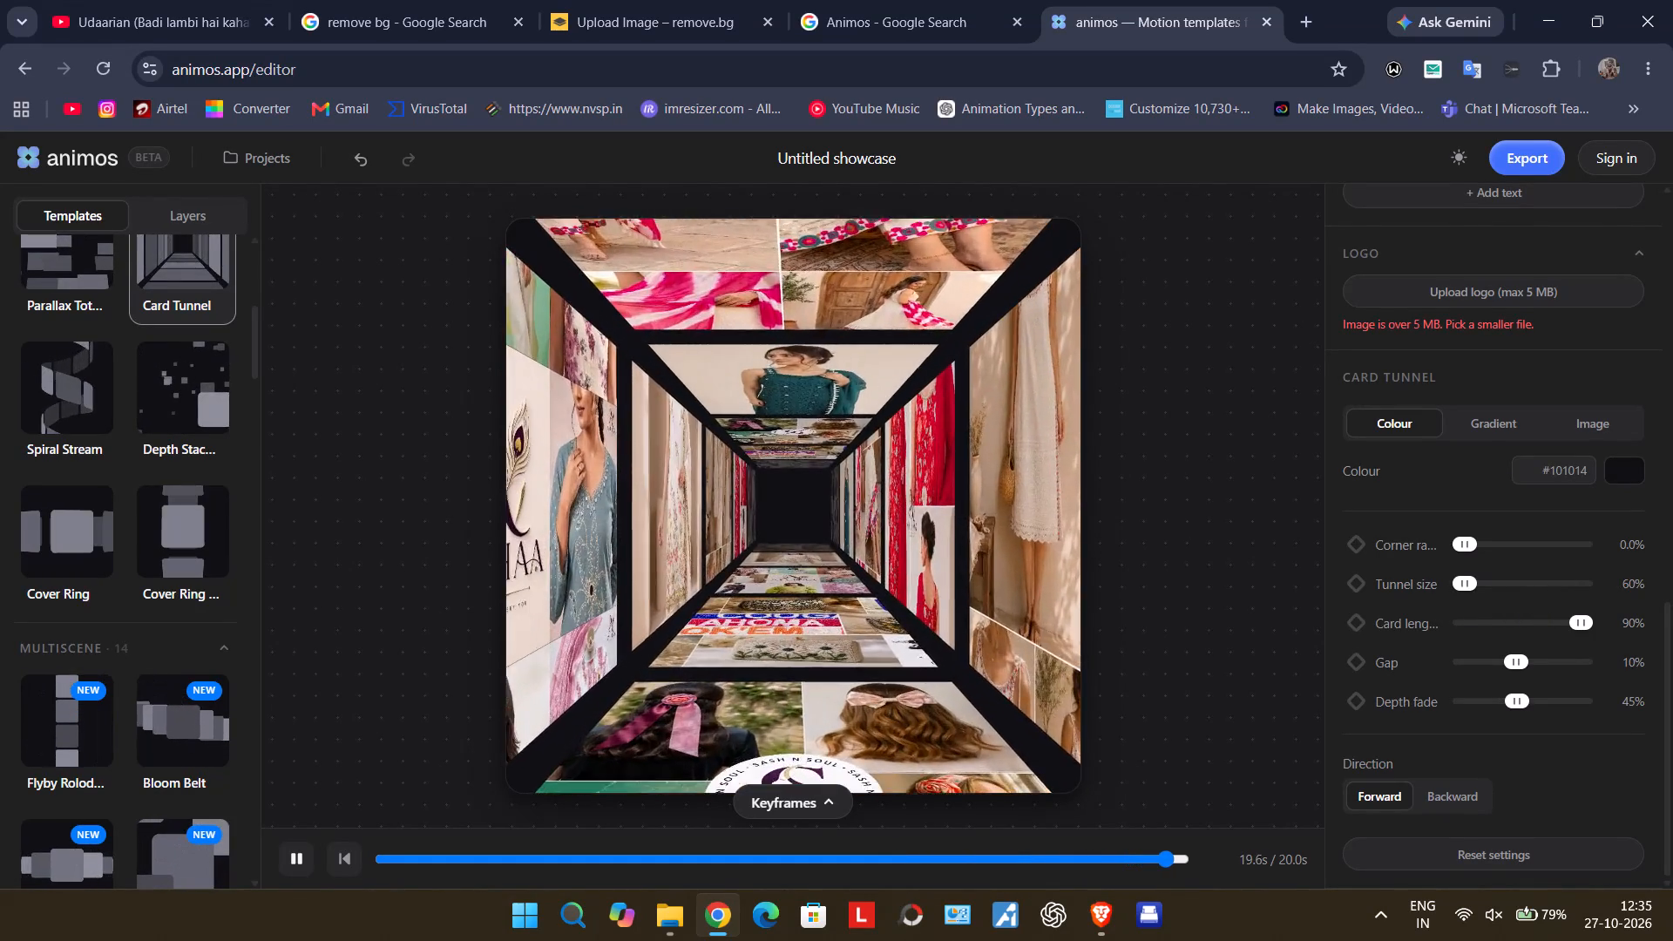
drag(1487, 642, 1344, 648)
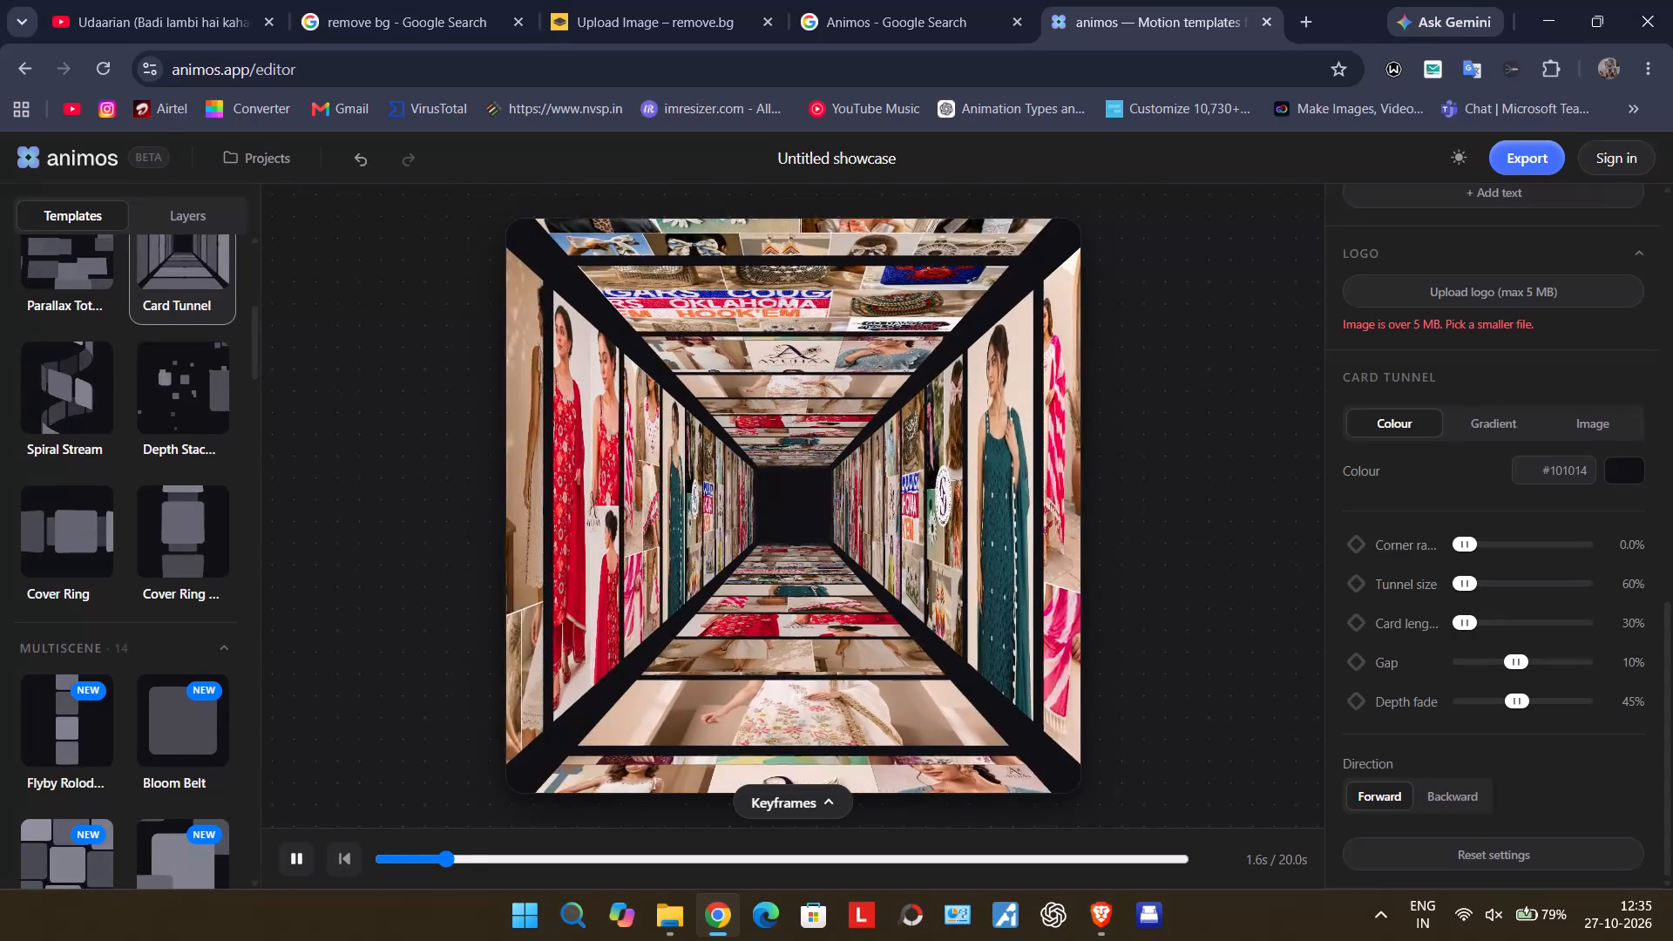
drag(1344, 648, 1572, 618)
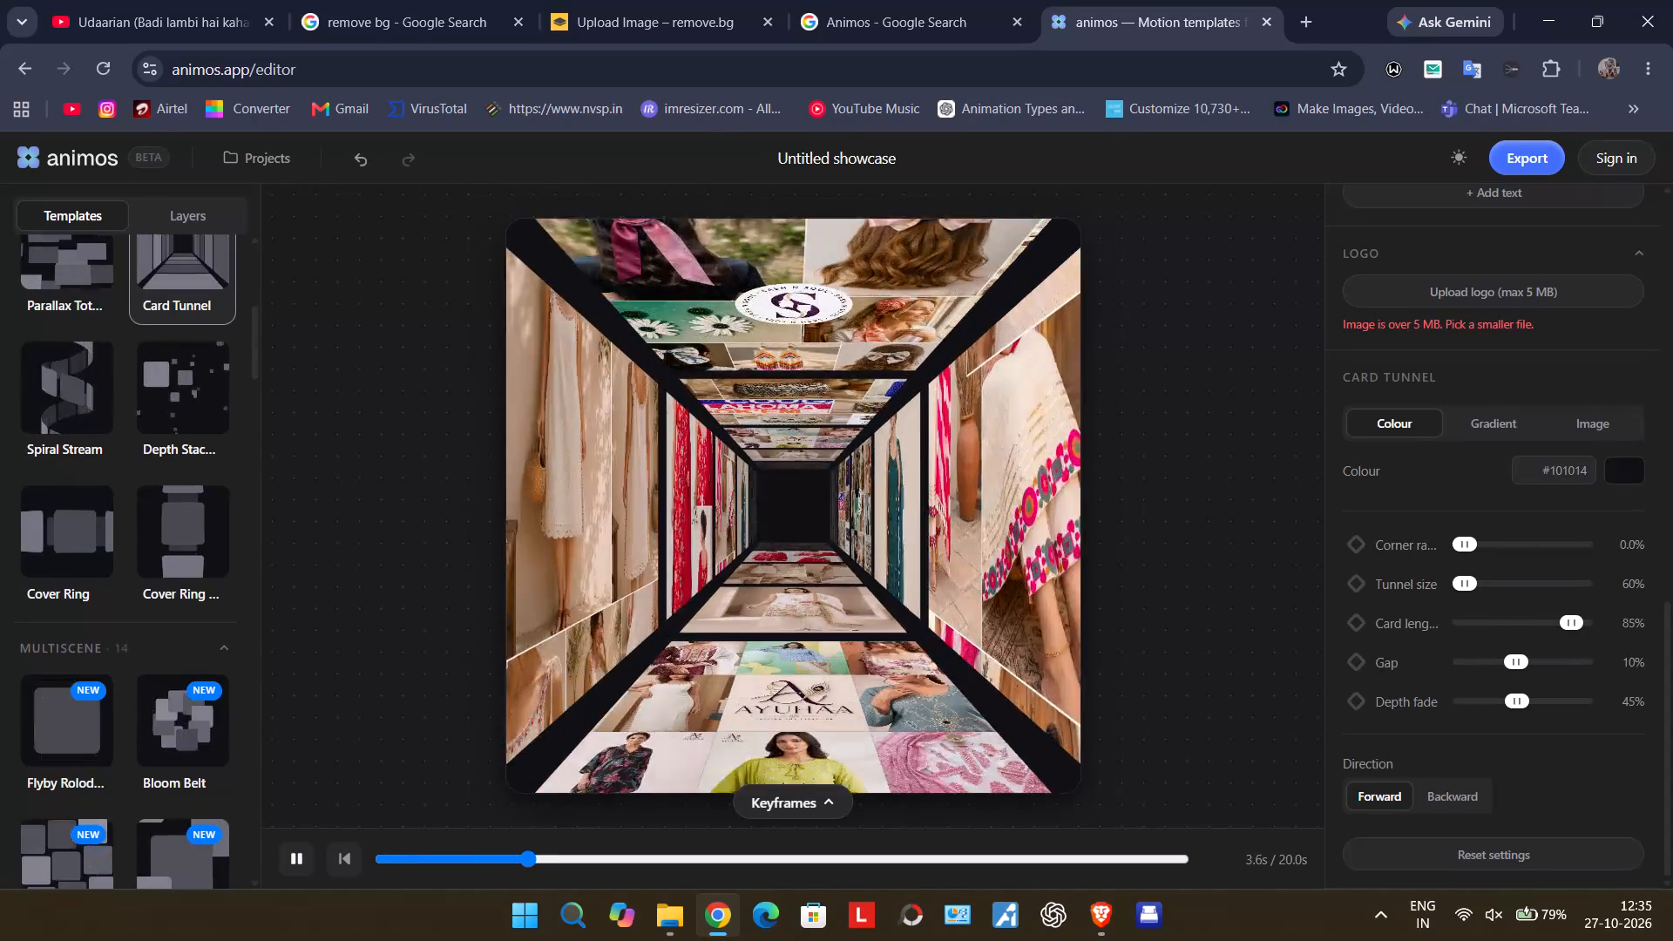
drag(1572, 618, 1598, 613)
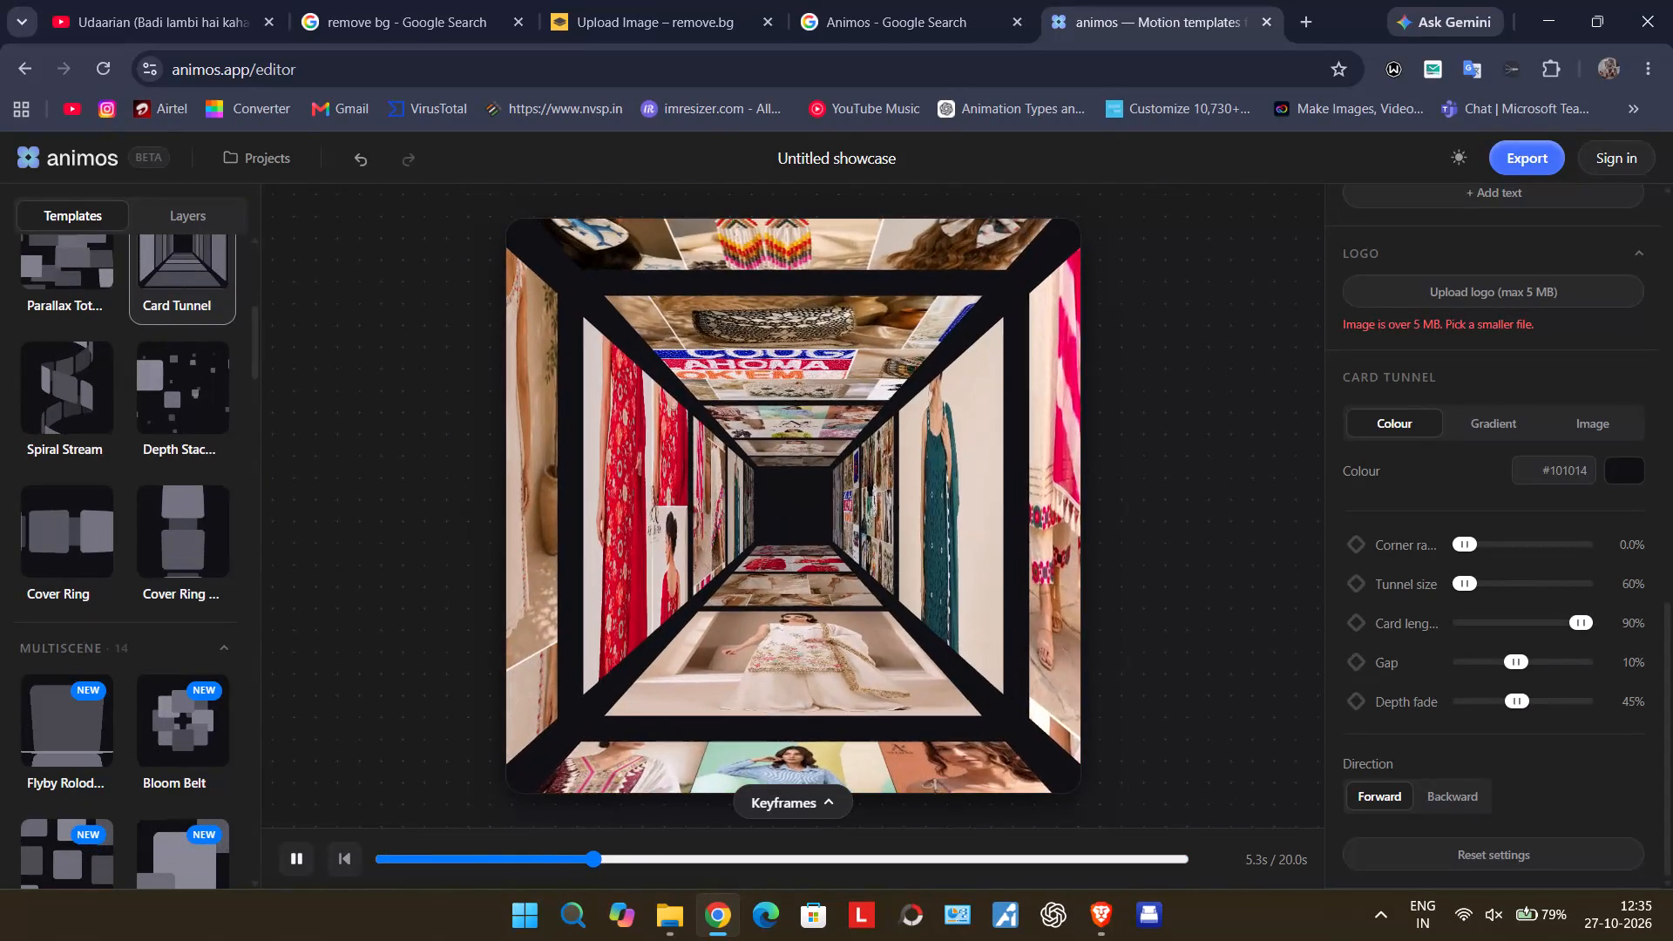
drag(1598, 613, 1597, 613)
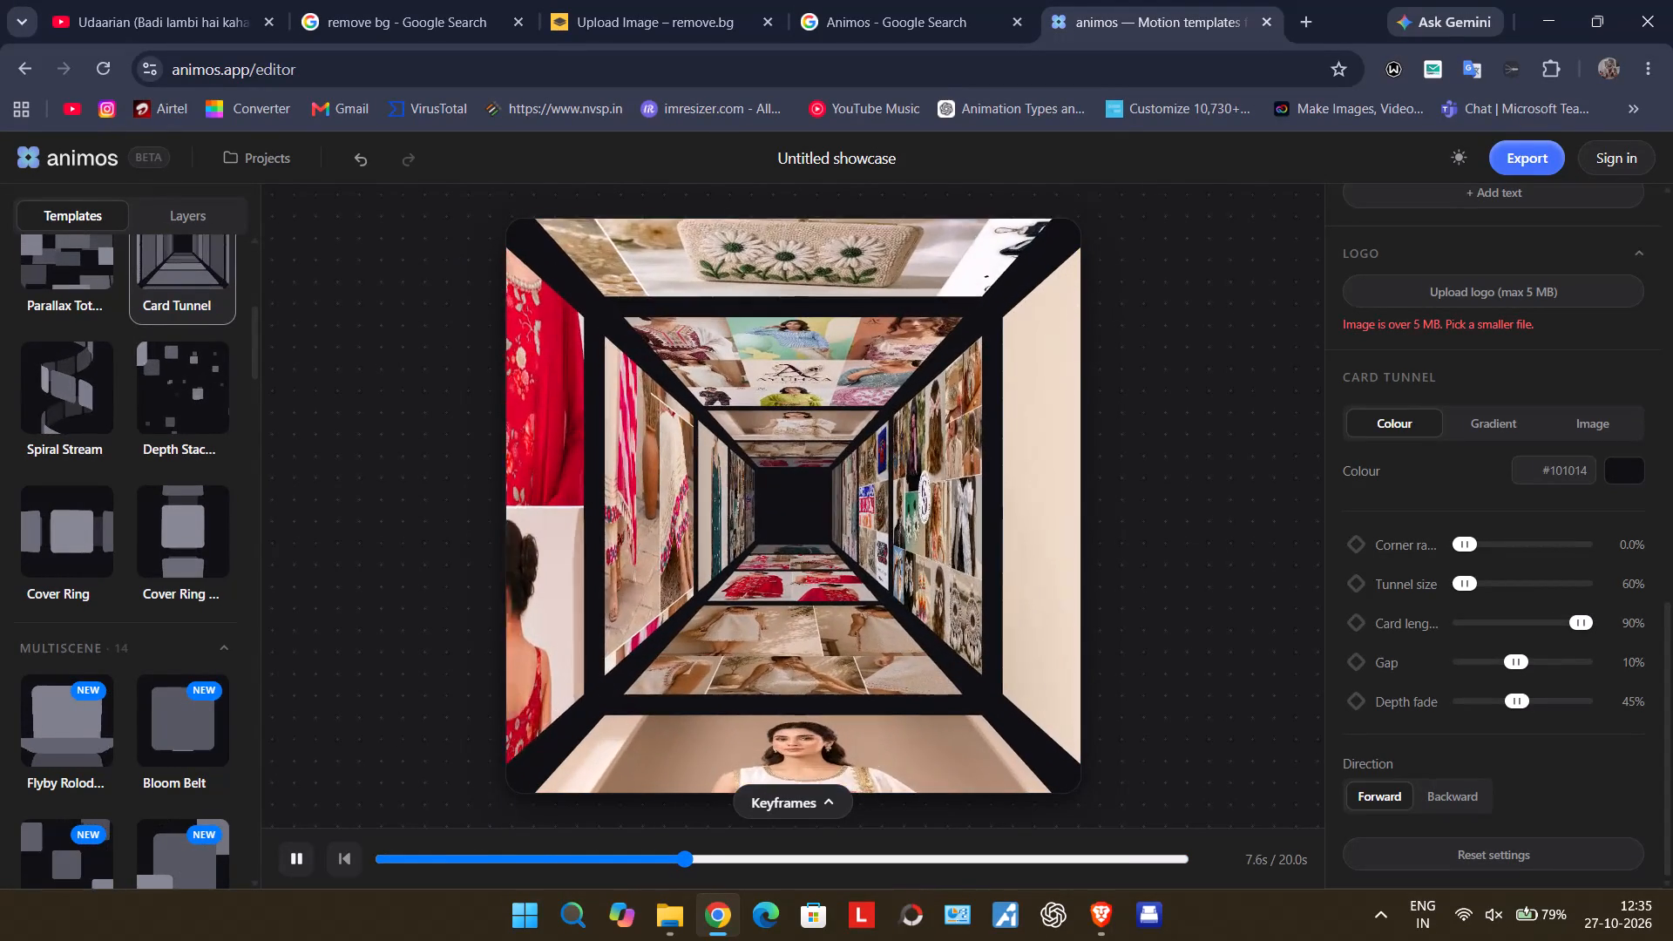
drag(1597, 613, 1592, 613)
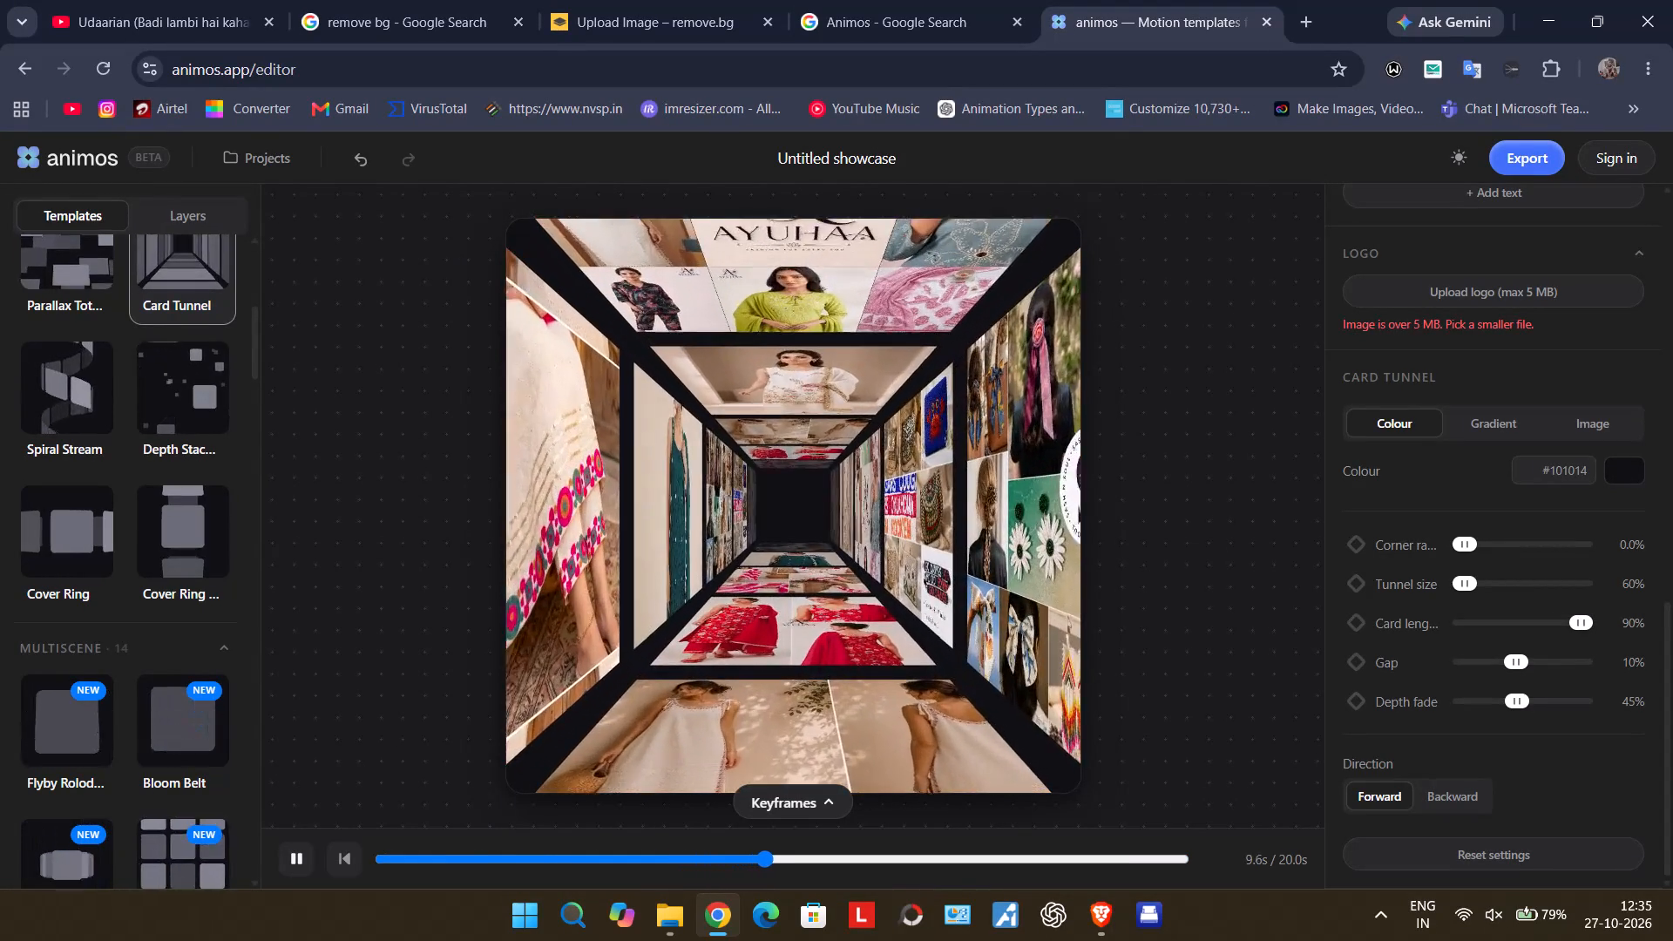
drag(1592, 613, 1591, 613)
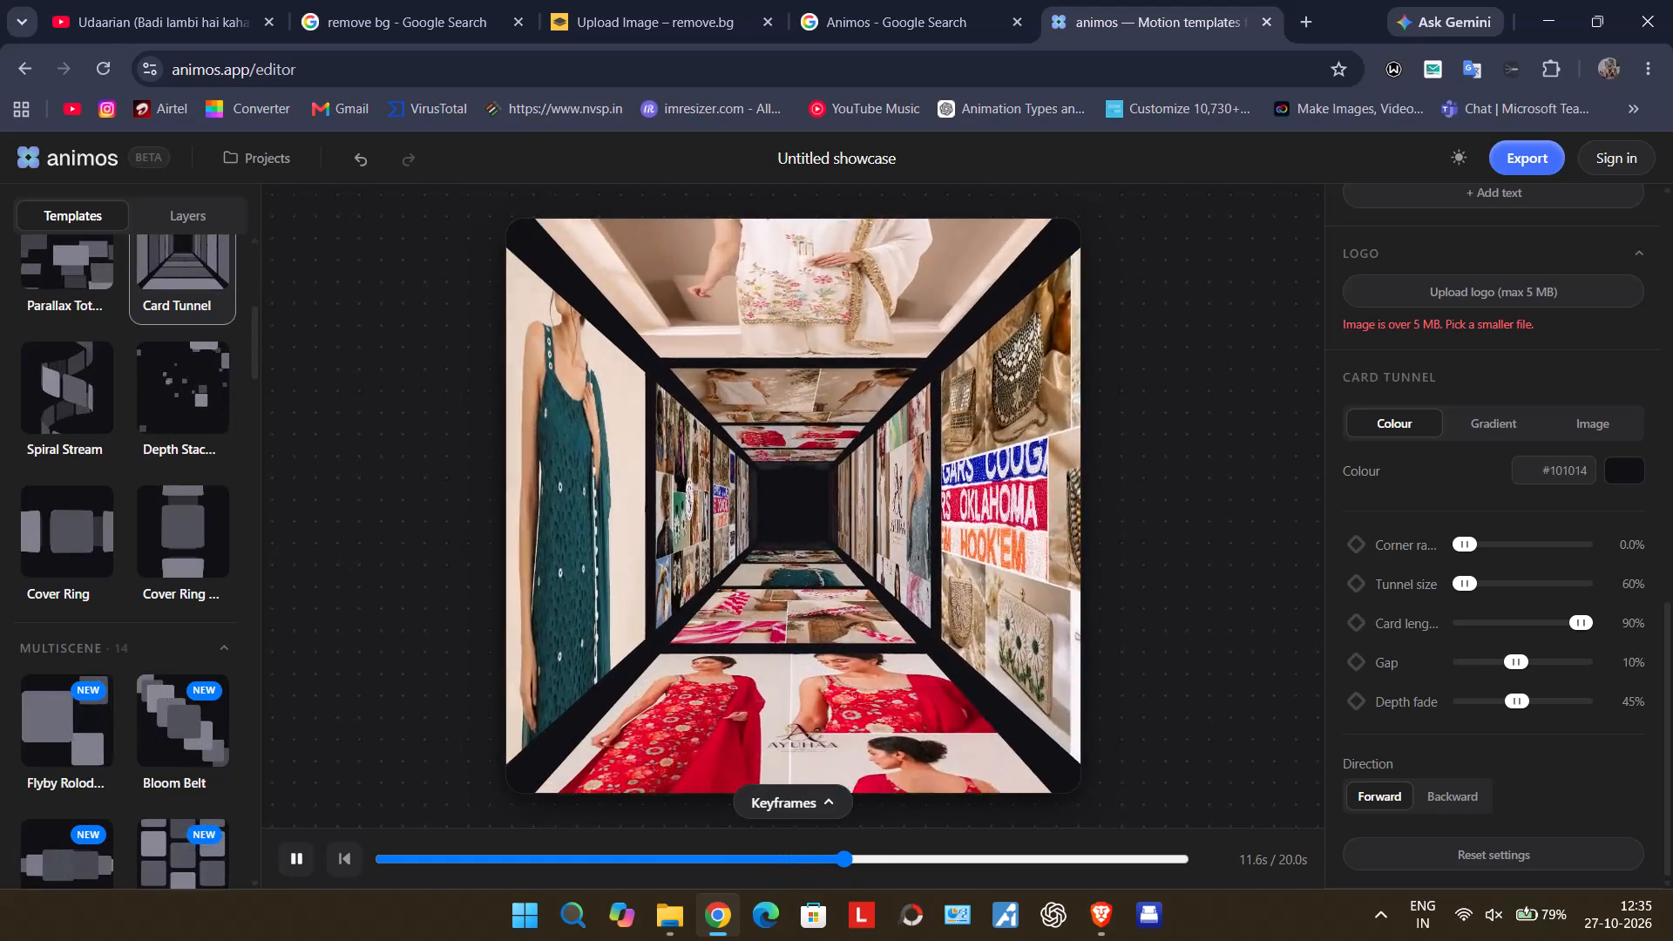
drag(1591, 613, 1608, 608)
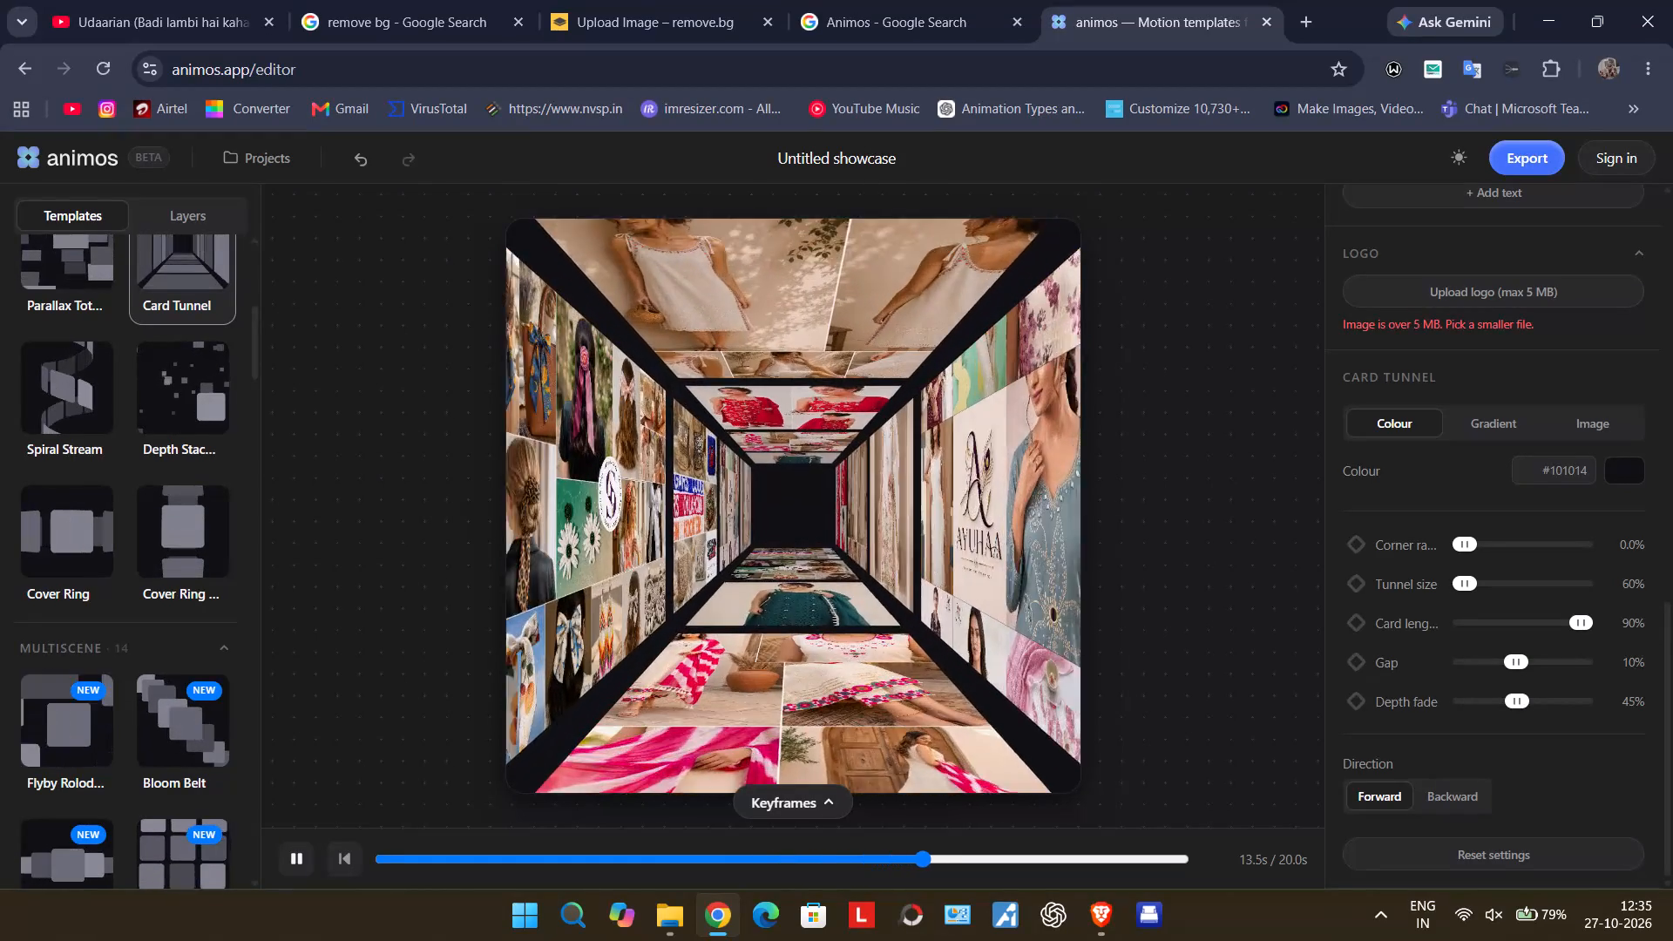
drag(1608, 608, 1607, 608)
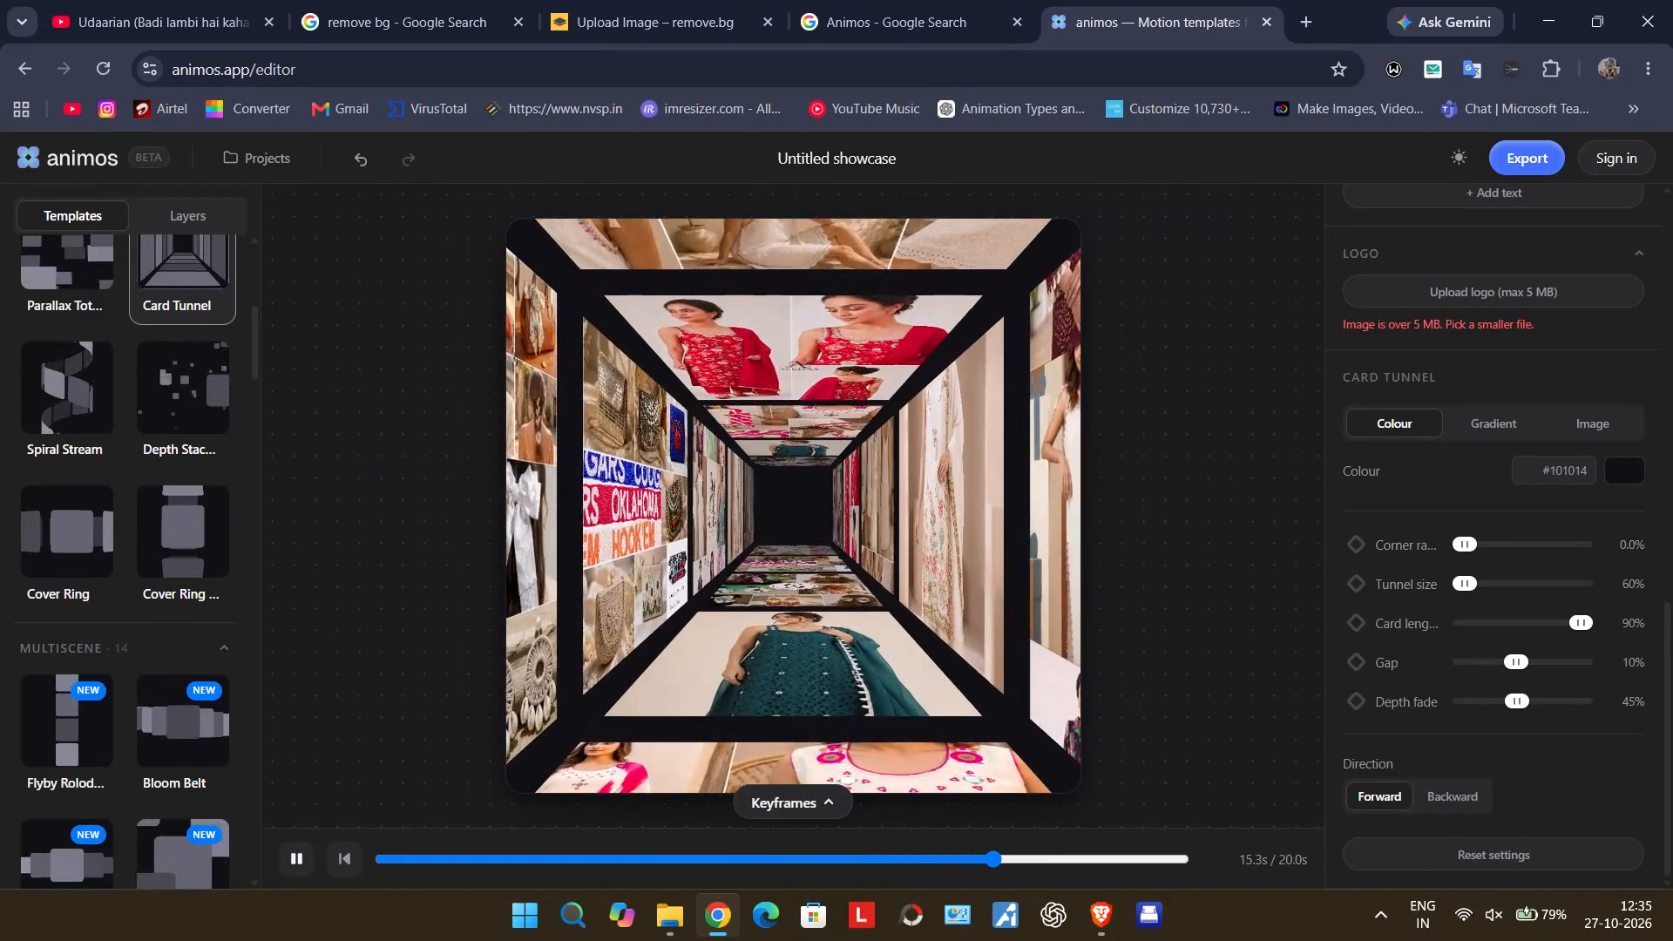
drag(1607, 608, 1567, 623)
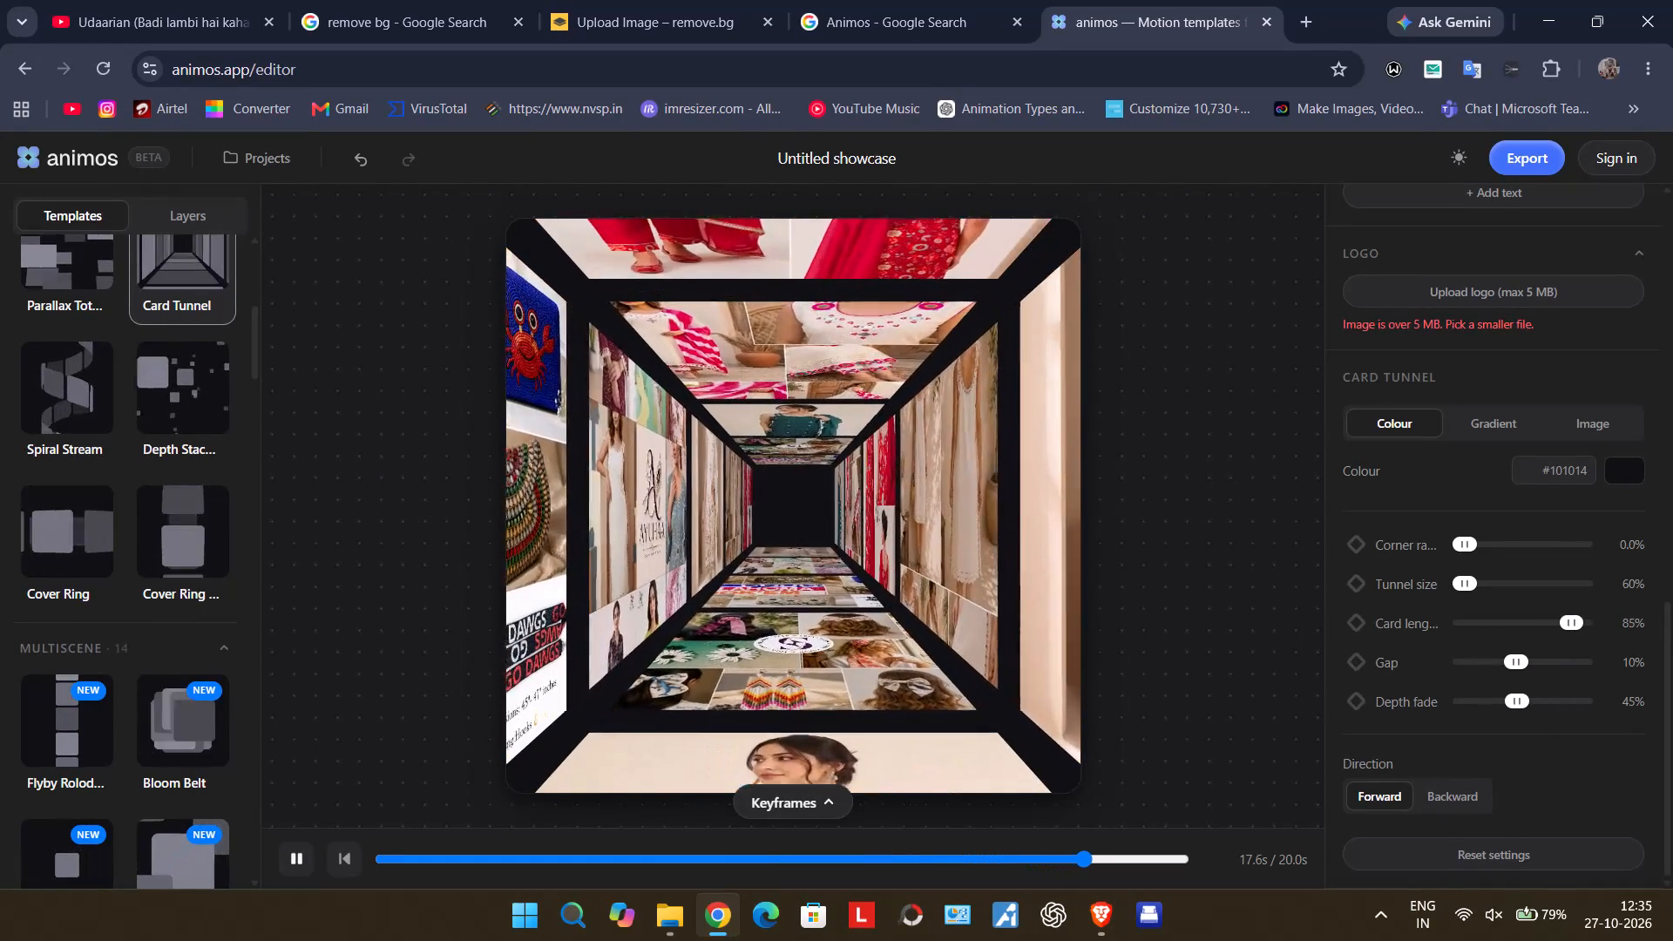
drag(1567, 623, 1563, 604)
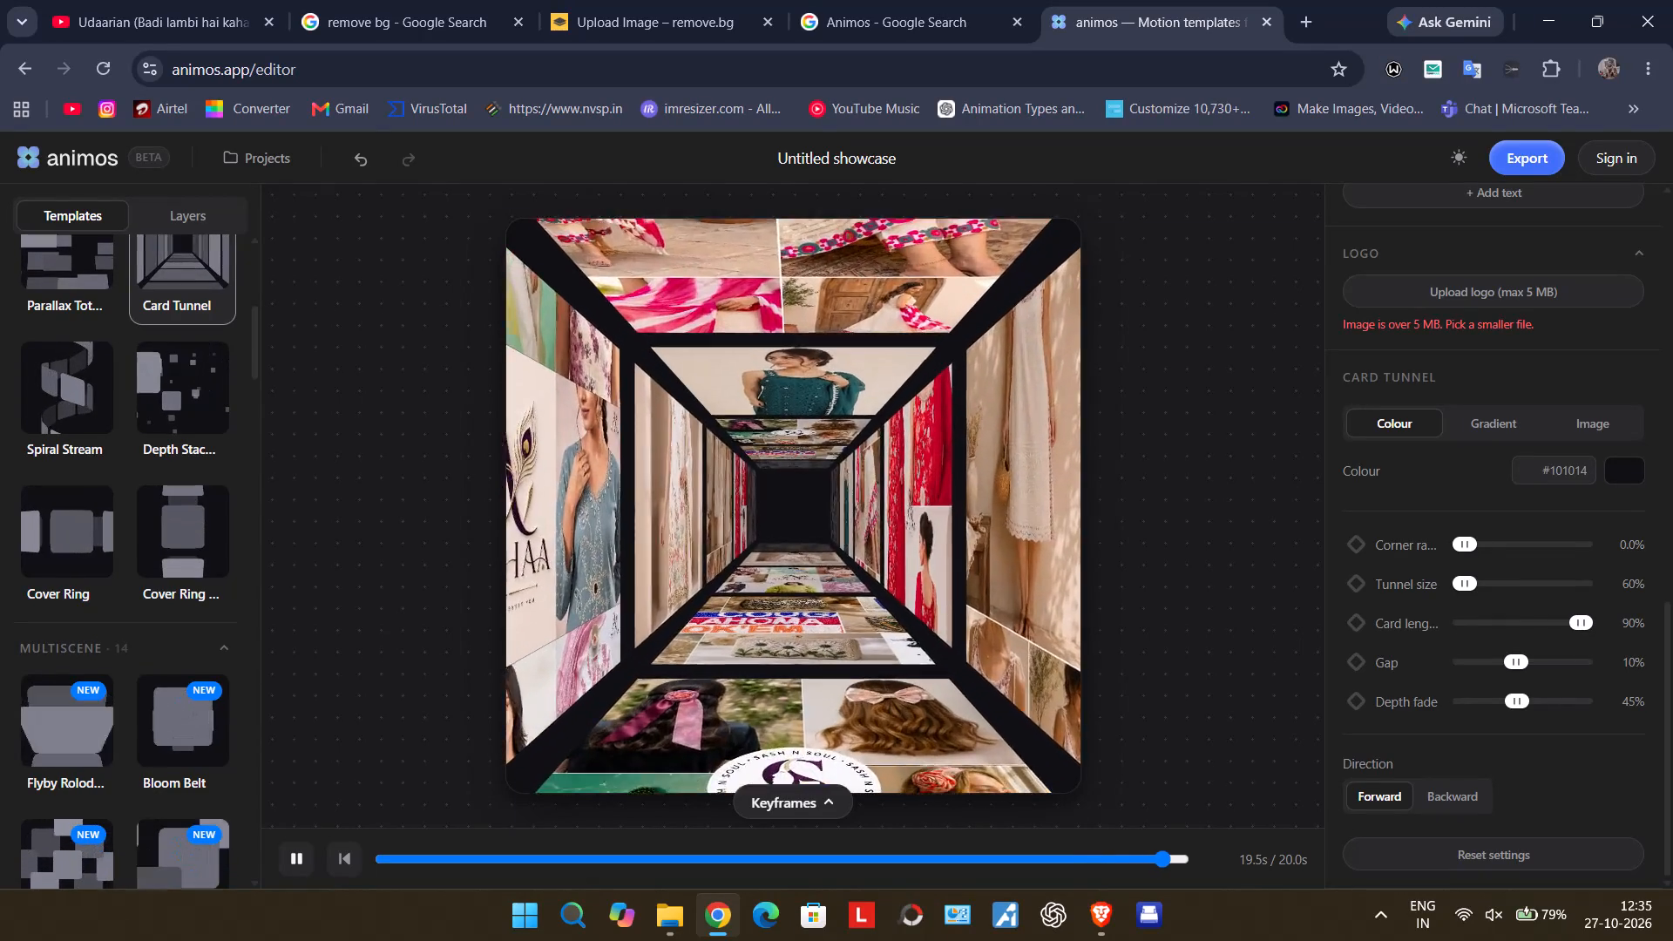
drag(1563, 604, 1452, 644)
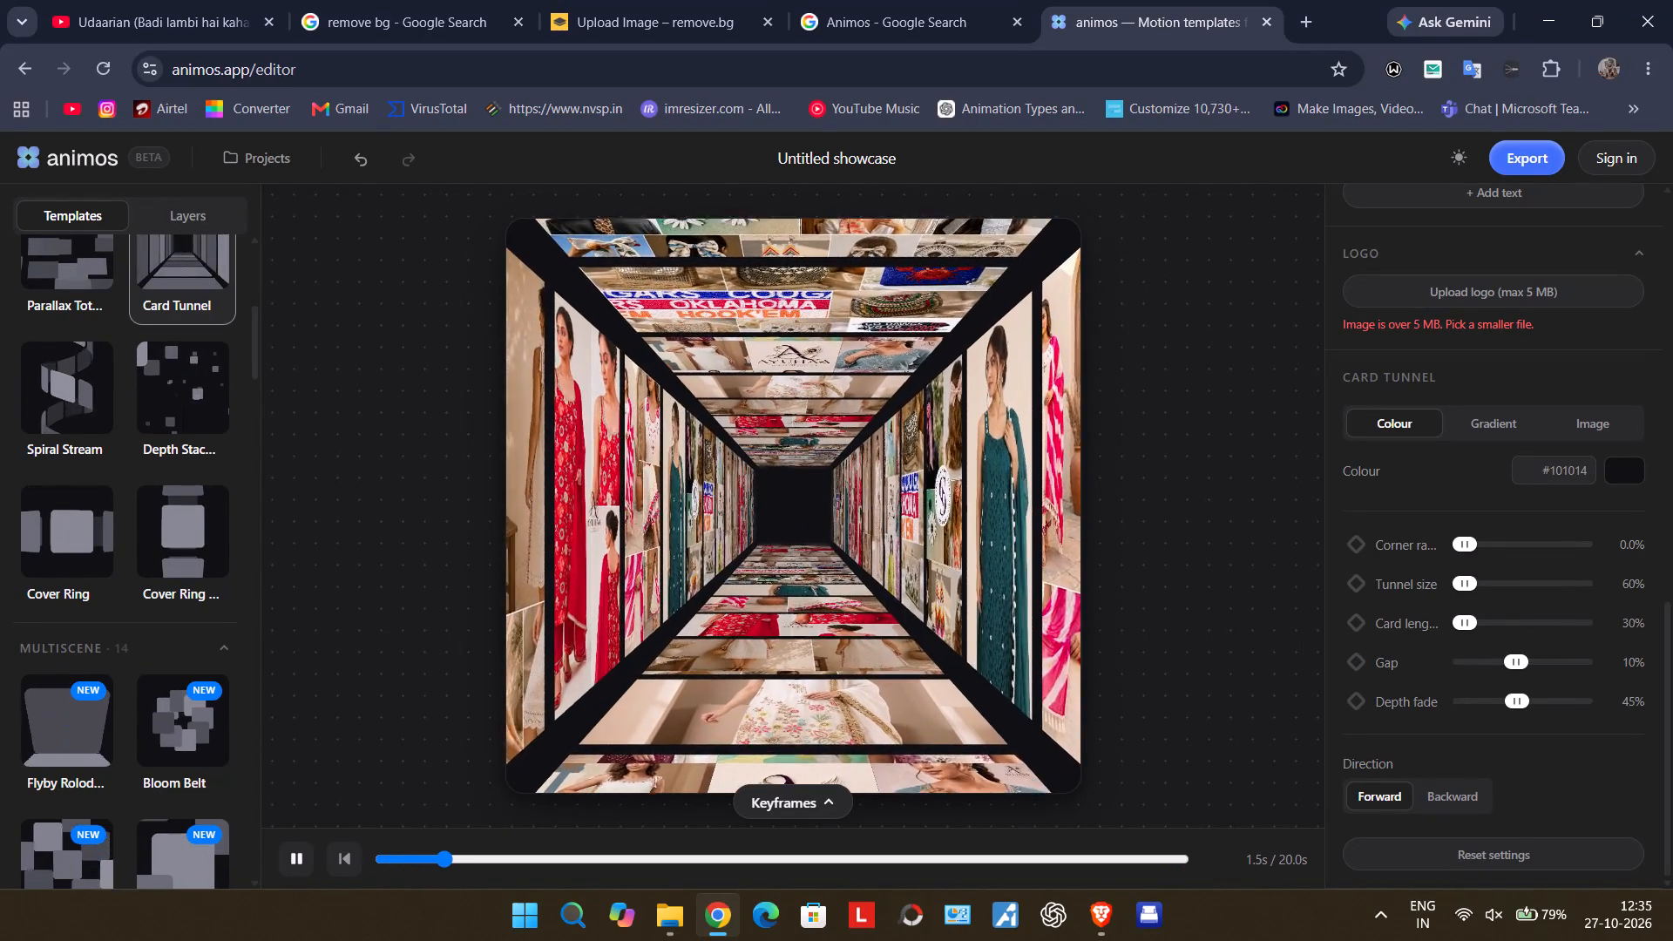
drag(1452, 644, 1473, 640)
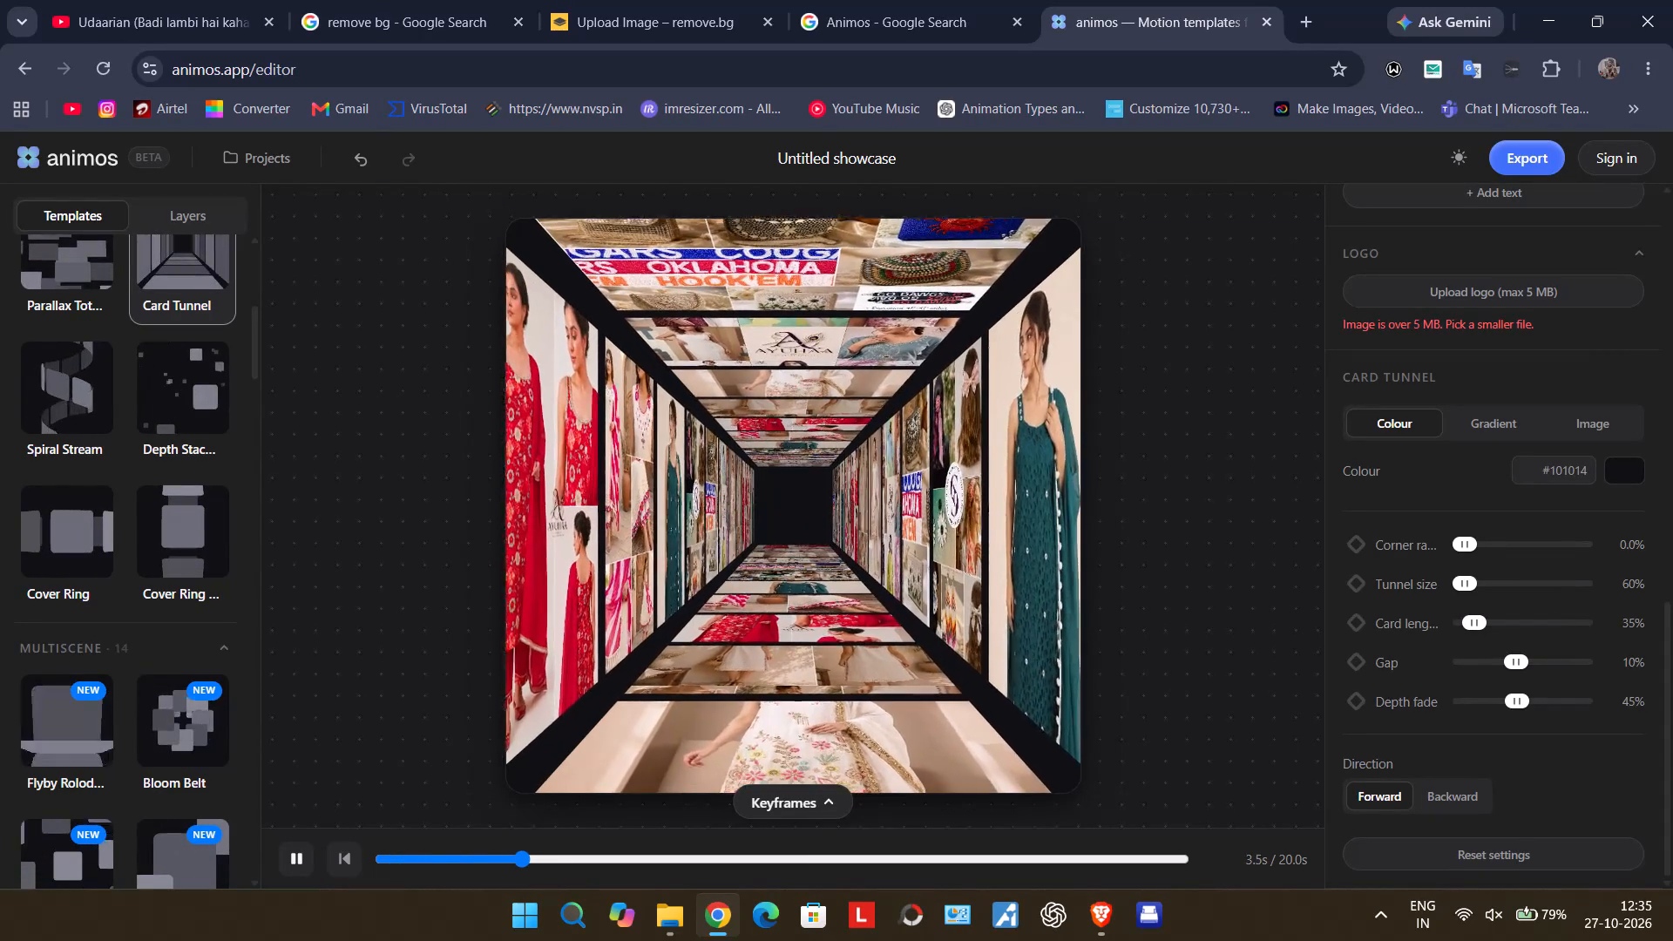
drag(1473, 640, 1472, 640)
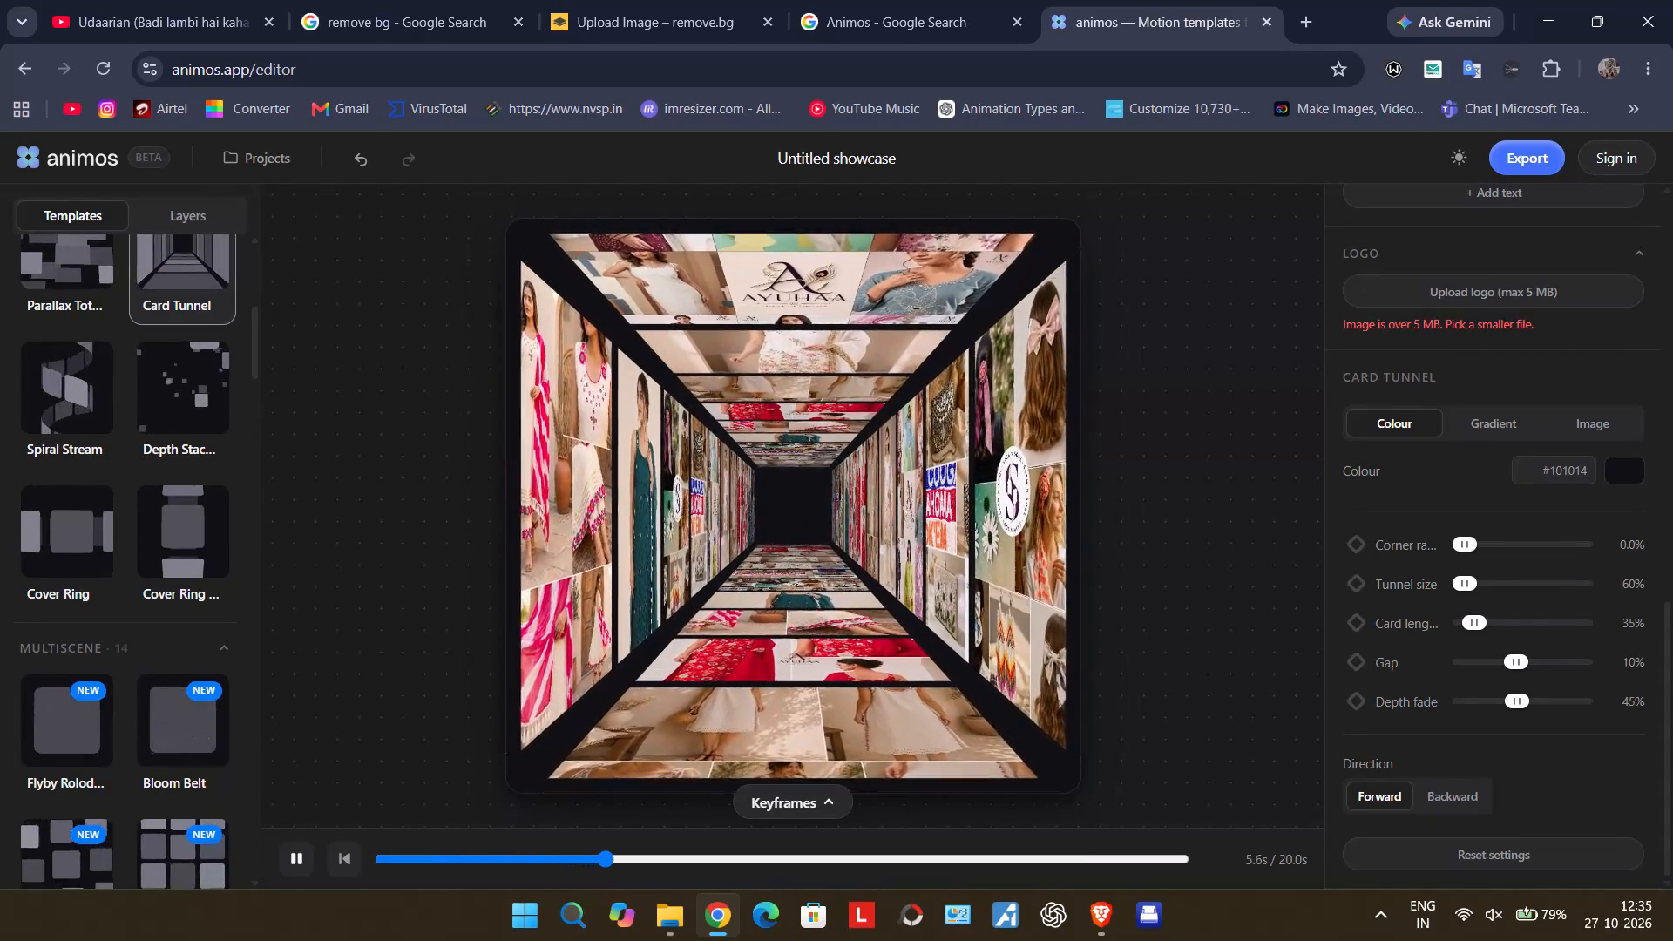
Try a wider card gap of 18%, and reduce the Card Tunnel gap to 2%.
drag(1515, 662, 1553, 659)
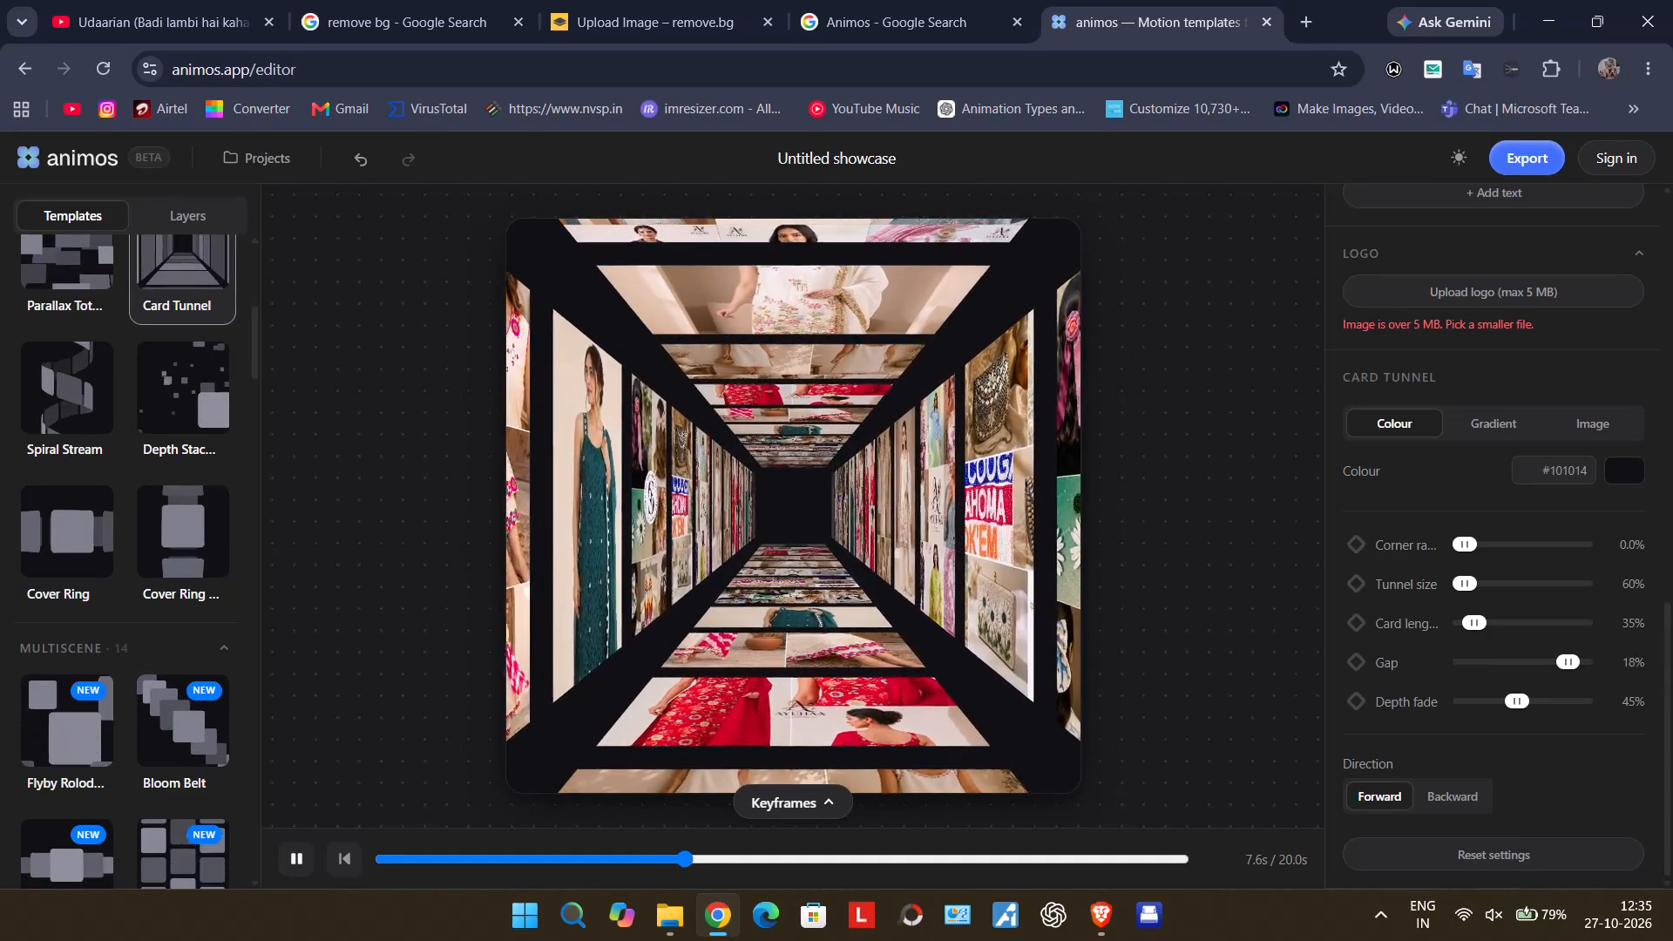
drag(1553, 659, 1533, 626)
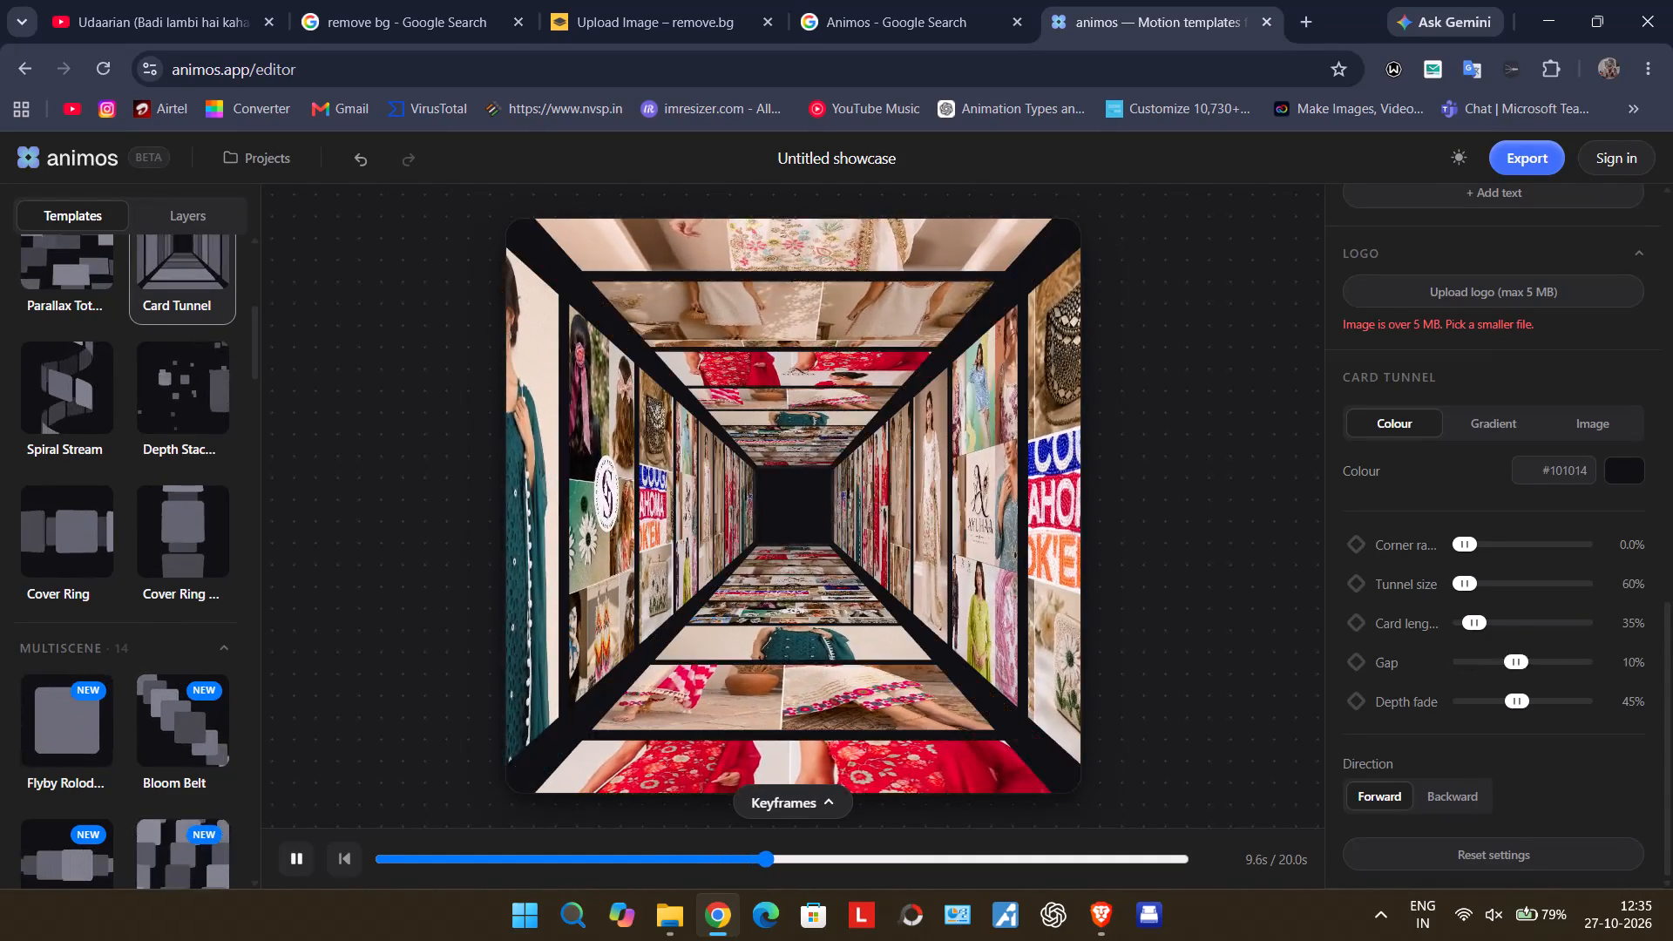
drag(1533, 626, 1470, 632)
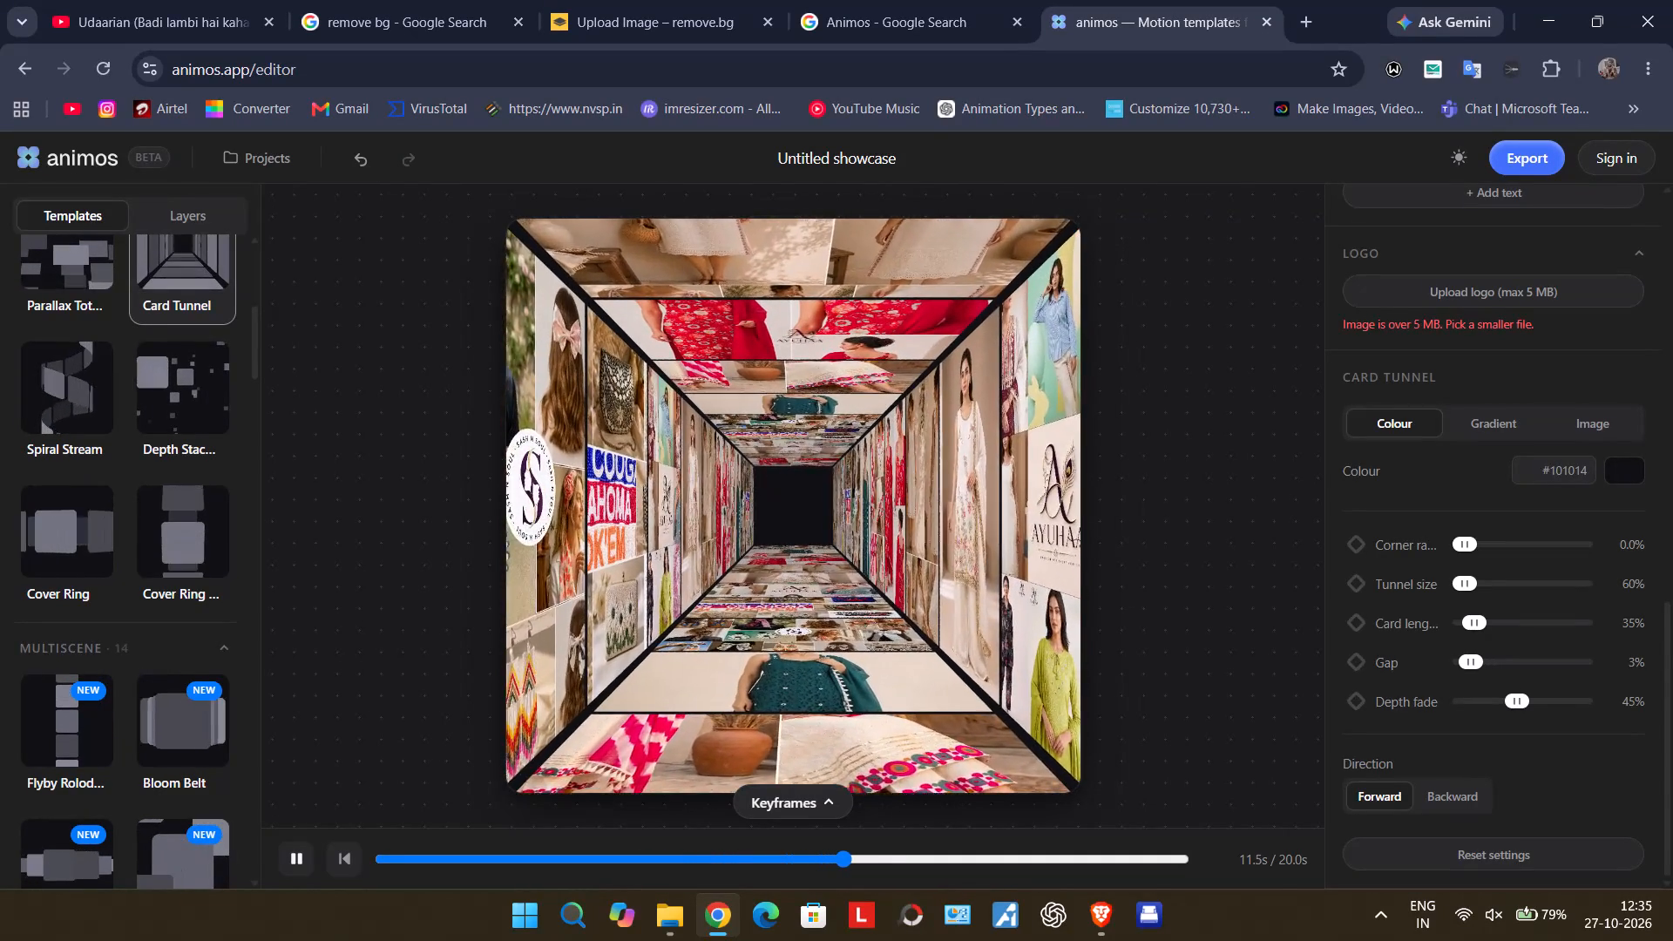
drag(1470, 632, 1466, 632)
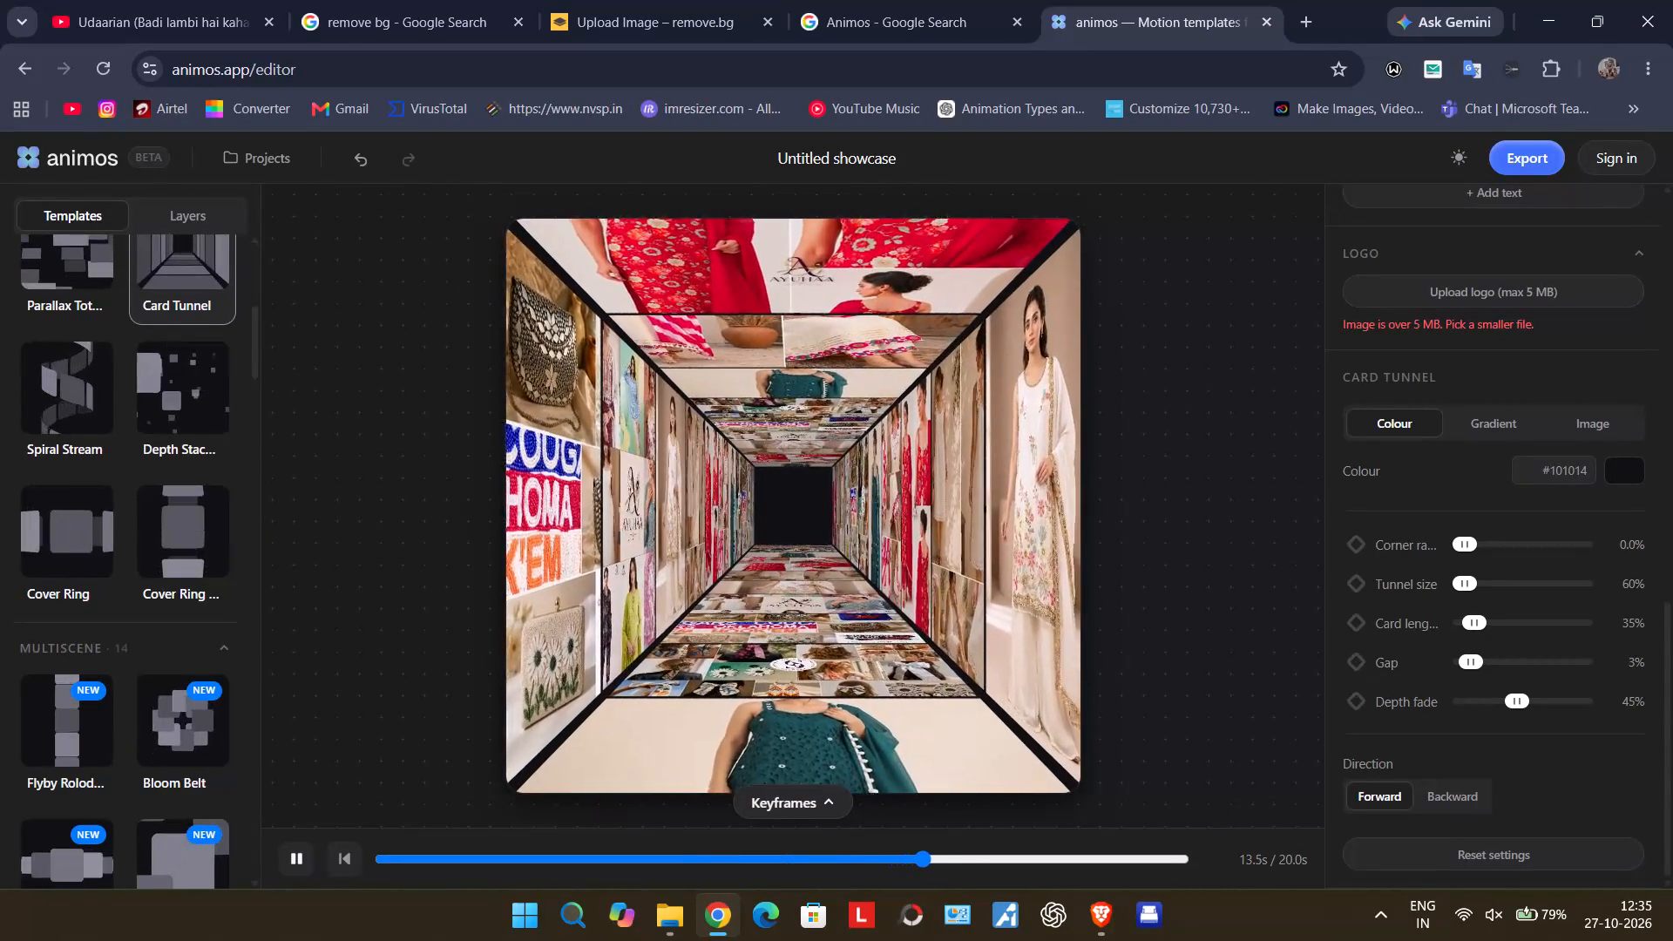
drag(1466, 632, 1407, 652)
Compare depth fade values from 0% to 65% on the Card Tunnel, and settle on a depth fade of 50%.
drag(1514, 703, 1391, 696)
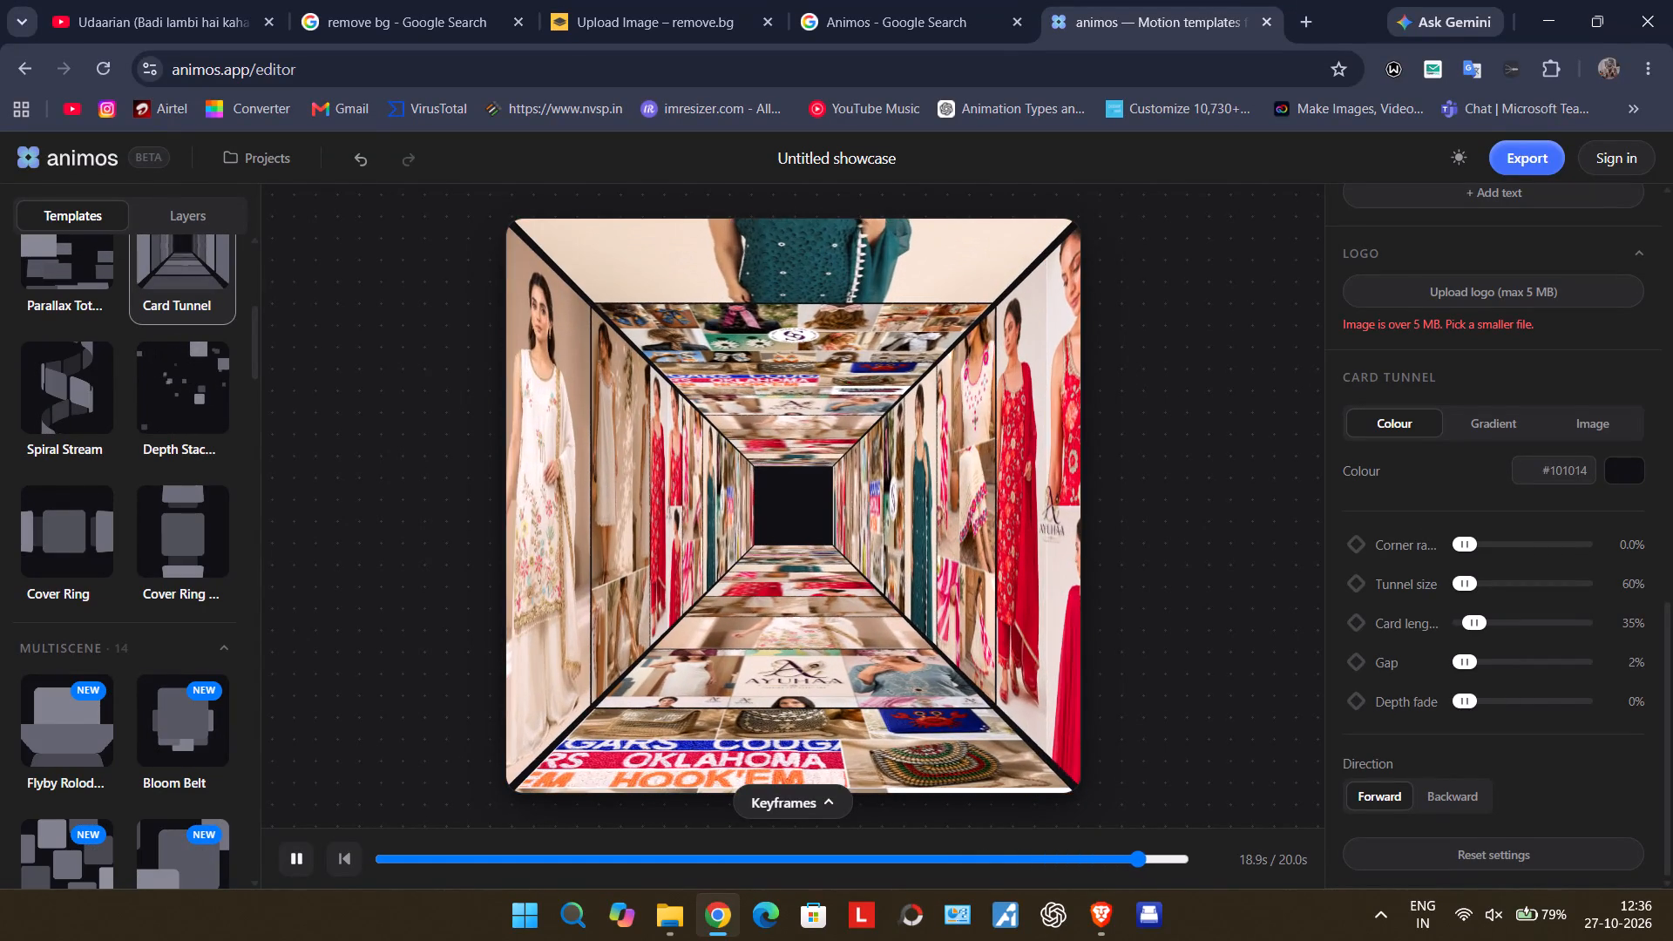
click(1513, 702)
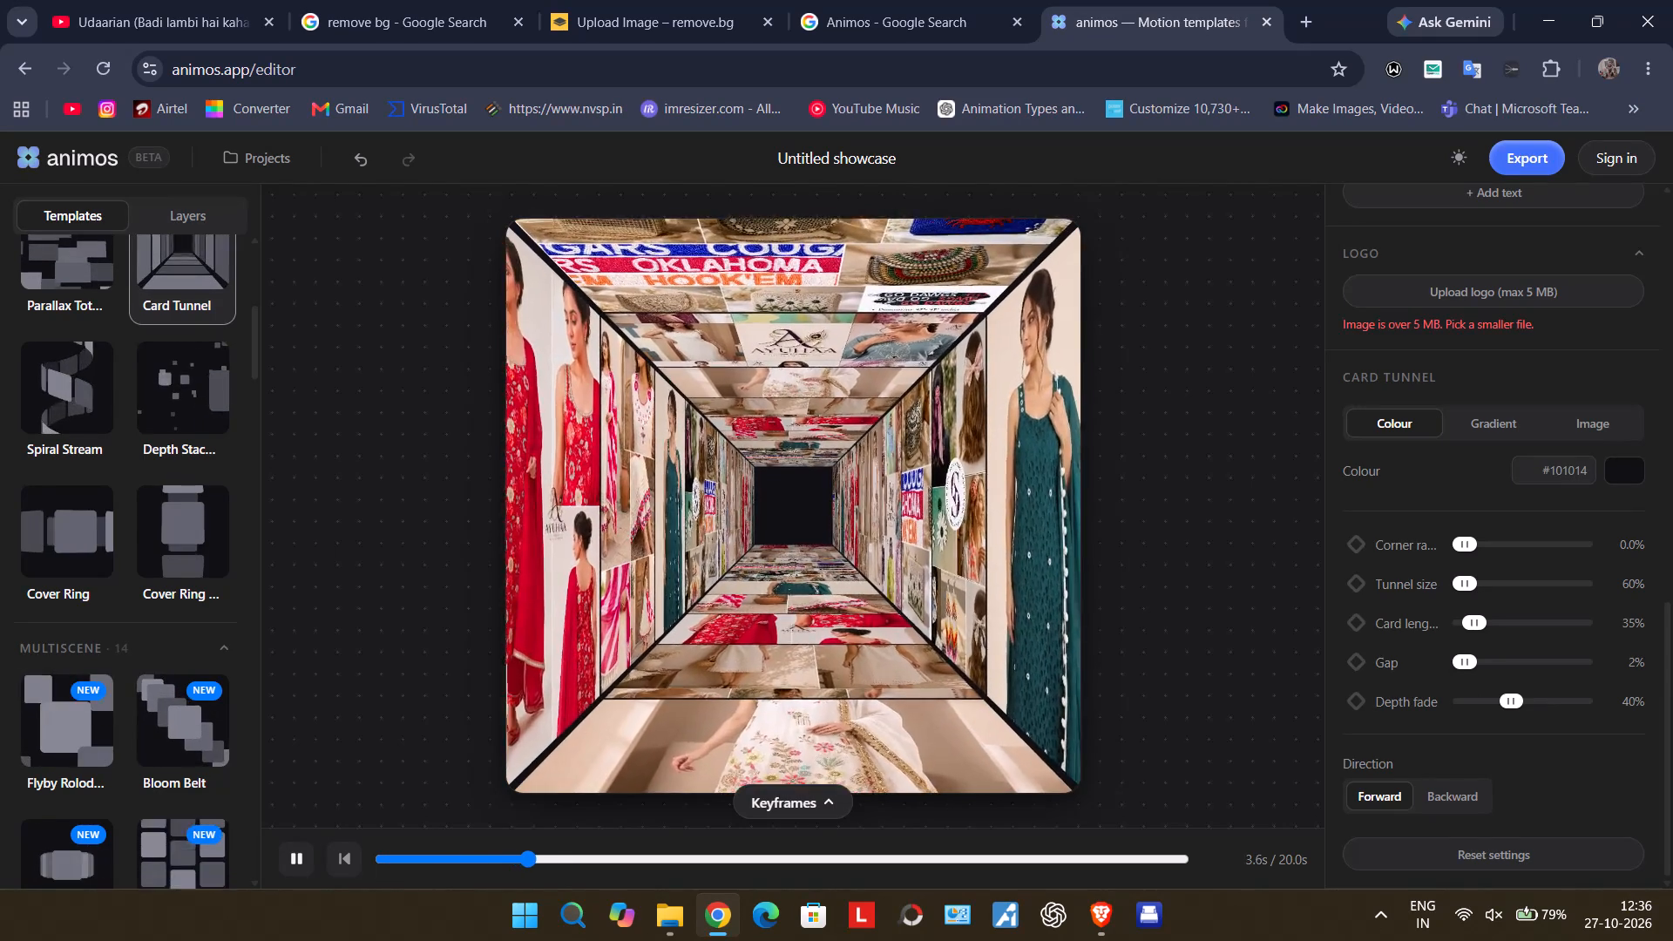
click(1569, 702)
click(1538, 702)
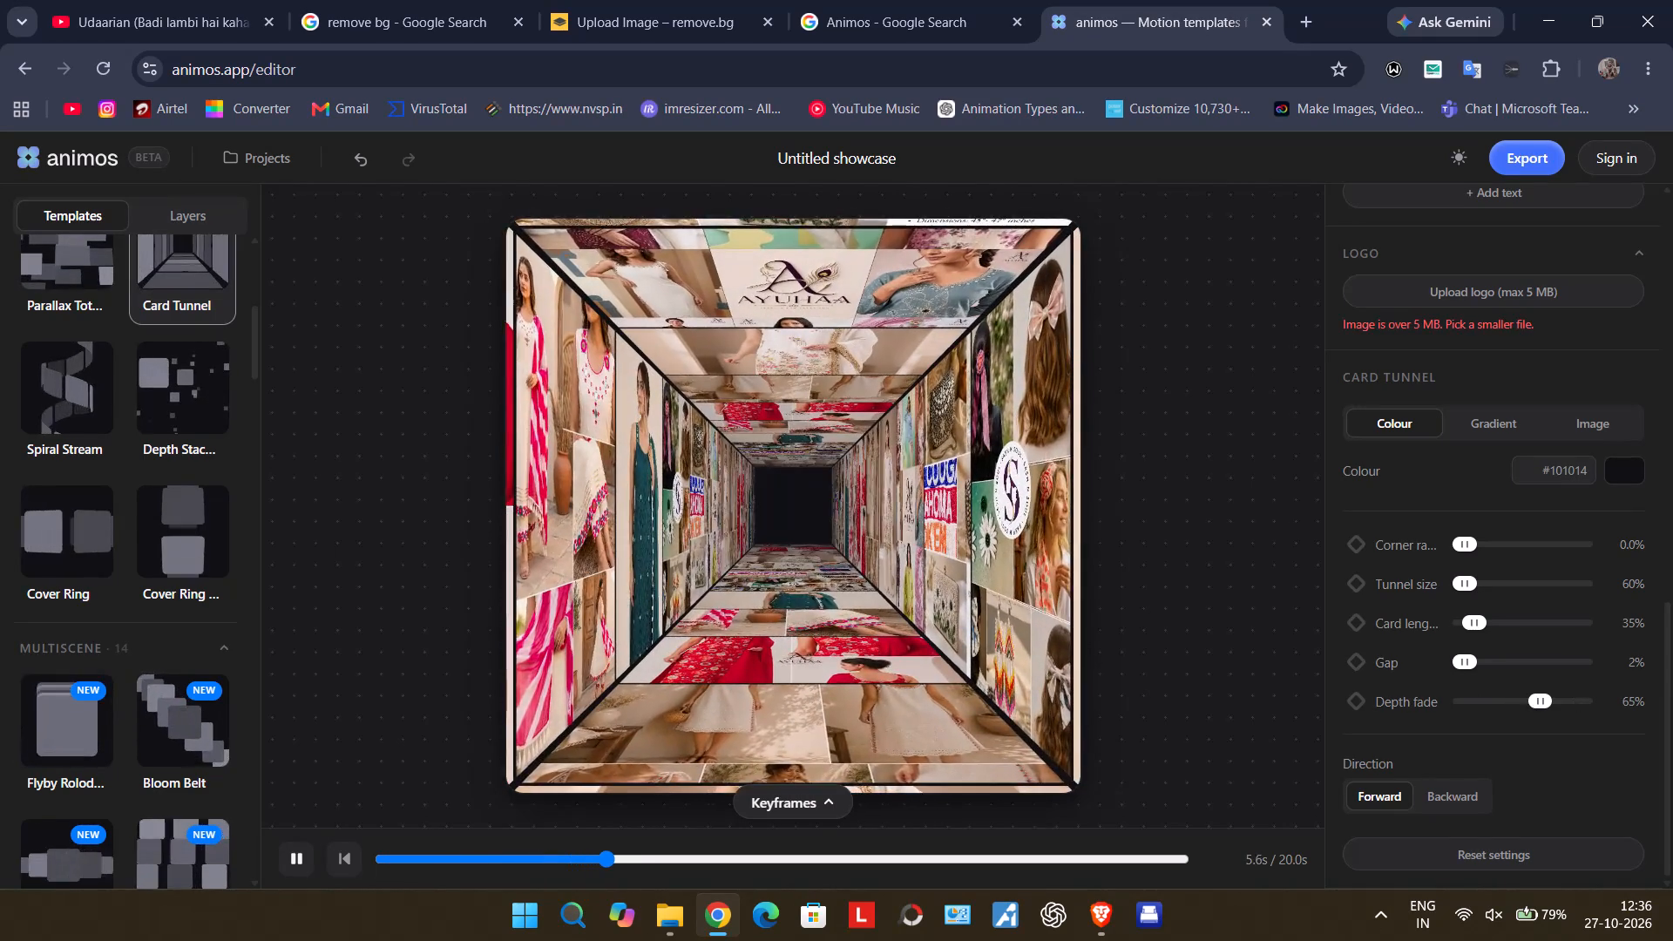
click(1509, 702)
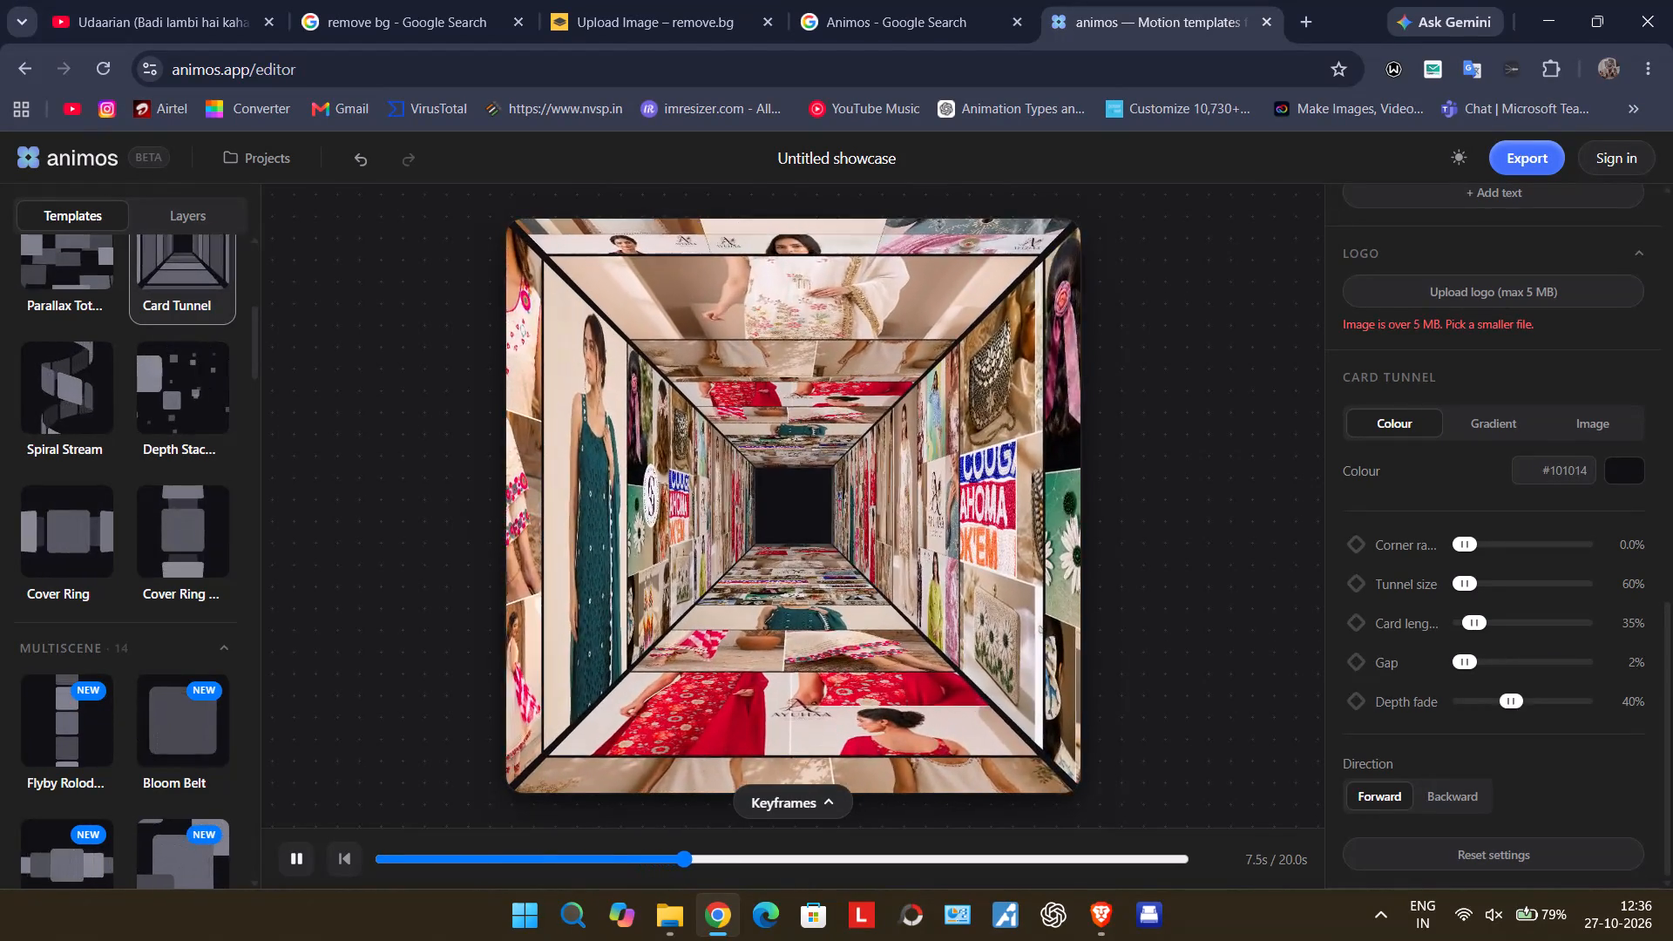
click(1484, 702)
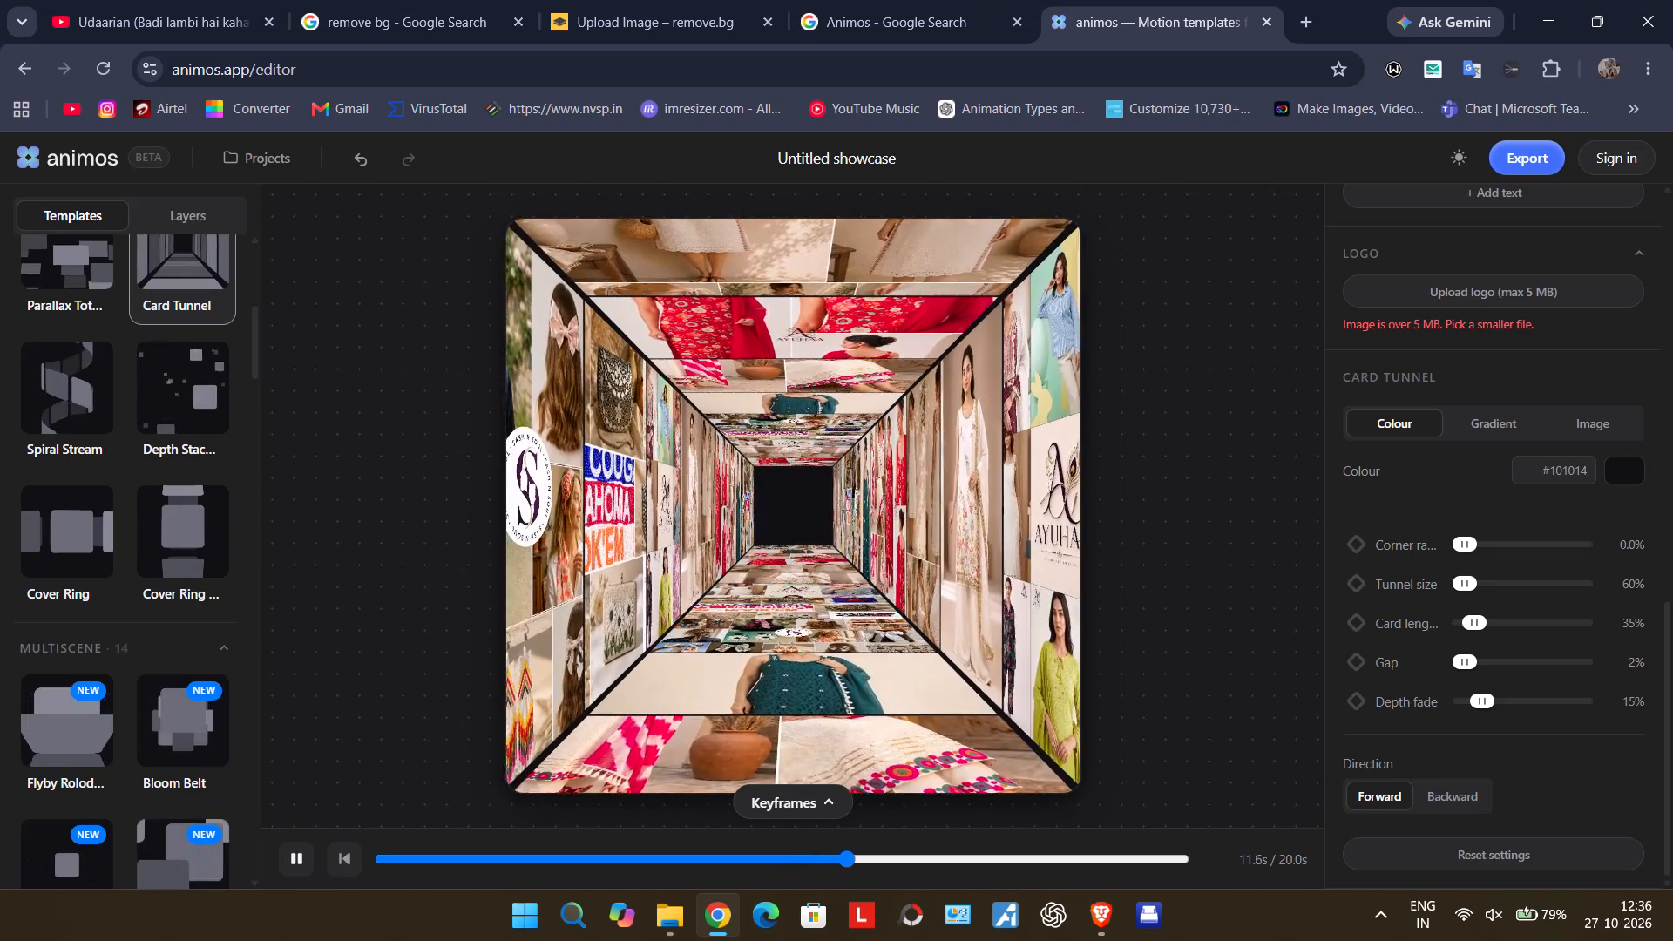
click(1507, 701)
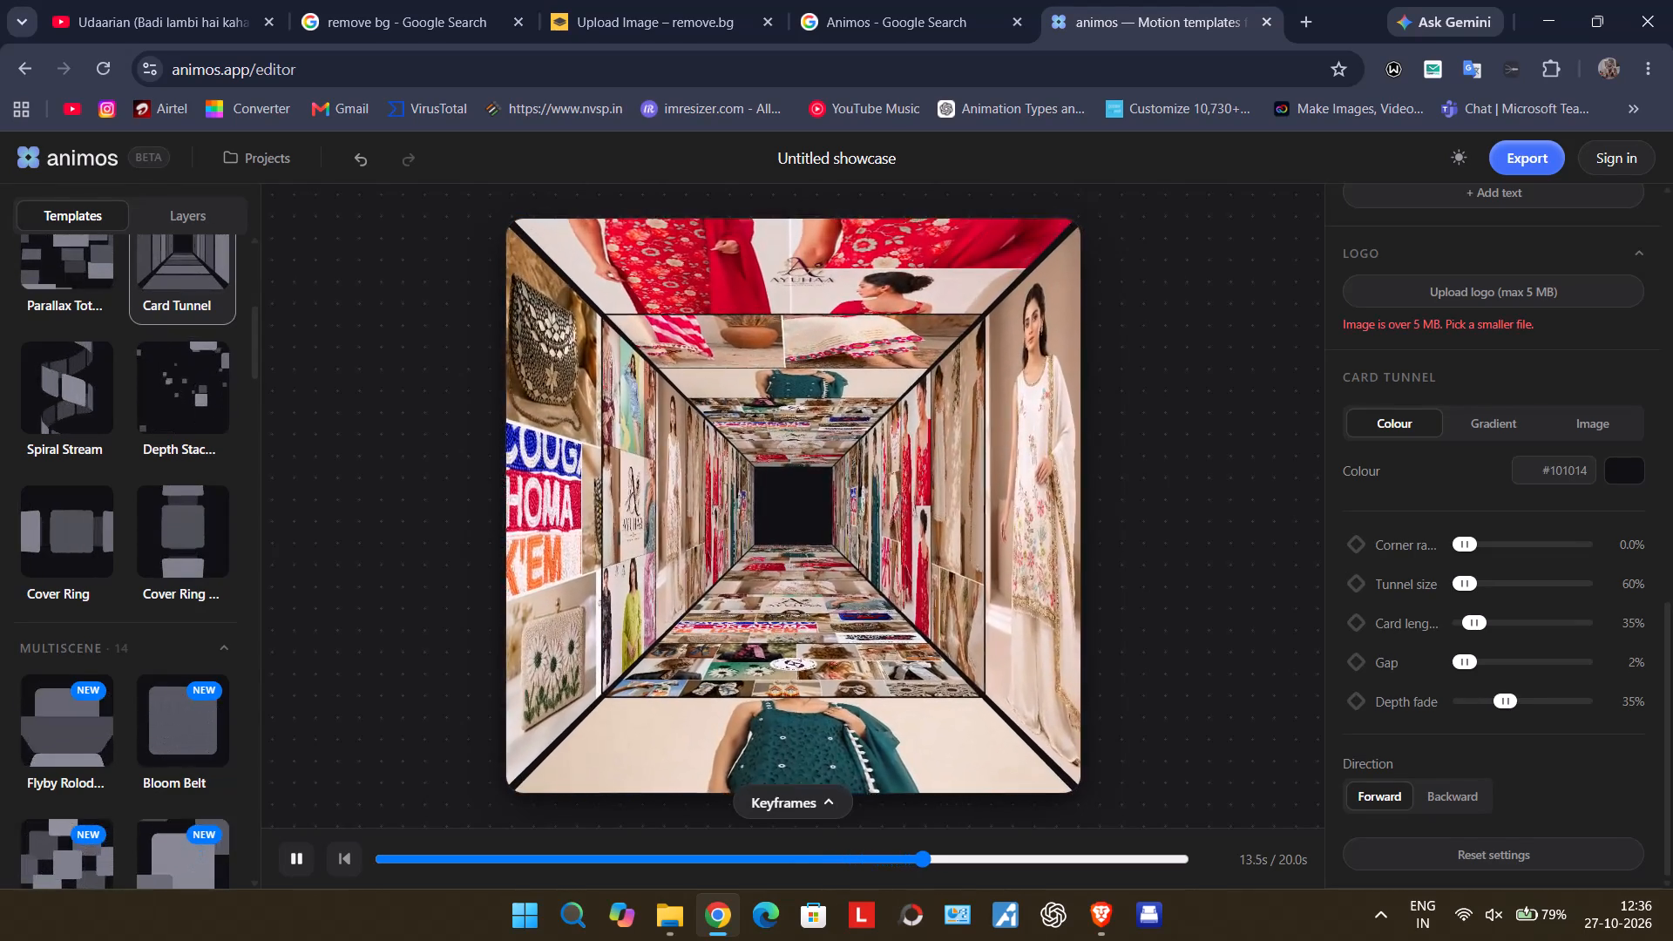
click(1527, 699)
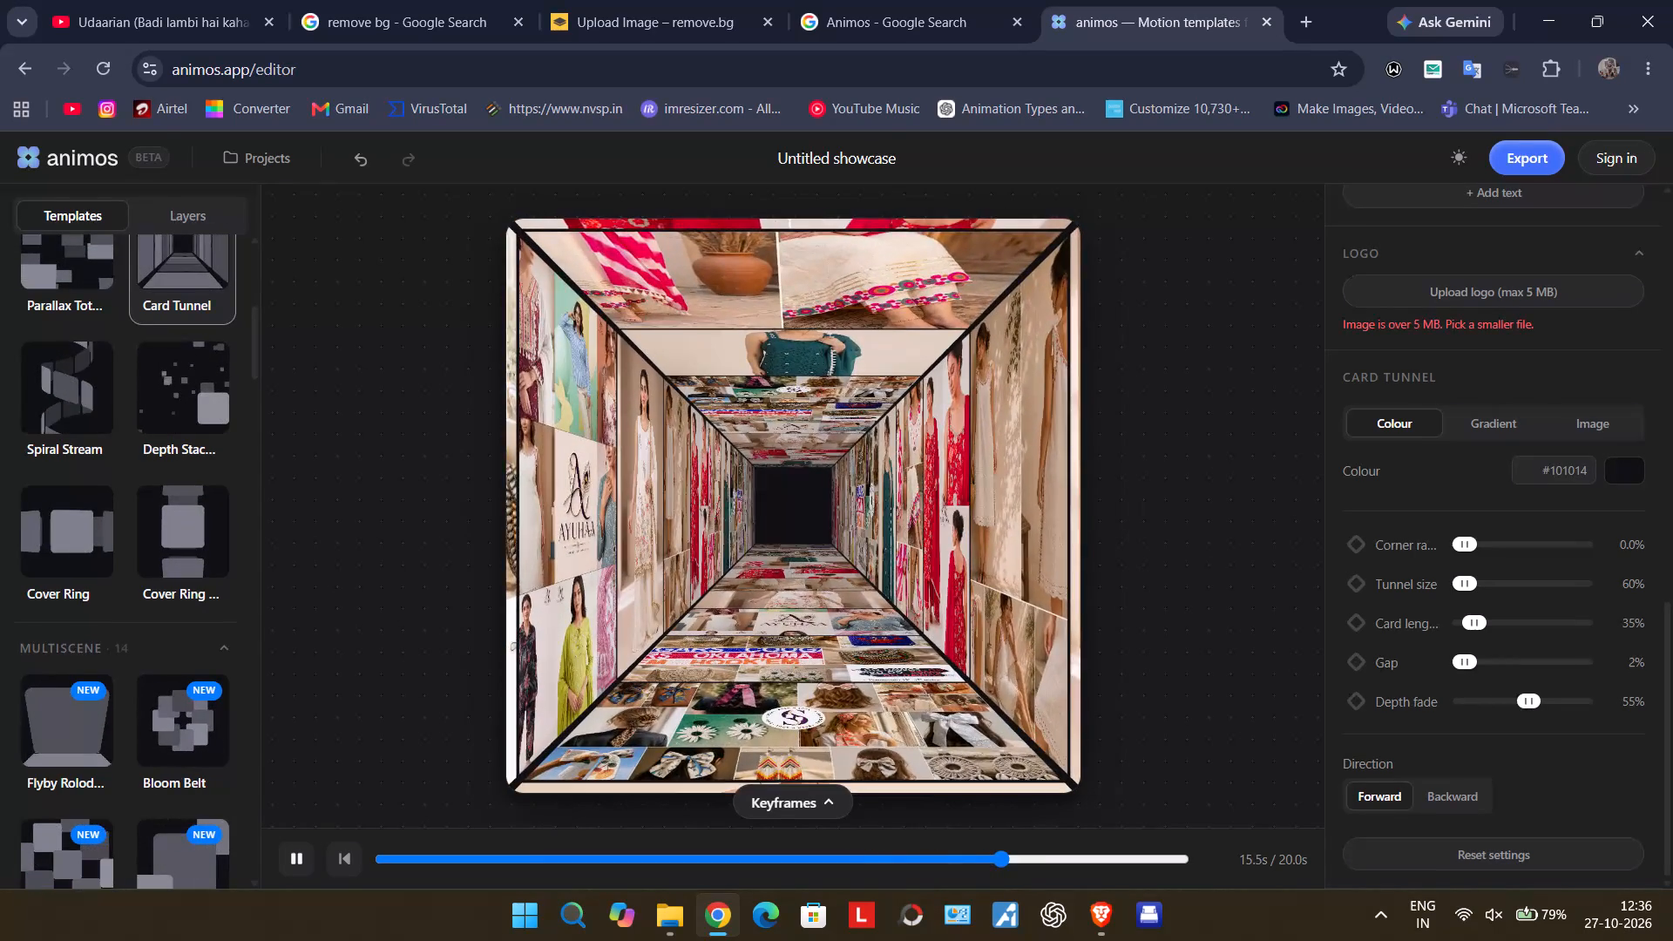
click(1527, 699)
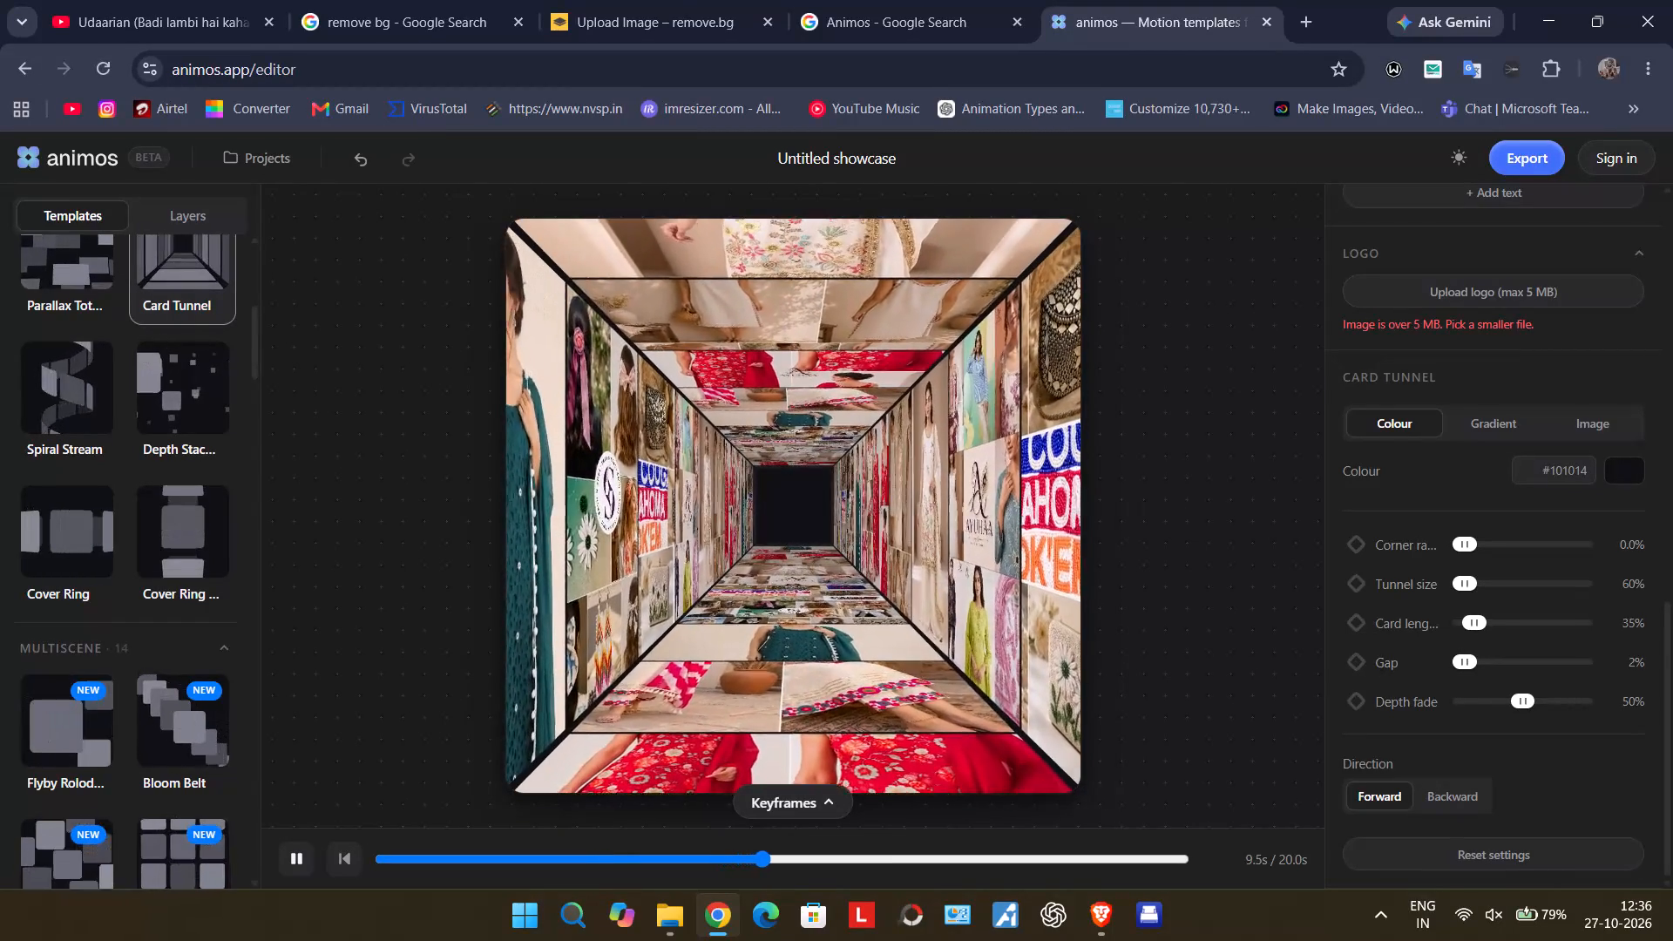
Round the Card Tunnel's cards slightly with a corner radius of 3%.
drag(1472, 545, 1503, 542)
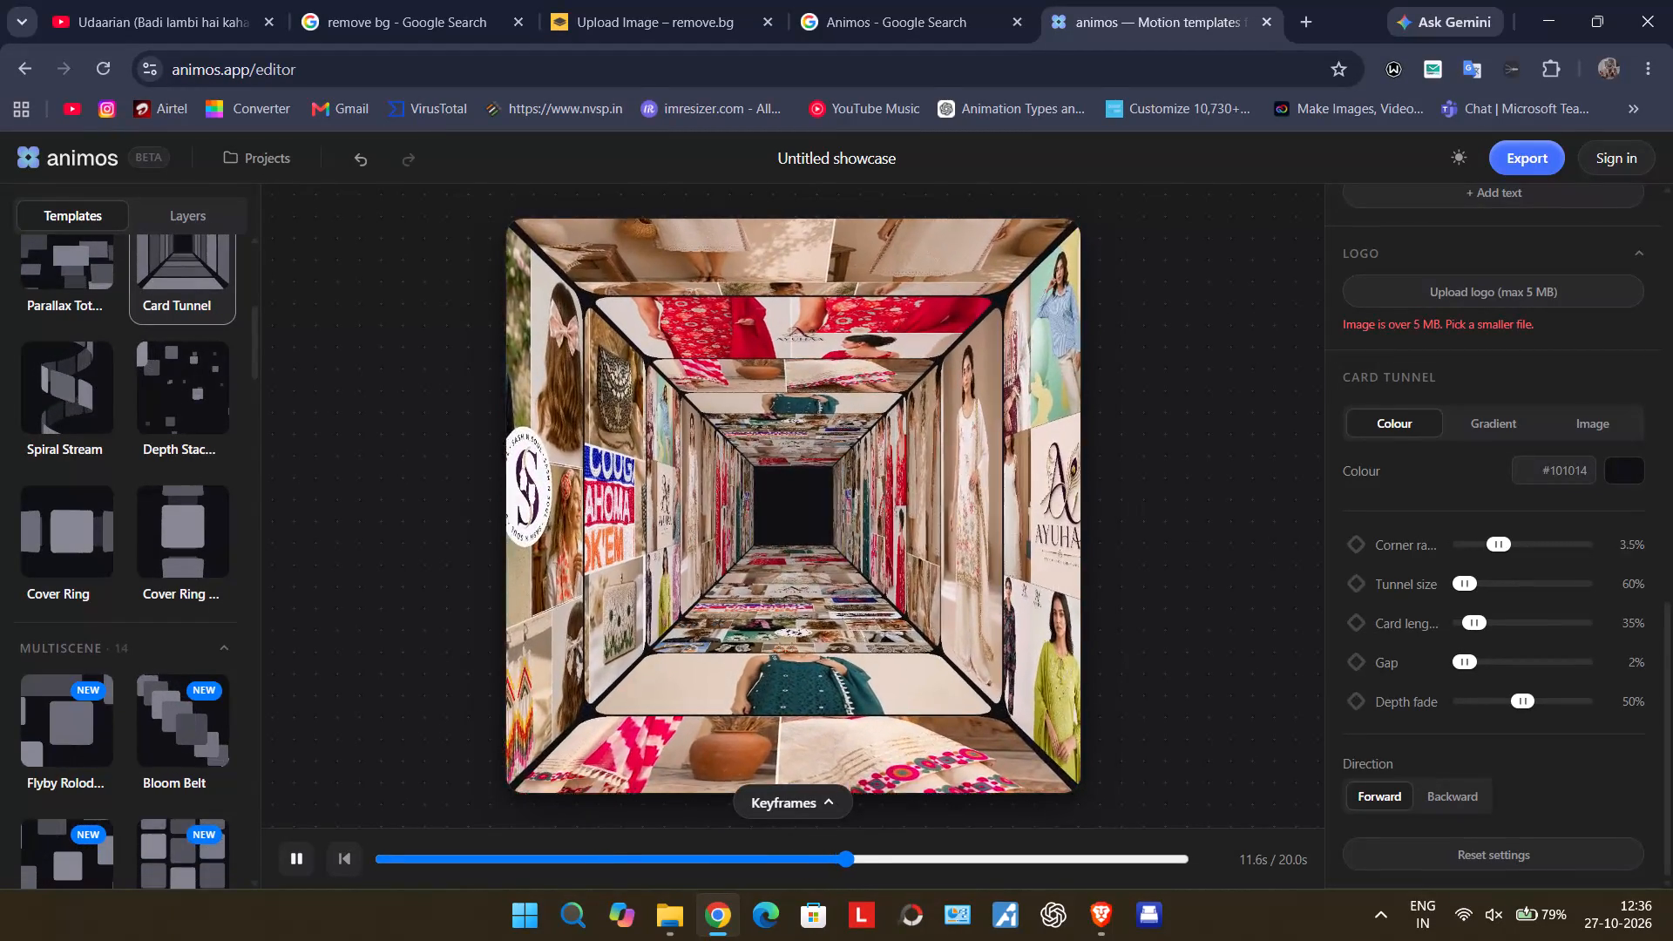
drag(1503, 542, 1501, 550)
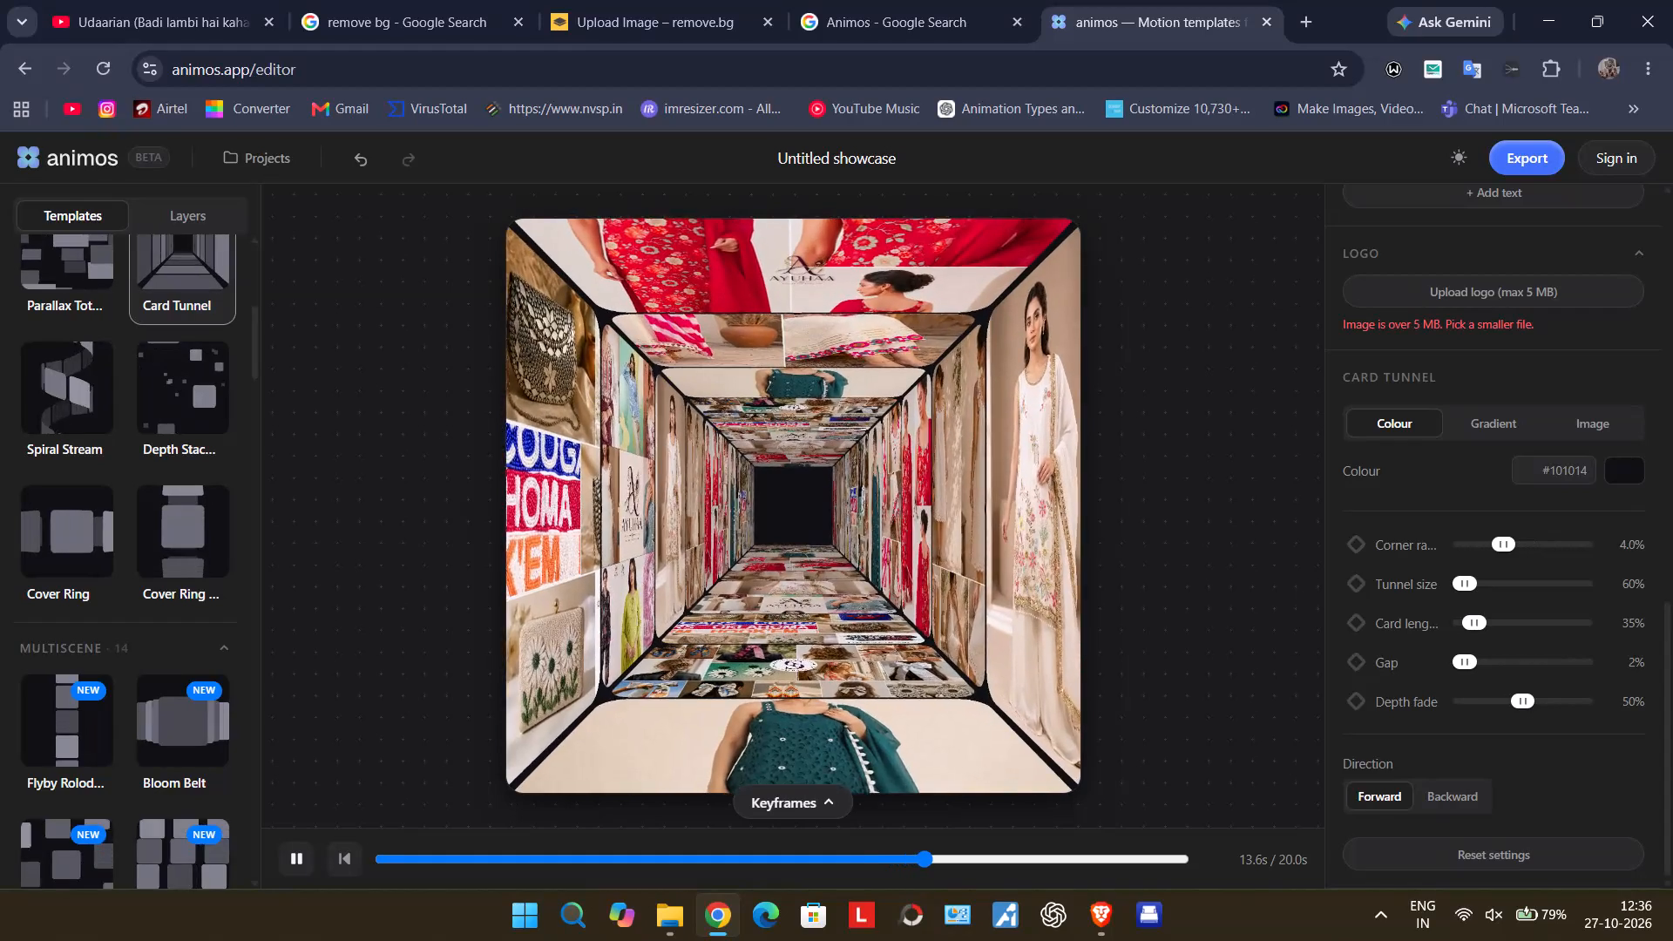
drag(1501, 550, 1493, 551)
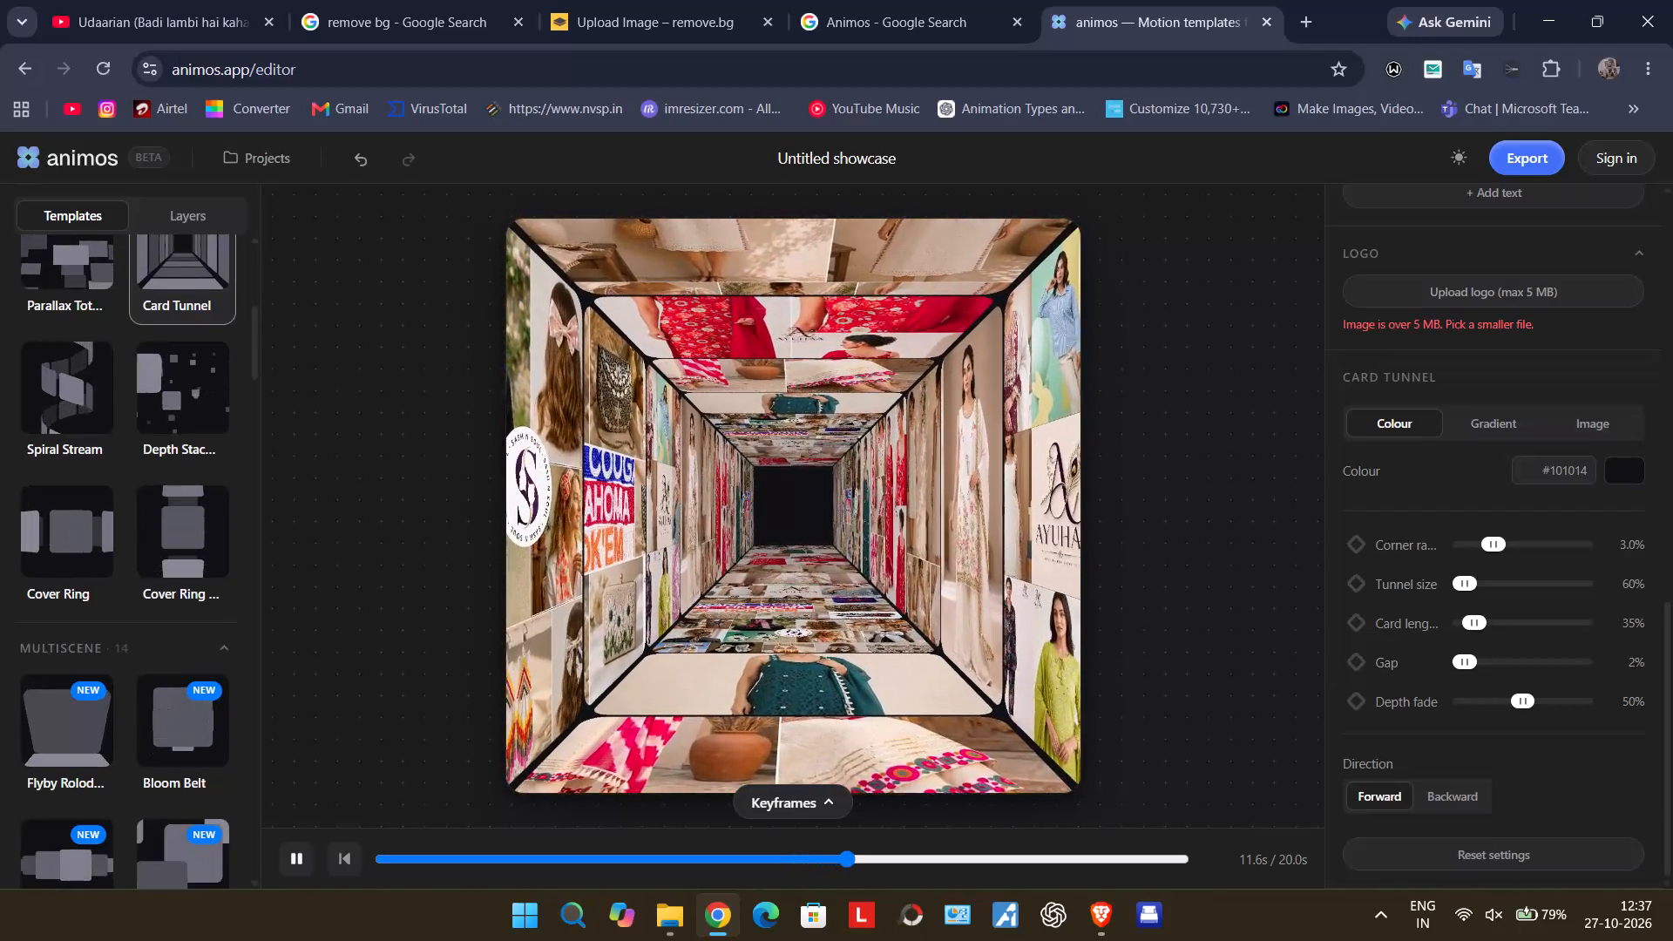
Try the Depth Stack Scroll, Sphere Wall and Card Globe templates on the showcase images, and switch to Orbit Globe.
click(180, 384)
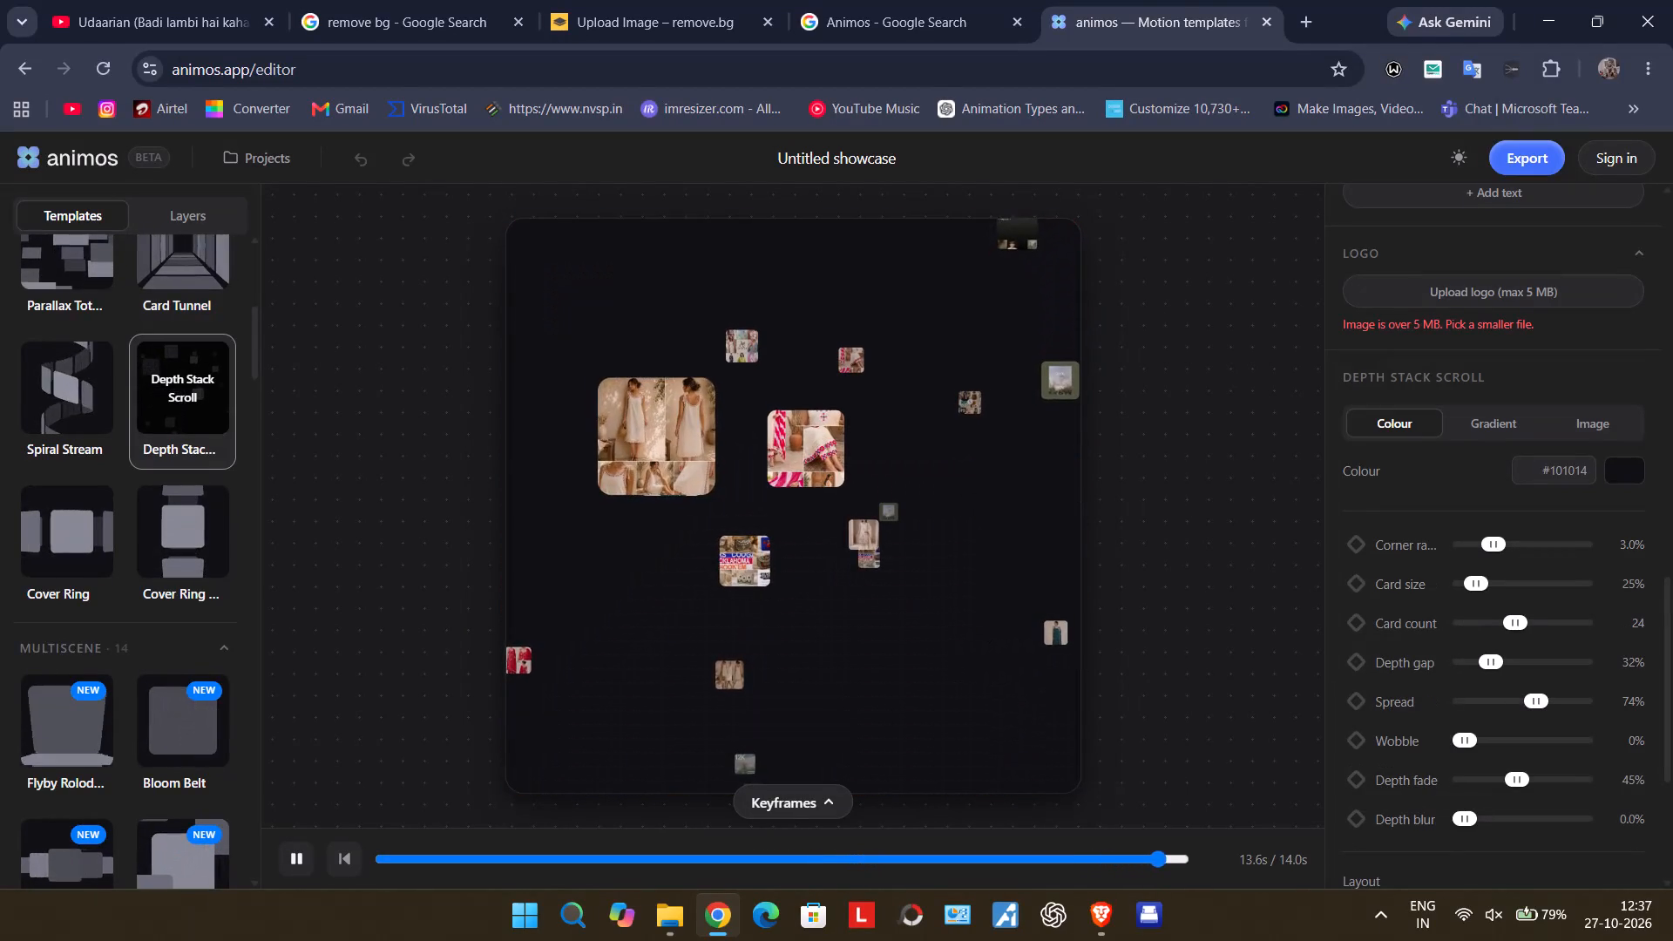
scroll(180, 384, up, 4)
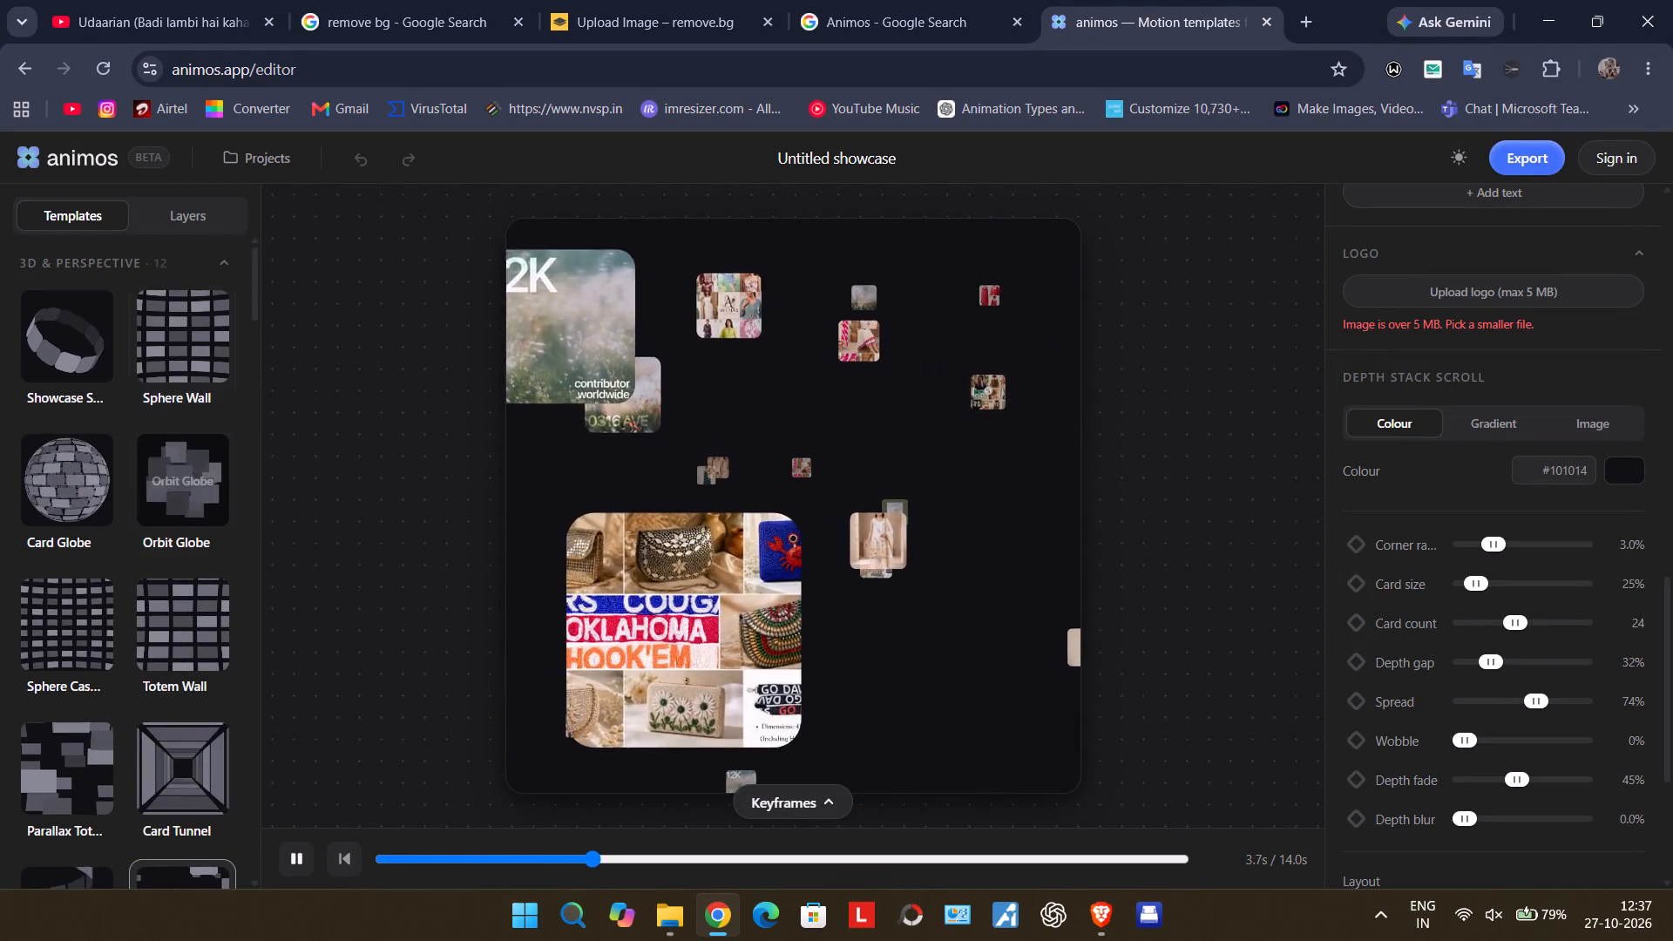
click(169, 355)
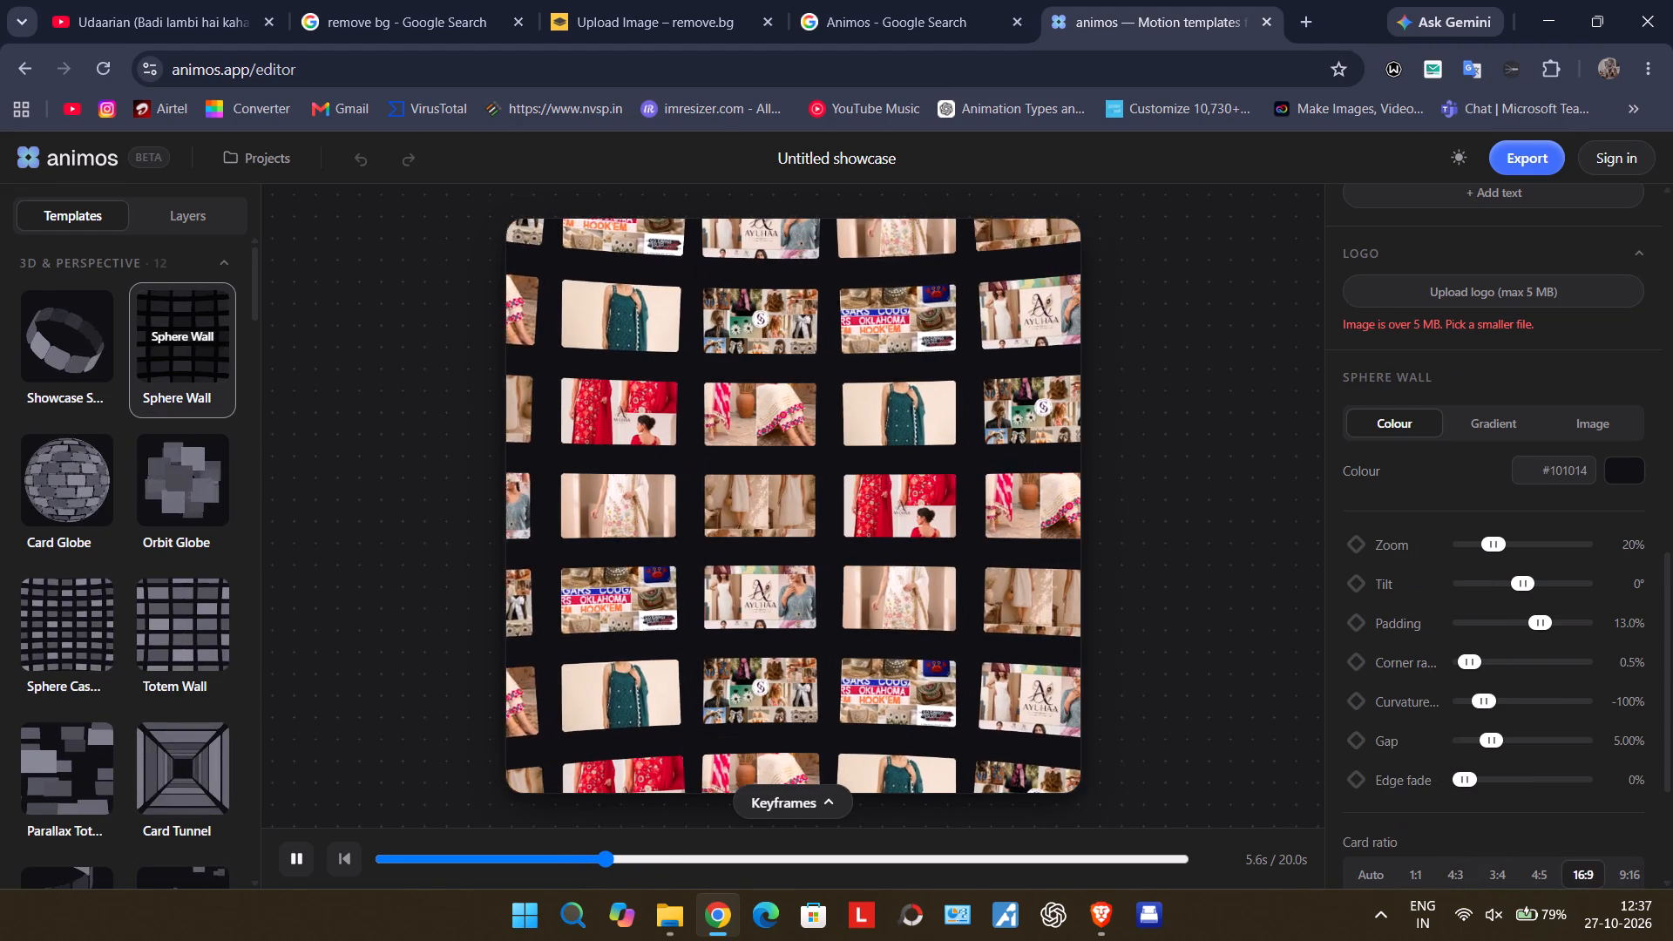
scroll(169, 355, up, 4)
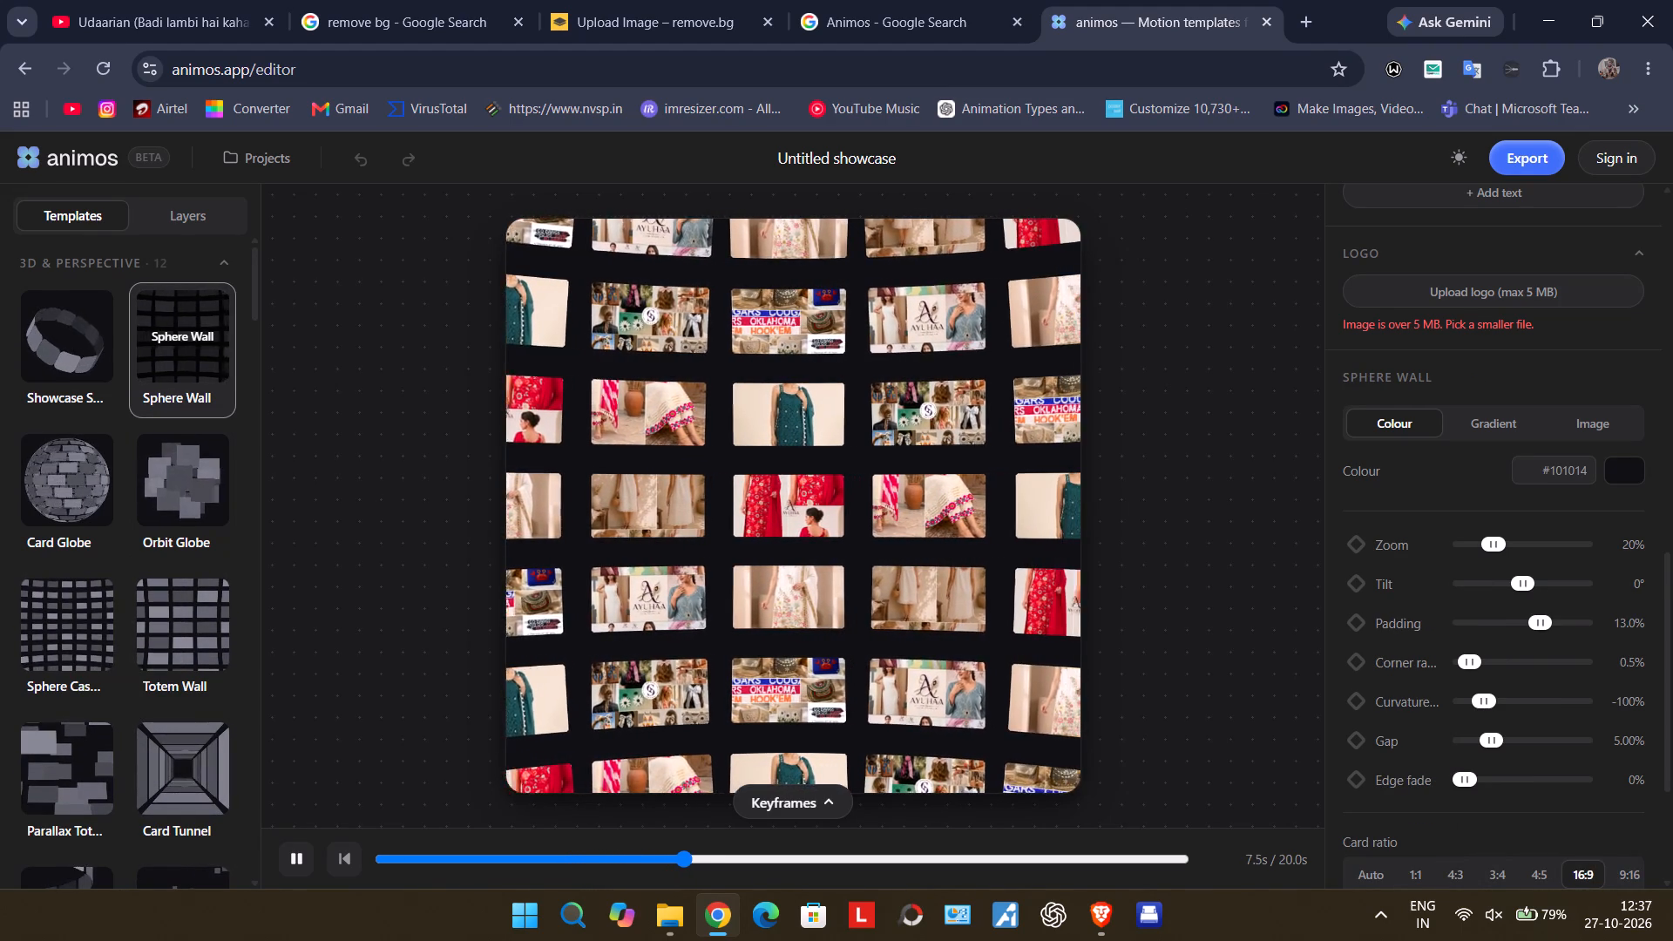
click(96, 465)
click(178, 487)
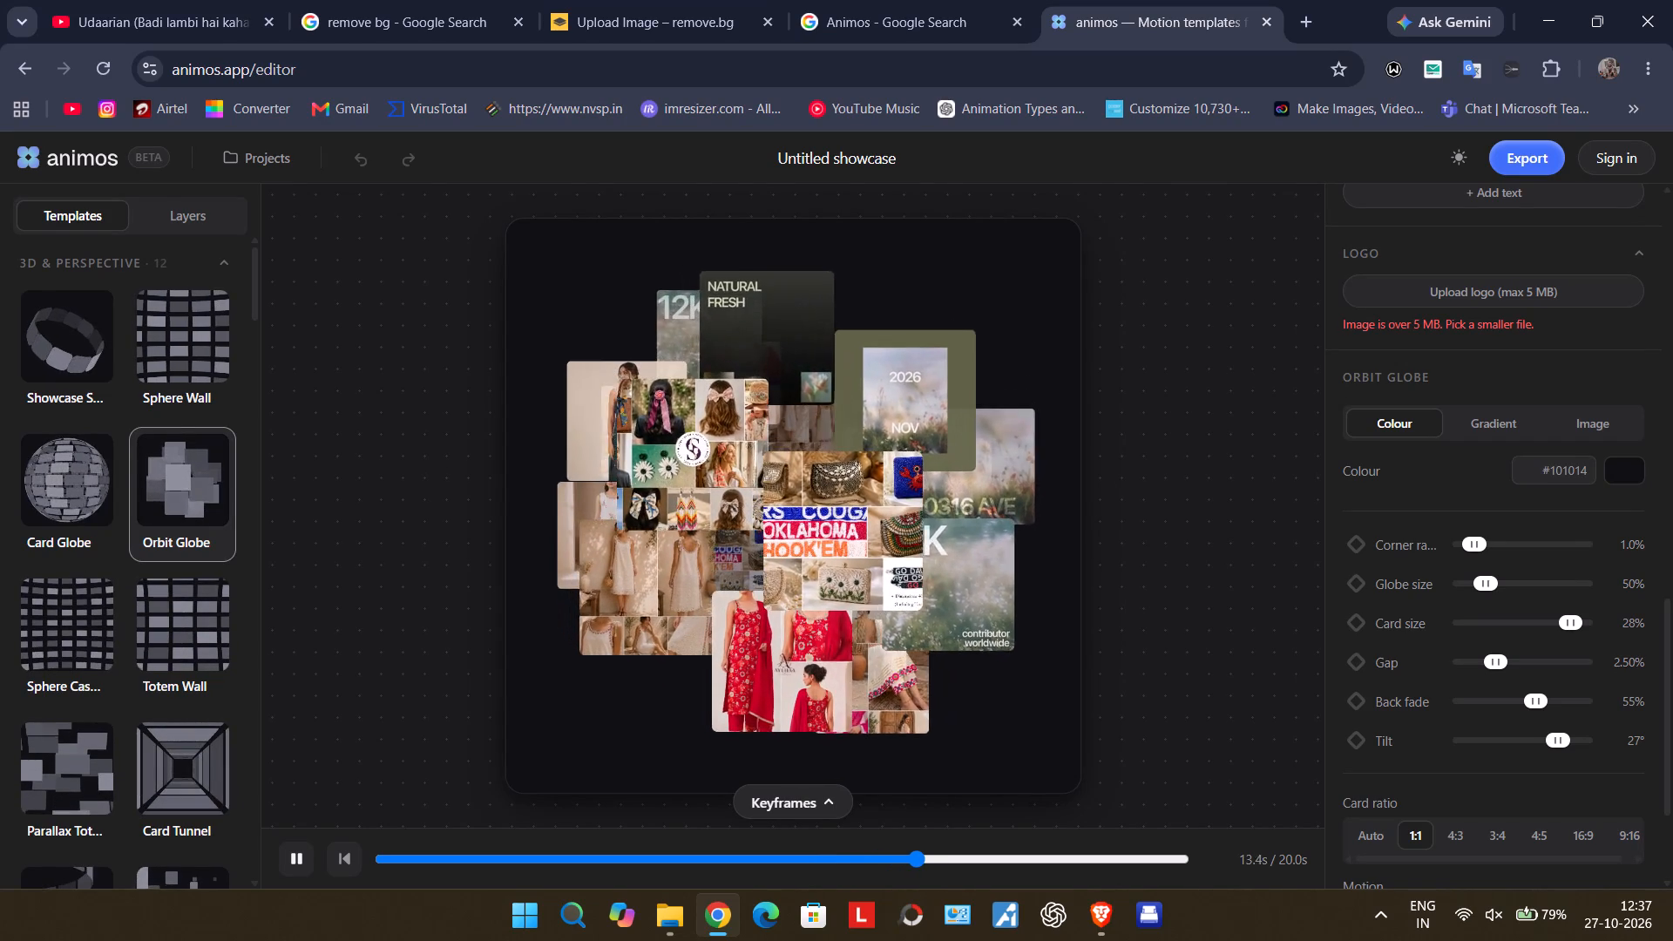
Compare Orbit Globe sizes up to 77%, and settle on a globe size of 63%.
scroll(1455, 553, up, 3)
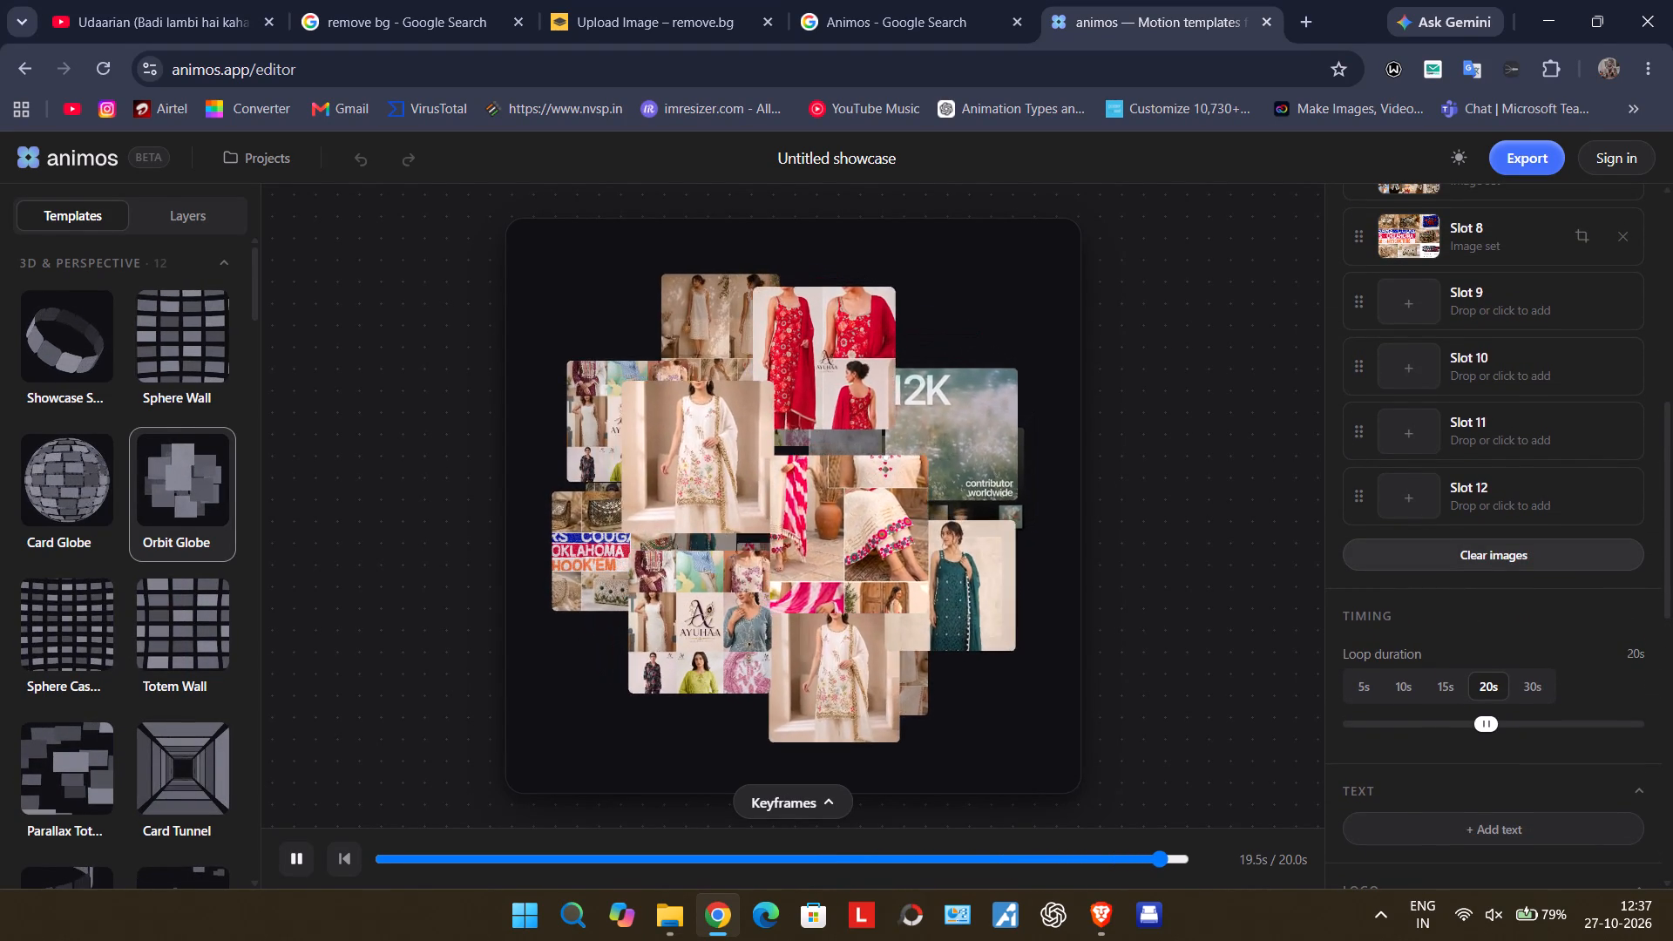
scroll(1455, 553, down, 5)
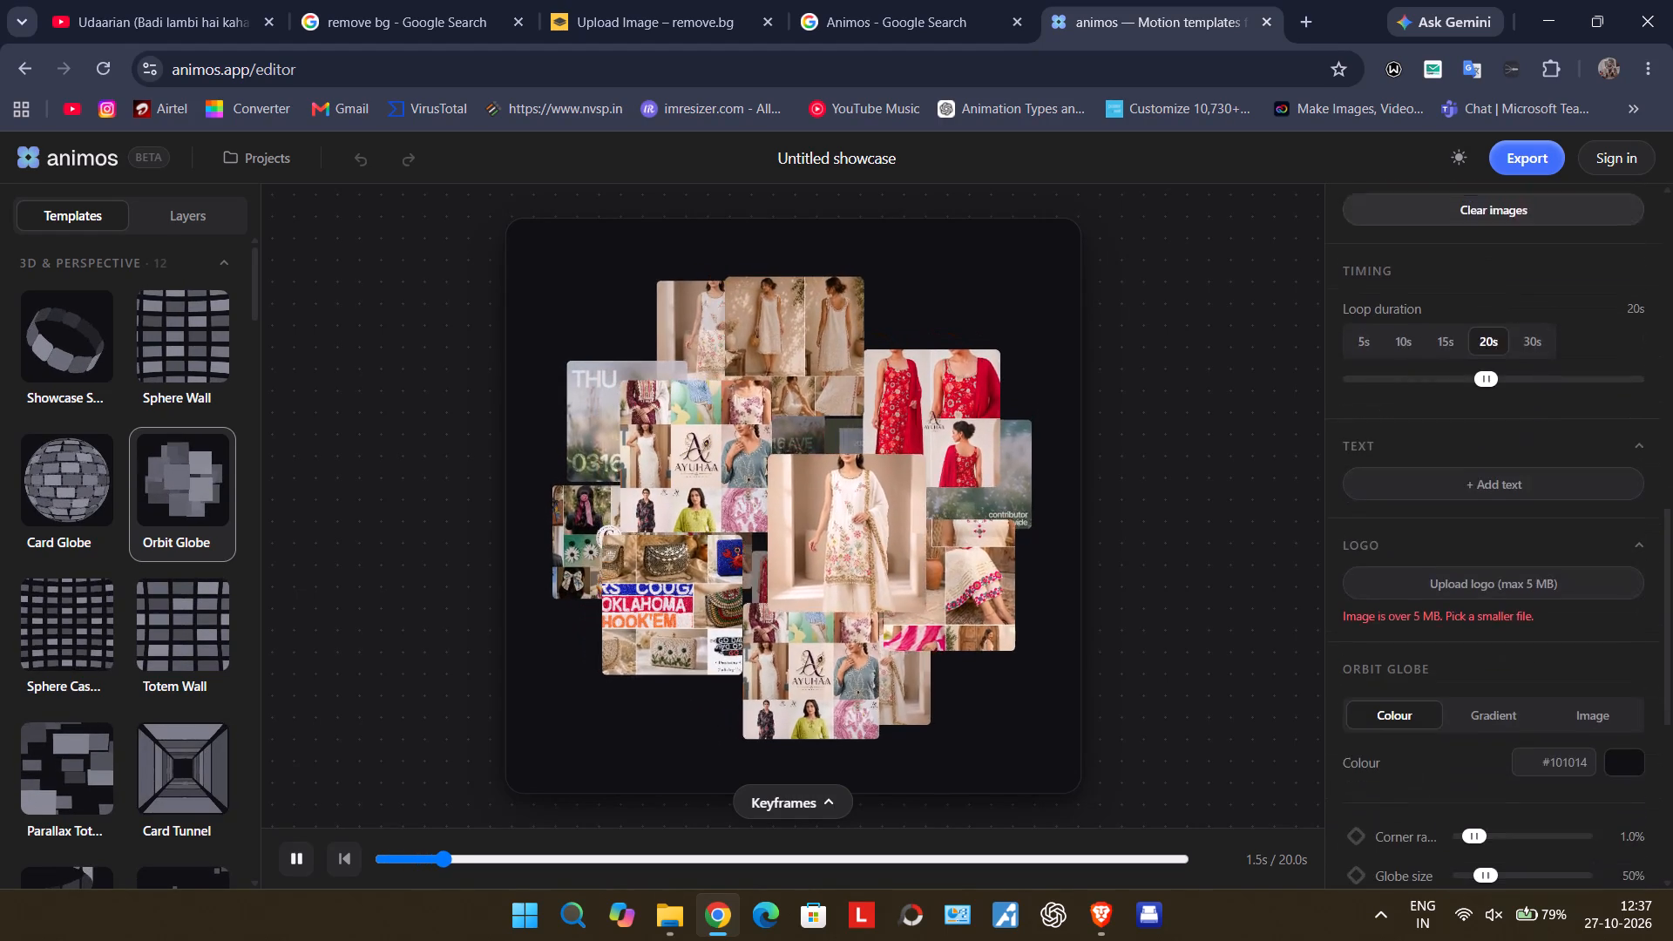
scroll(1455, 553, down, 2)
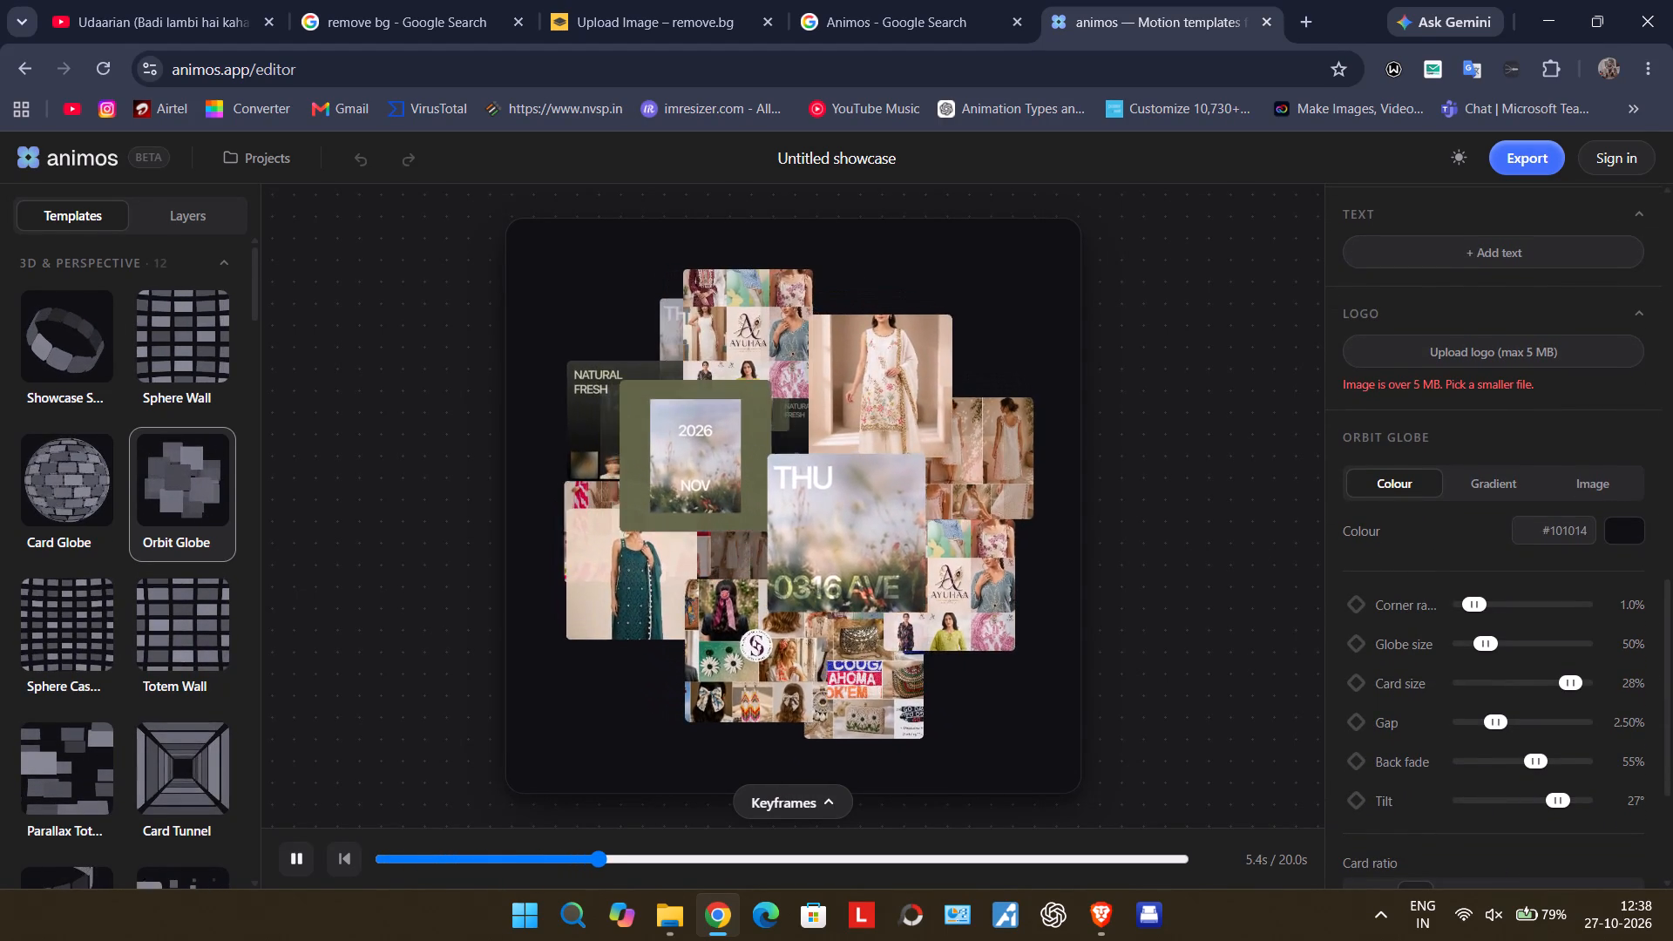
drag(1490, 641, 1542, 647)
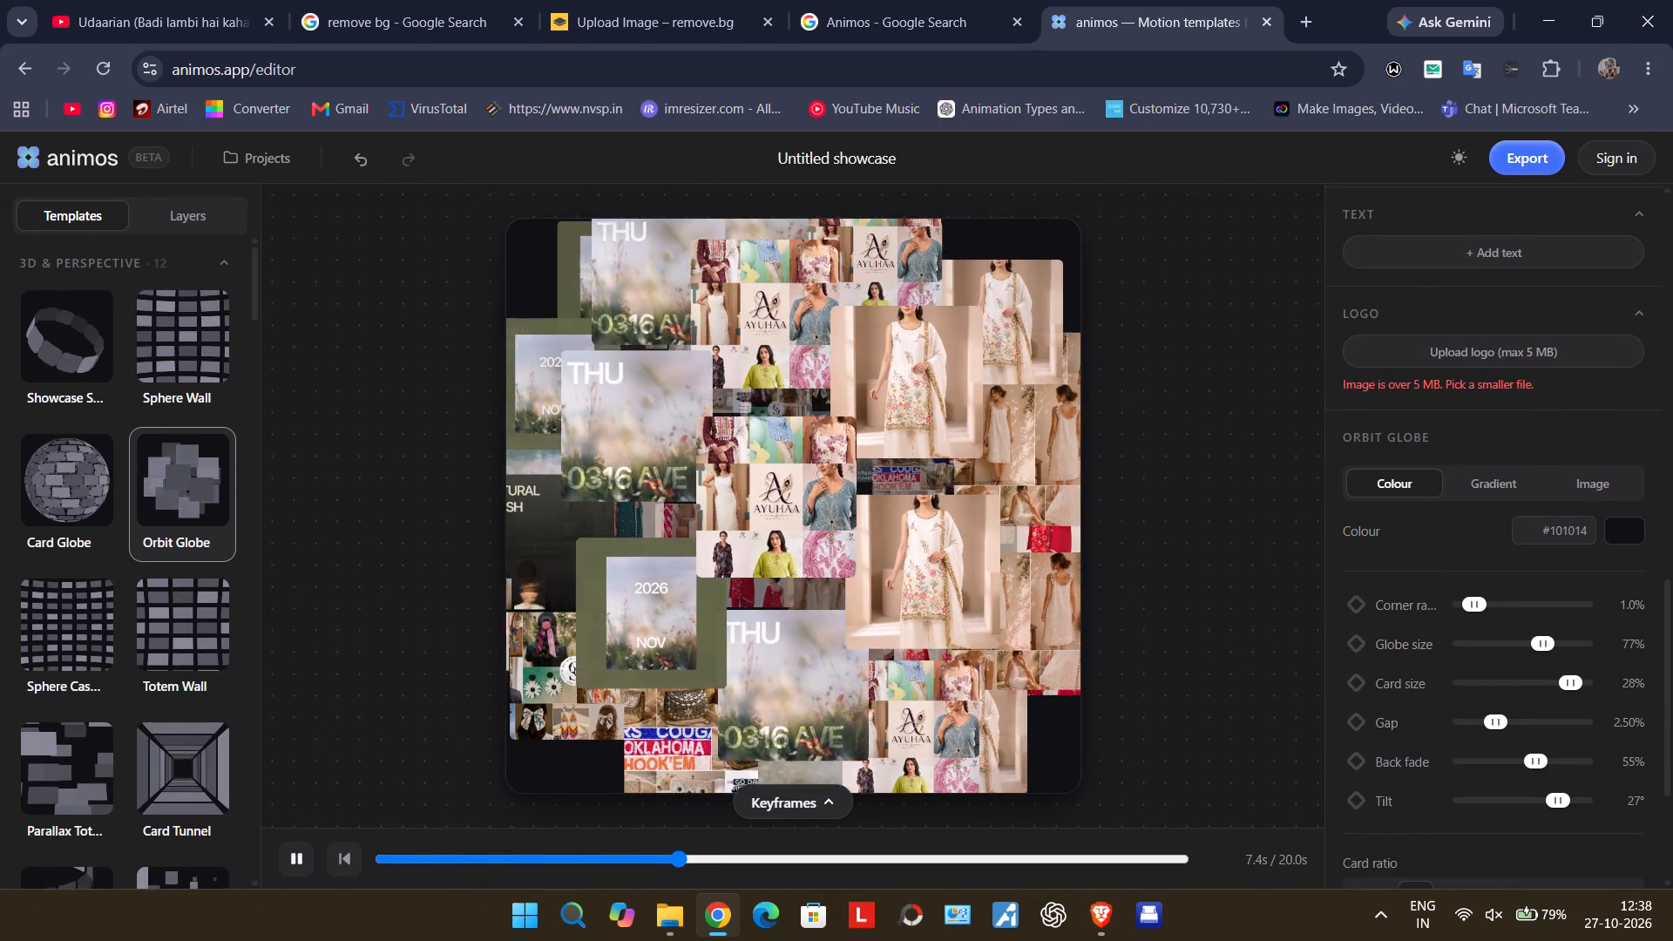
drag(1542, 647, 1525, 650)
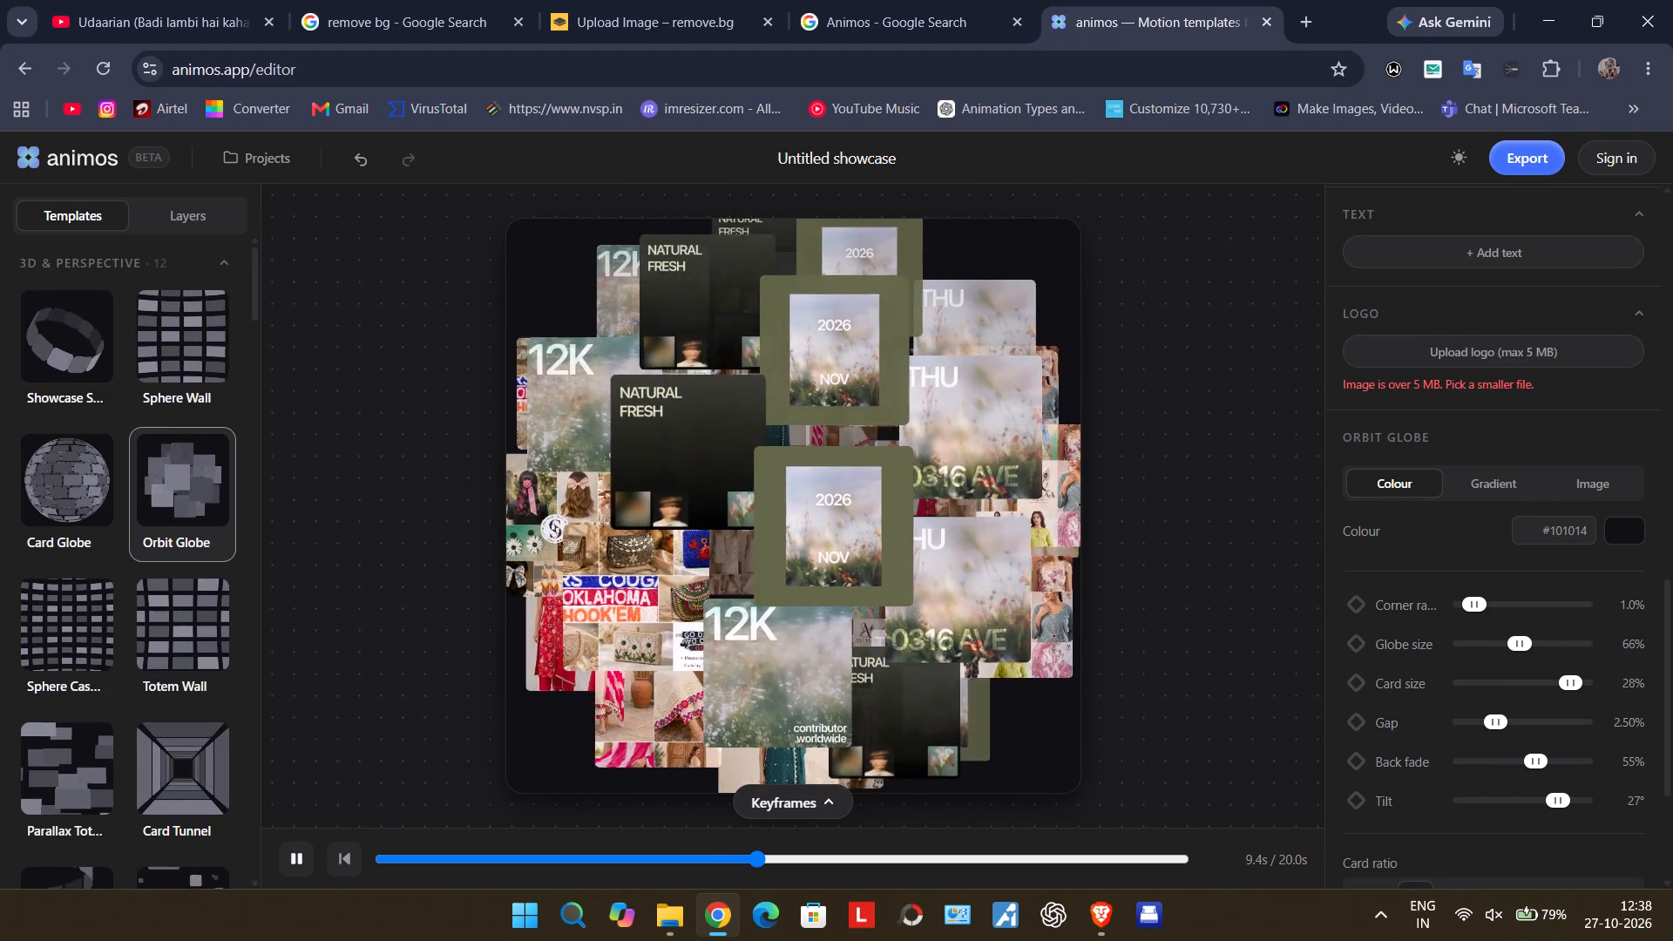
drag(1525, 650, 1530, 650)
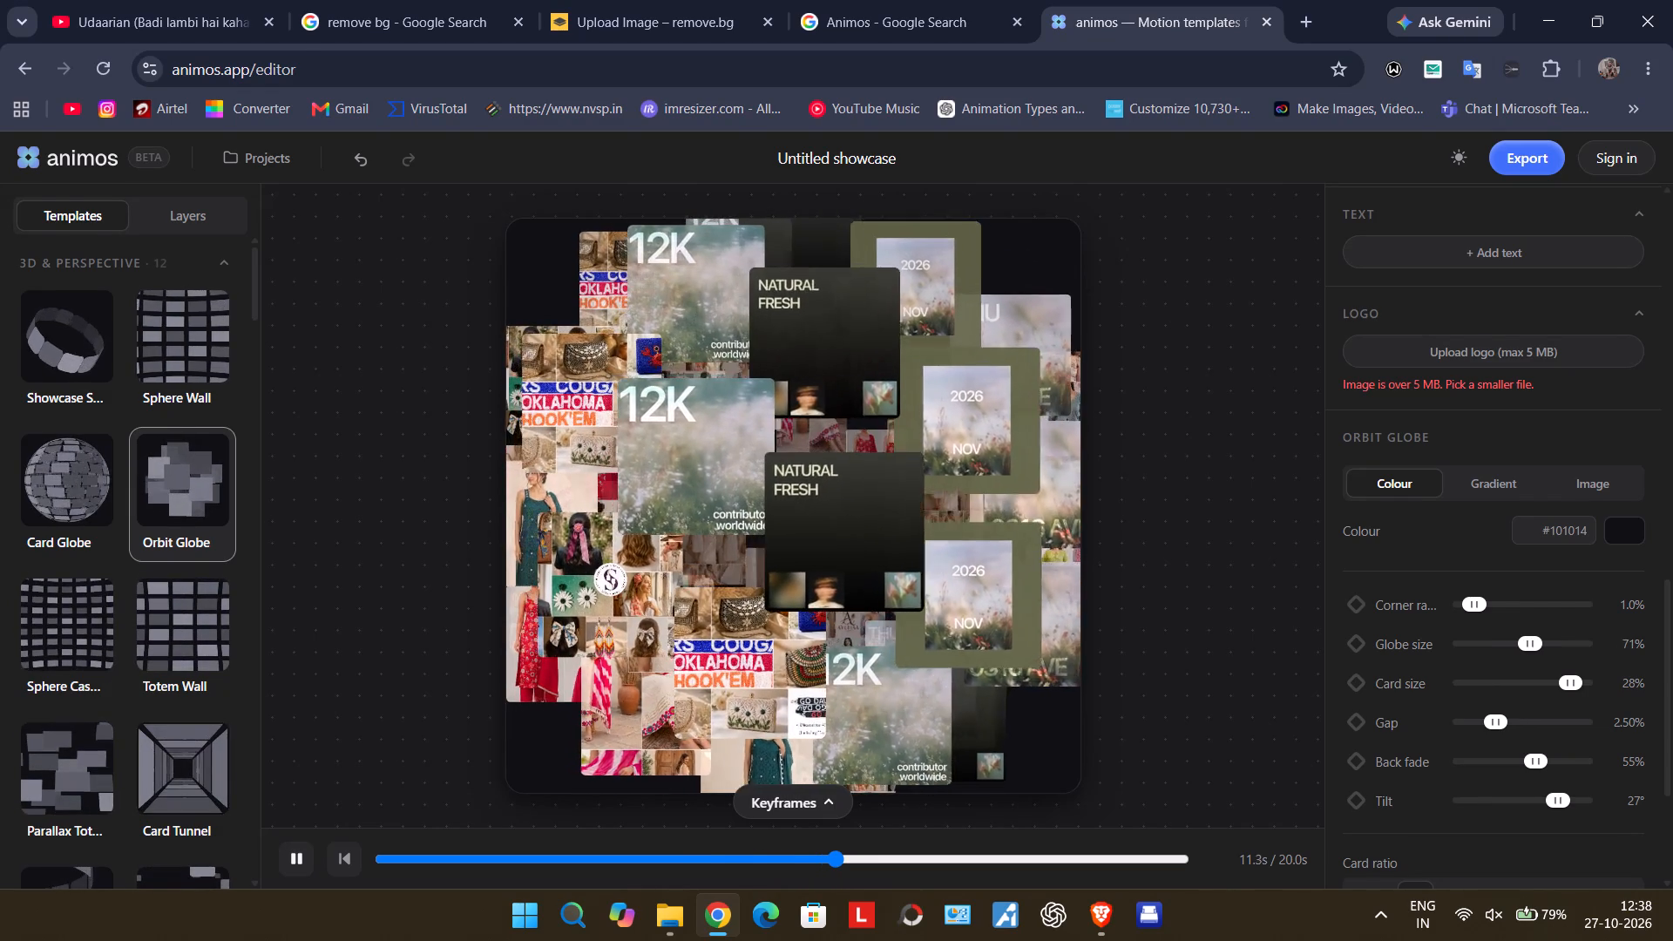
drag(1530, 650, 1512, 653)
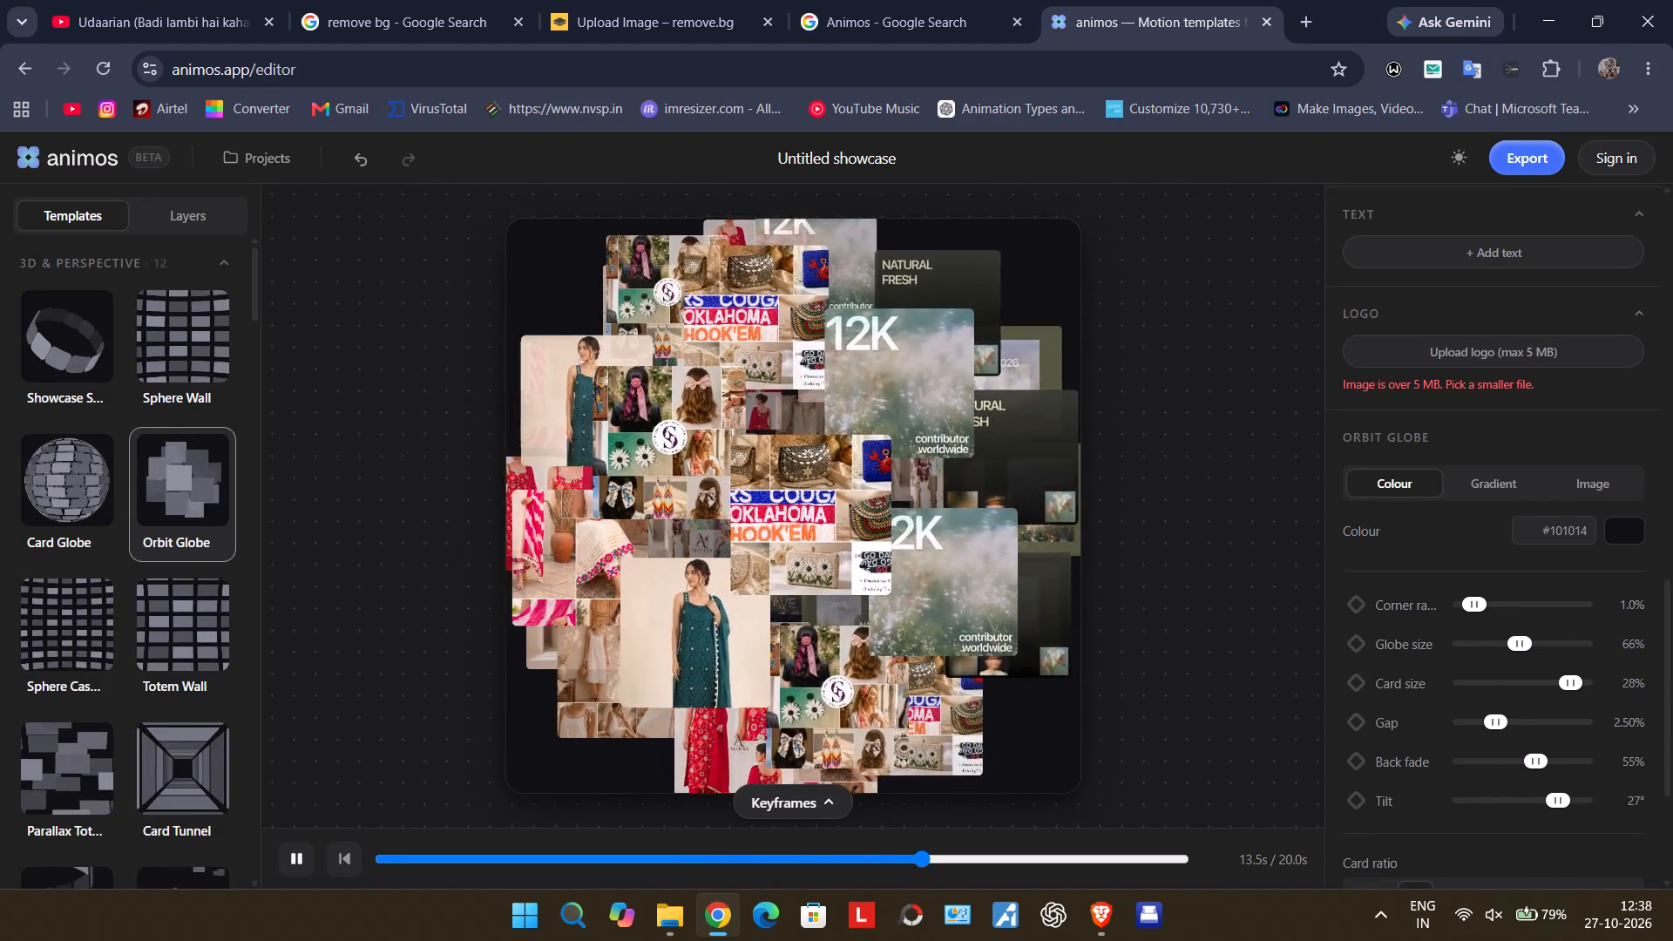
drag(1512, 653, 1511, 654)
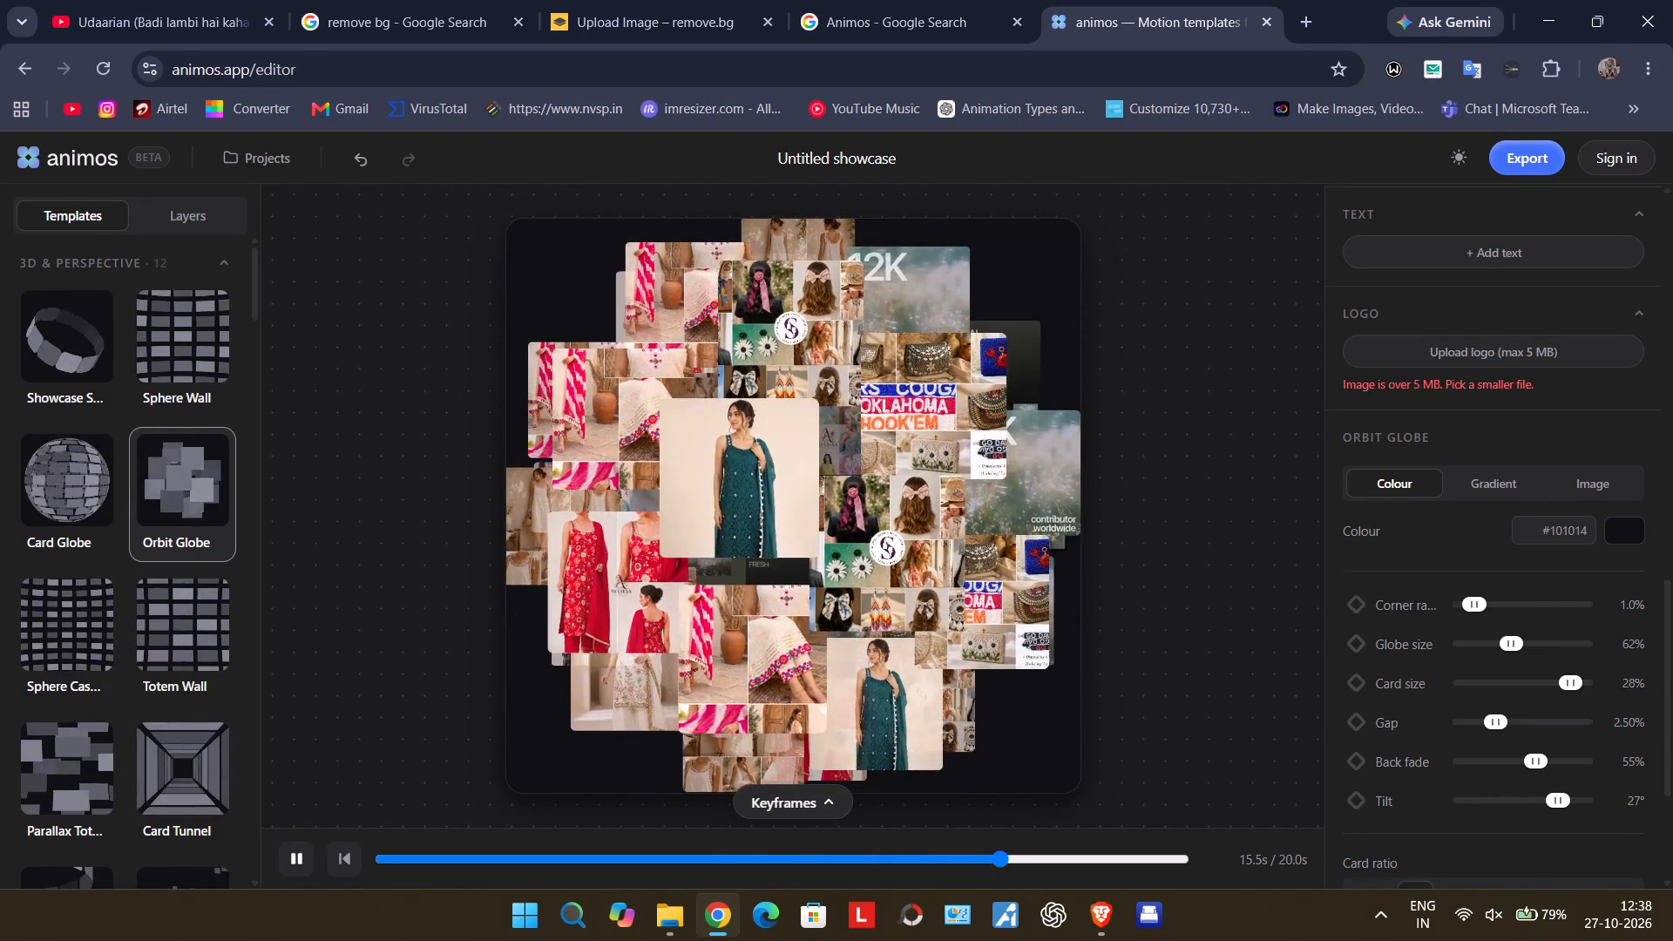
drag(1511, 654, 1513, 654)
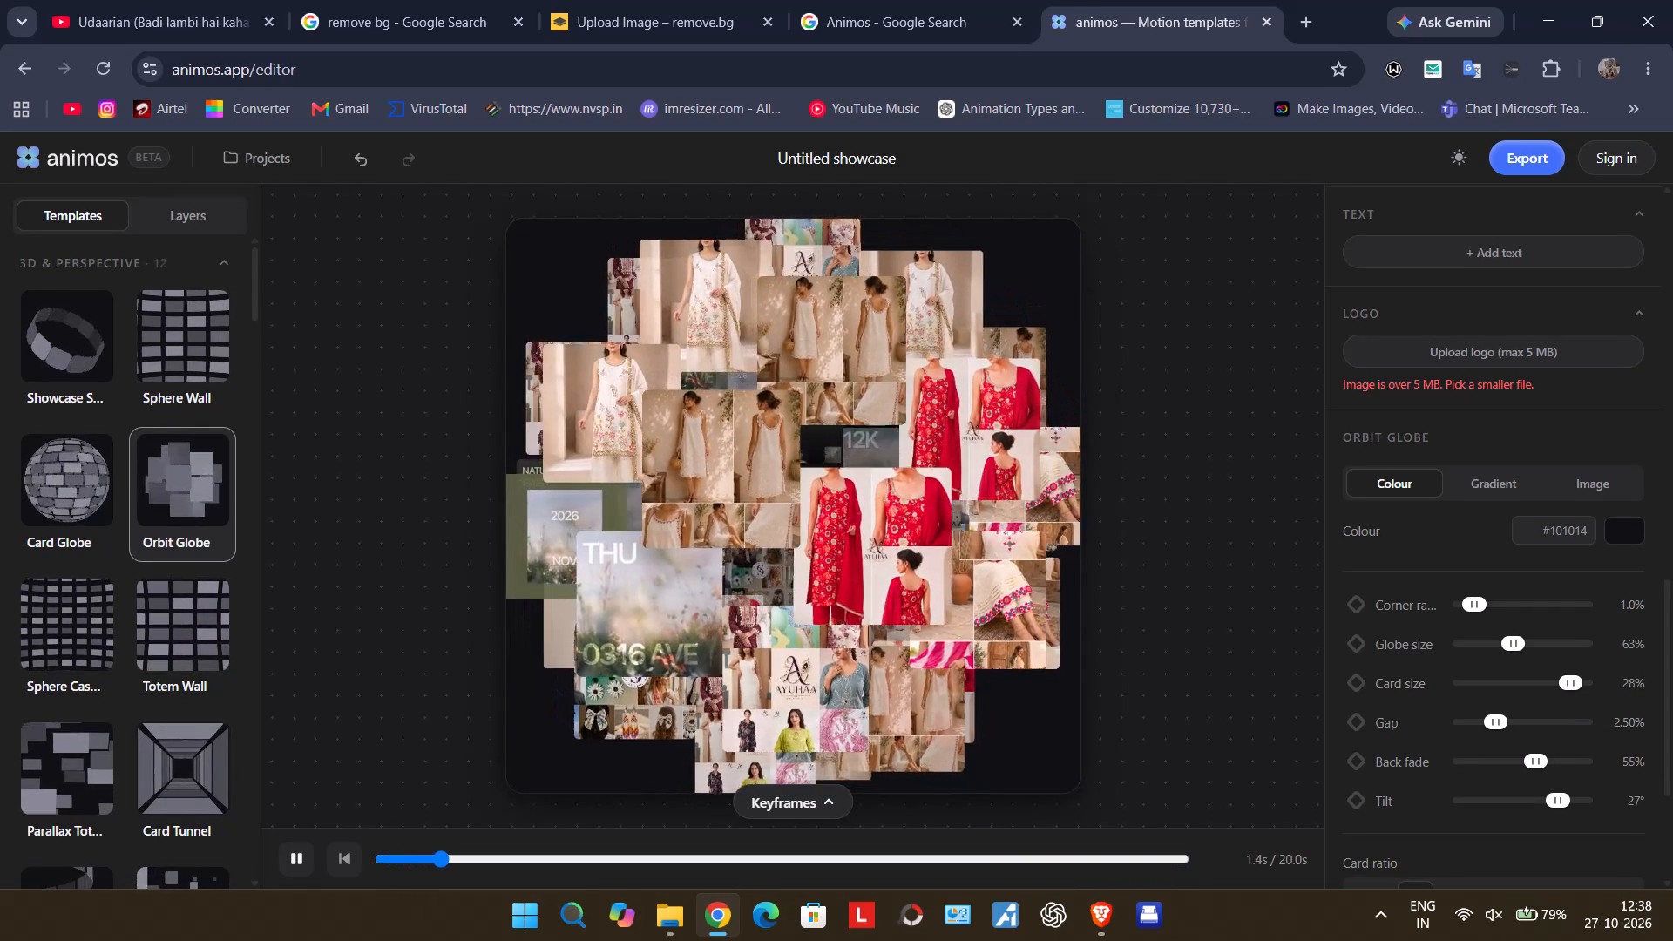
Try a small card size of 8% on the Orbit Globe, and settle on a card size of 30%.
drag(1566, 683, 1607, 678)
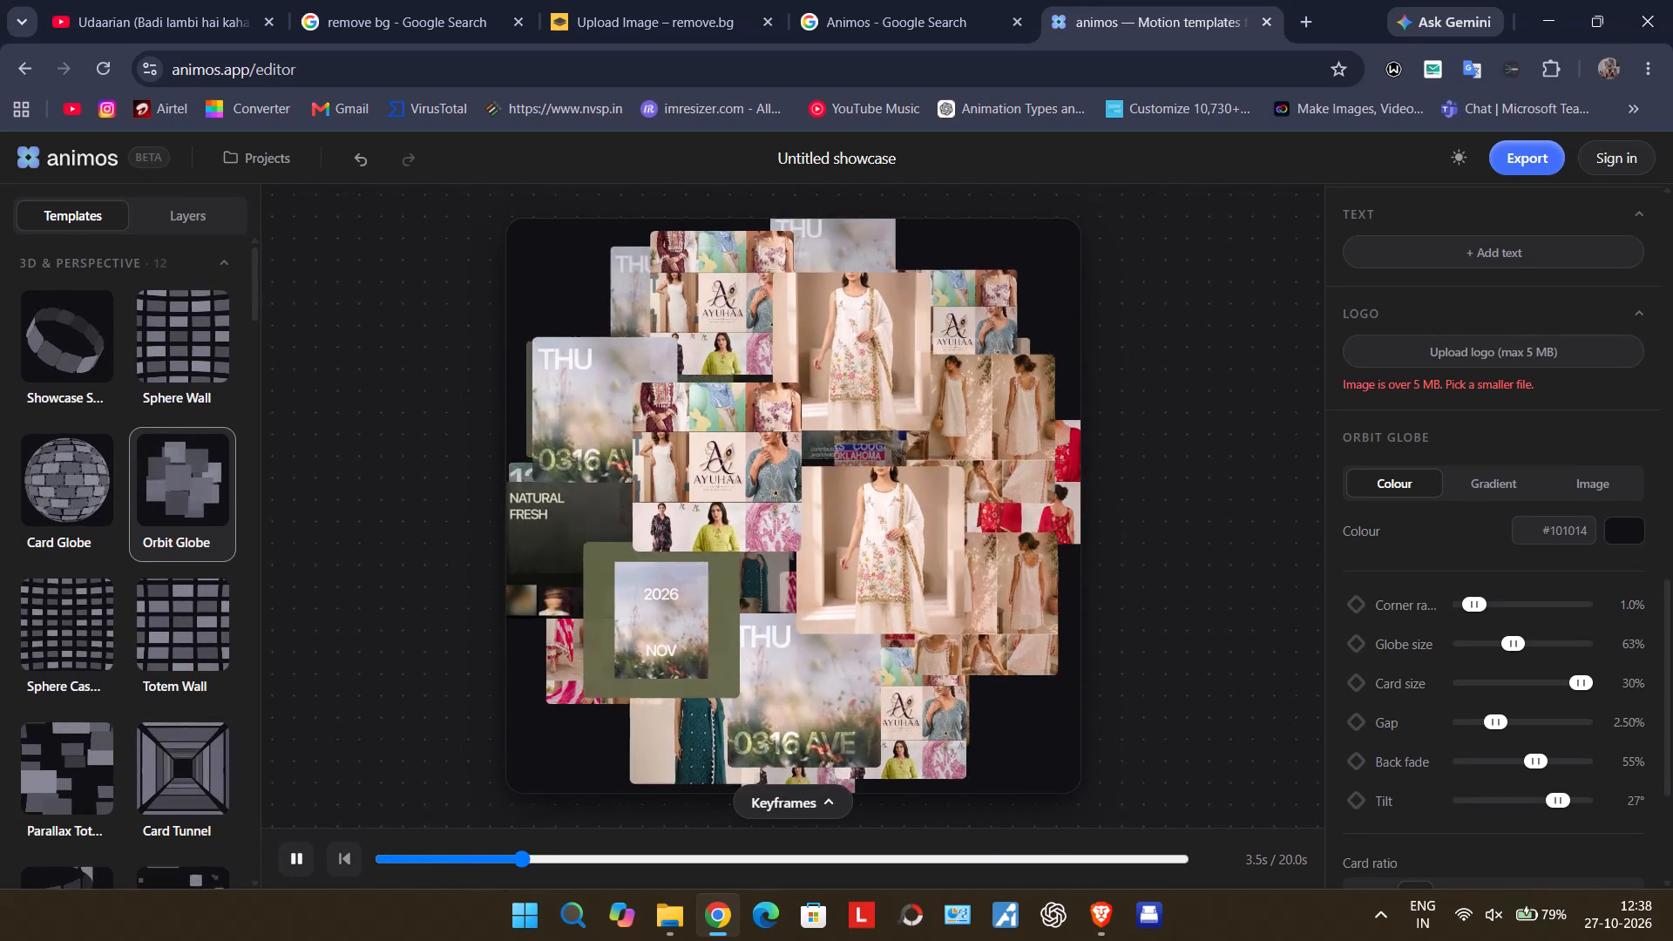
drag(1607, 678, 1499, 674)
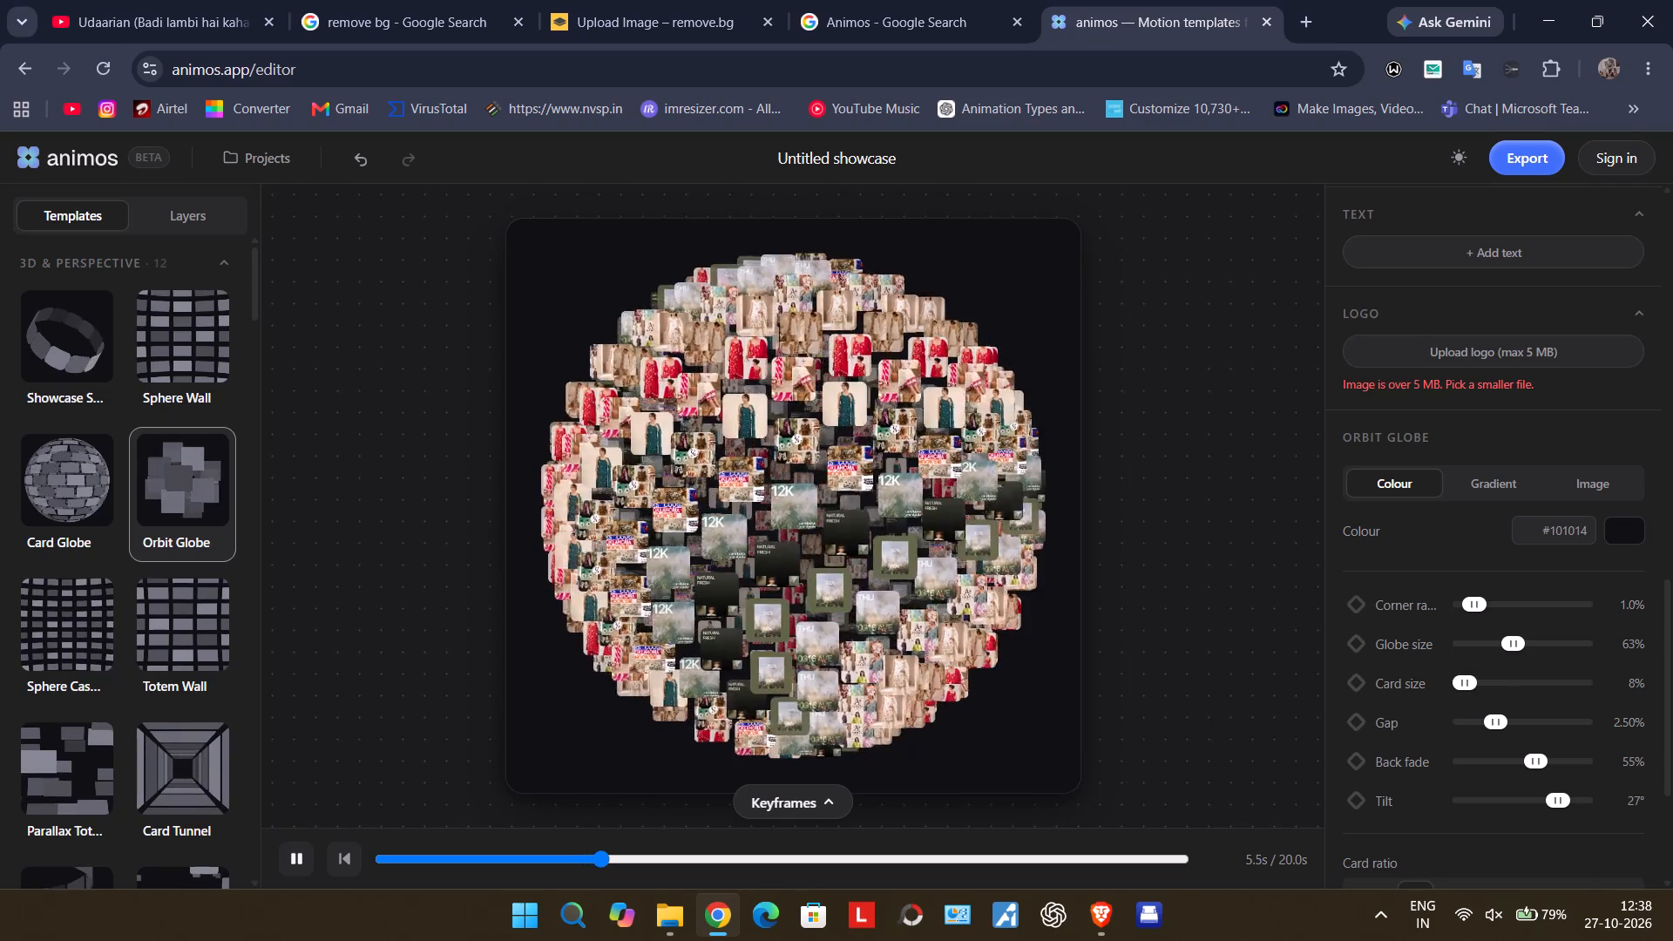
drag(1499, 674, 1608, 684)
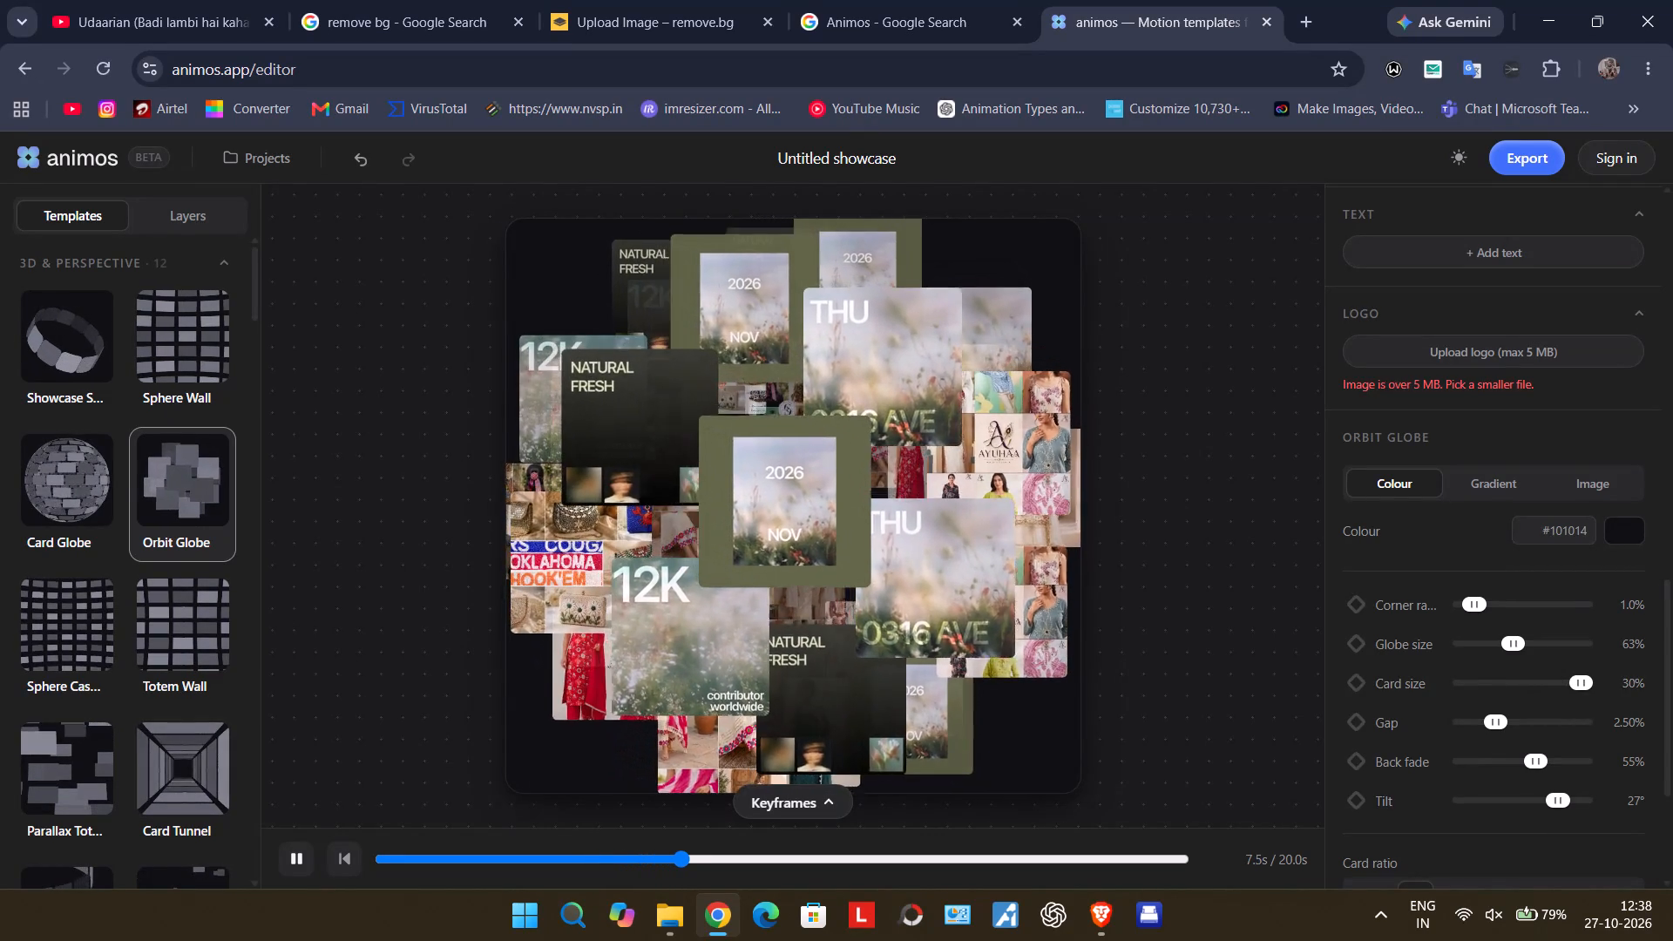
Compare Orbit Globe card gaps of 7% and 0.5%, and settle on a gap of 2%.
drag(1496, 718, 1572, 716)
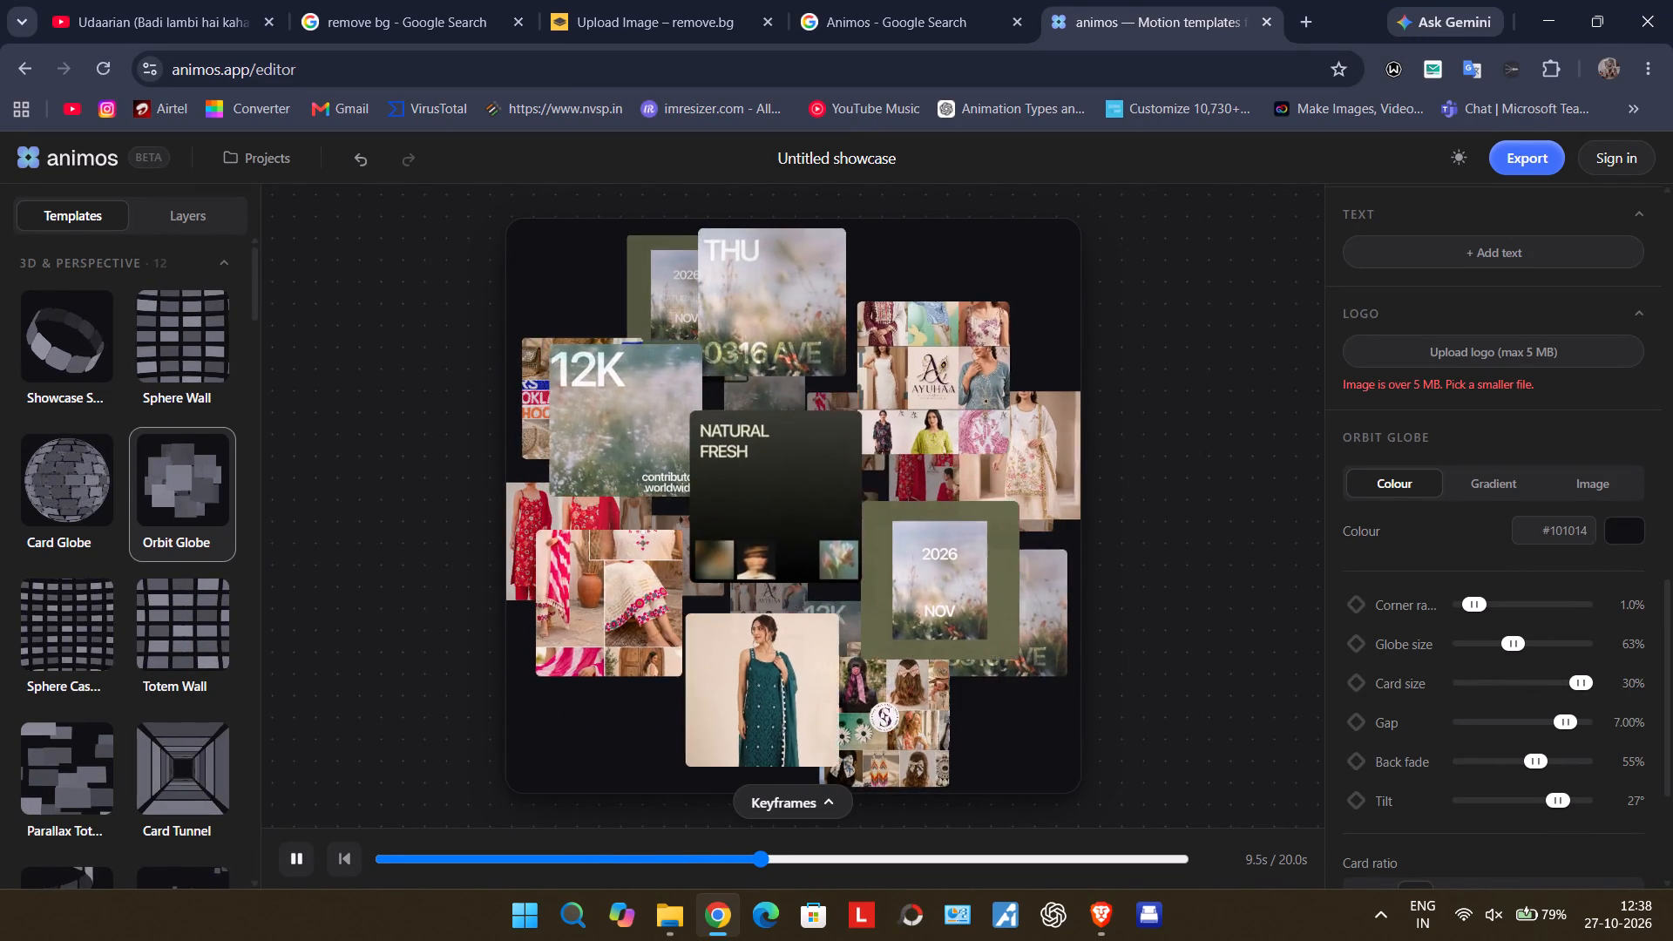
drag(1572, 716, 1412, 710)
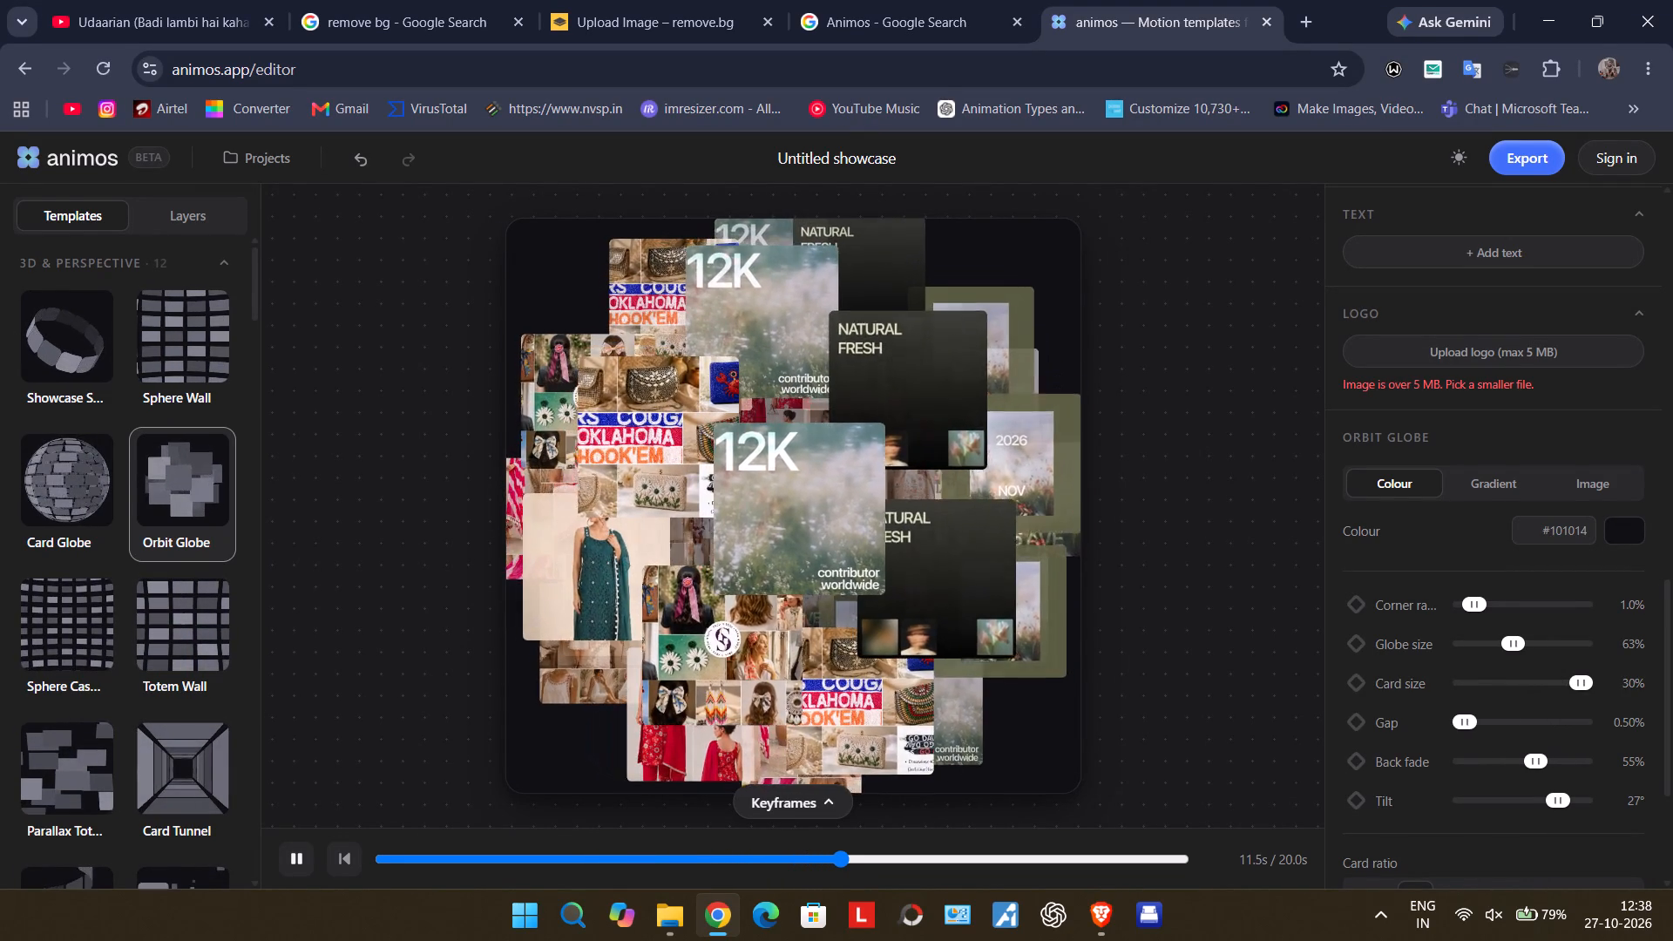
drag(1412, 710, 1372, 739)
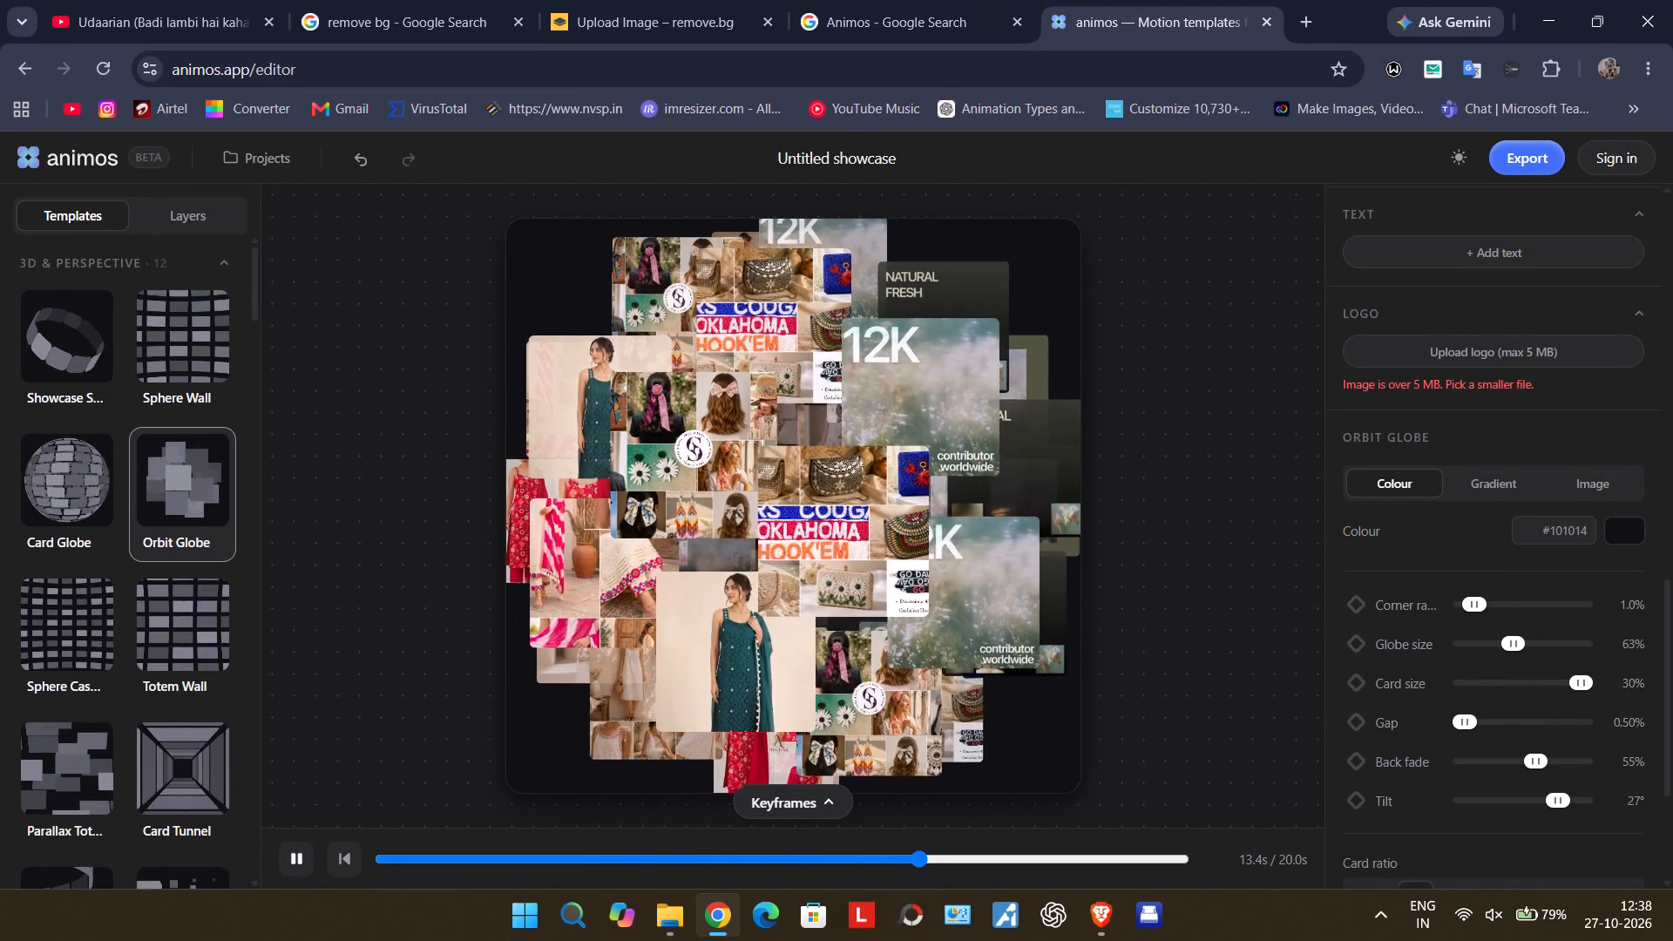
drag(1372, 739, 1372, 735)
click(1489, 723)
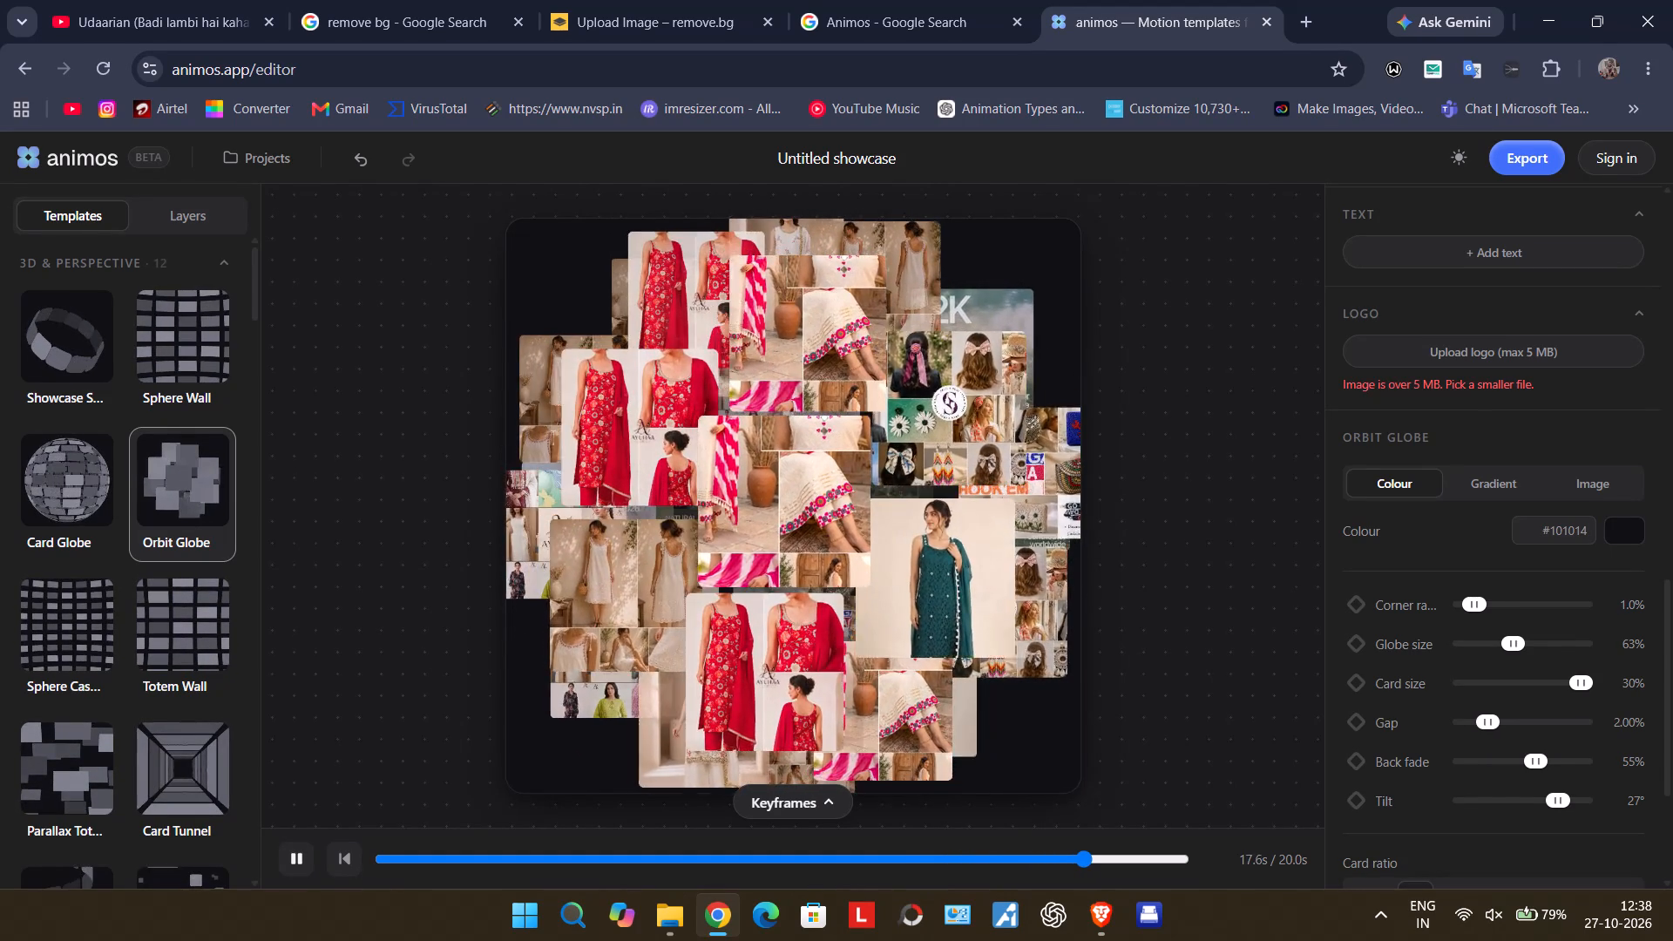
Compare back fade values of 0% and 90% on the Orbit Globe, and settle on a back fade of 50%.
drag(1538, 753, 1446, 762)
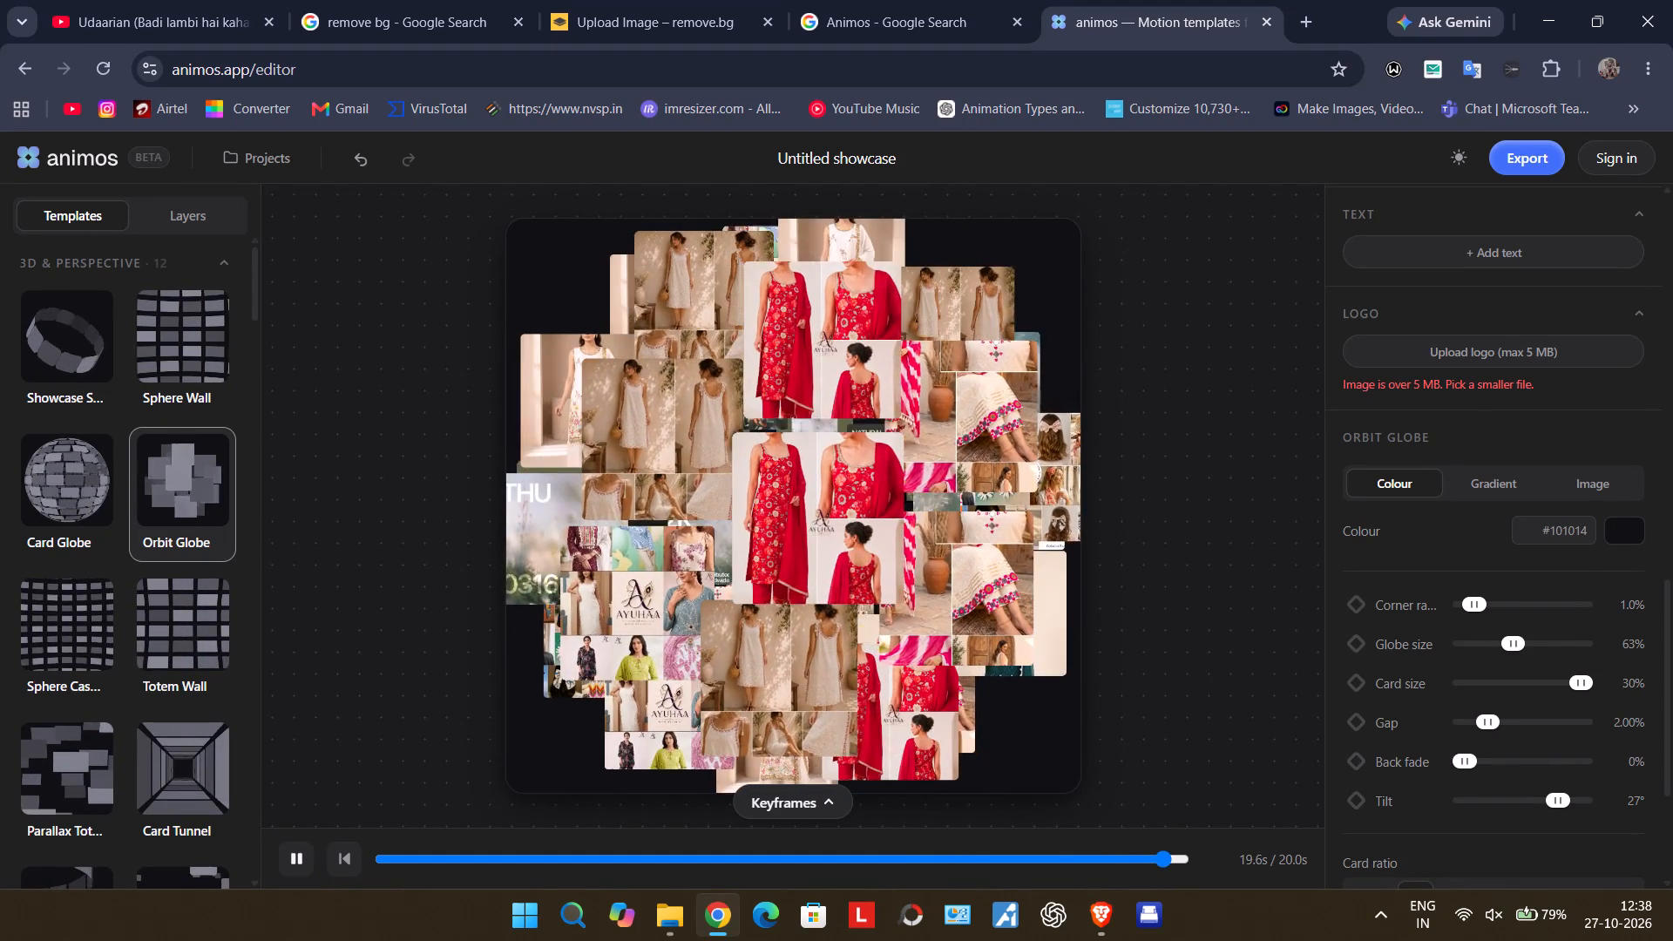
drag(1446, 762, 1656, 755)
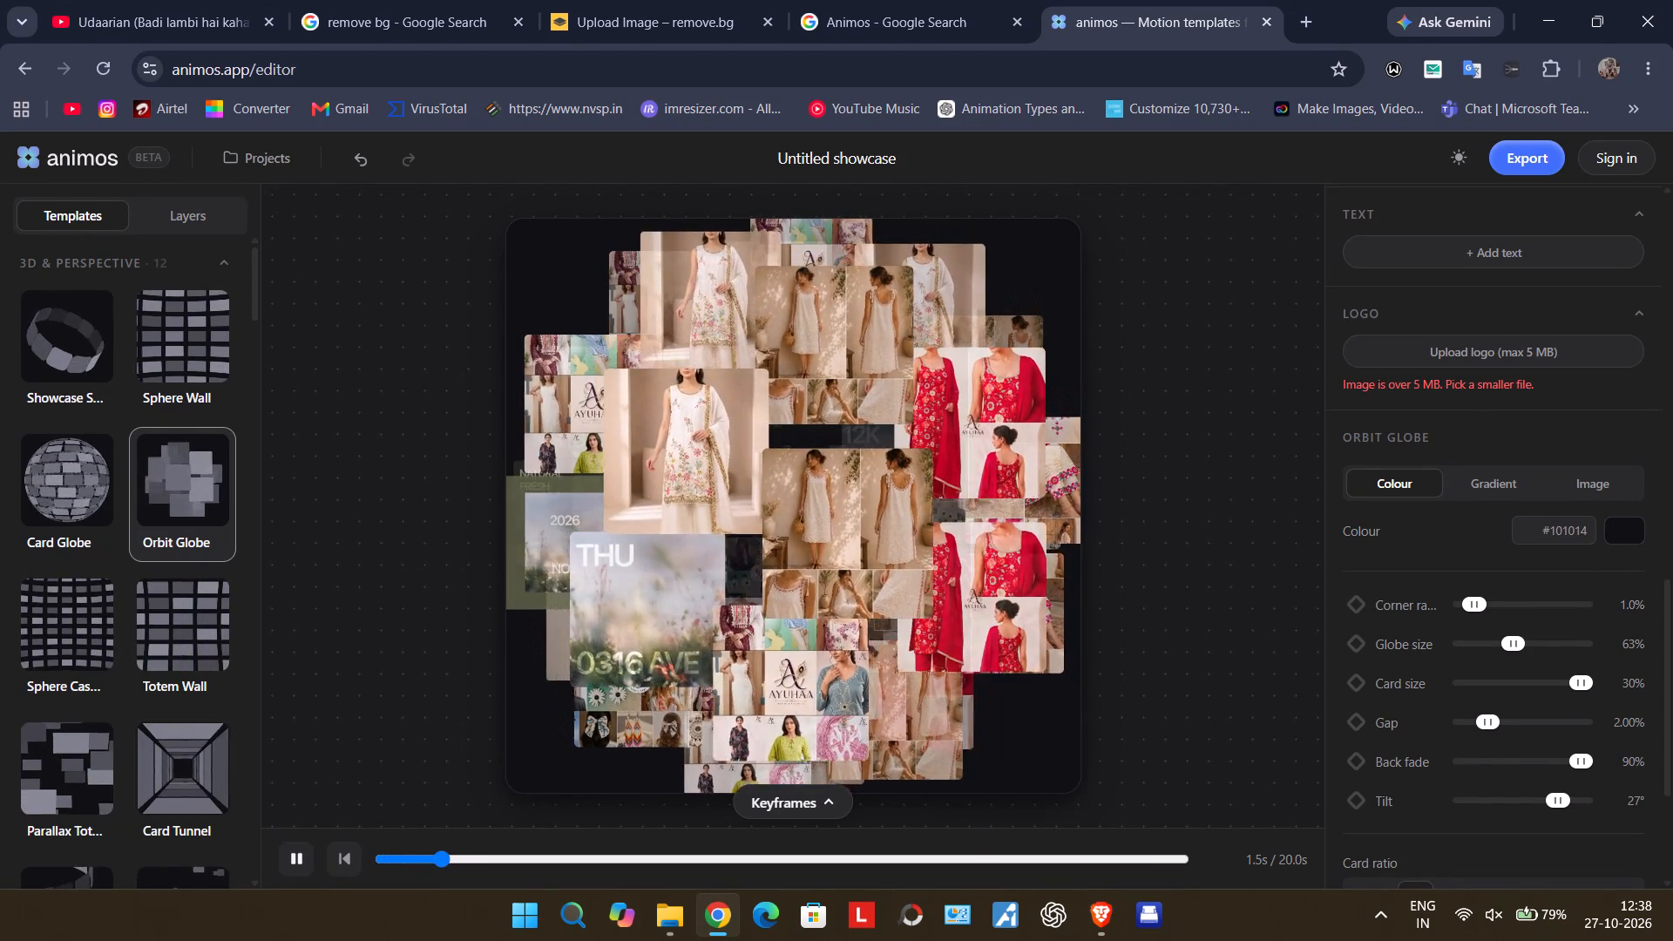
drag(1656, 755, 1531, 745)
Compare Orbit Globe tilts between -45° and 45°, and settle on a tilt of -27°.
drag(1546, 791, 1477, 793)
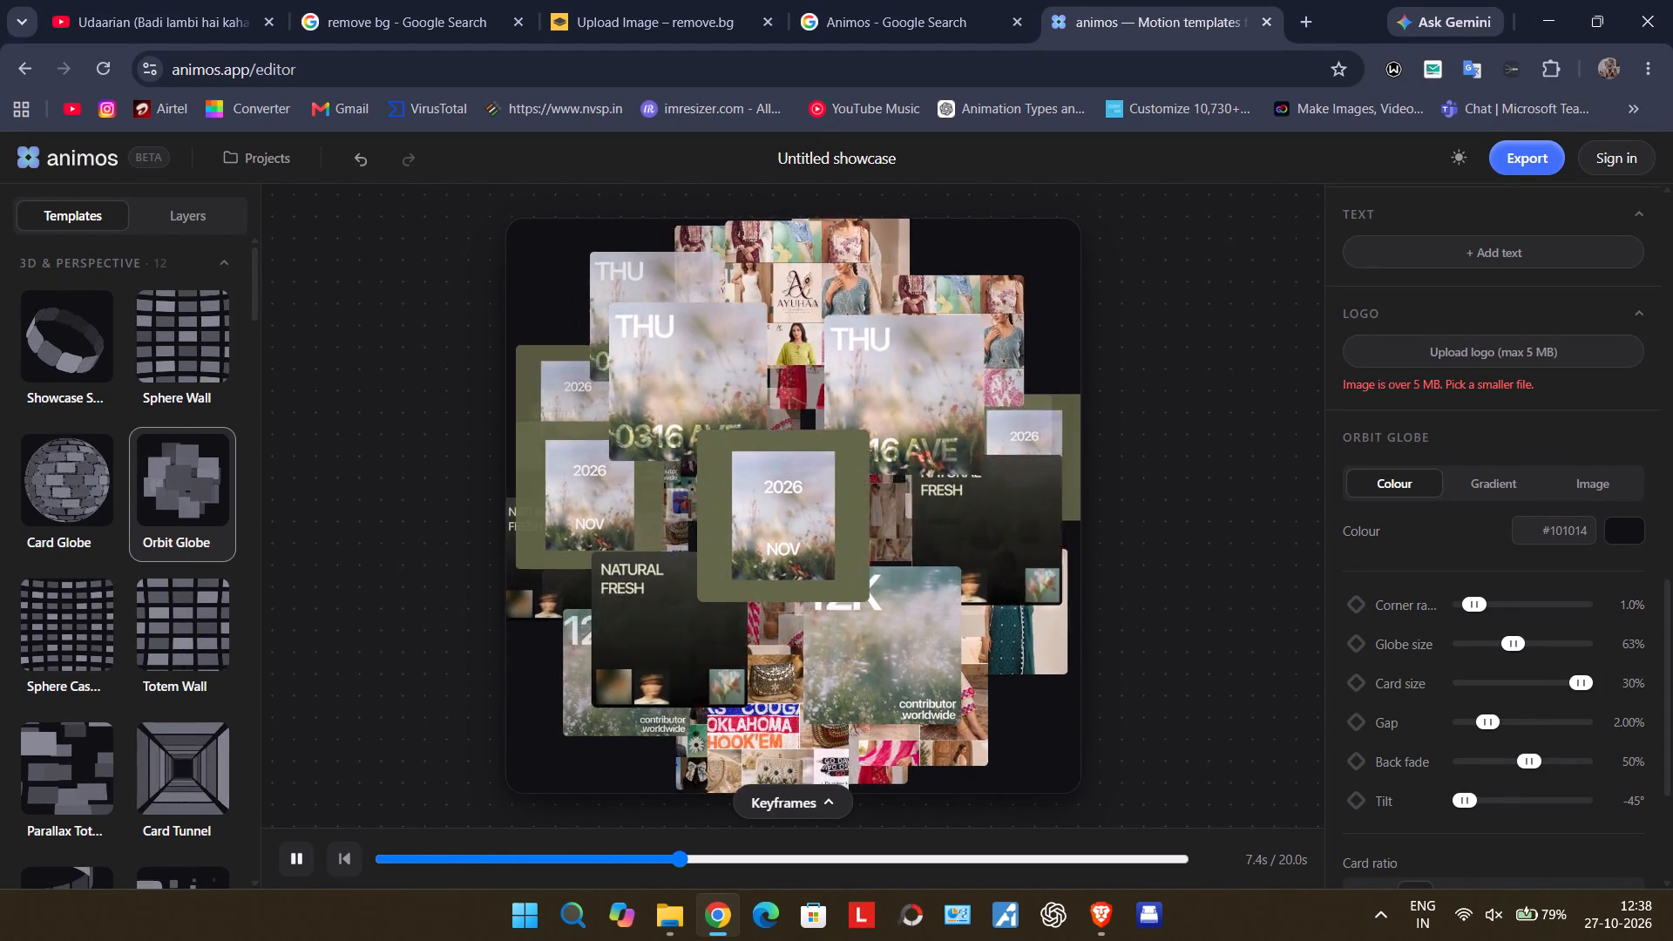
drag(1477, 793, 1574, 792)
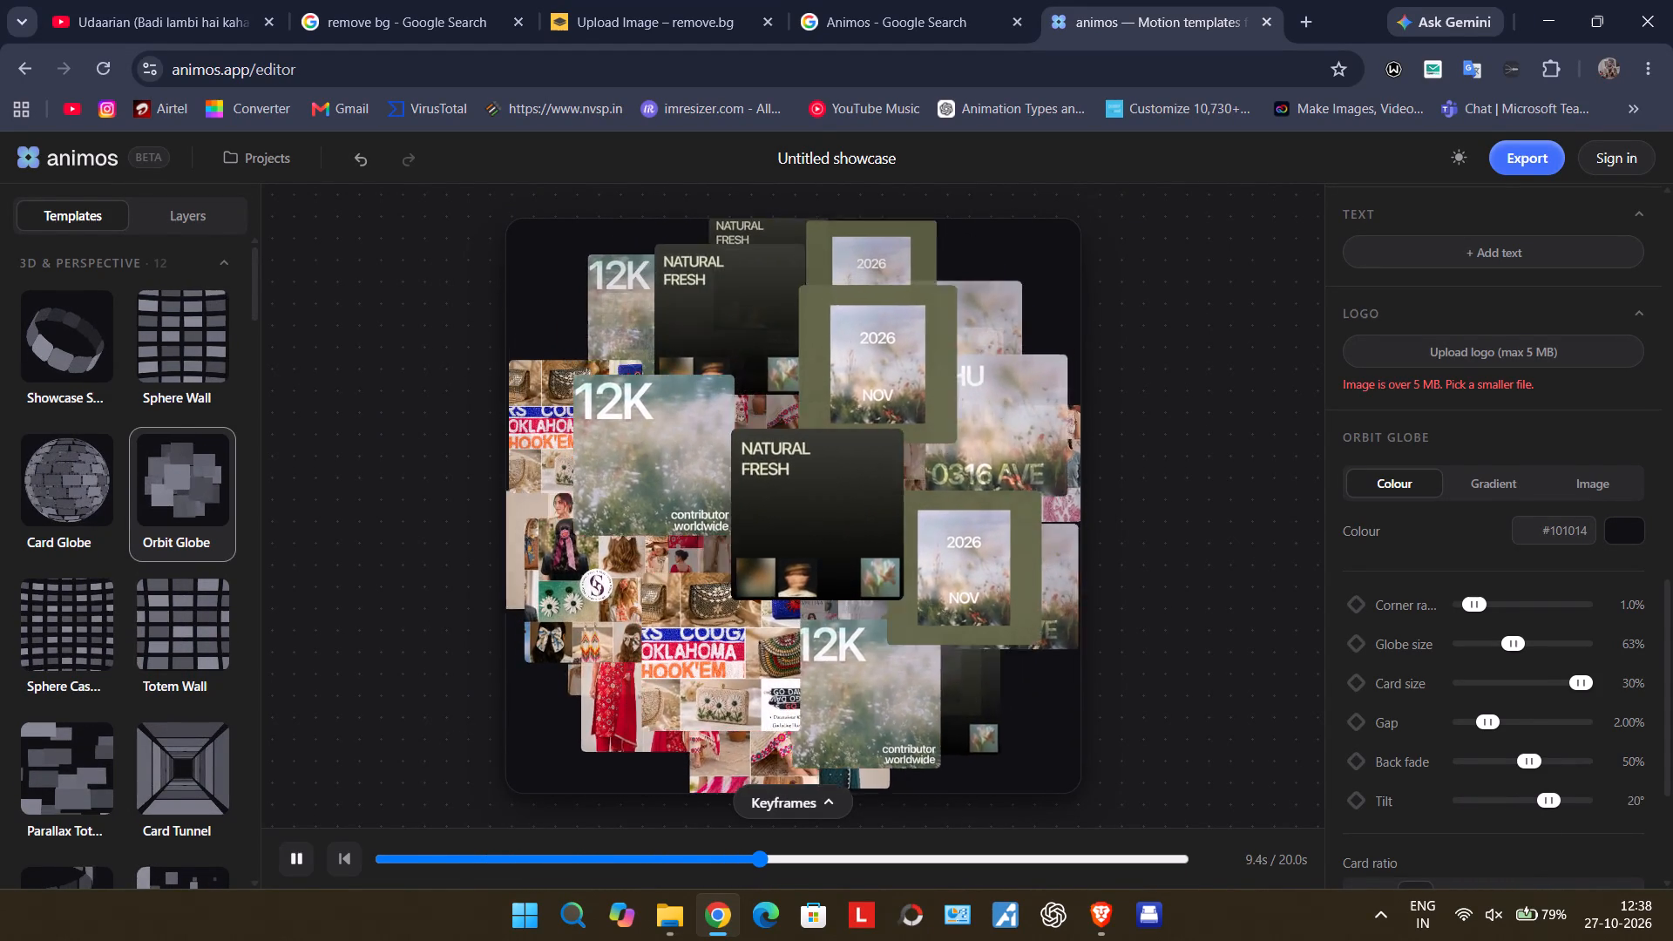
drag(1574, 792, 1582, 816)
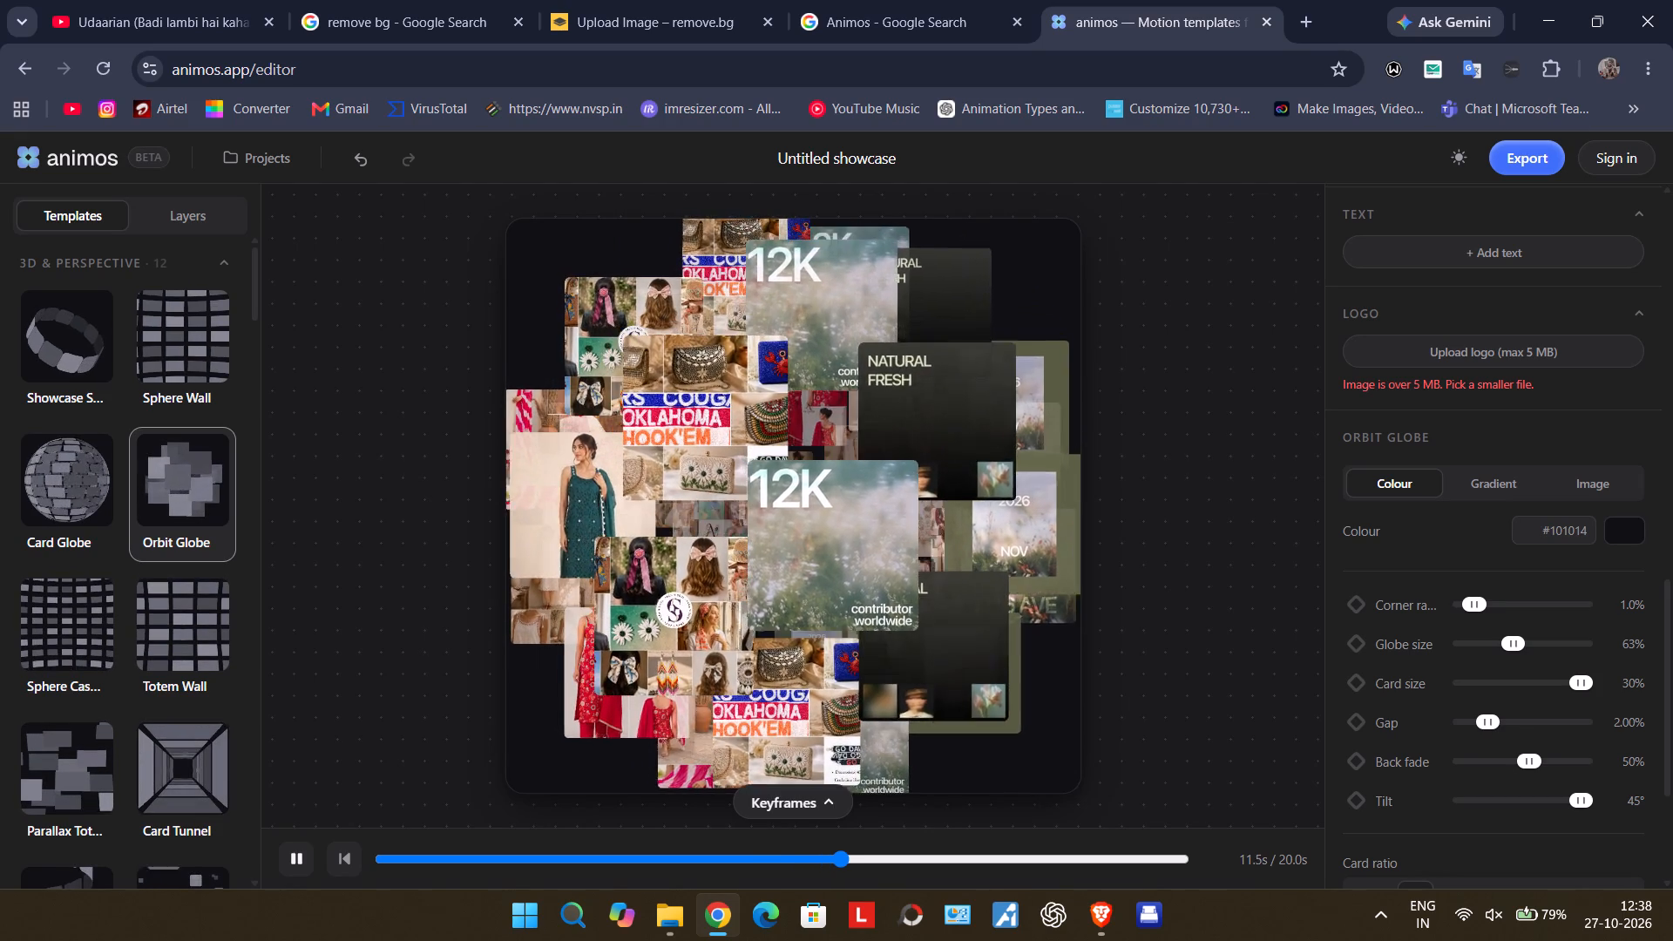
drag(1582, 816, 1533, 816)
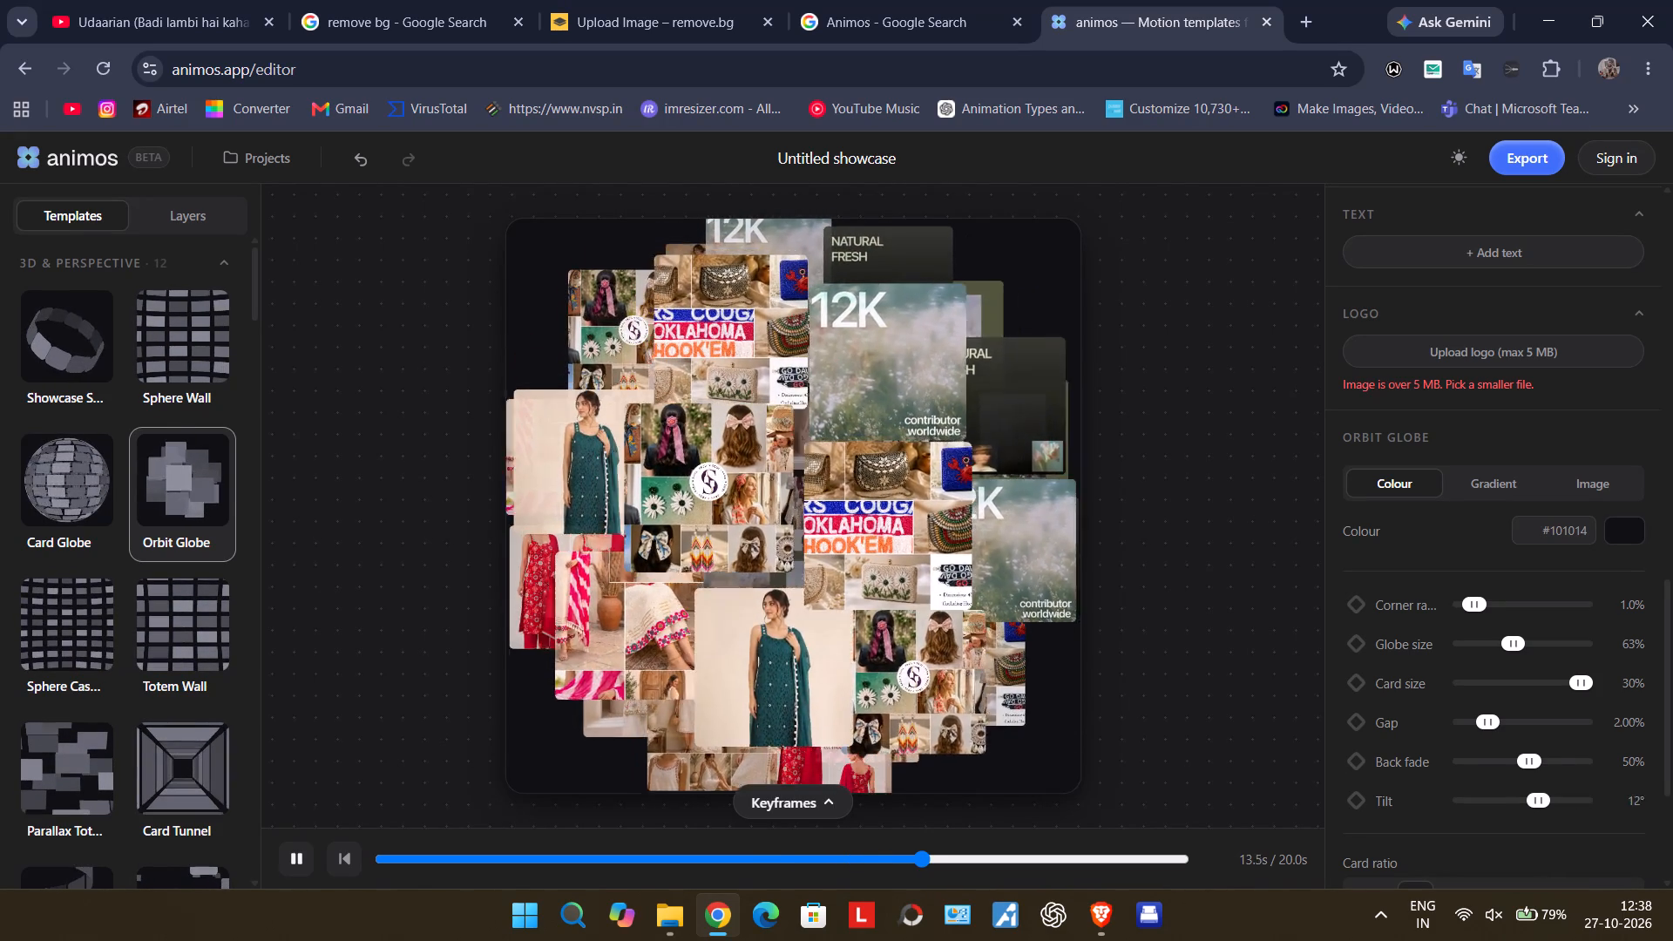
drag(1533, 816, 1529, 816)
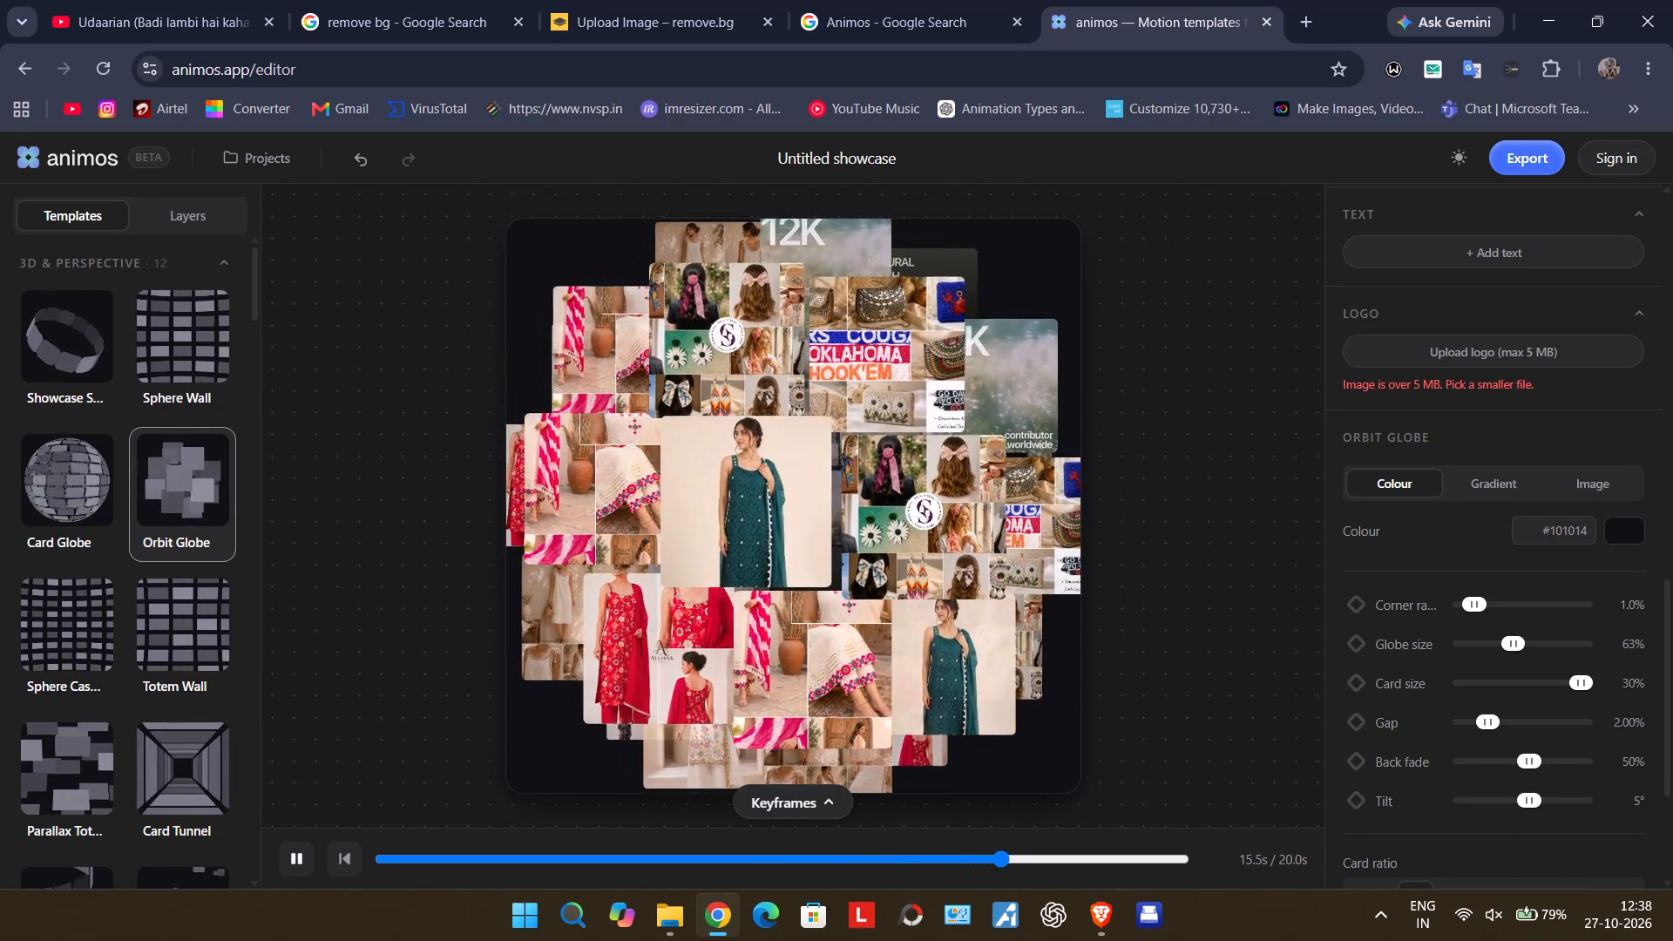
drag(1529, 816, 1483, 816)
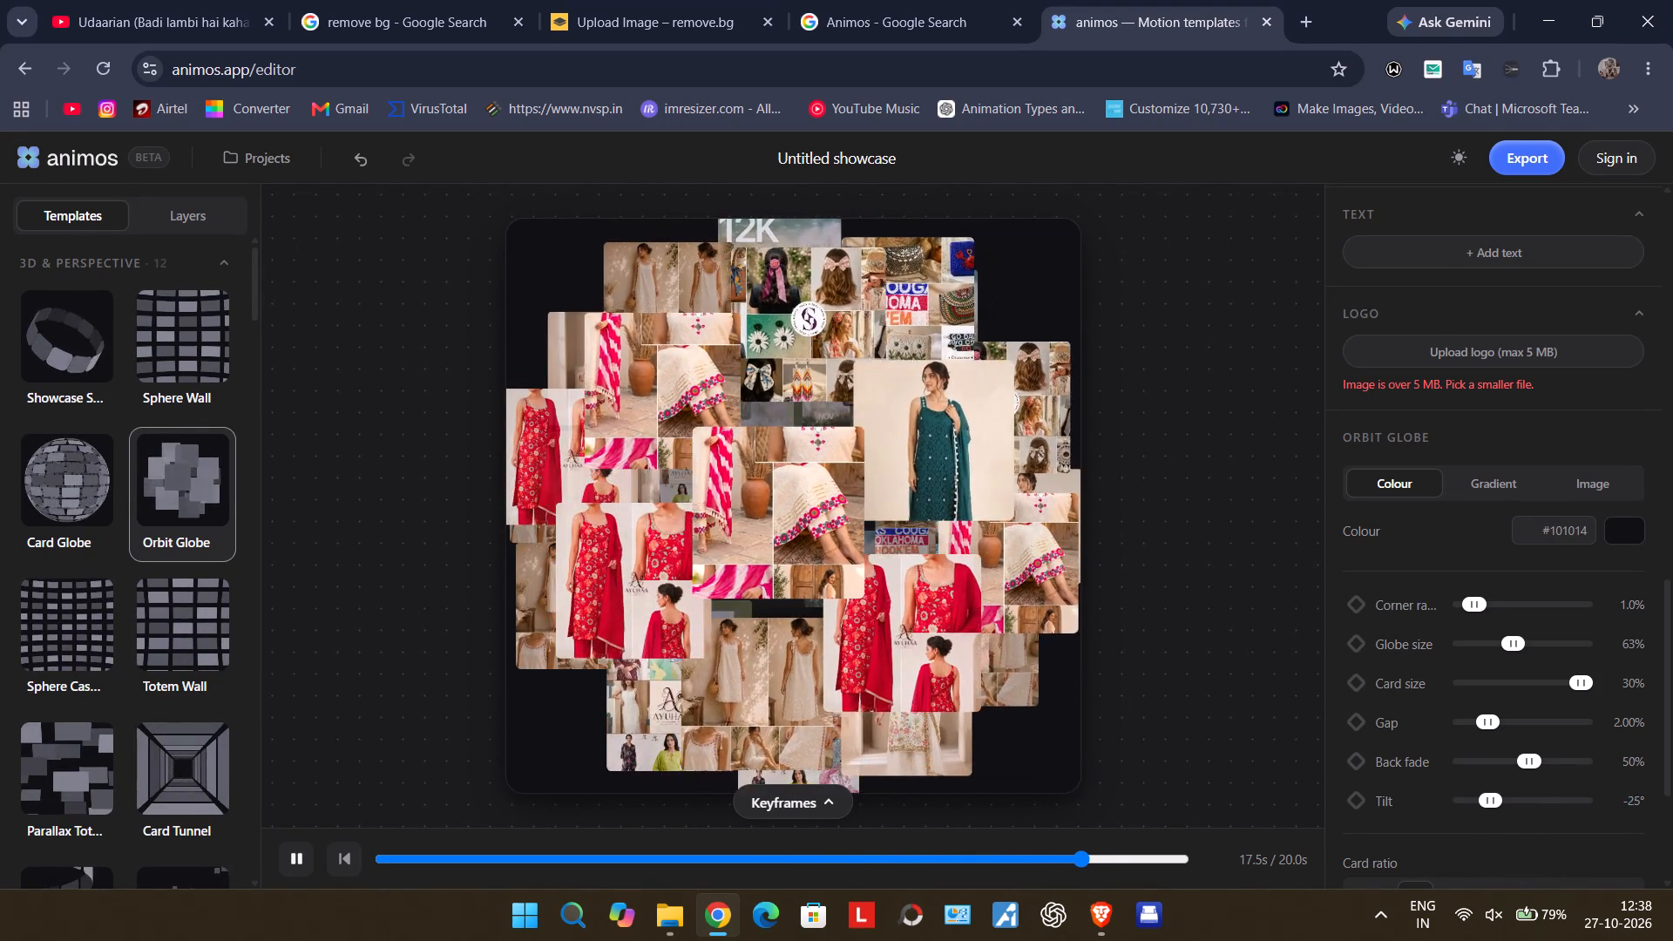
drag(1483, 816, 1485, 816)
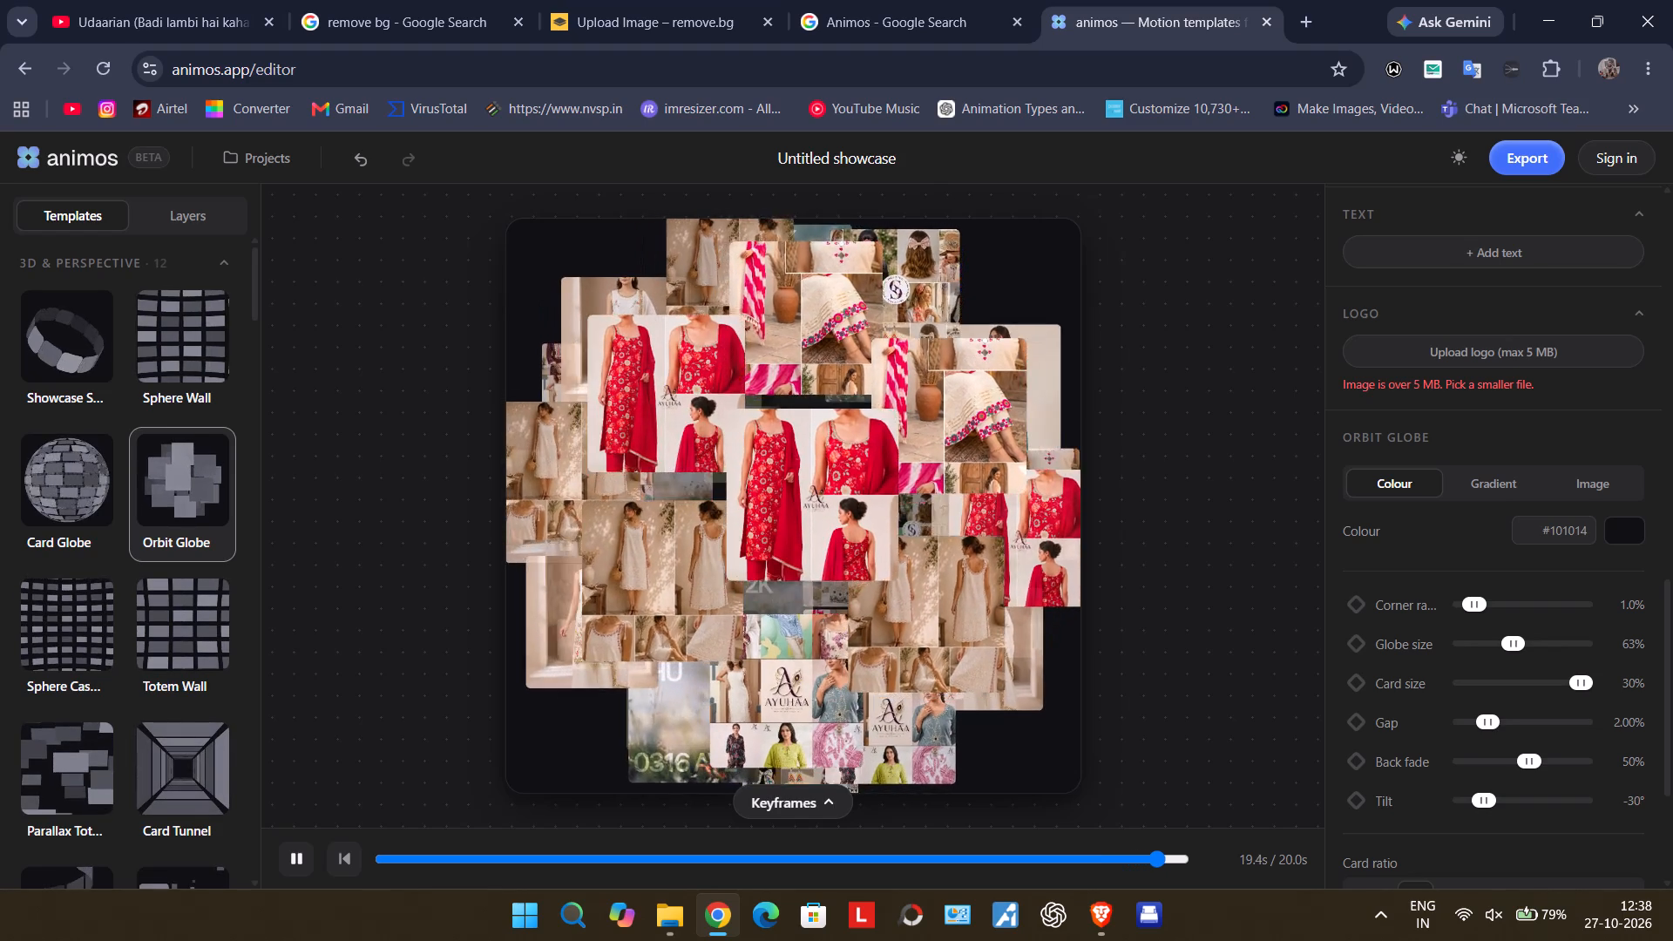
drag(1485, 816, 1487, 816)
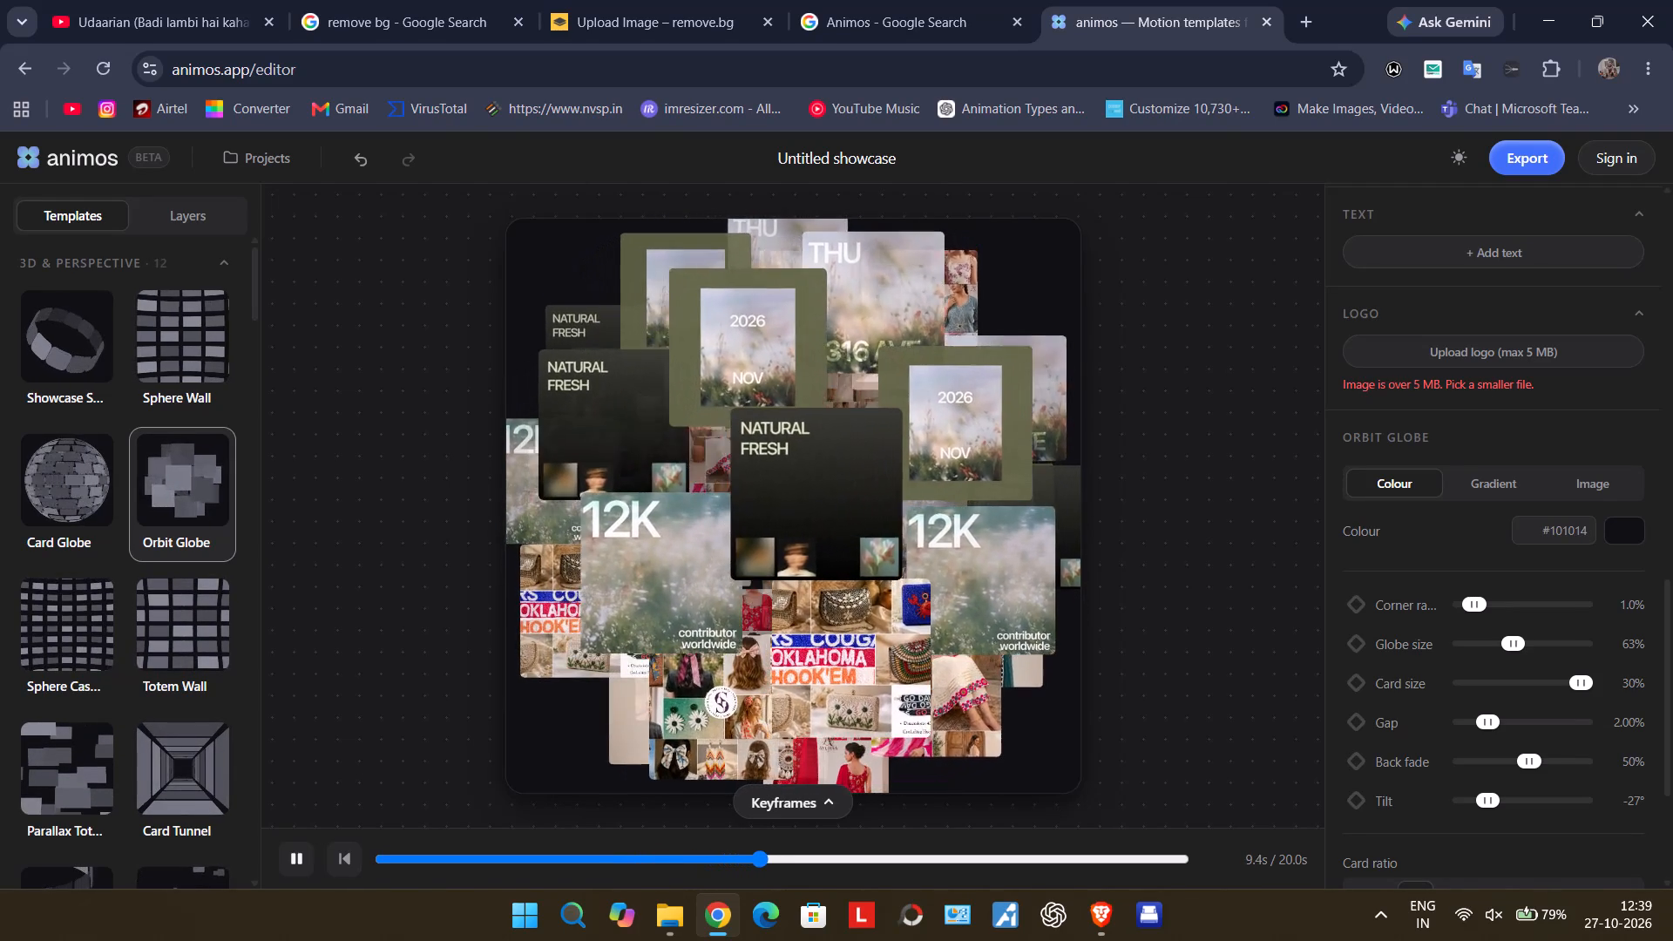
Try the 16:9, 9:16 and 4:5 card ratios on the Orbit Globe, and settle on 3:4.
scroll(1487, 816, down, 5)
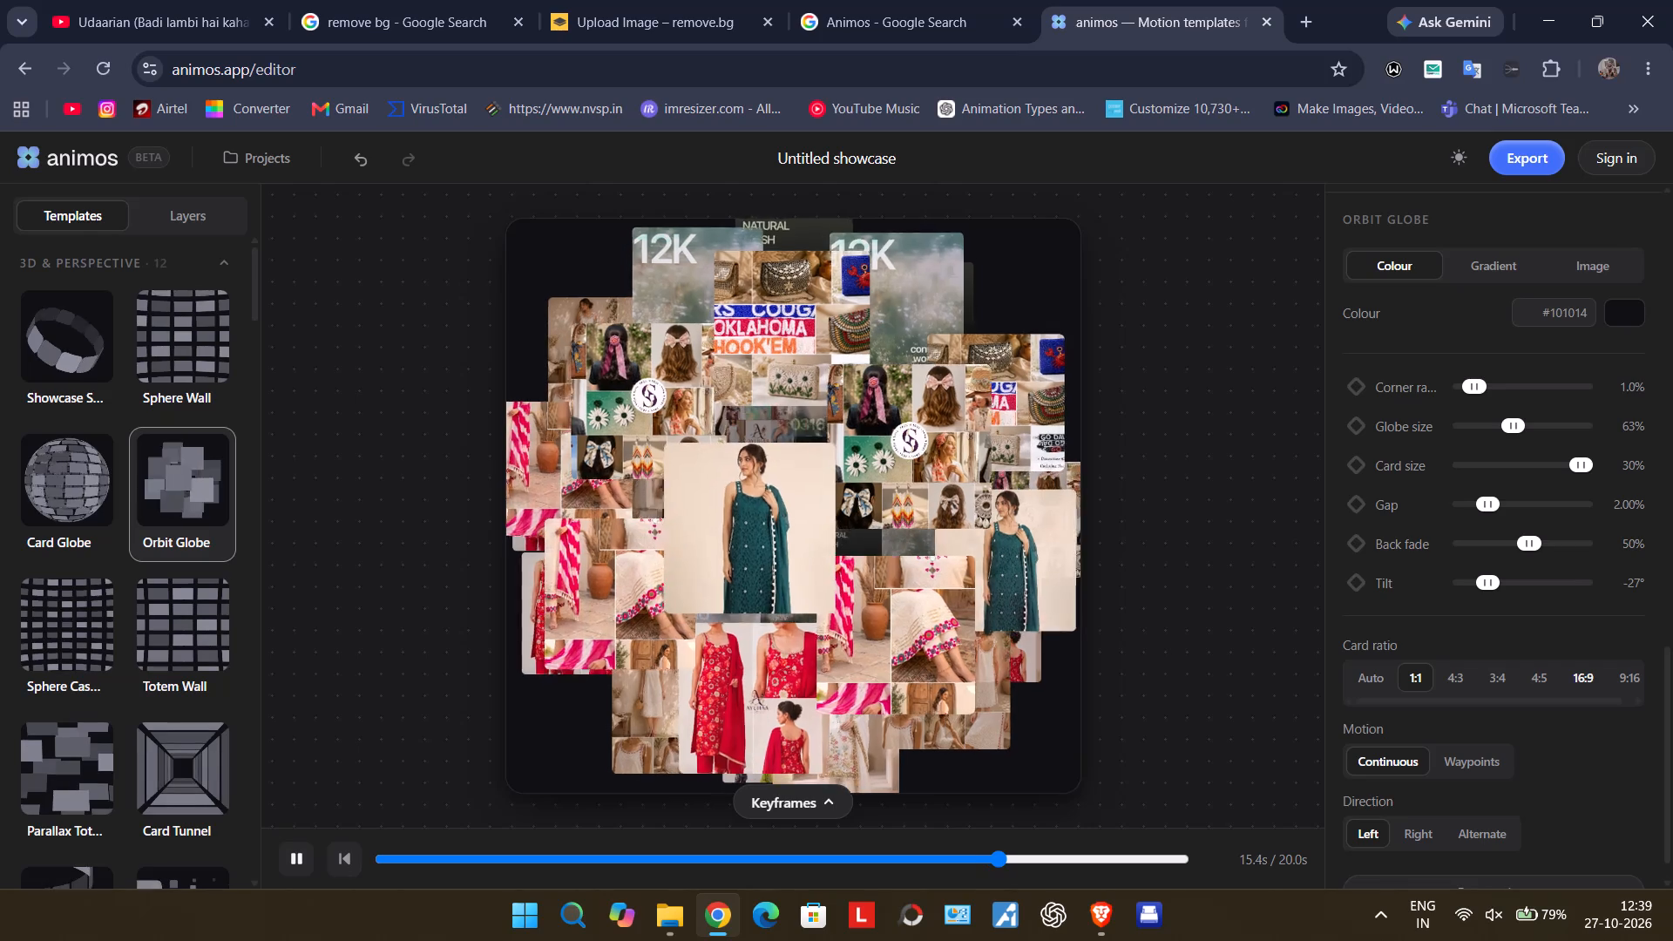
click(1585, 682)
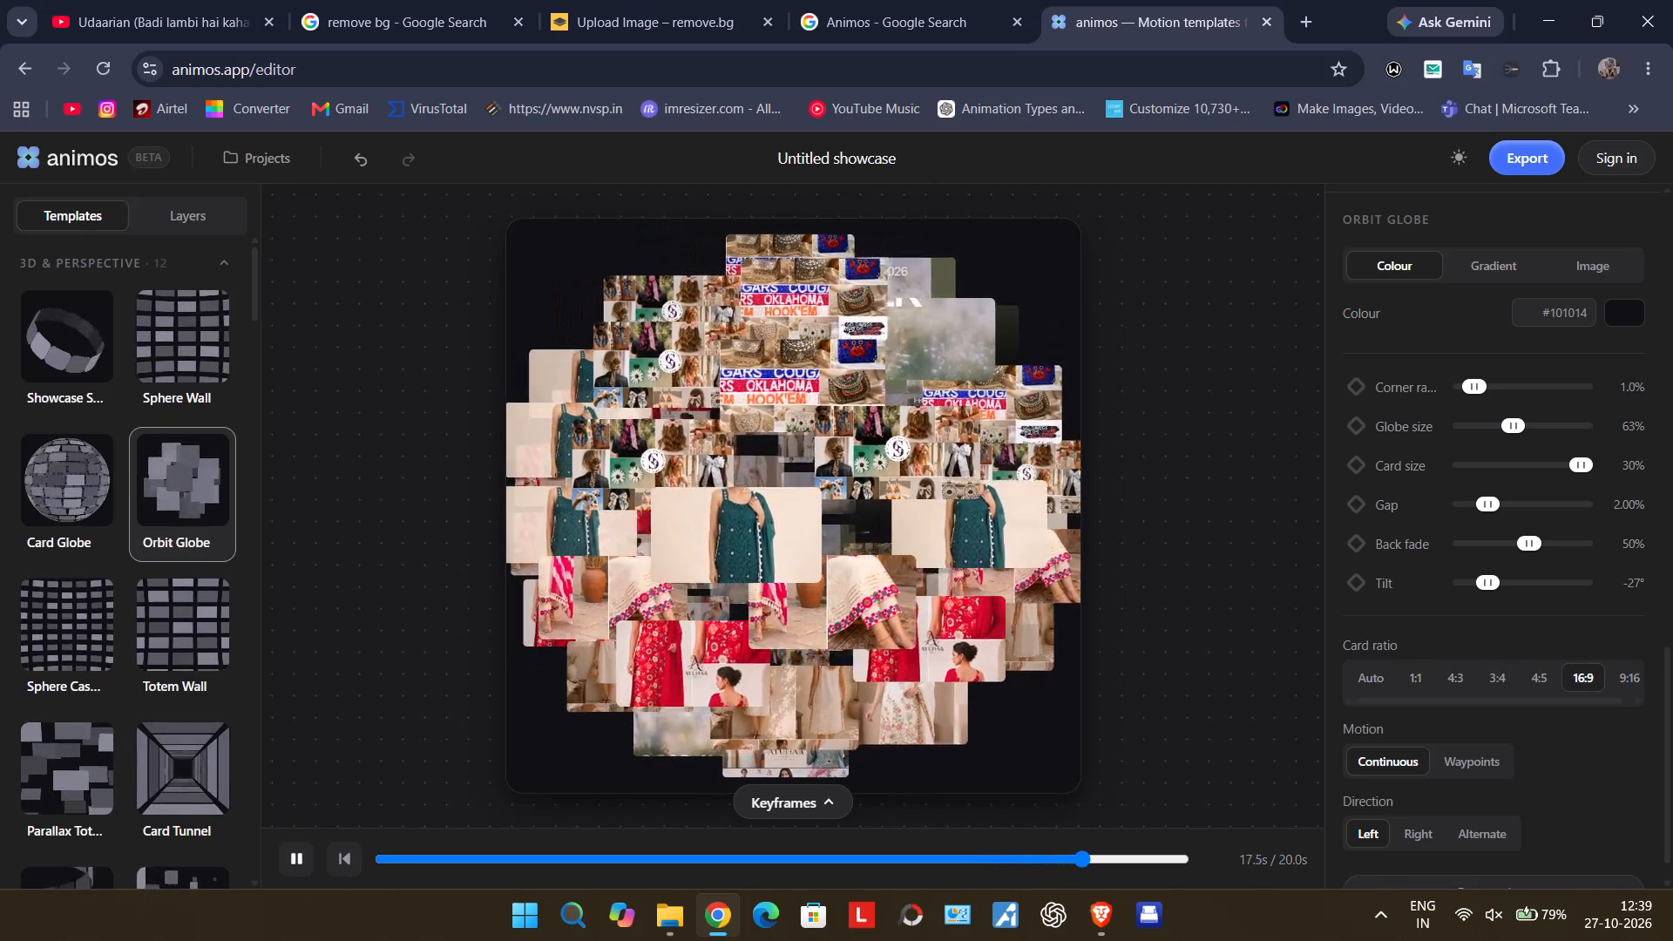
click(1624, 680)
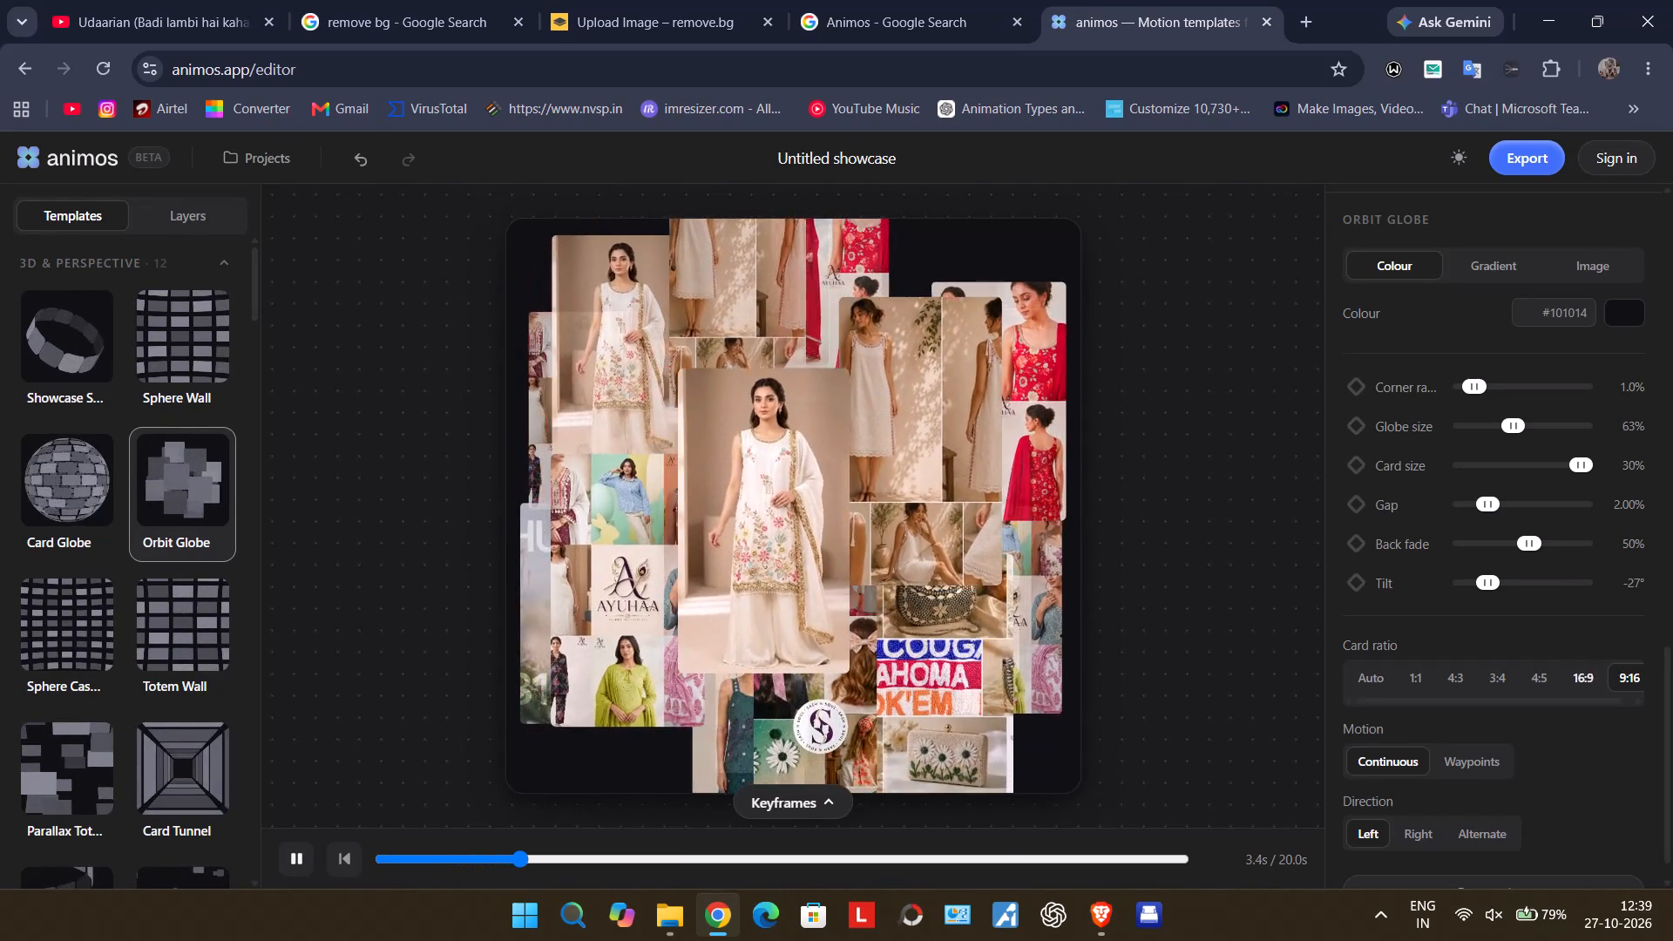
click(1541, 675)
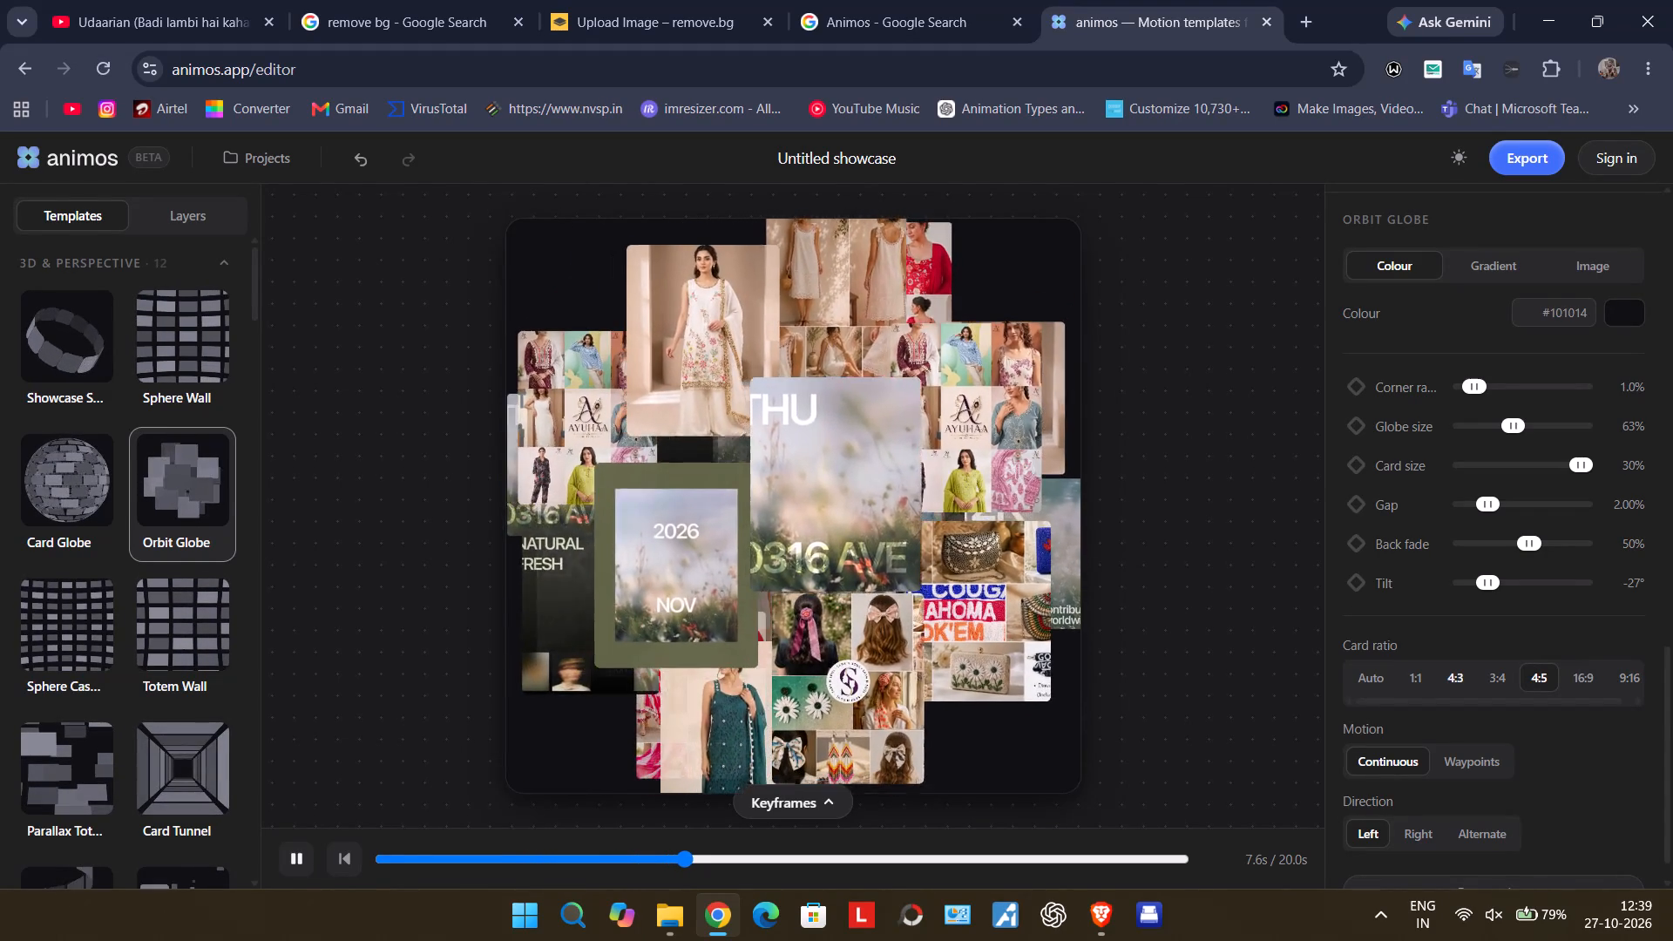
click(1493, 678)
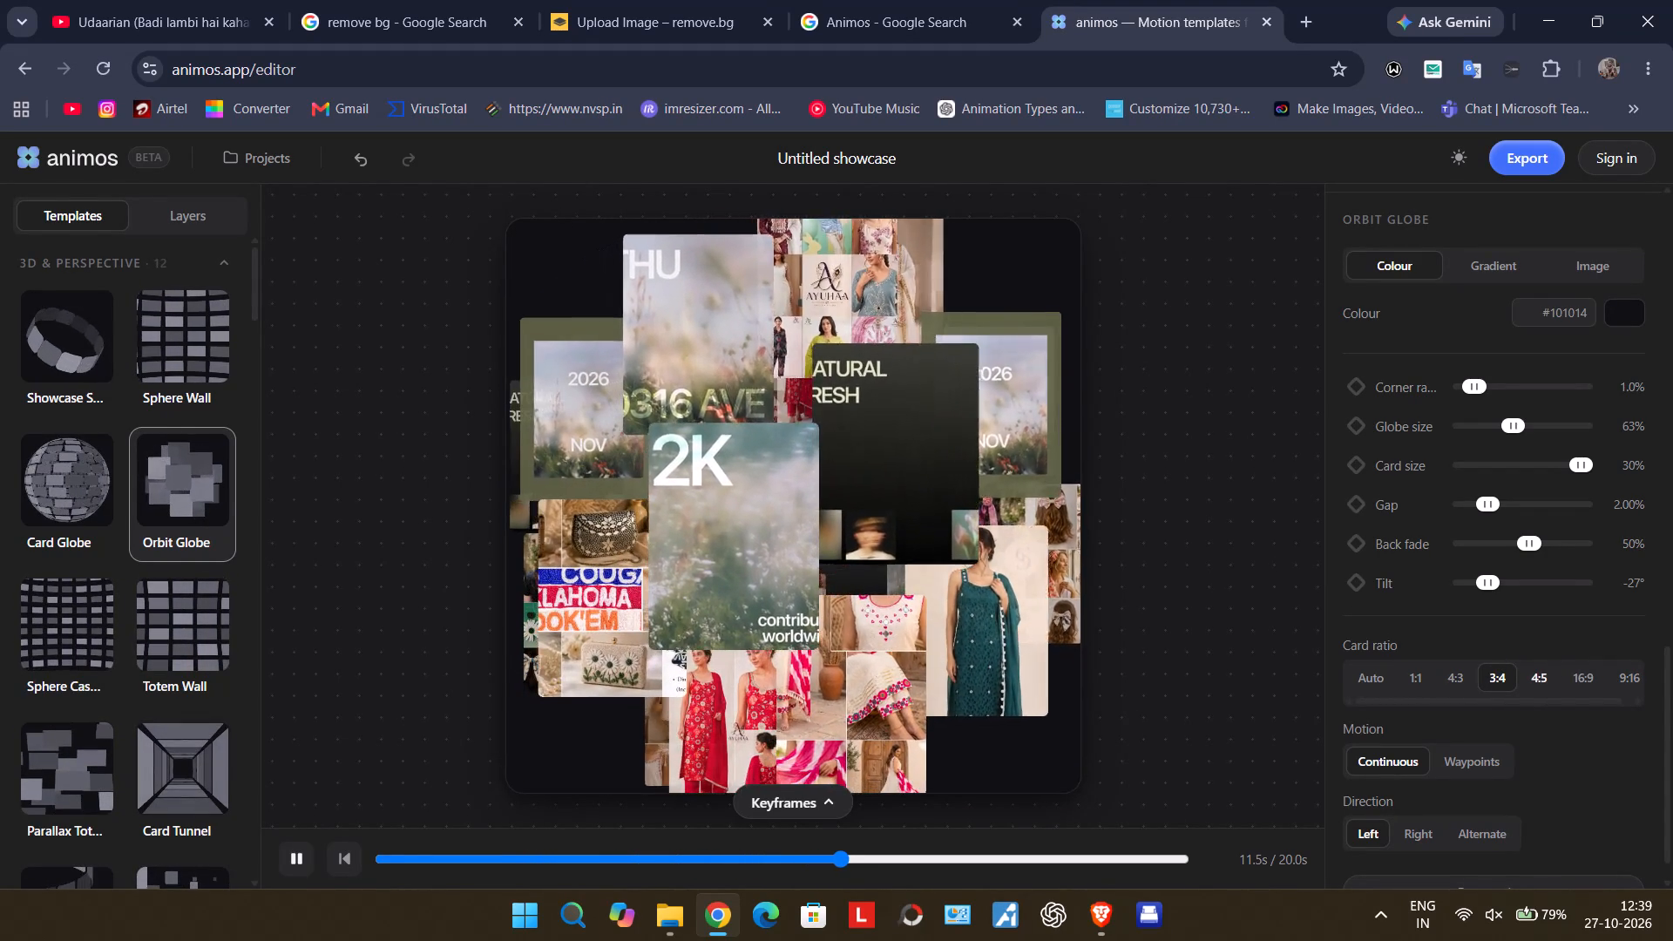
click(1530, 676)
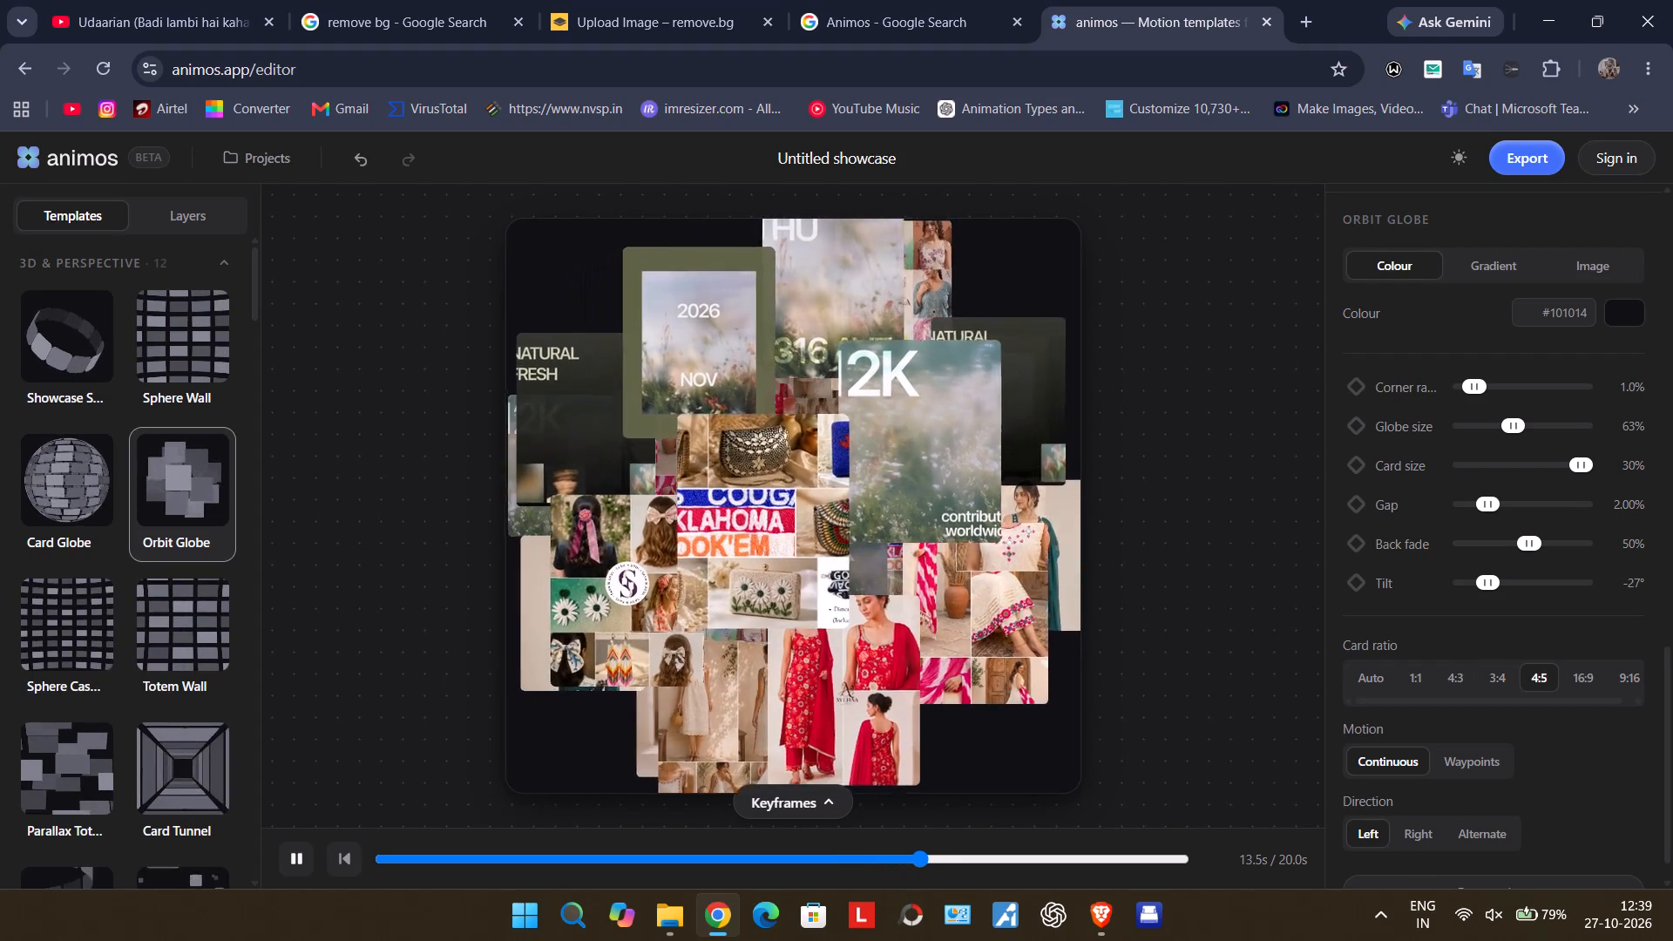
click(1499, 674)
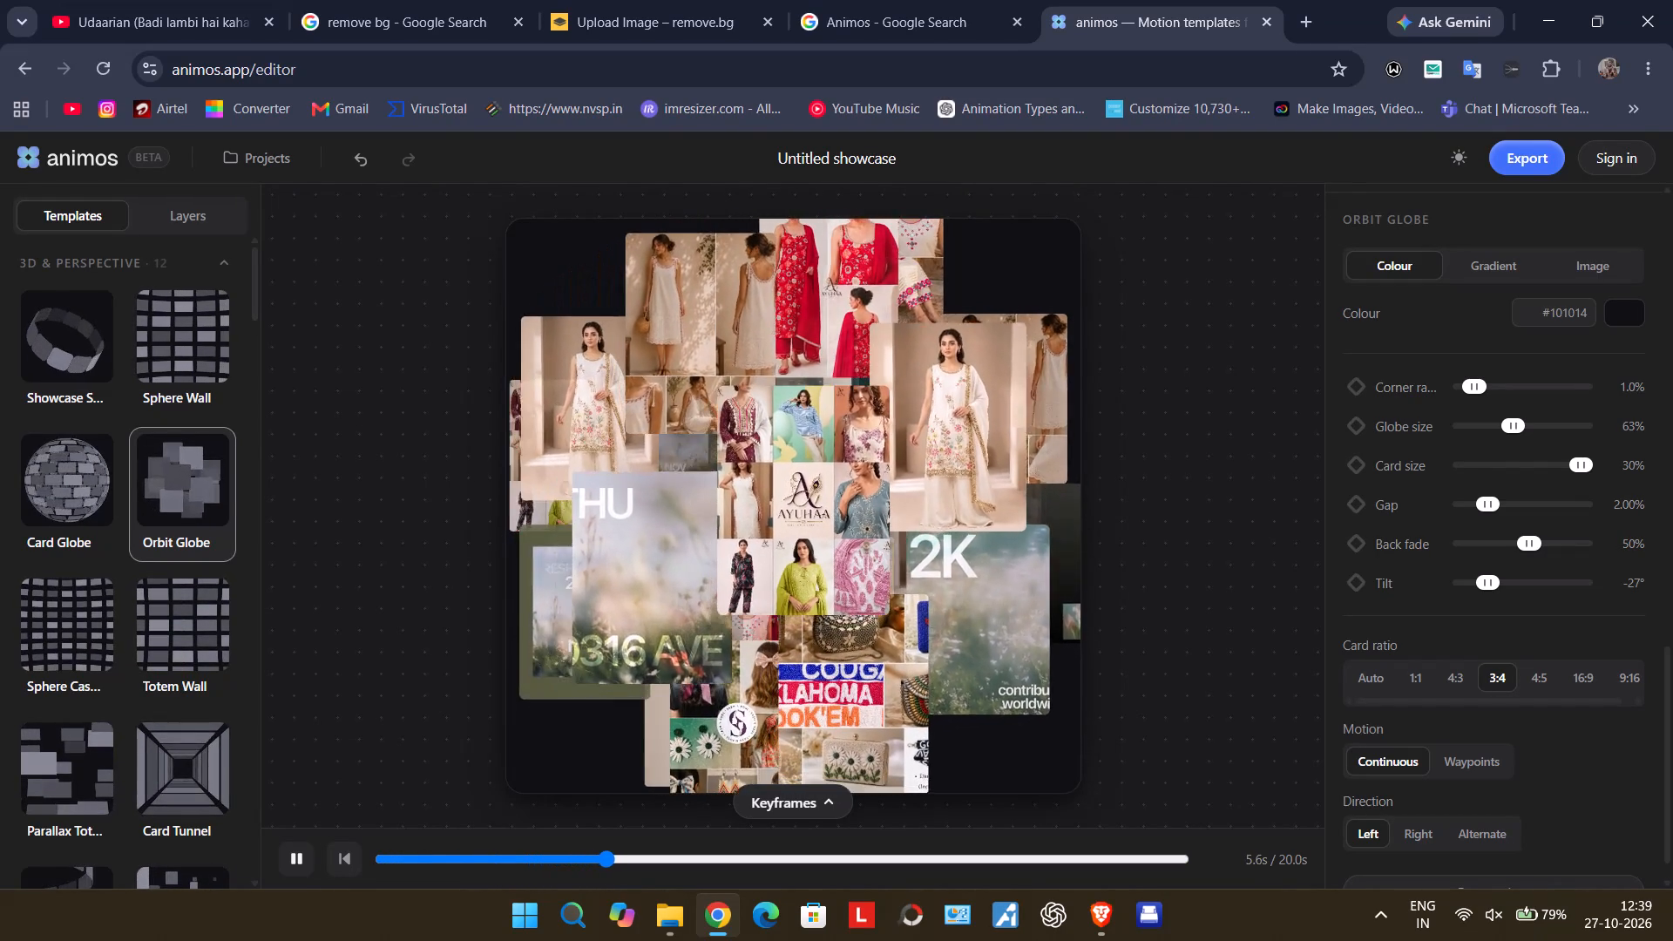
Switch the Orbit Globe's motion to Waypoints.
scroll(1499, 674, down, 2)
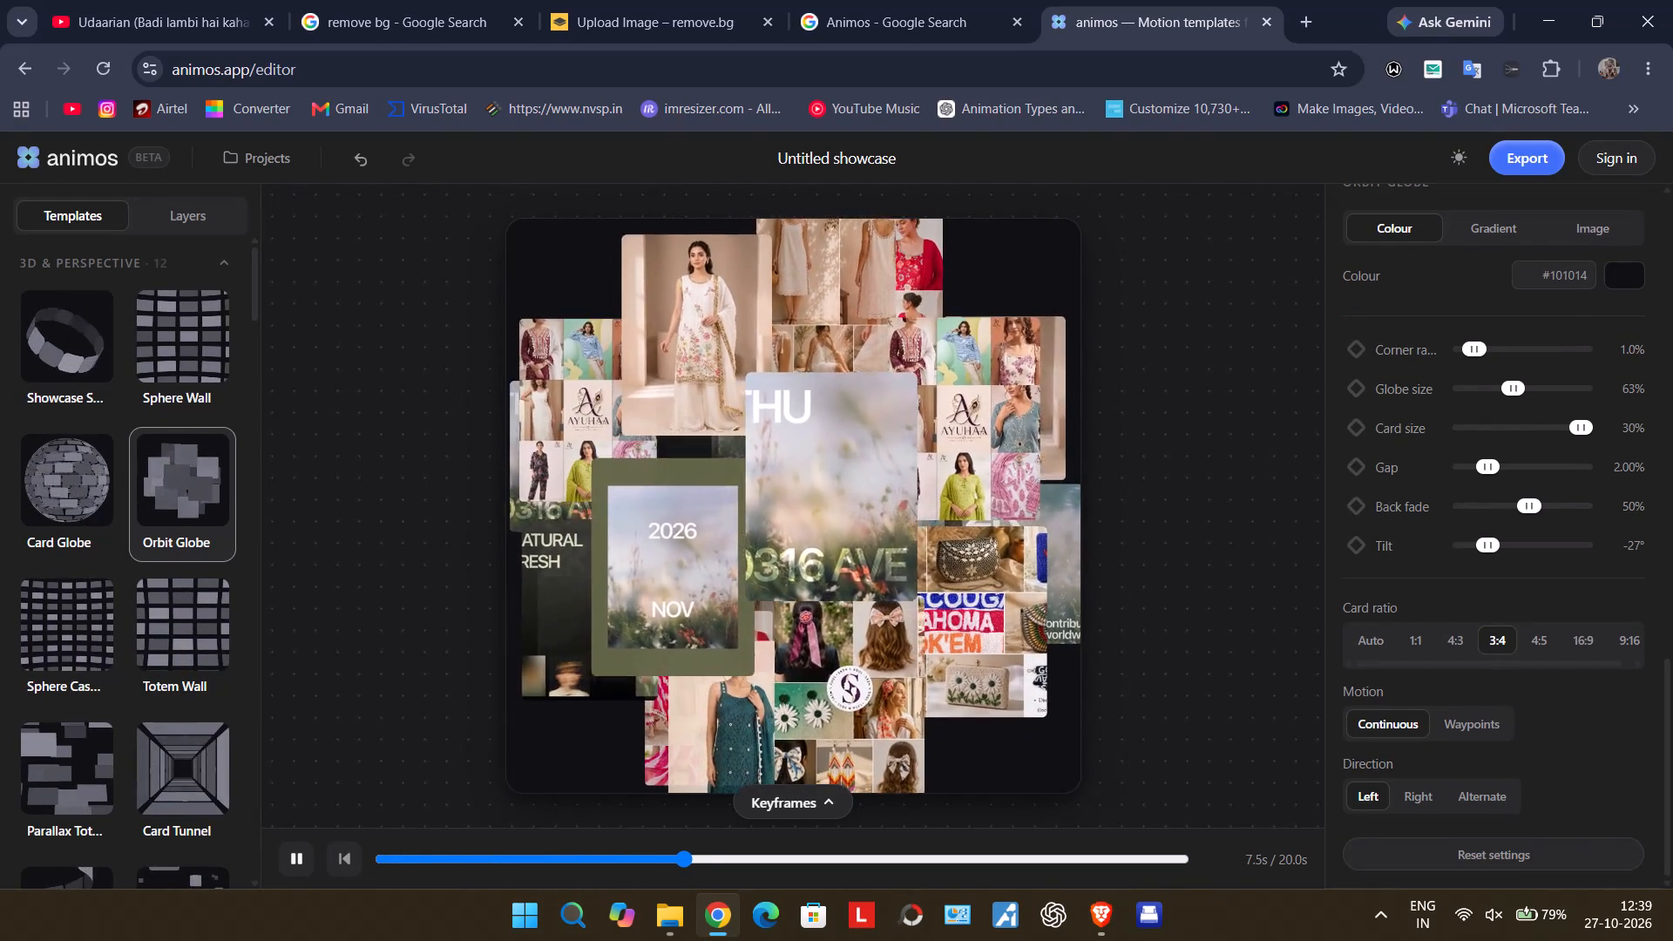
click(1488, 728)
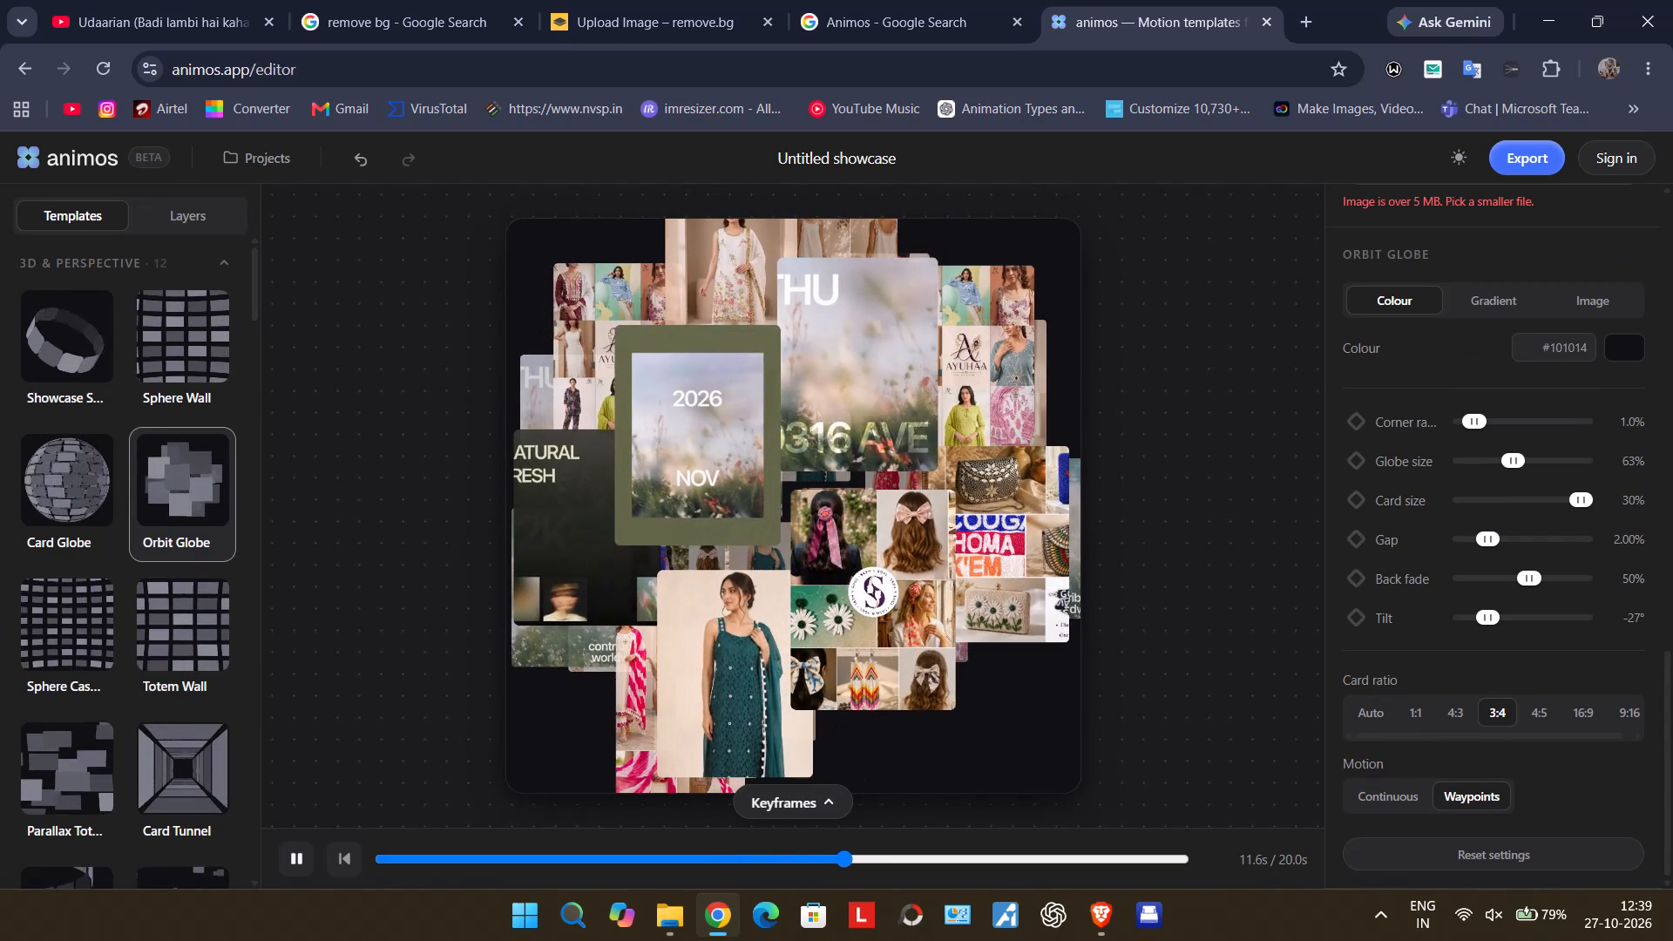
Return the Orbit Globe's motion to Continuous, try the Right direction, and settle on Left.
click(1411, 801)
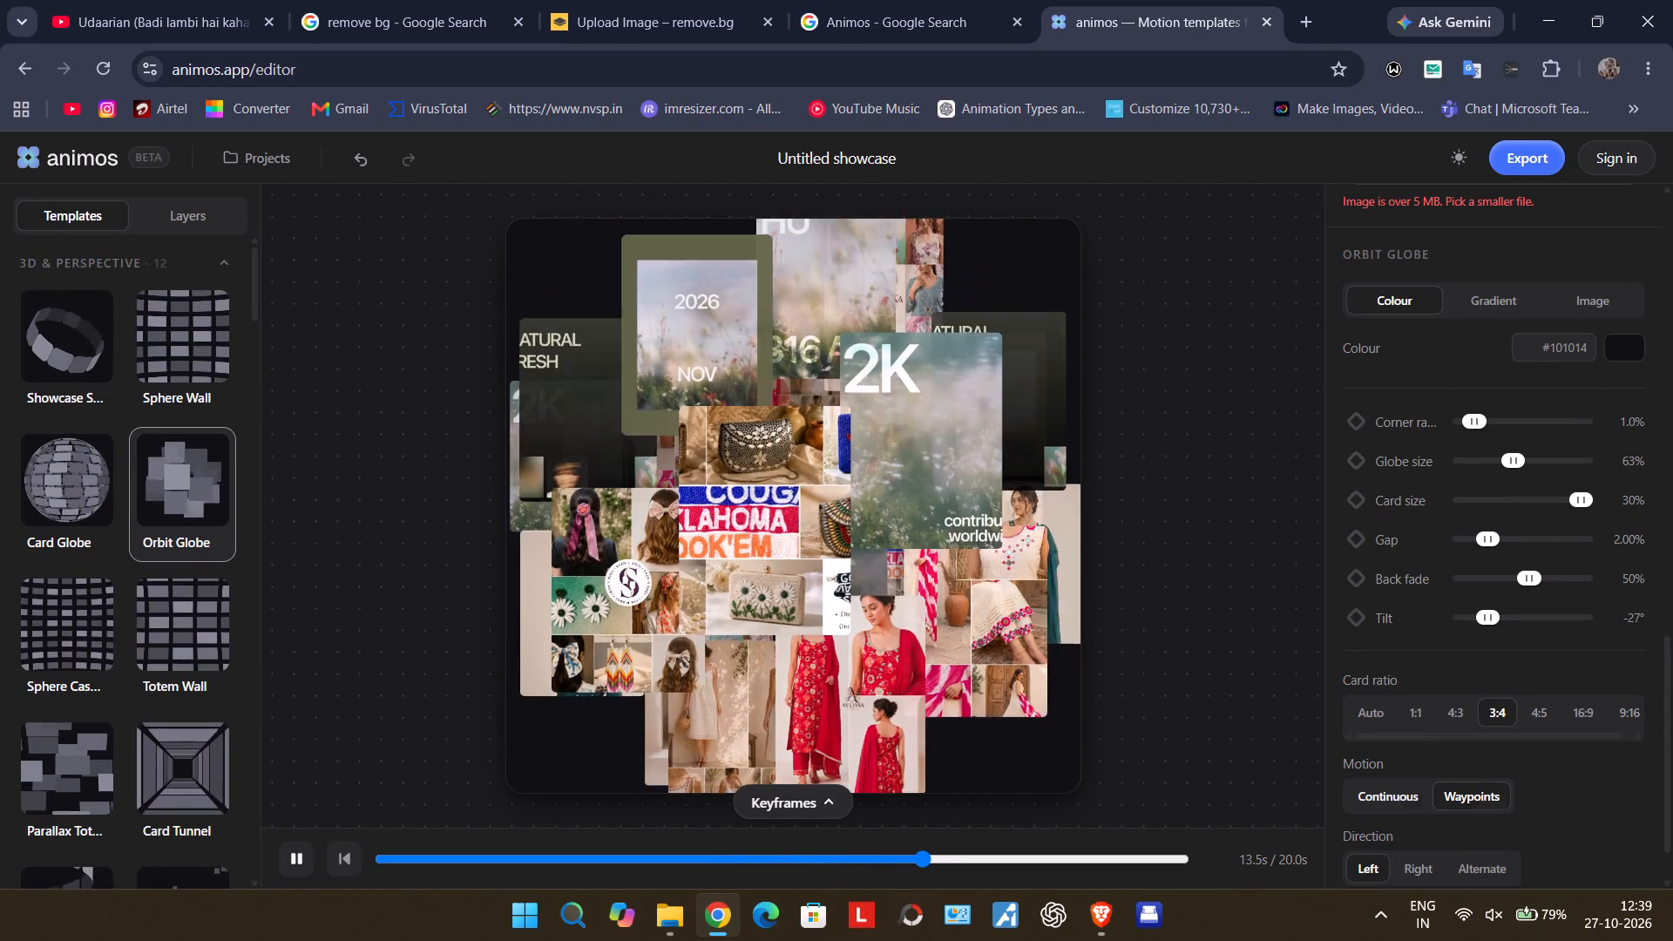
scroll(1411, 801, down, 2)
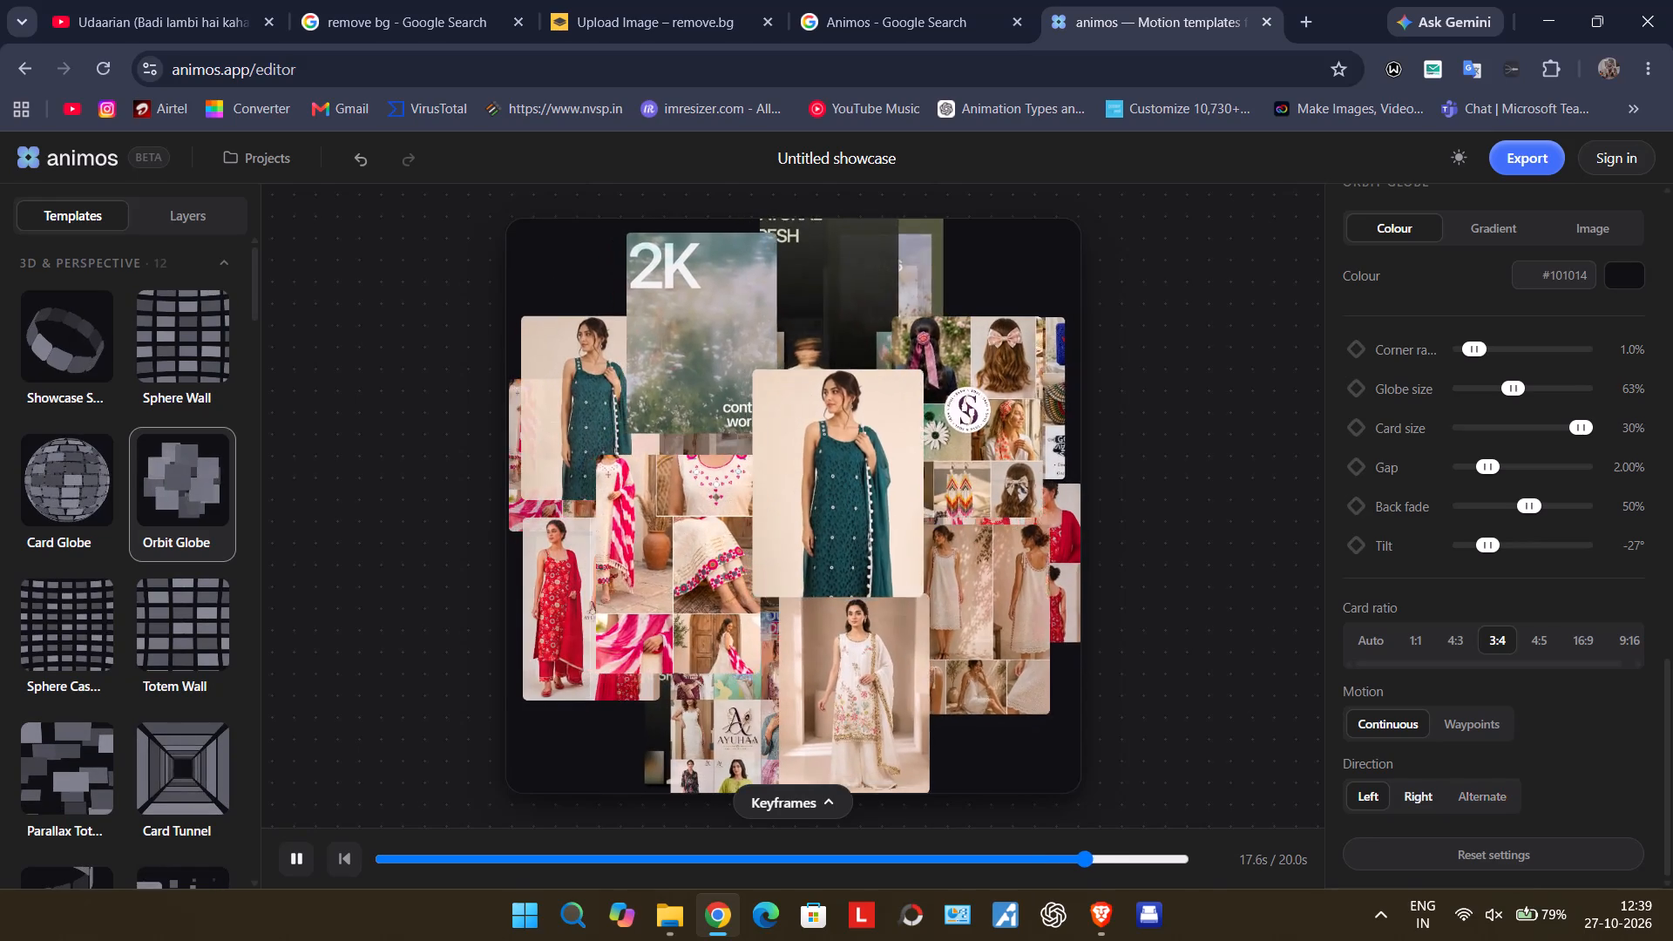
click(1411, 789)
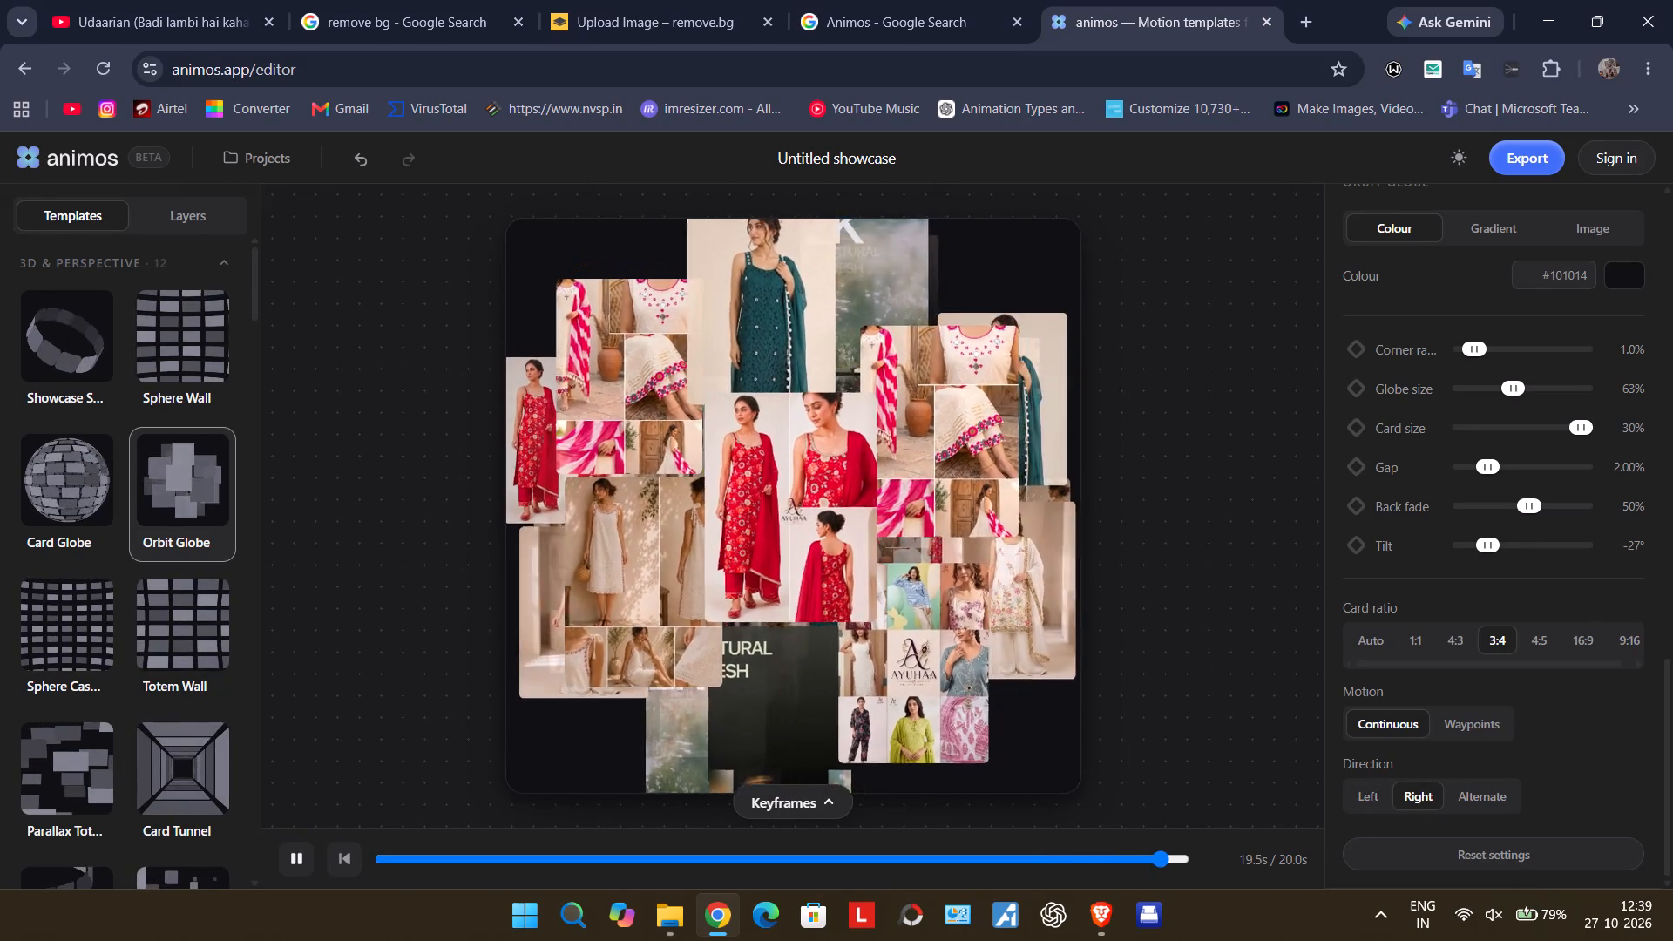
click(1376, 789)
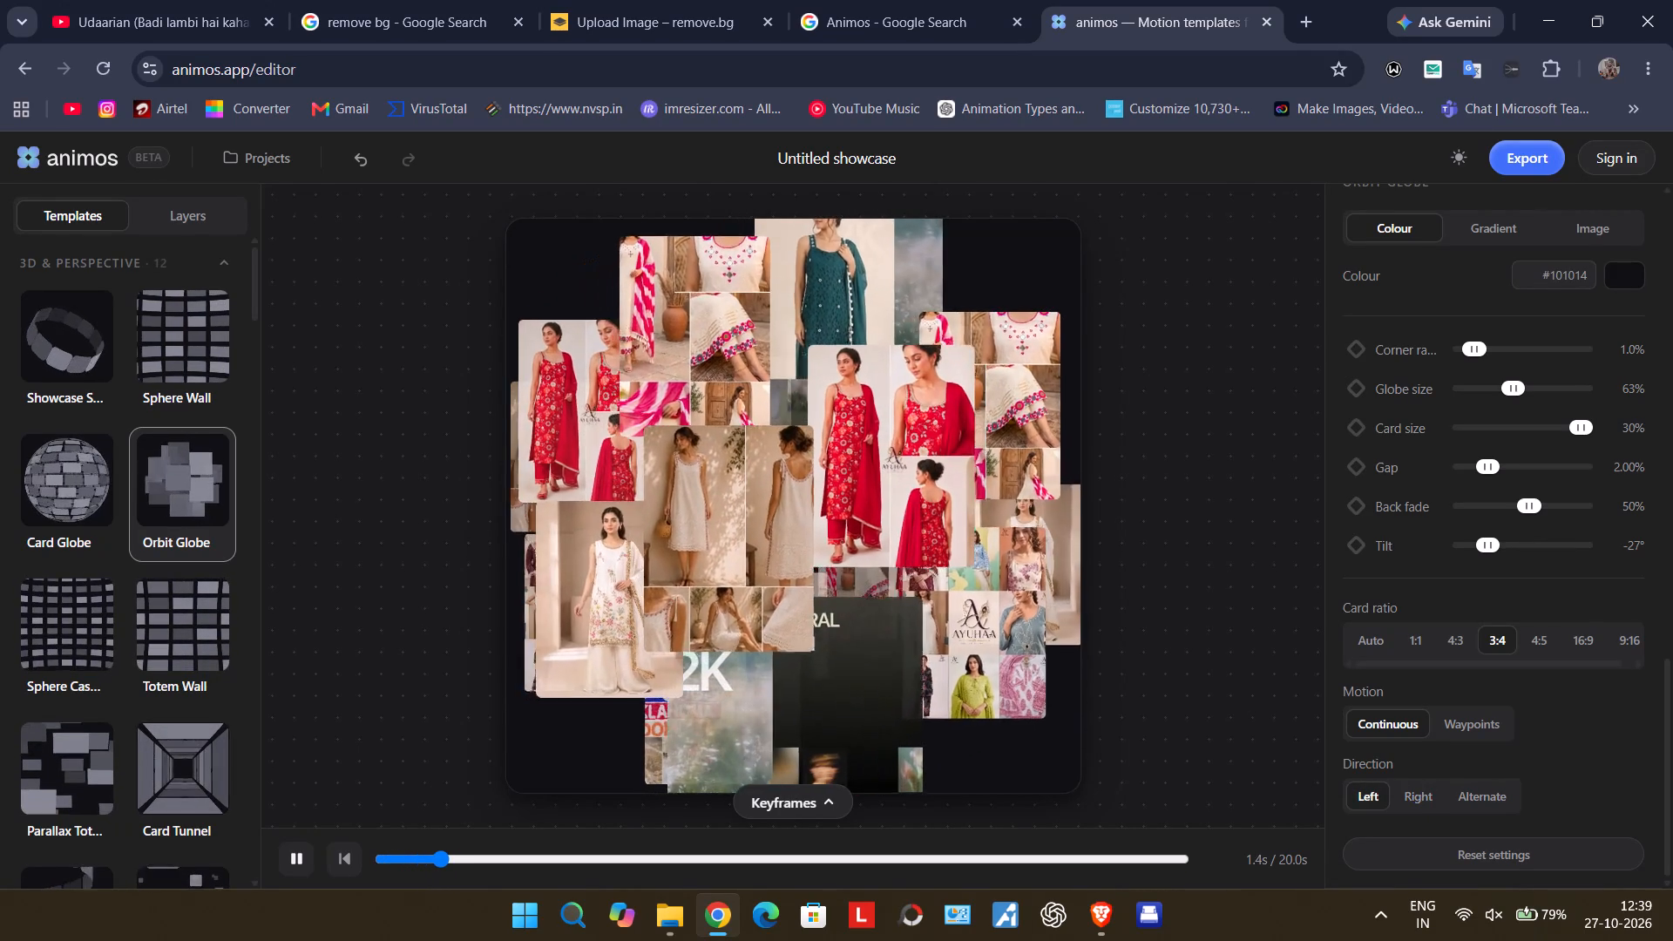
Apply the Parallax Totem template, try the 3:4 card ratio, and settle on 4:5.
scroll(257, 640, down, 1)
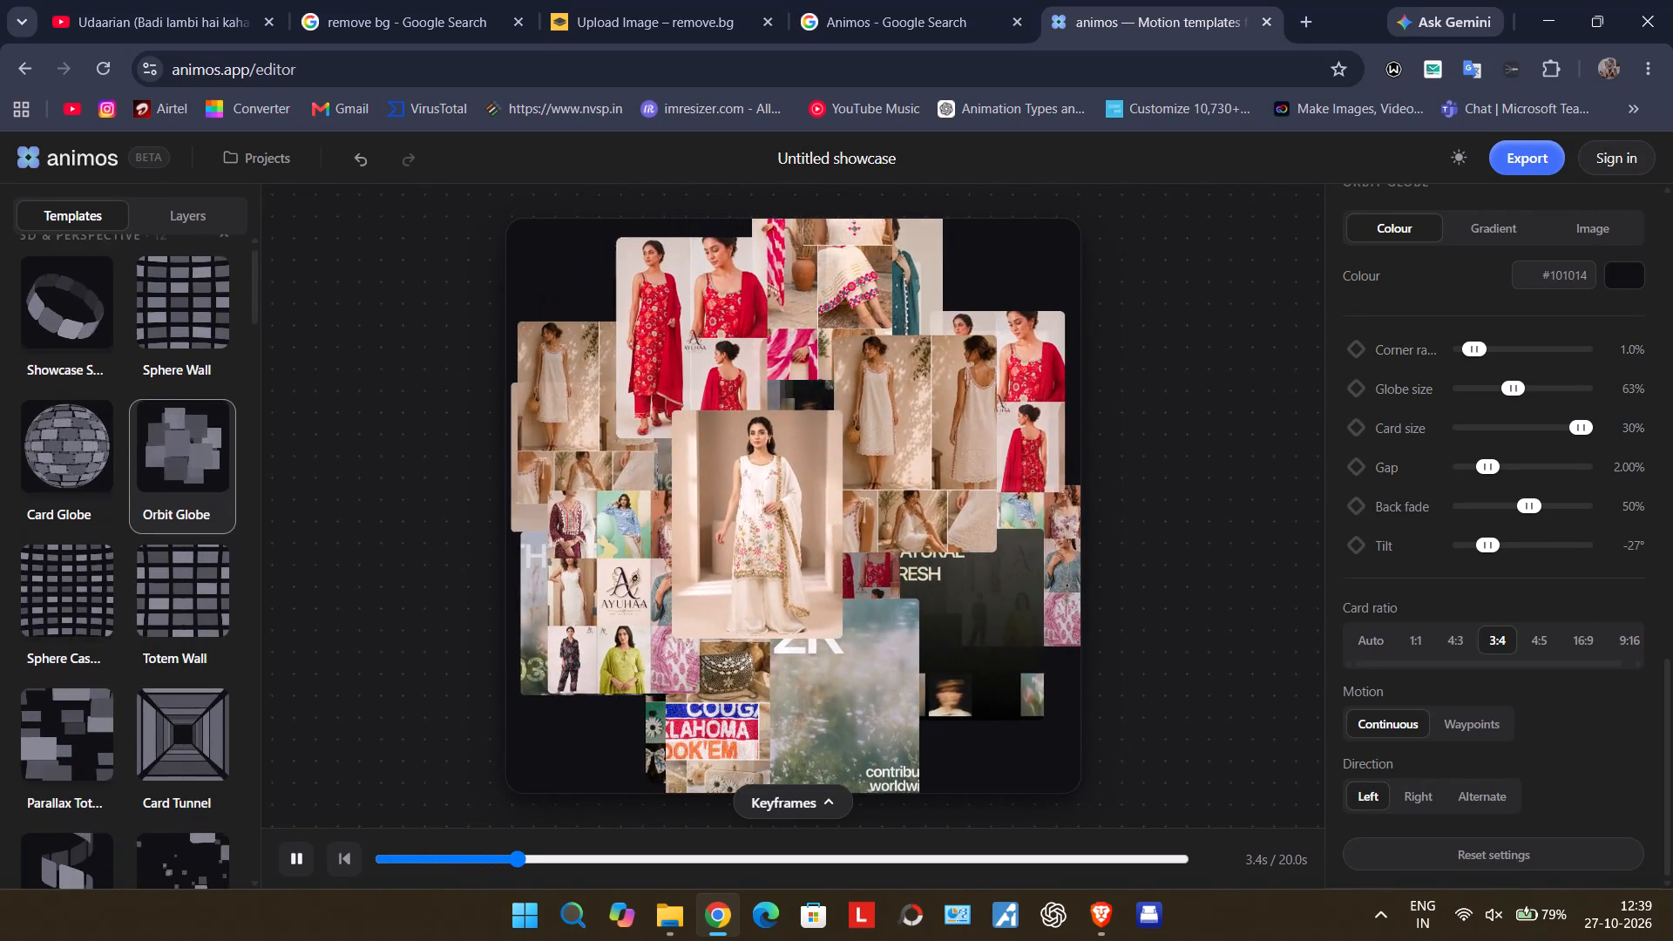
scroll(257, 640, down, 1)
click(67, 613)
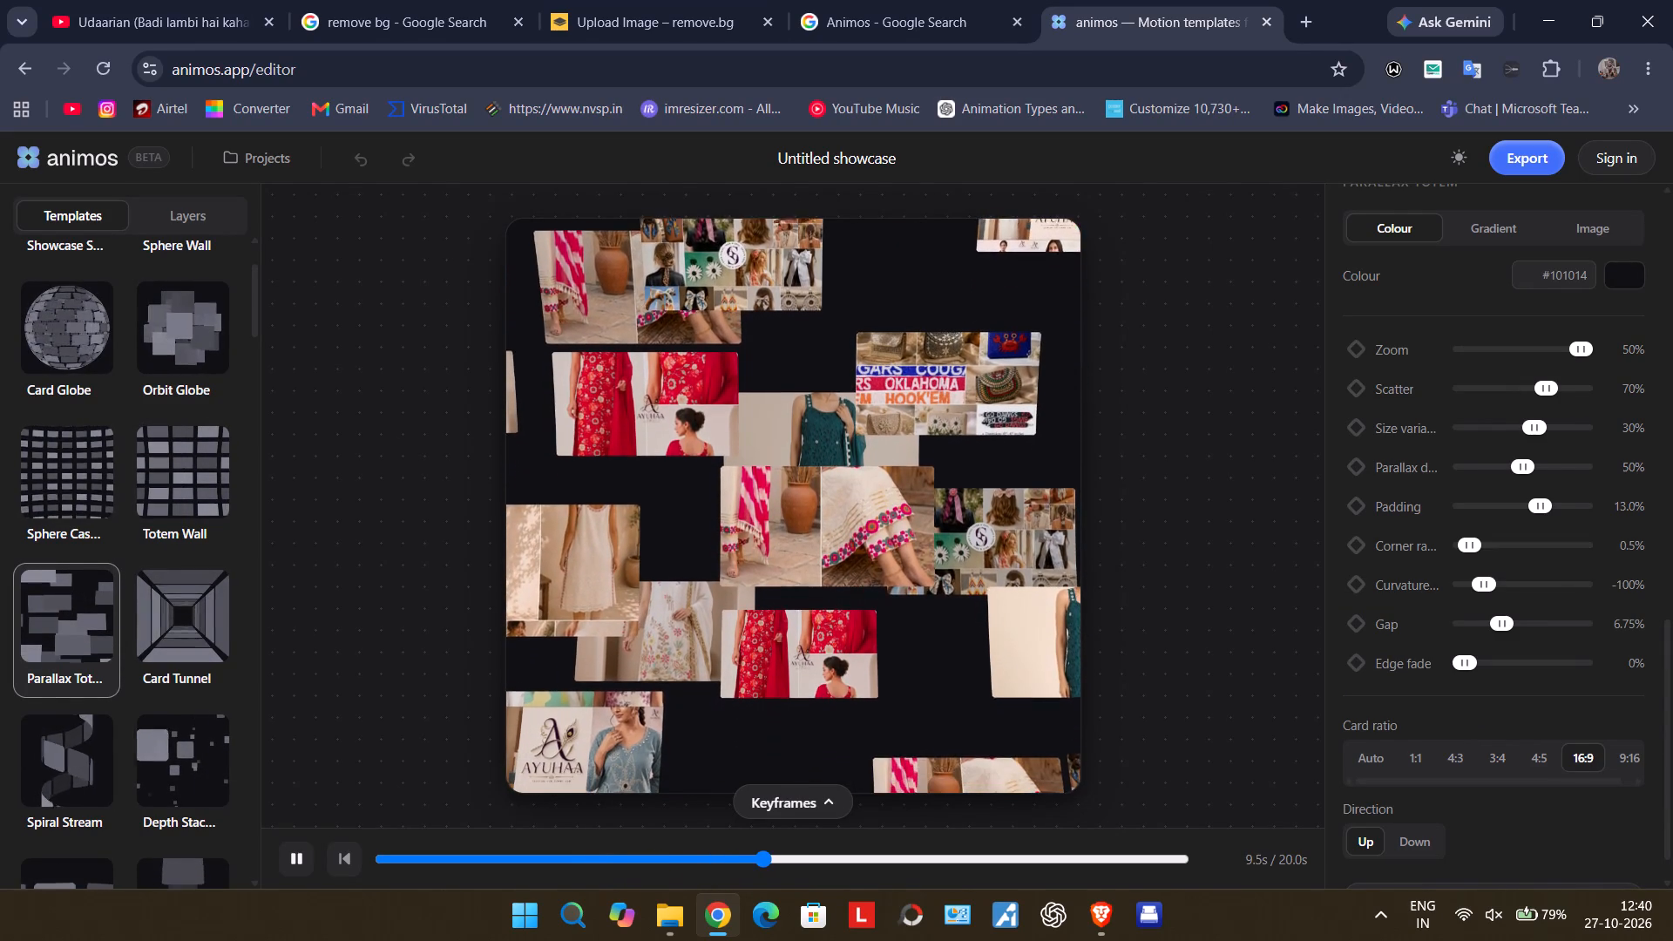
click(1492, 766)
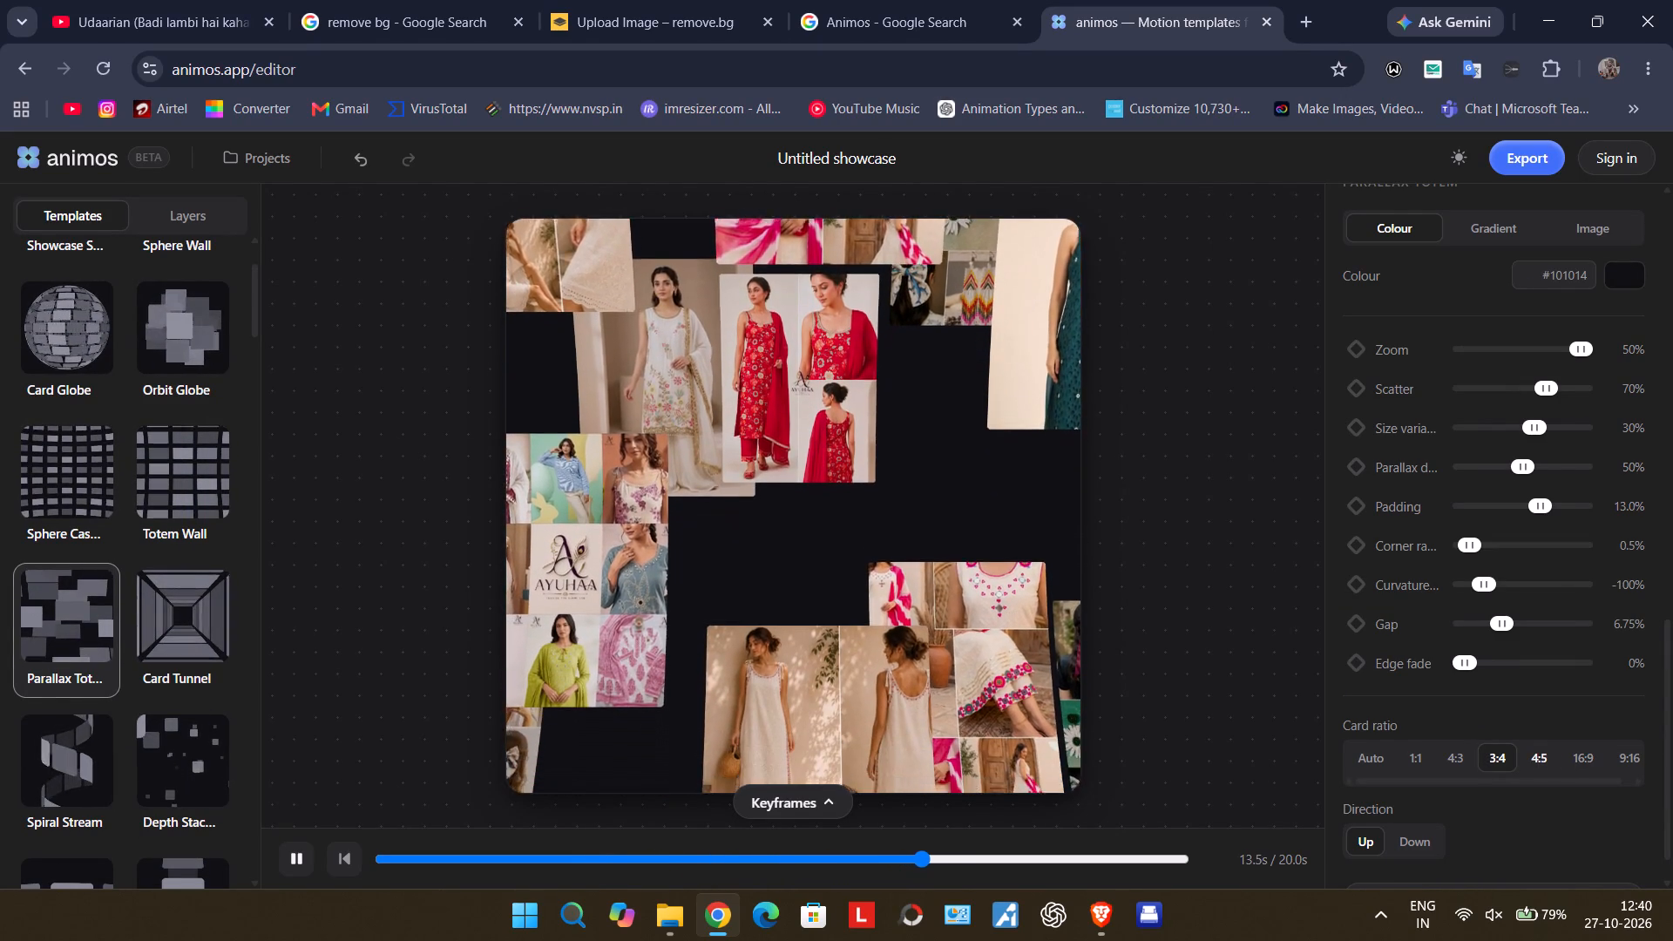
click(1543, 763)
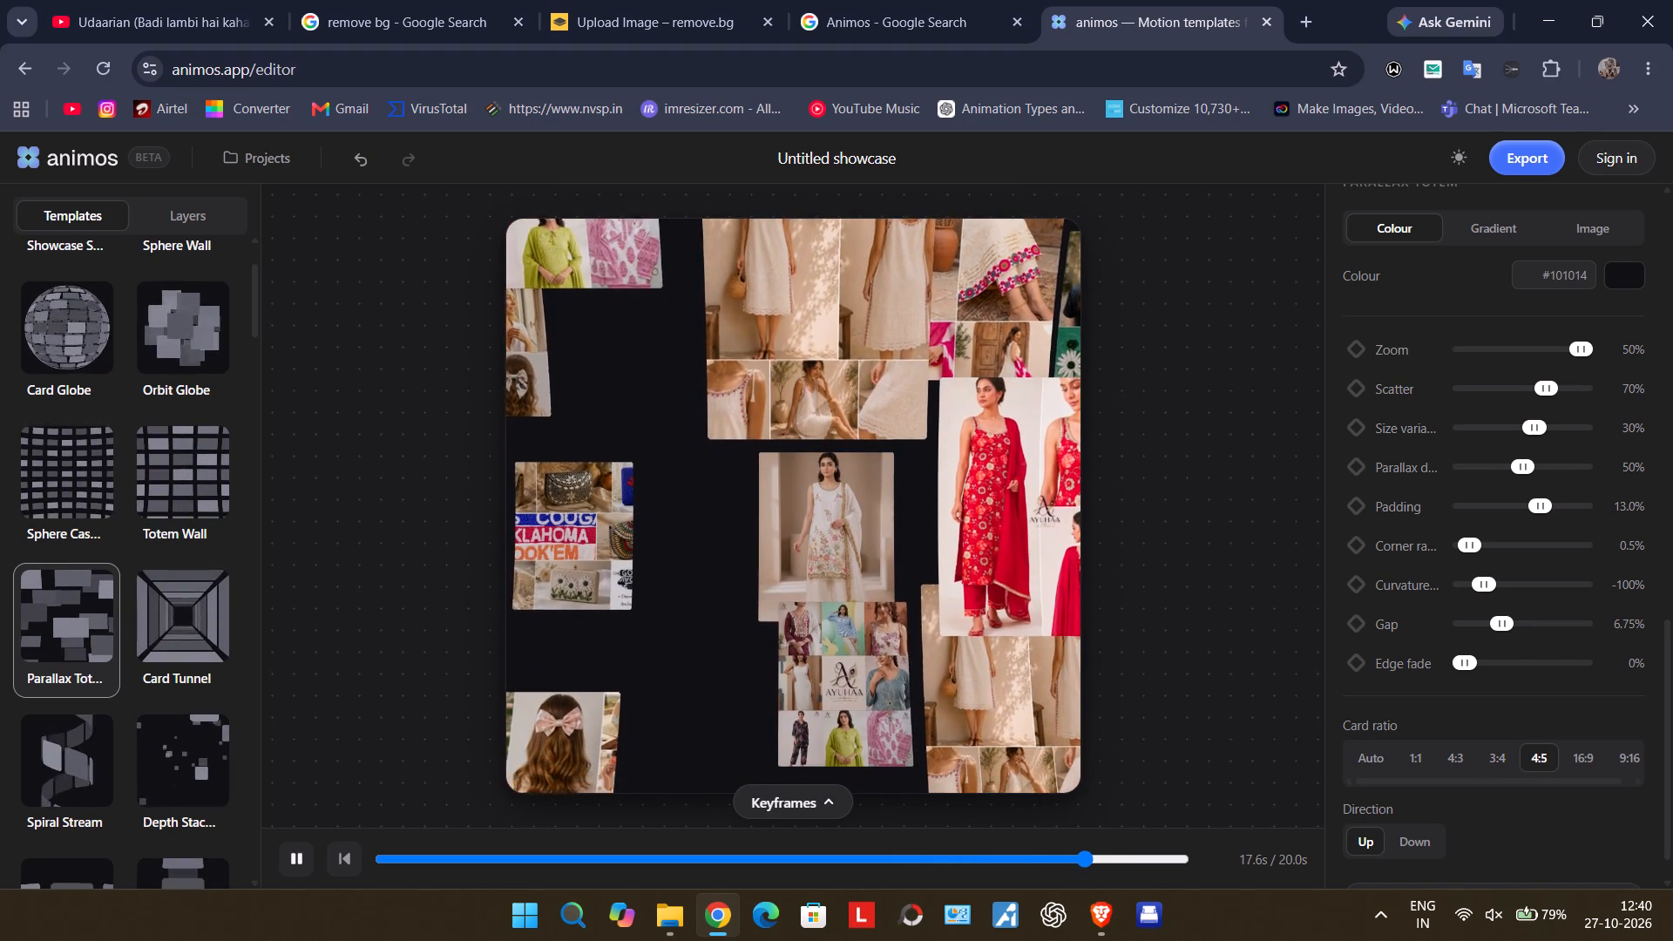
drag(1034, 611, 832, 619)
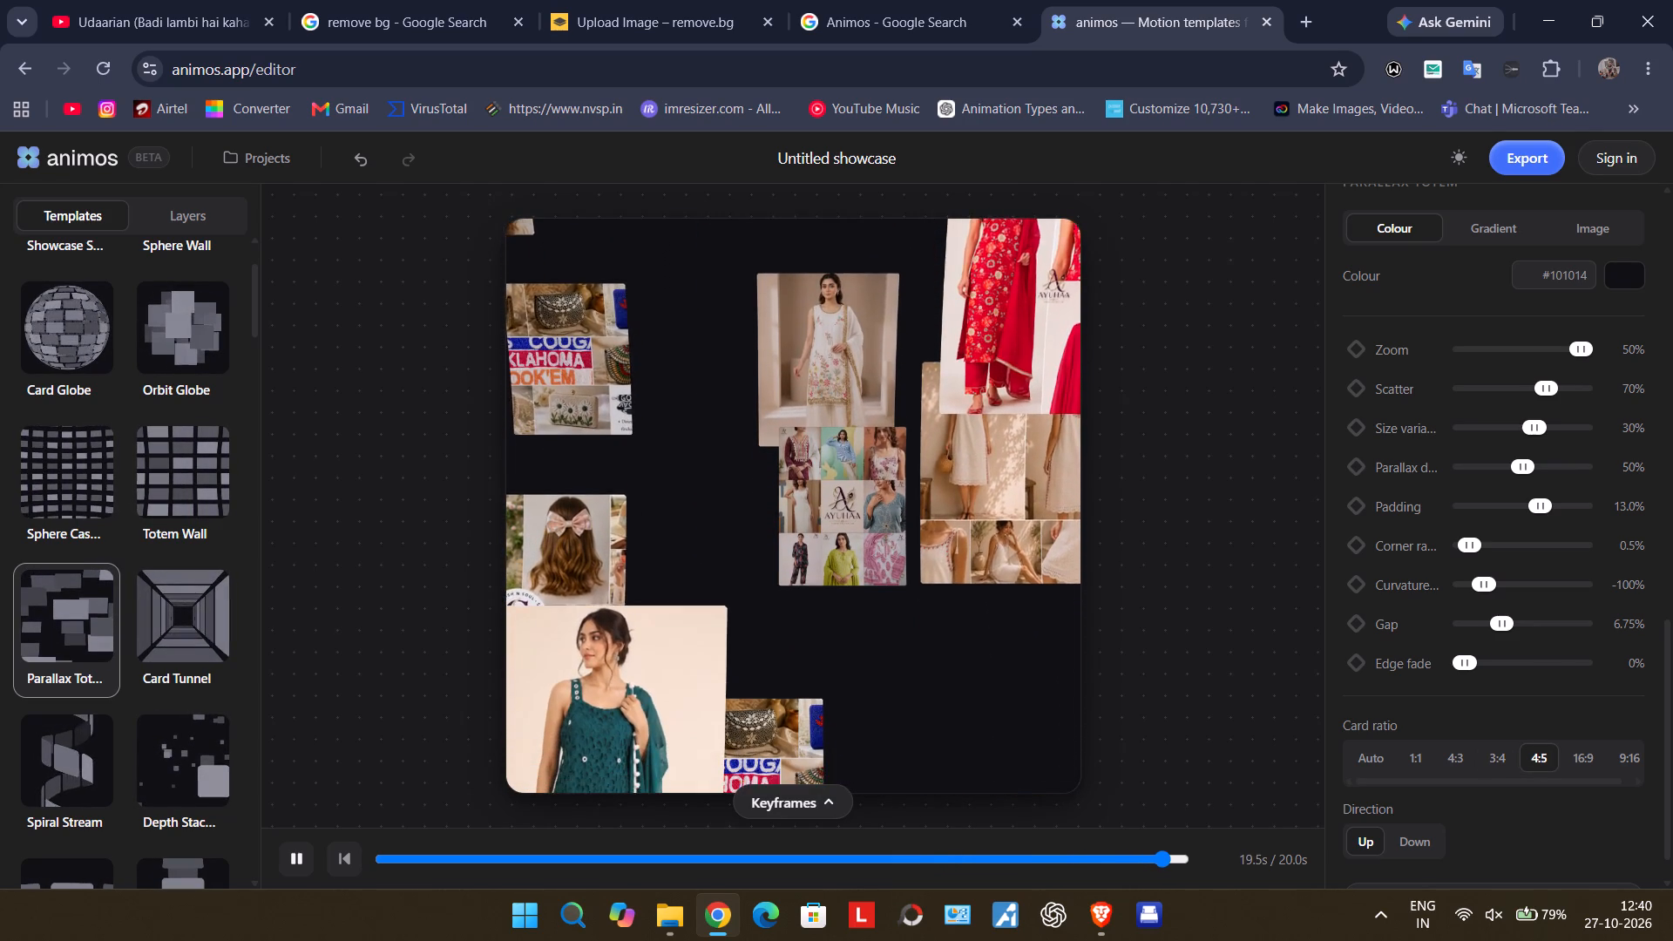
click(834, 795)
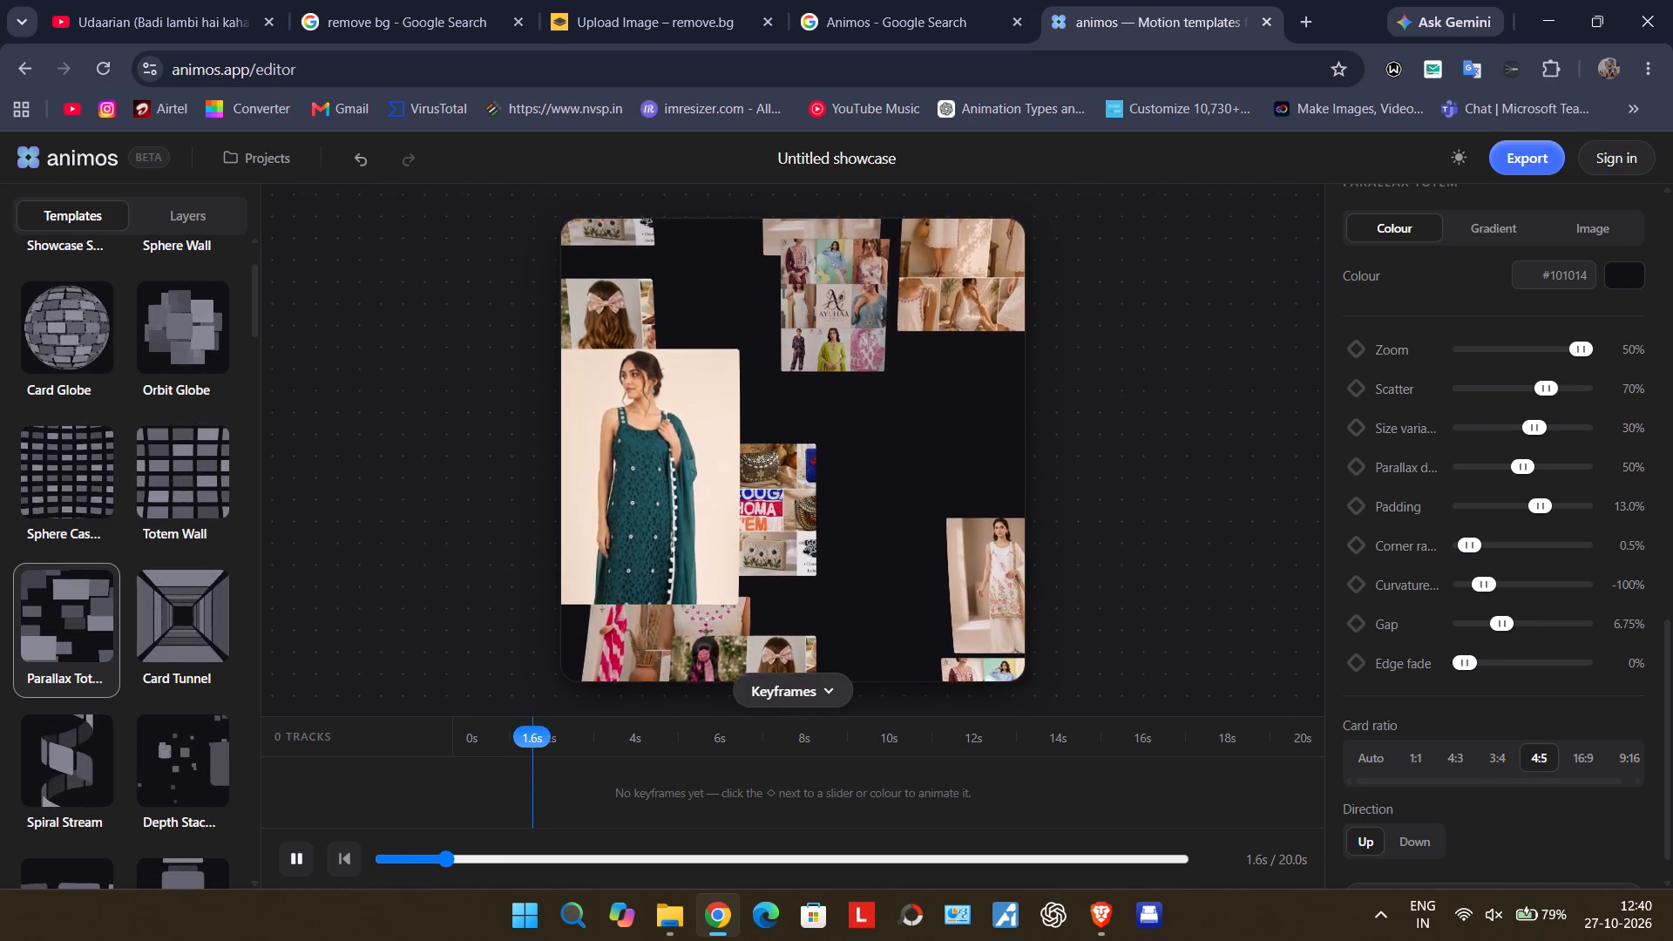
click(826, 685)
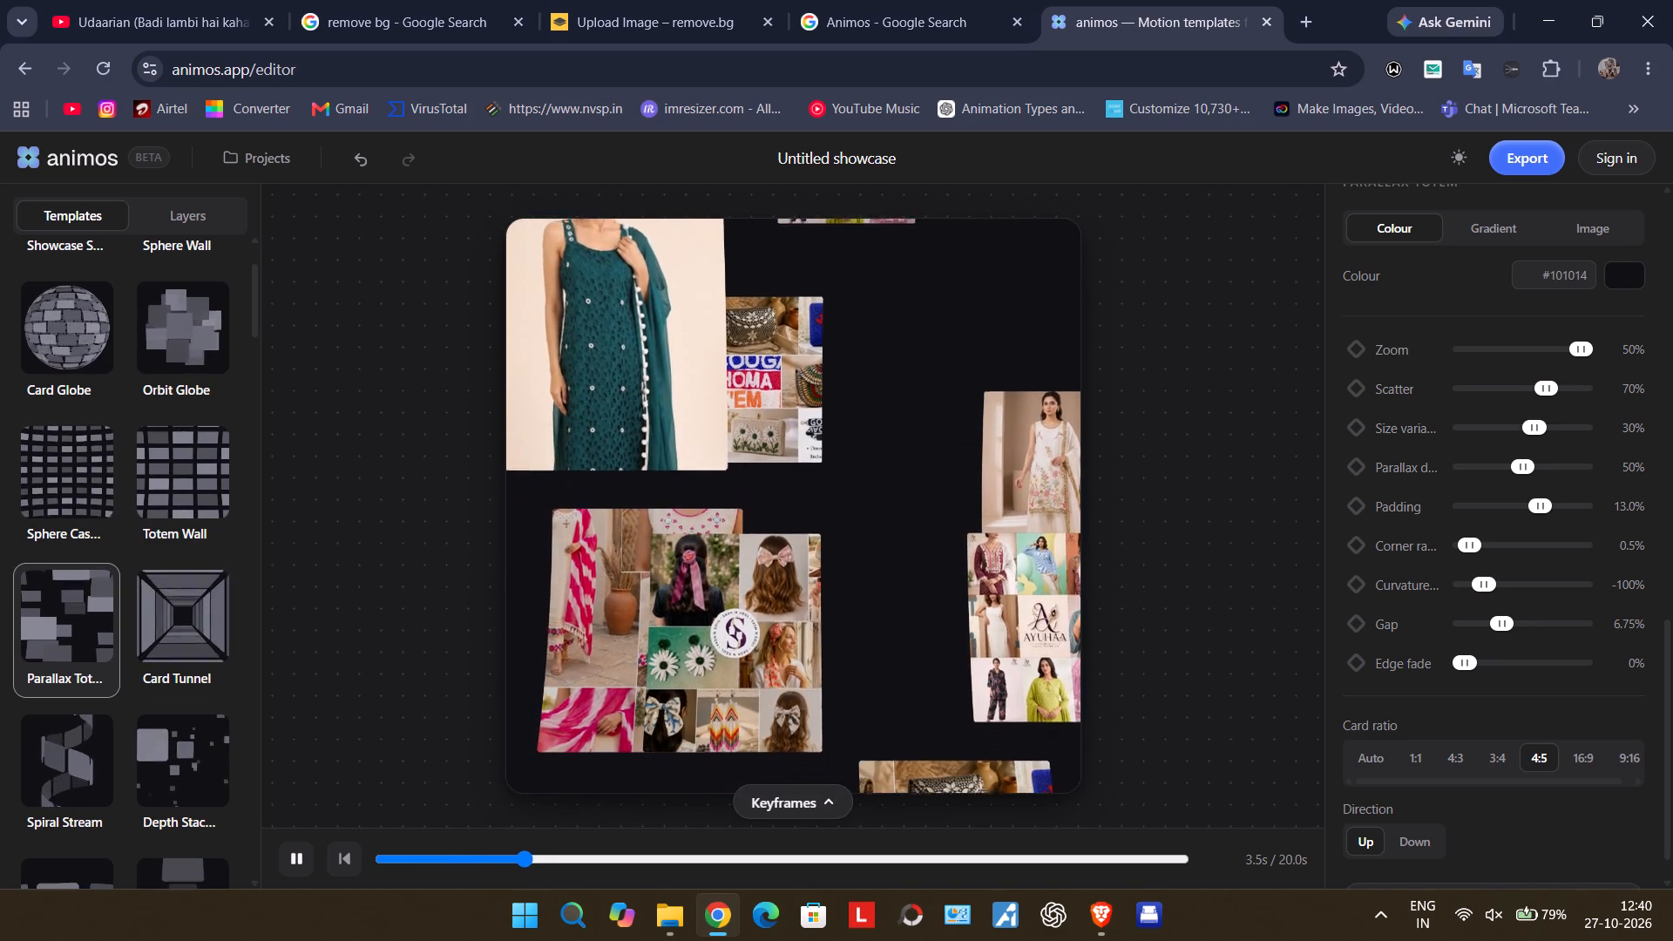
Apply the Triple Scene template and set its card ratio to 4:5.
scroll(122, 757, down, 5)
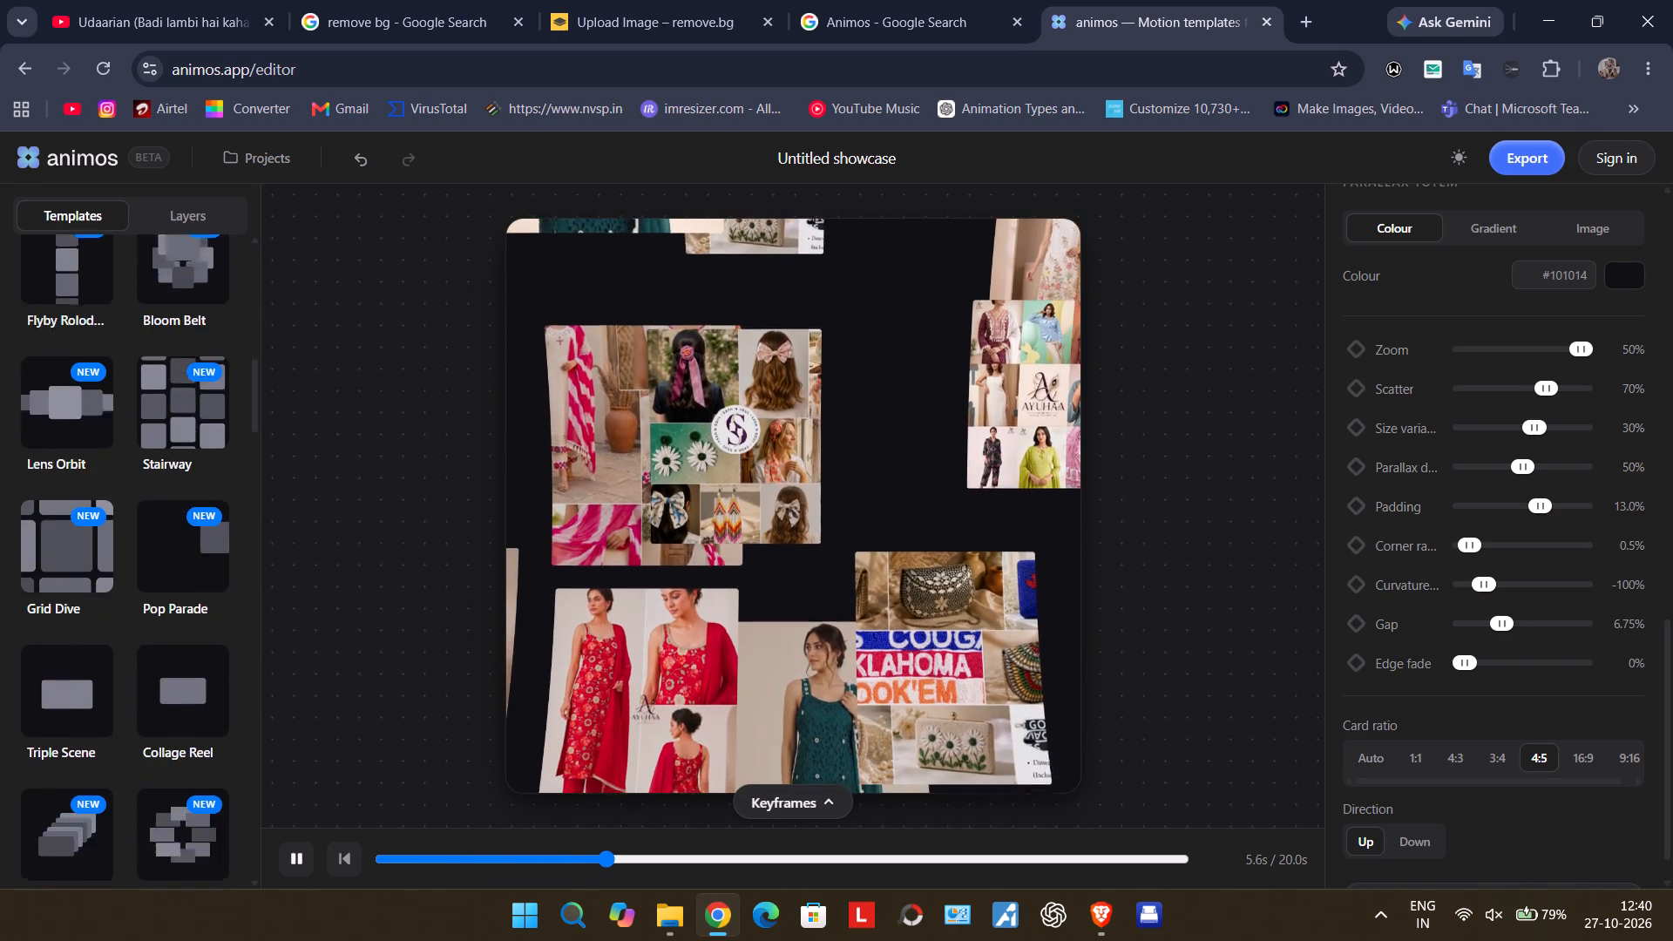
click(50, 520)
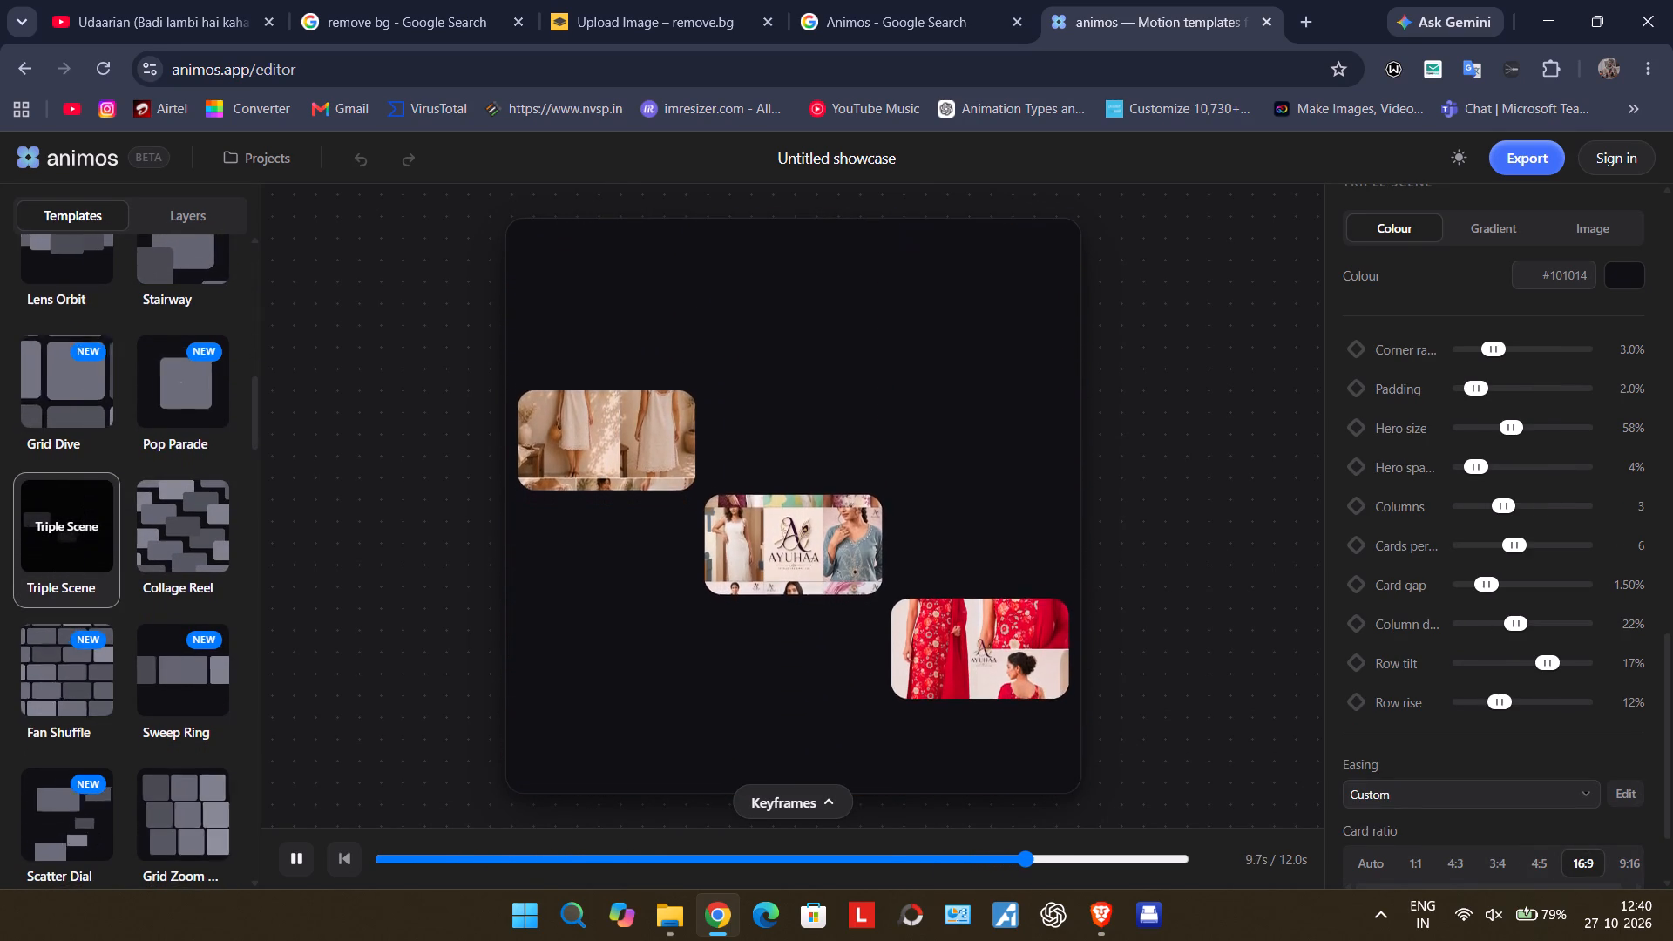
click(1541, 856)
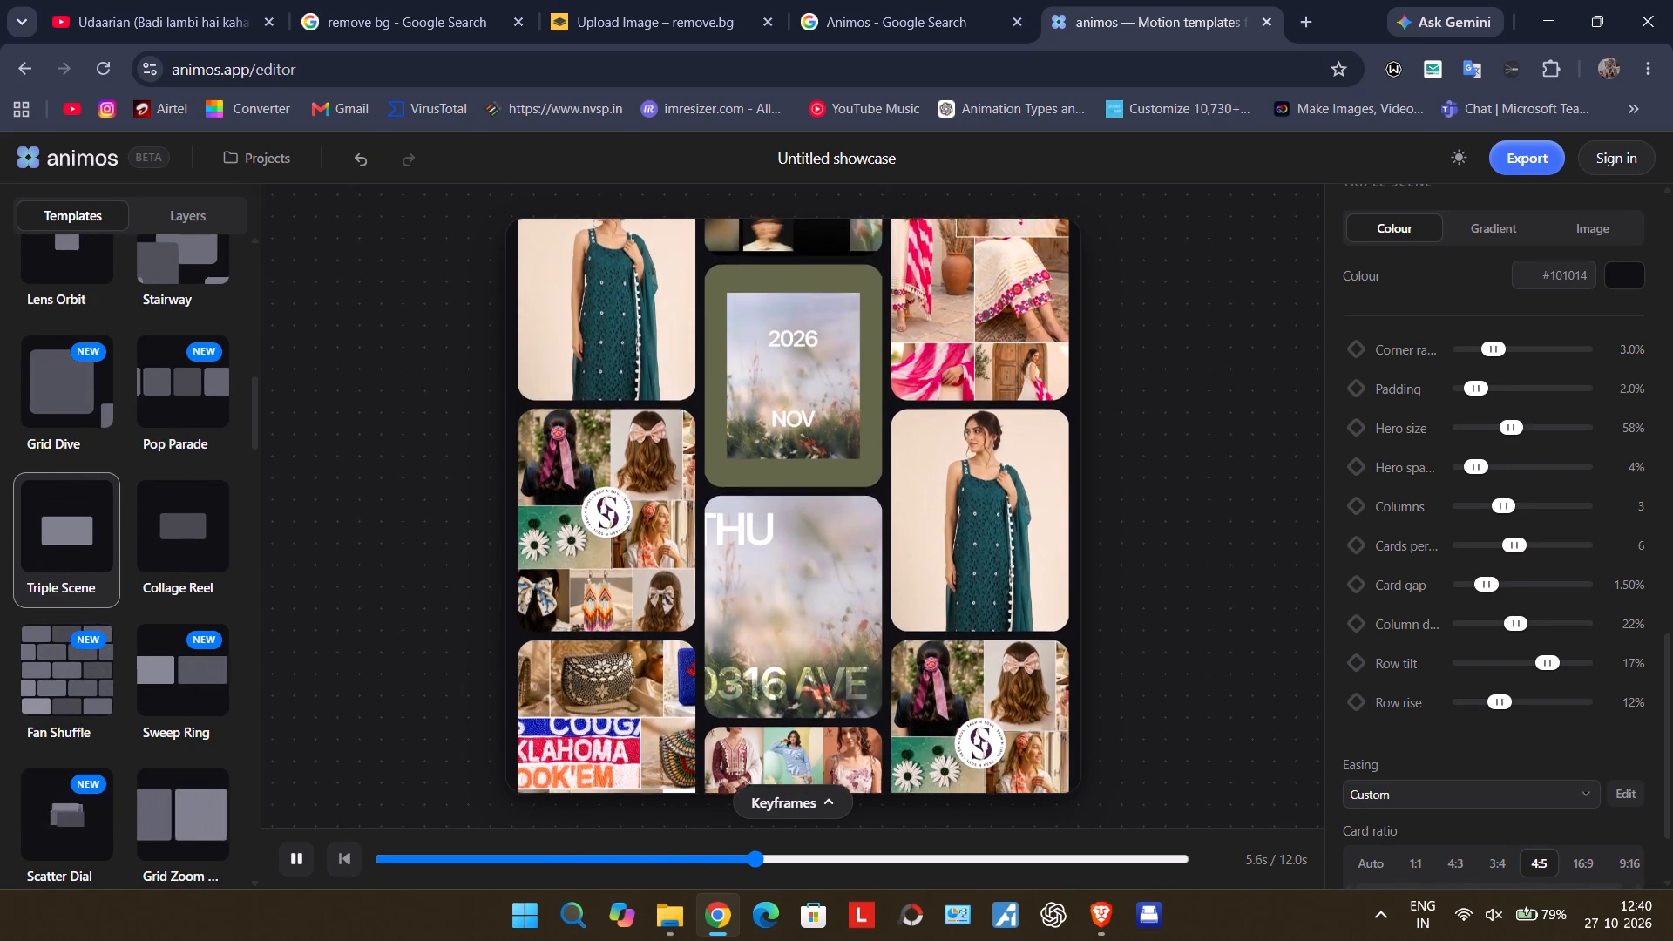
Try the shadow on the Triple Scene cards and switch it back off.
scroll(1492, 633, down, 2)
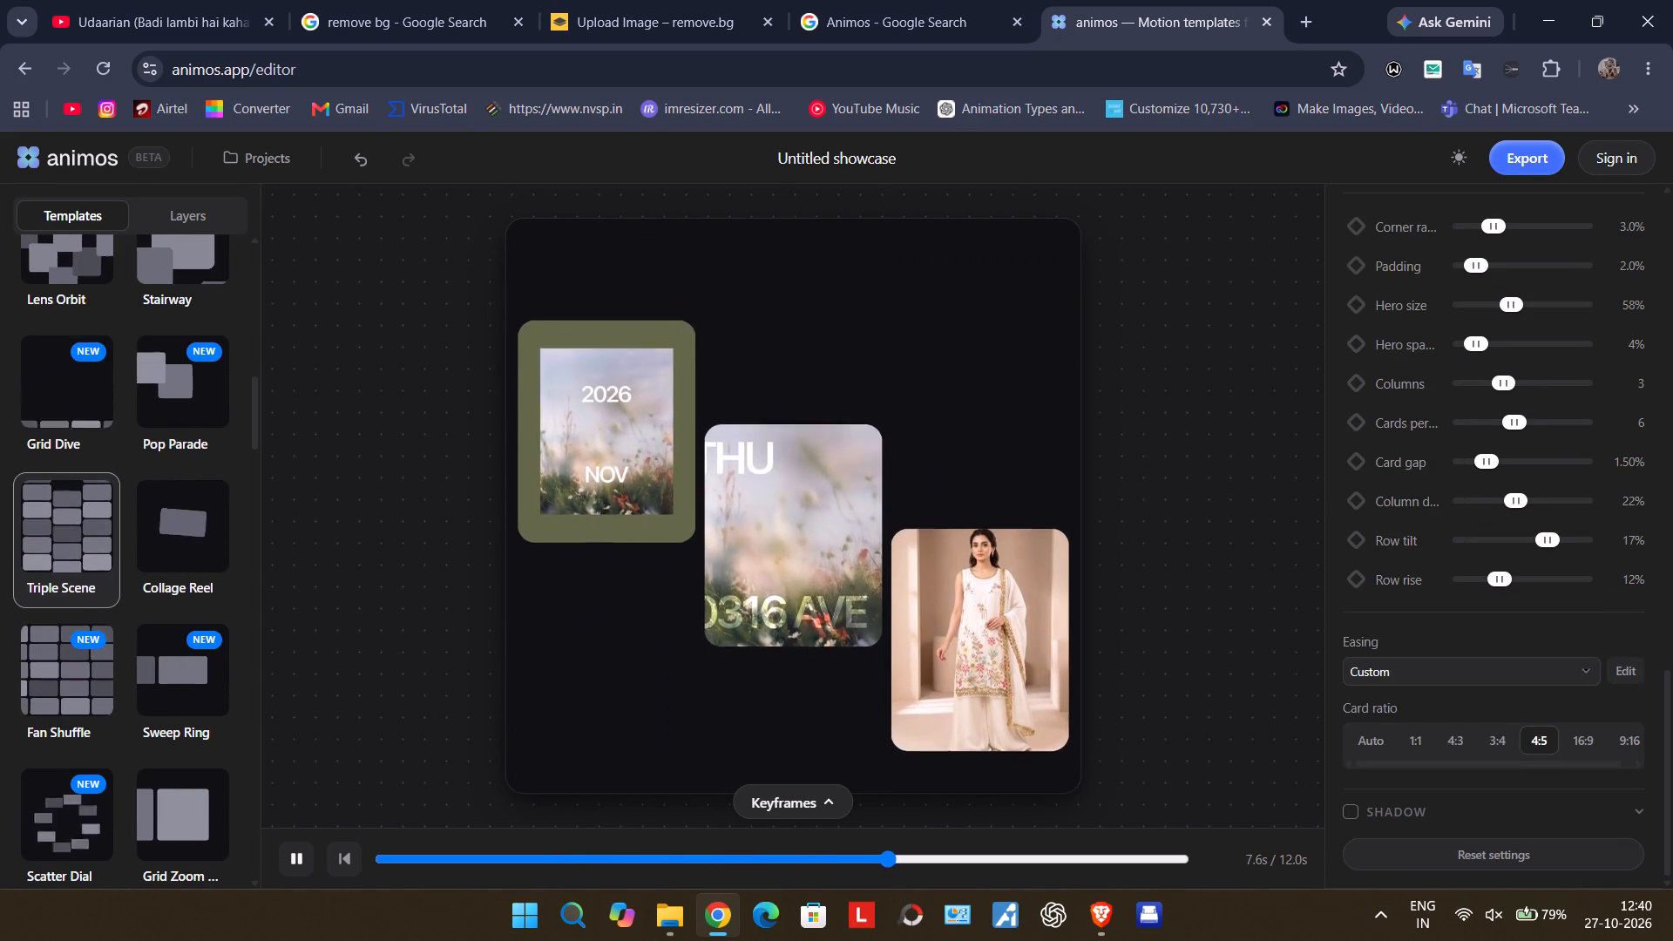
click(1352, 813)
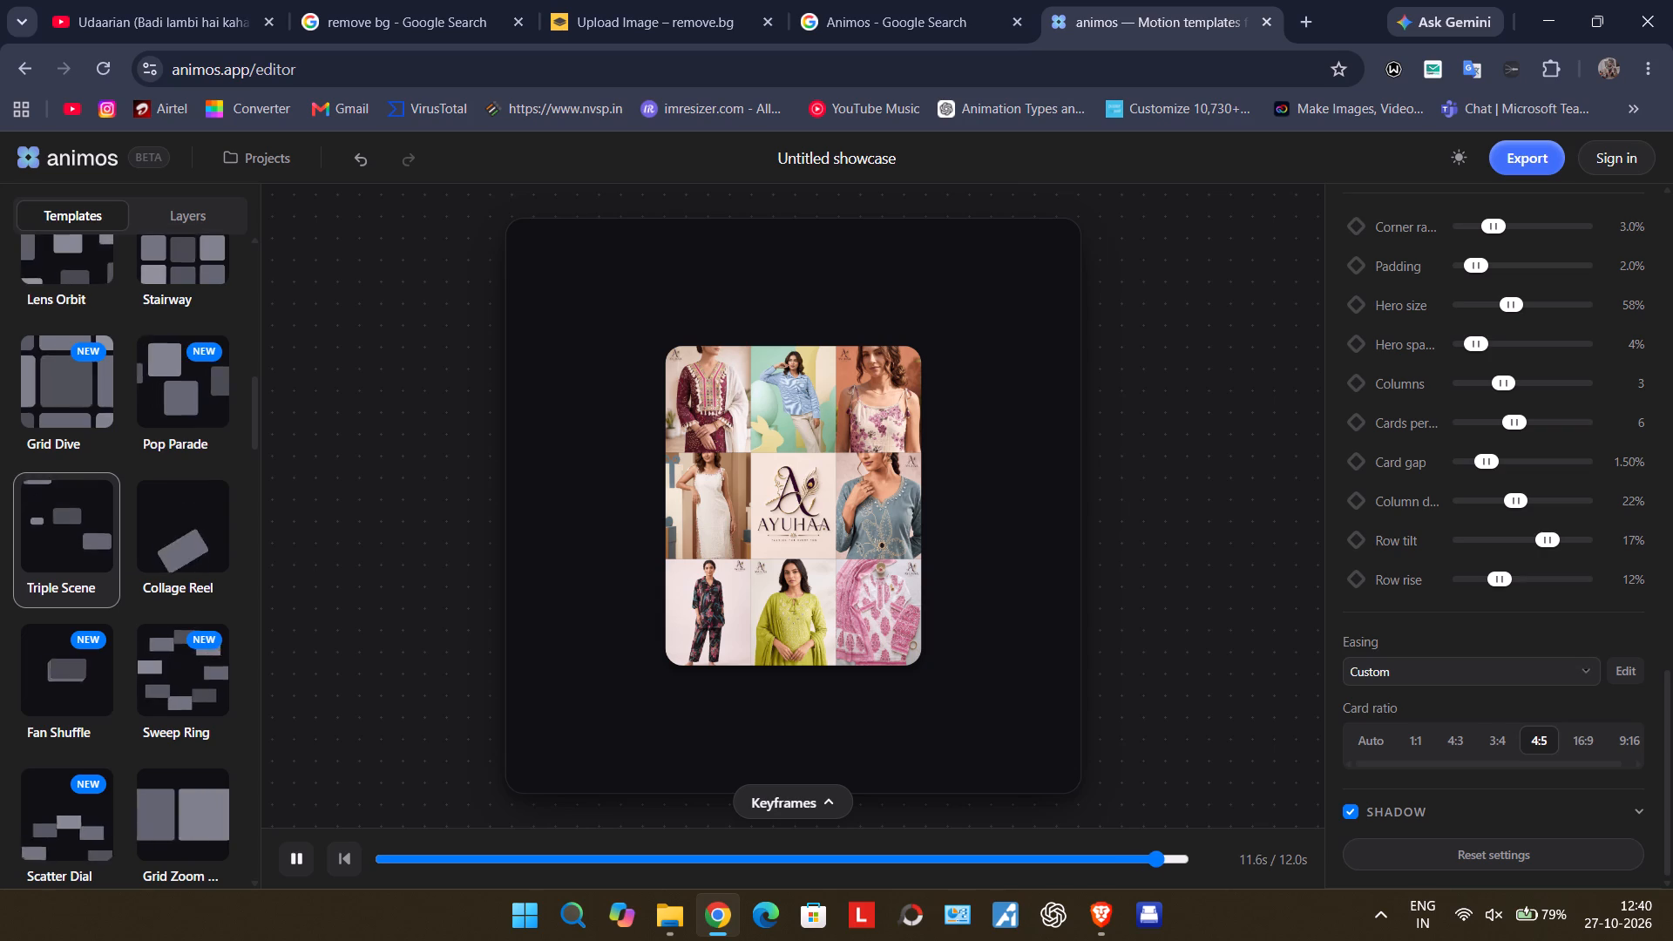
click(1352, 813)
Start adding an image to Slot 9 and look through the AYUHAA Graphics, sashnsoul and Etsy_Listing_Images folders on volume (D:) for a candidate.
scroll(1498, 735, up, 4)
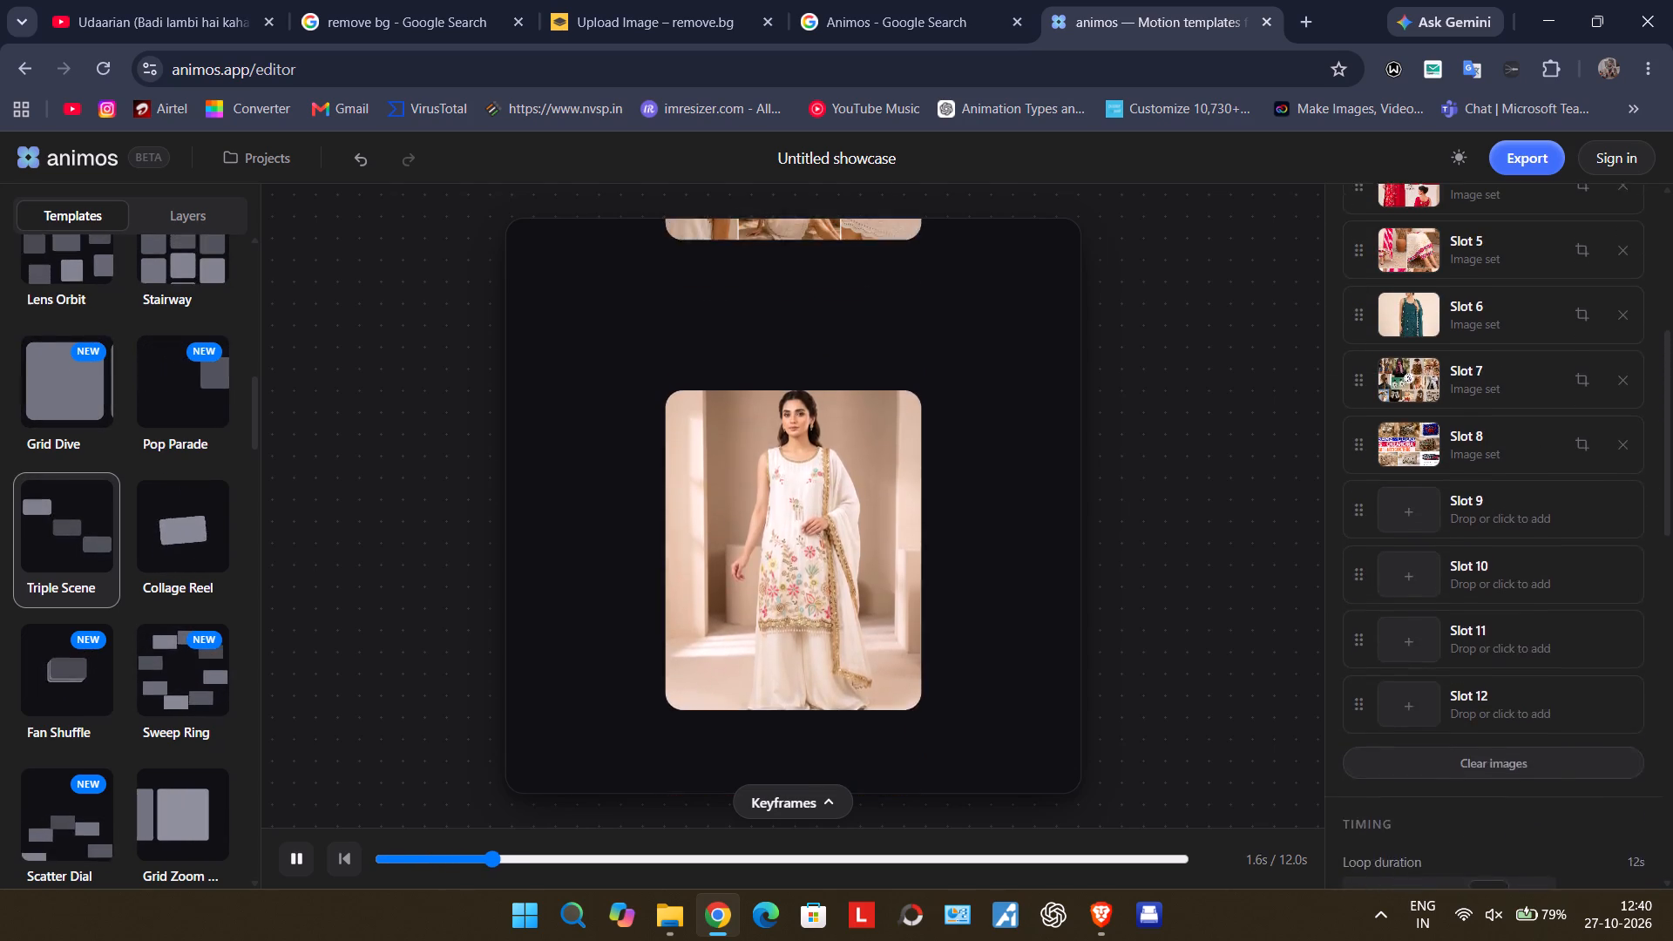
scroll(1498, 735, down, 1)
click(1401, 616)
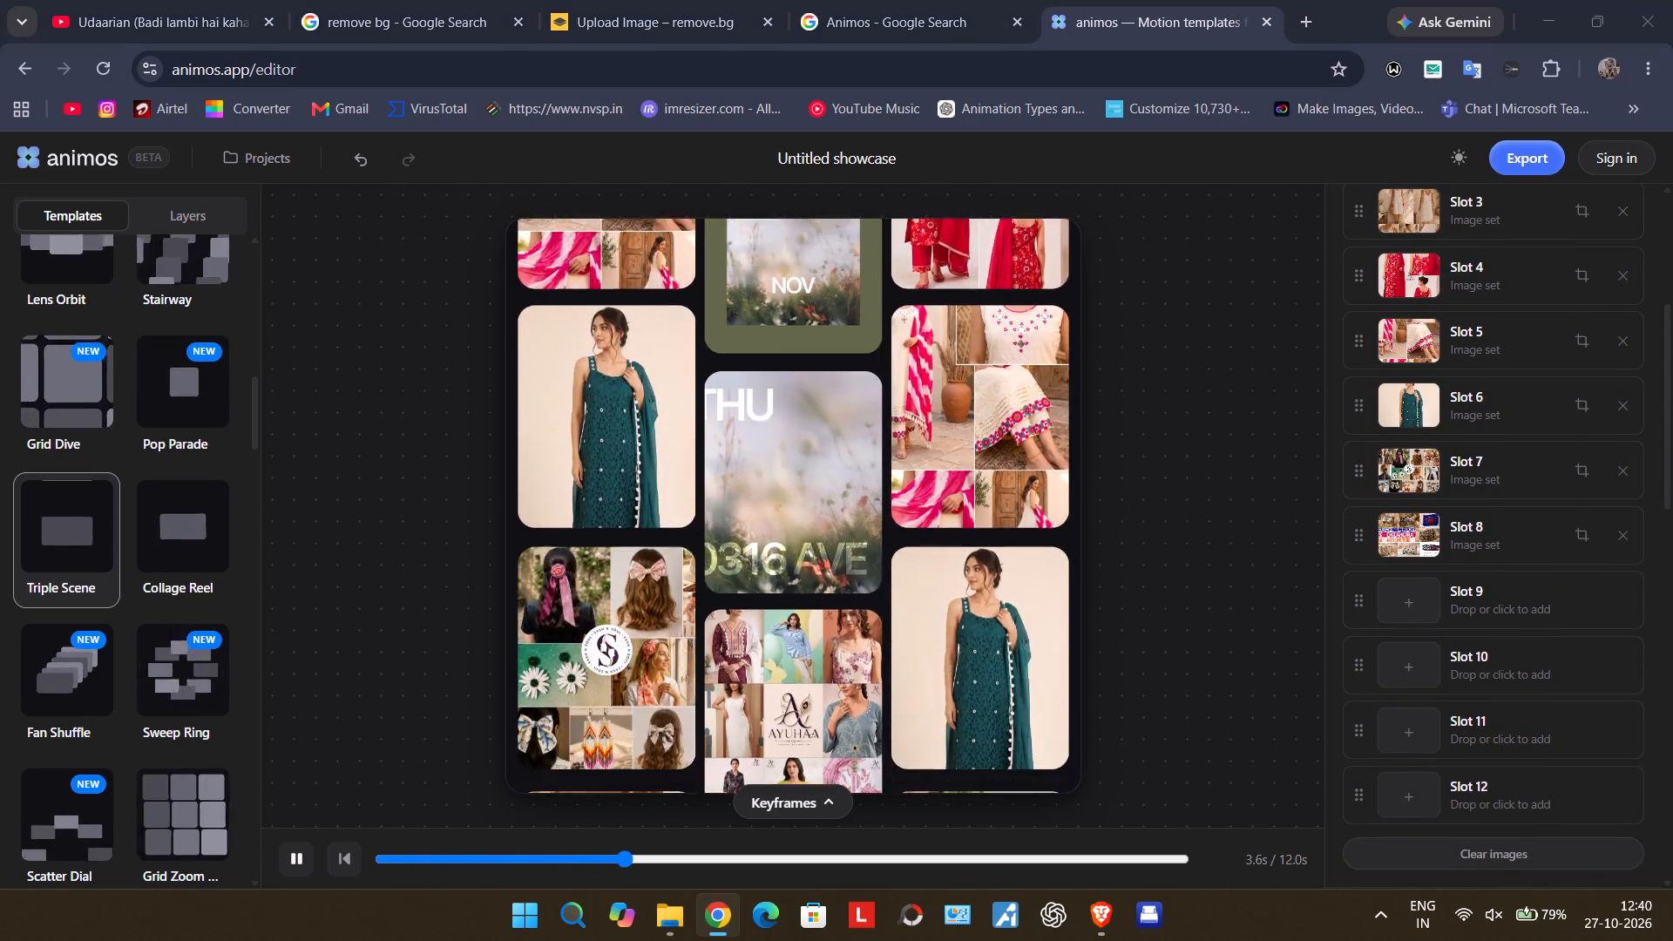
scroll(673, 312, down, 2)
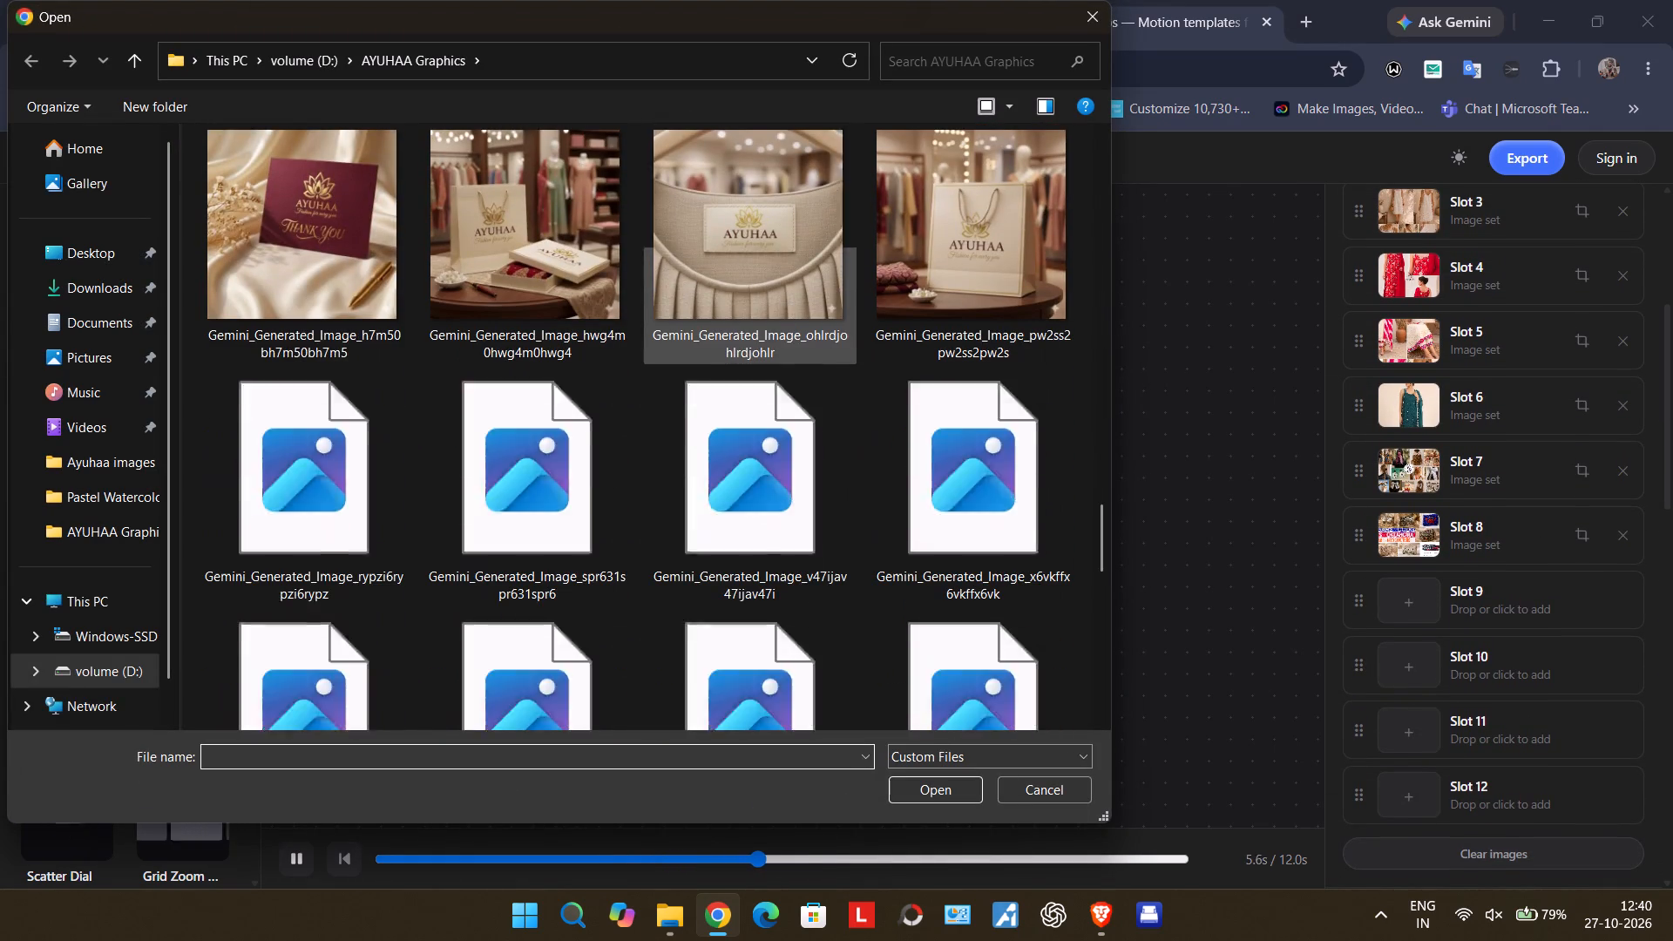
scroll(587, 337, up, 6)
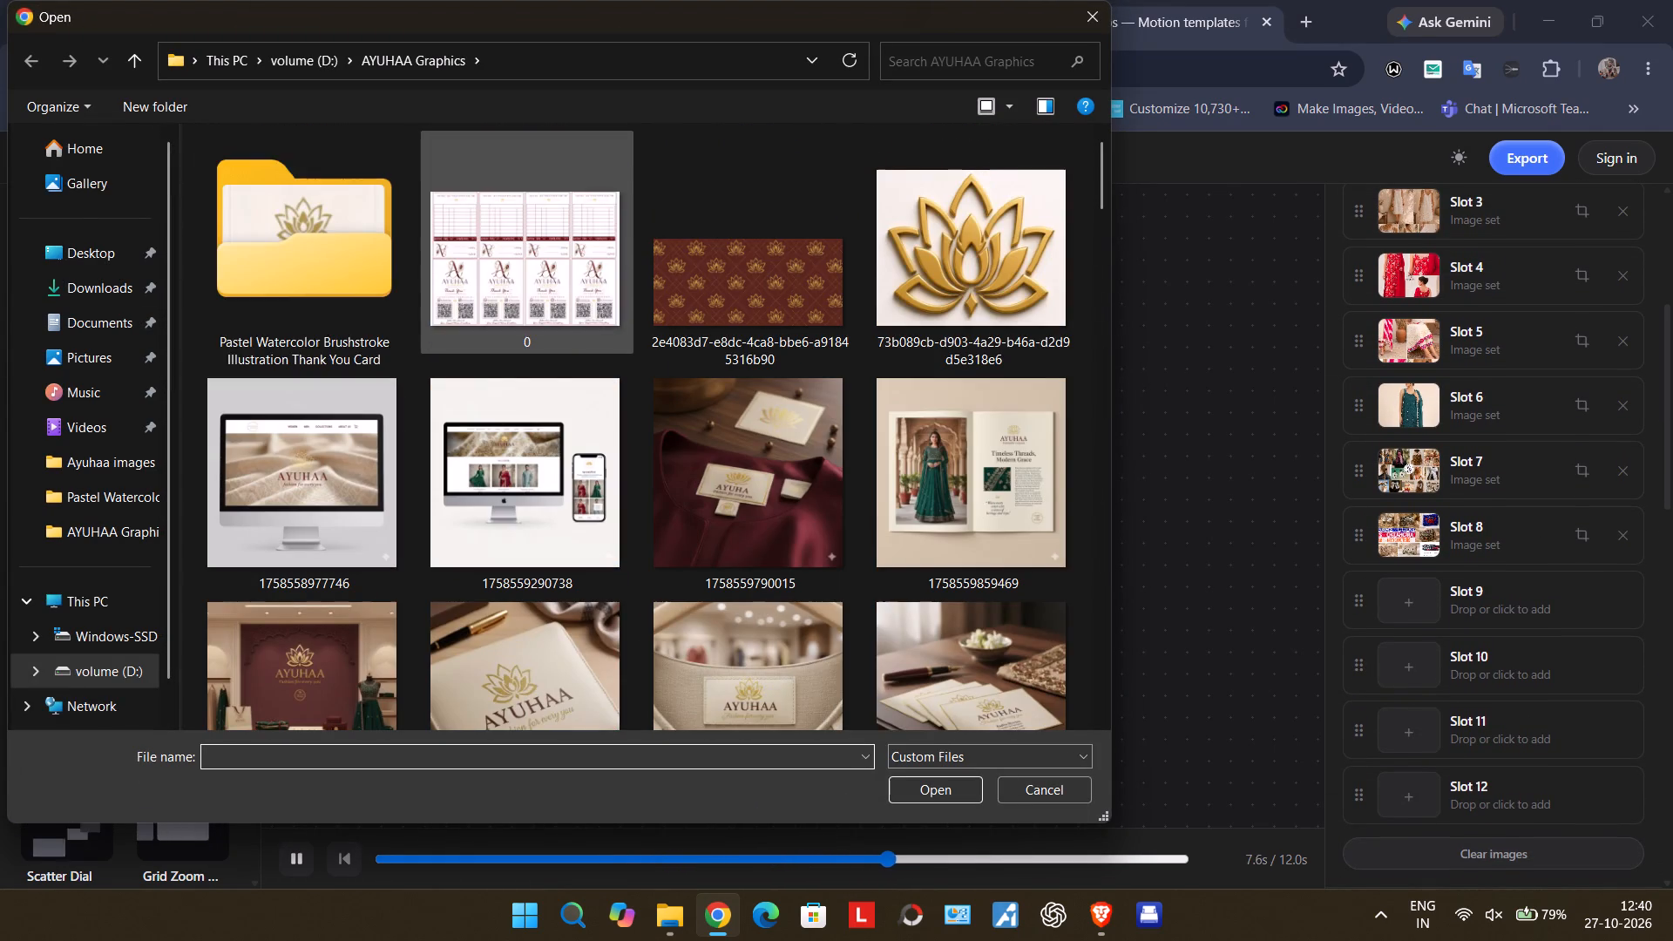
click(141, 68)
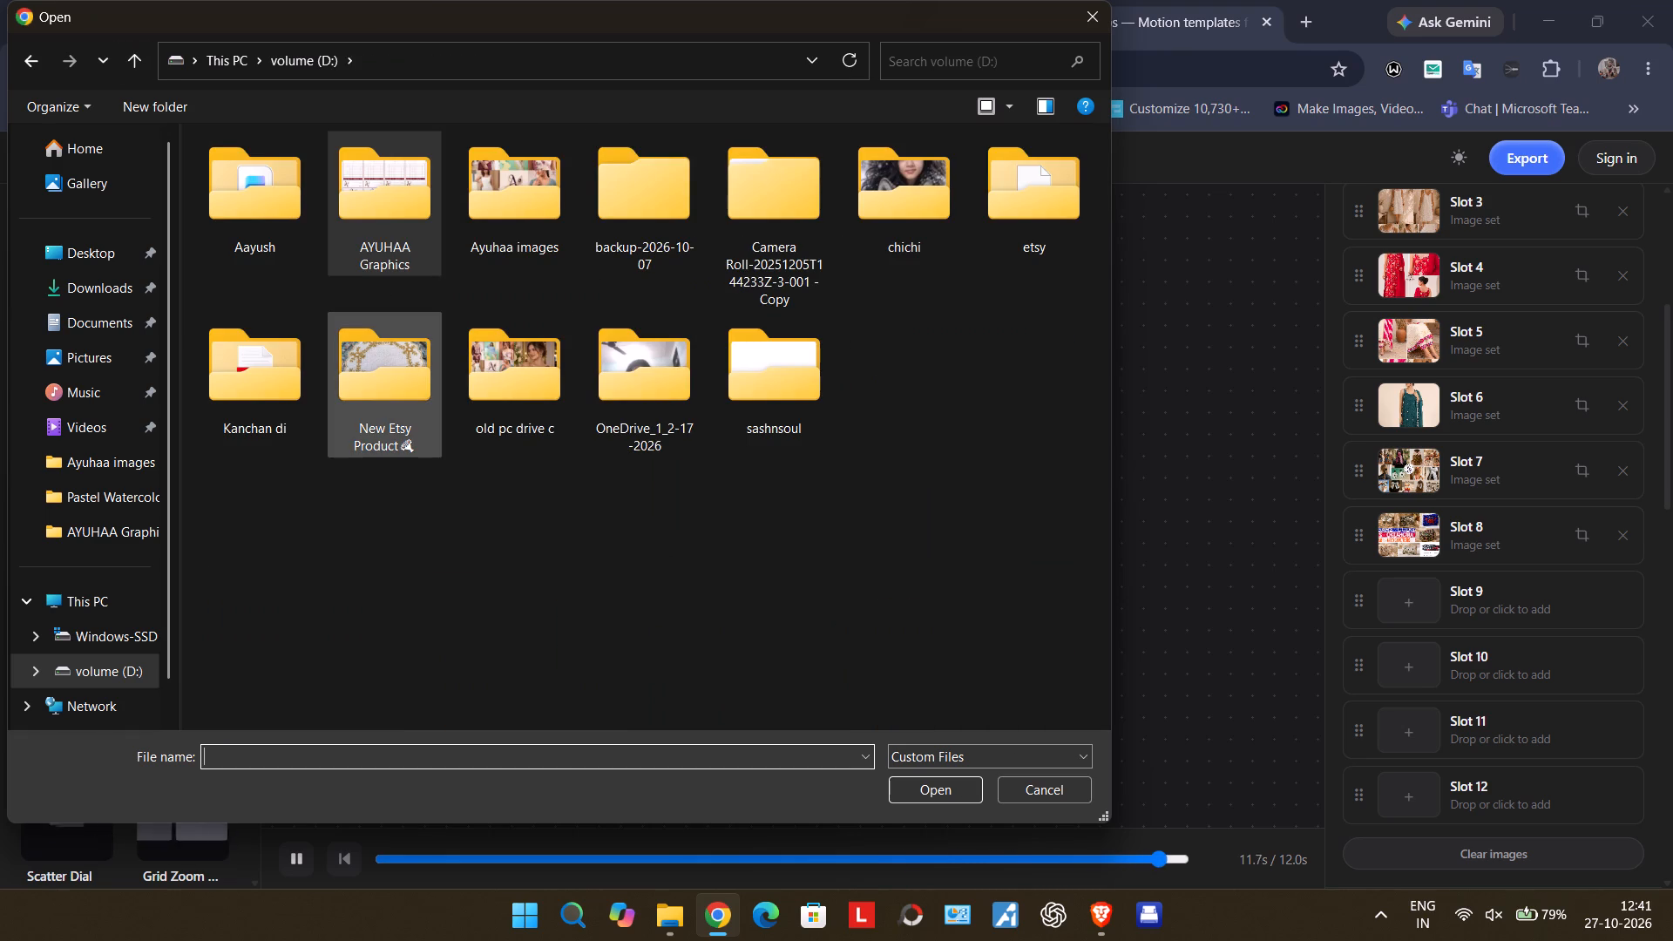
double_click(783, 375)
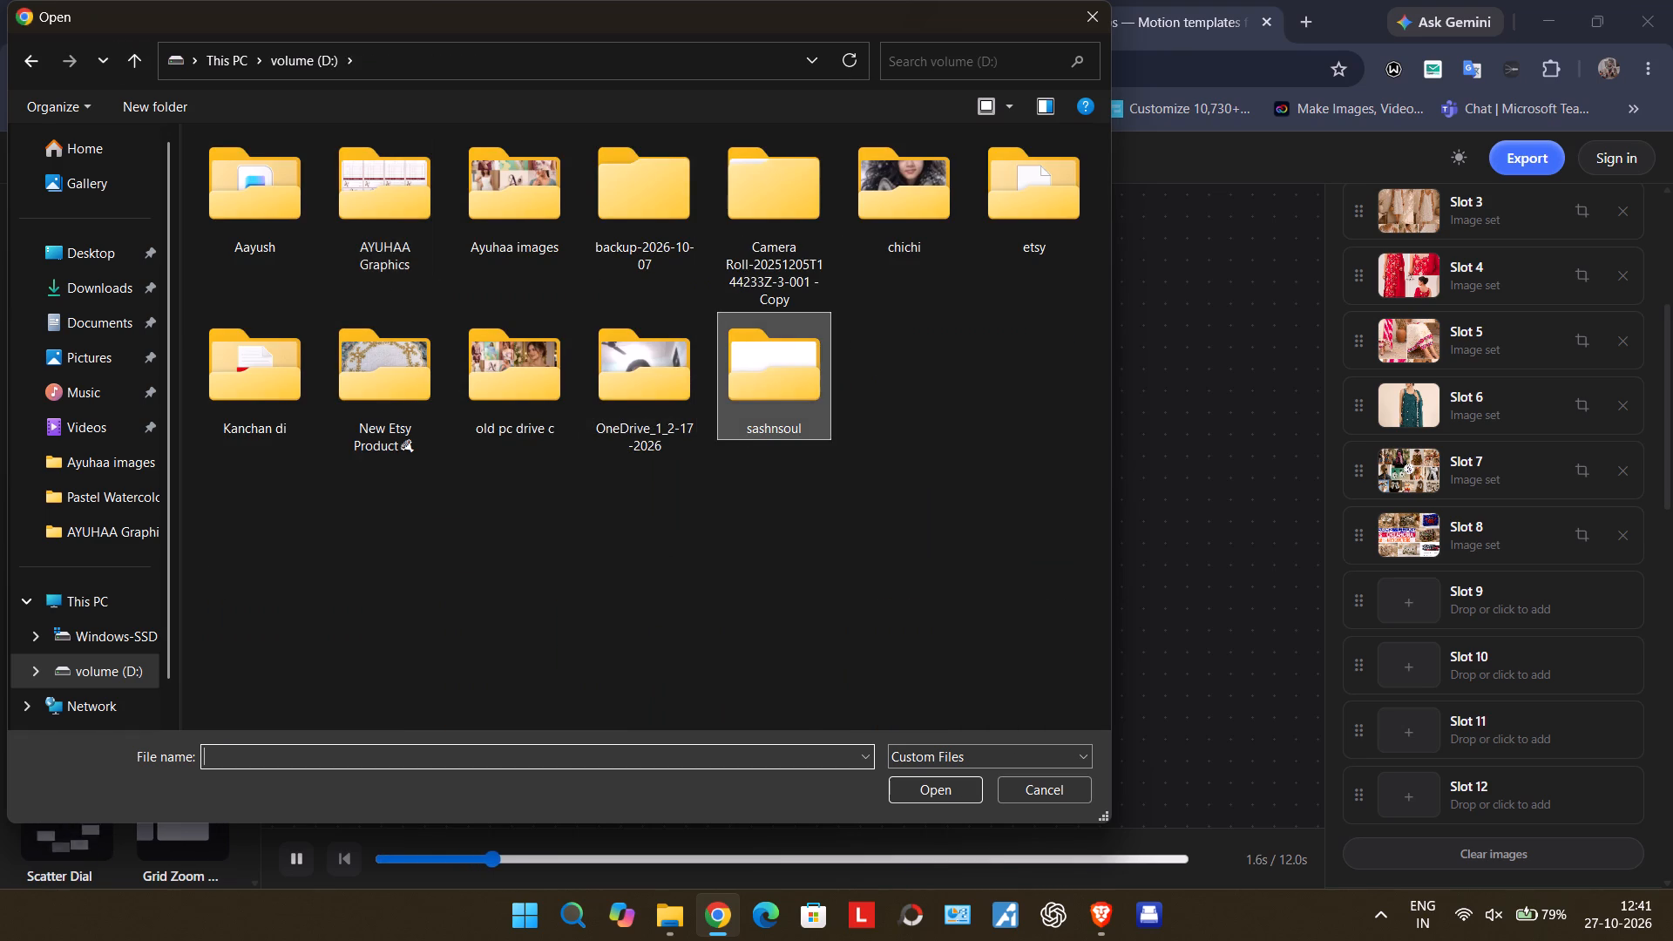
click(132, 56)
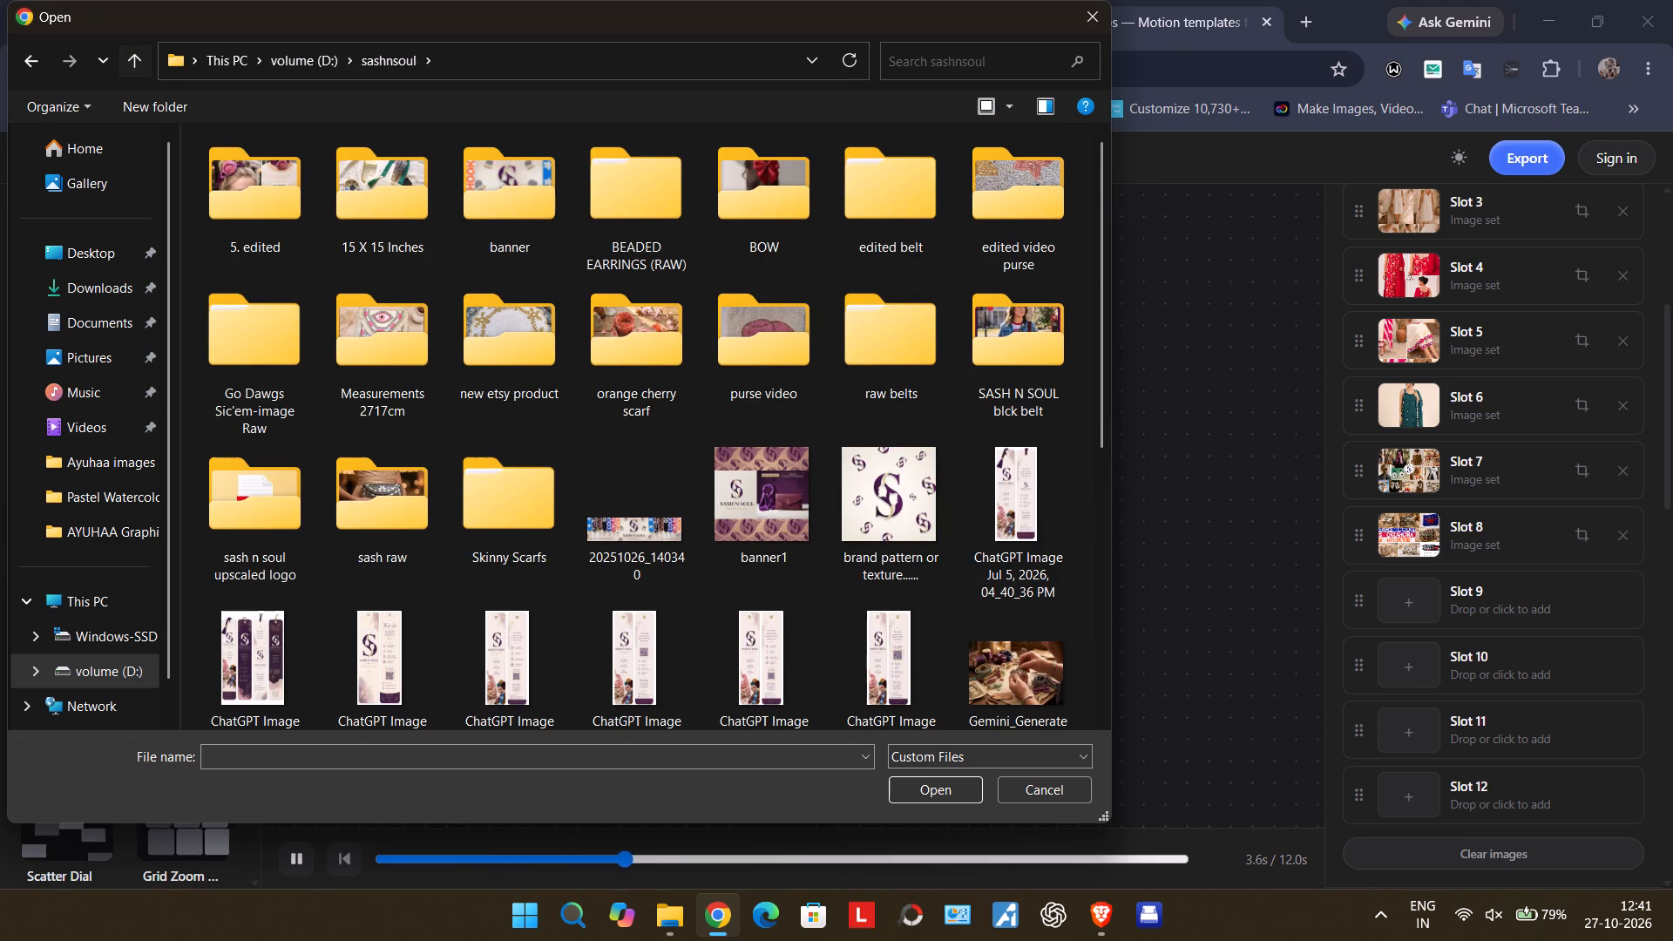
double_click(1047, 185)
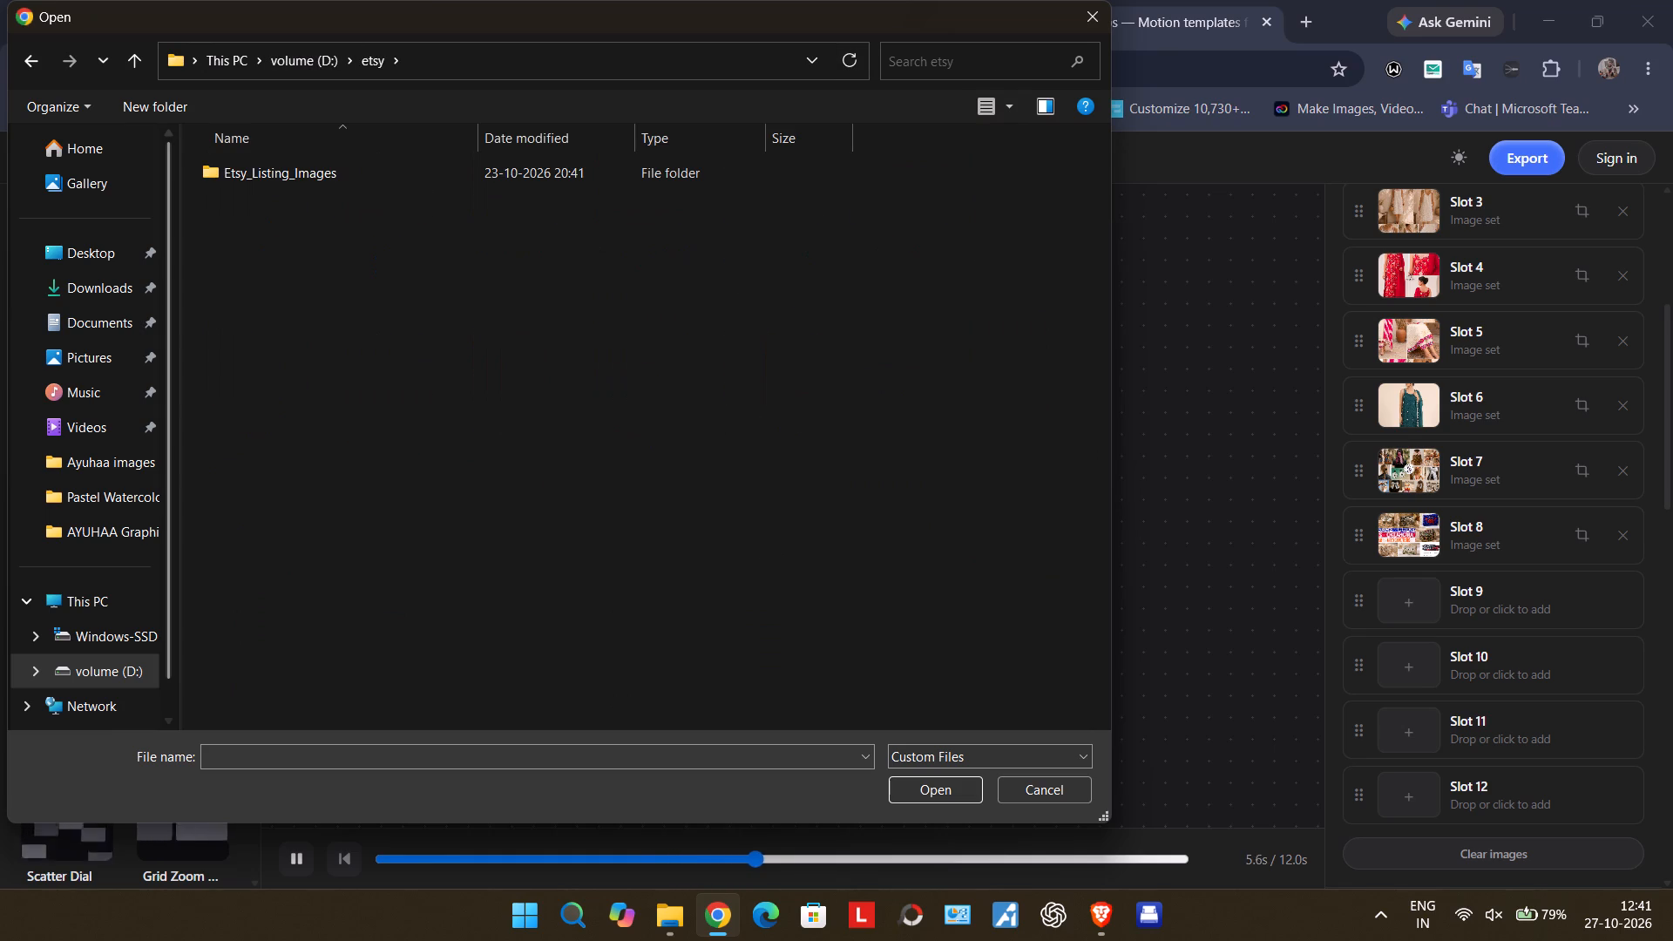
double_click(306, 179)
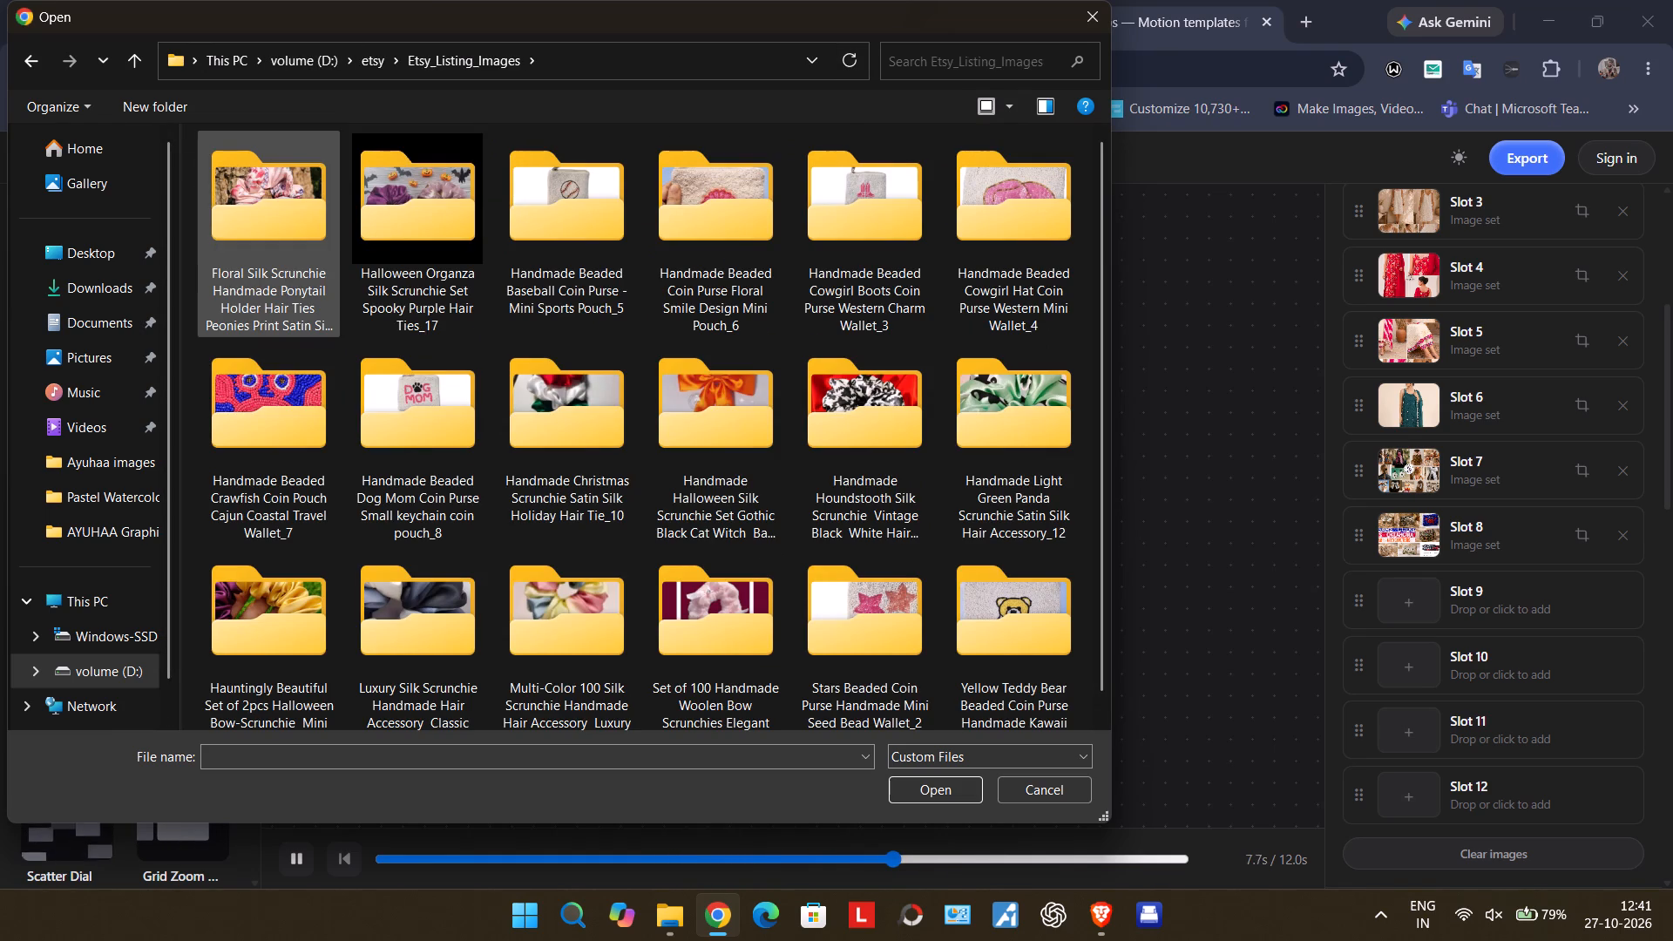
scroll(599, 412, down, 4)
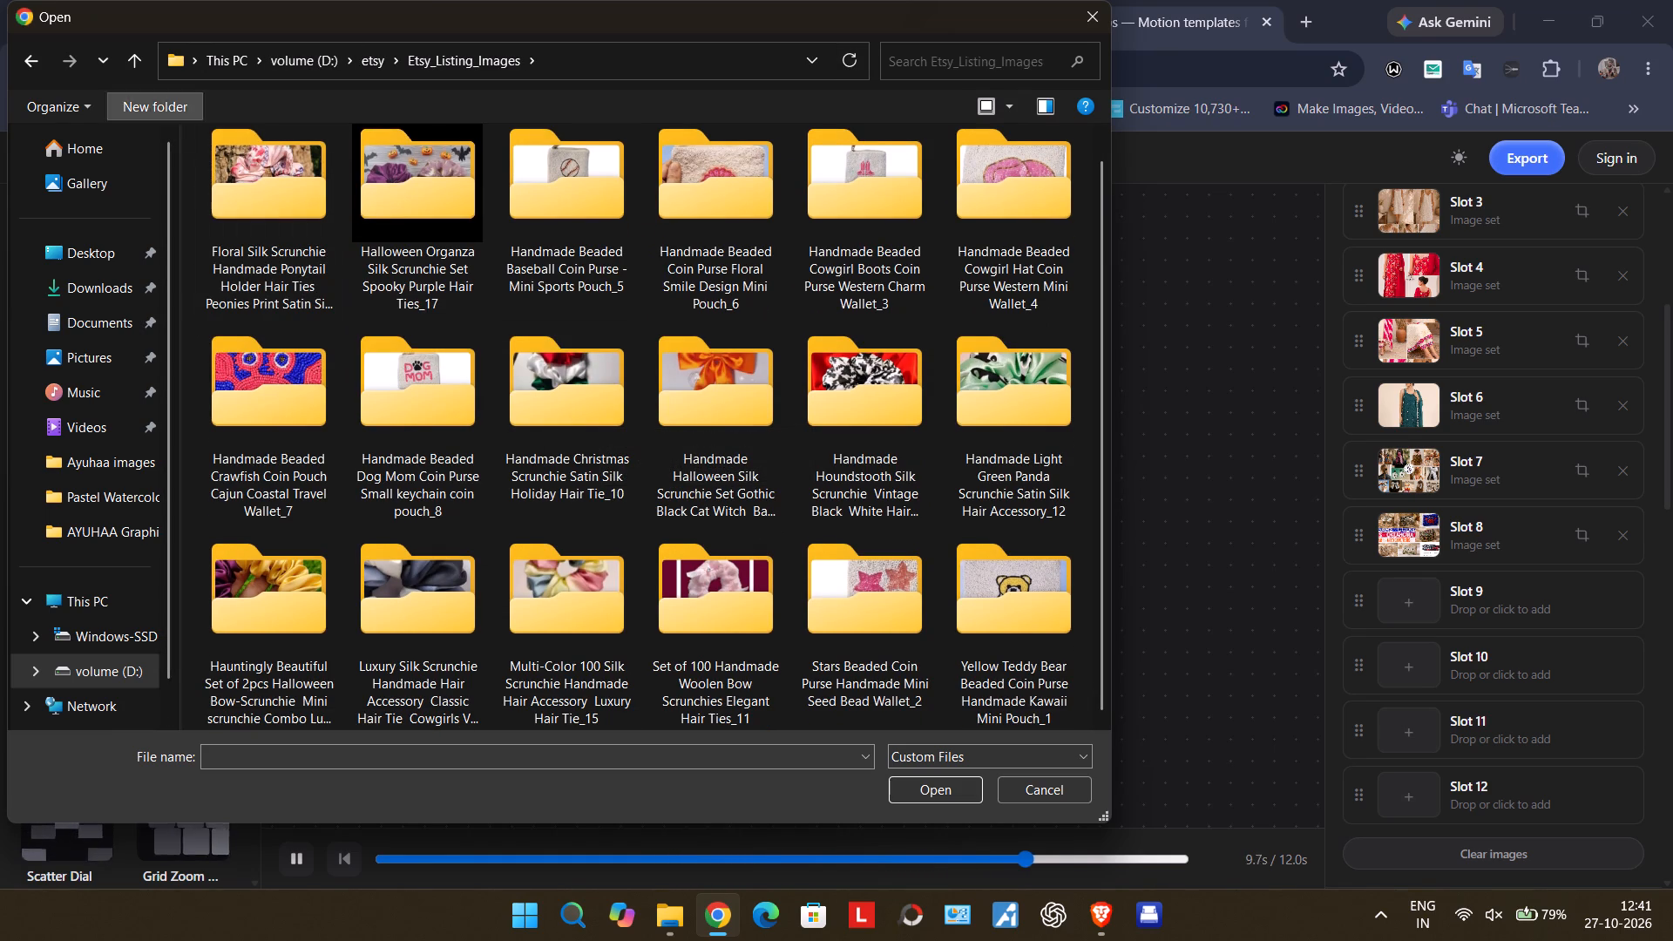
click(125, 60)
click(125, 60)
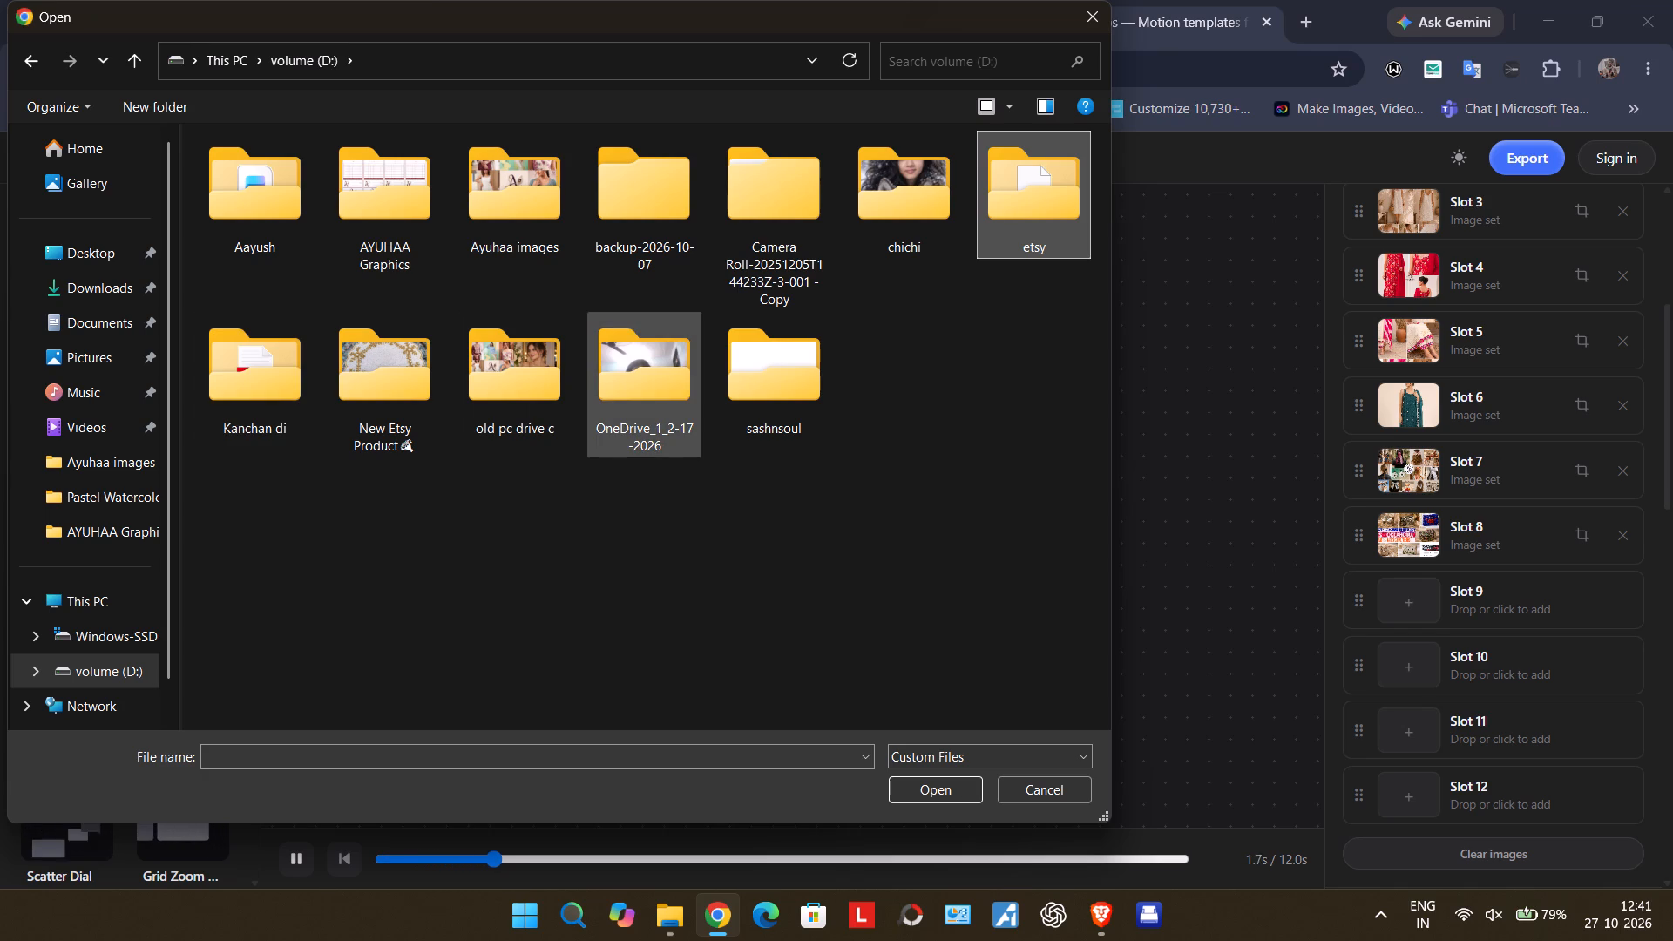
Fill Slot 9 with Gemini_Generated_Image_ozve94ozve94ozve (5) from the 5. edited folder inside sashnsoul.
double_click(756, 405)
scroll(756, 405, down, 2)
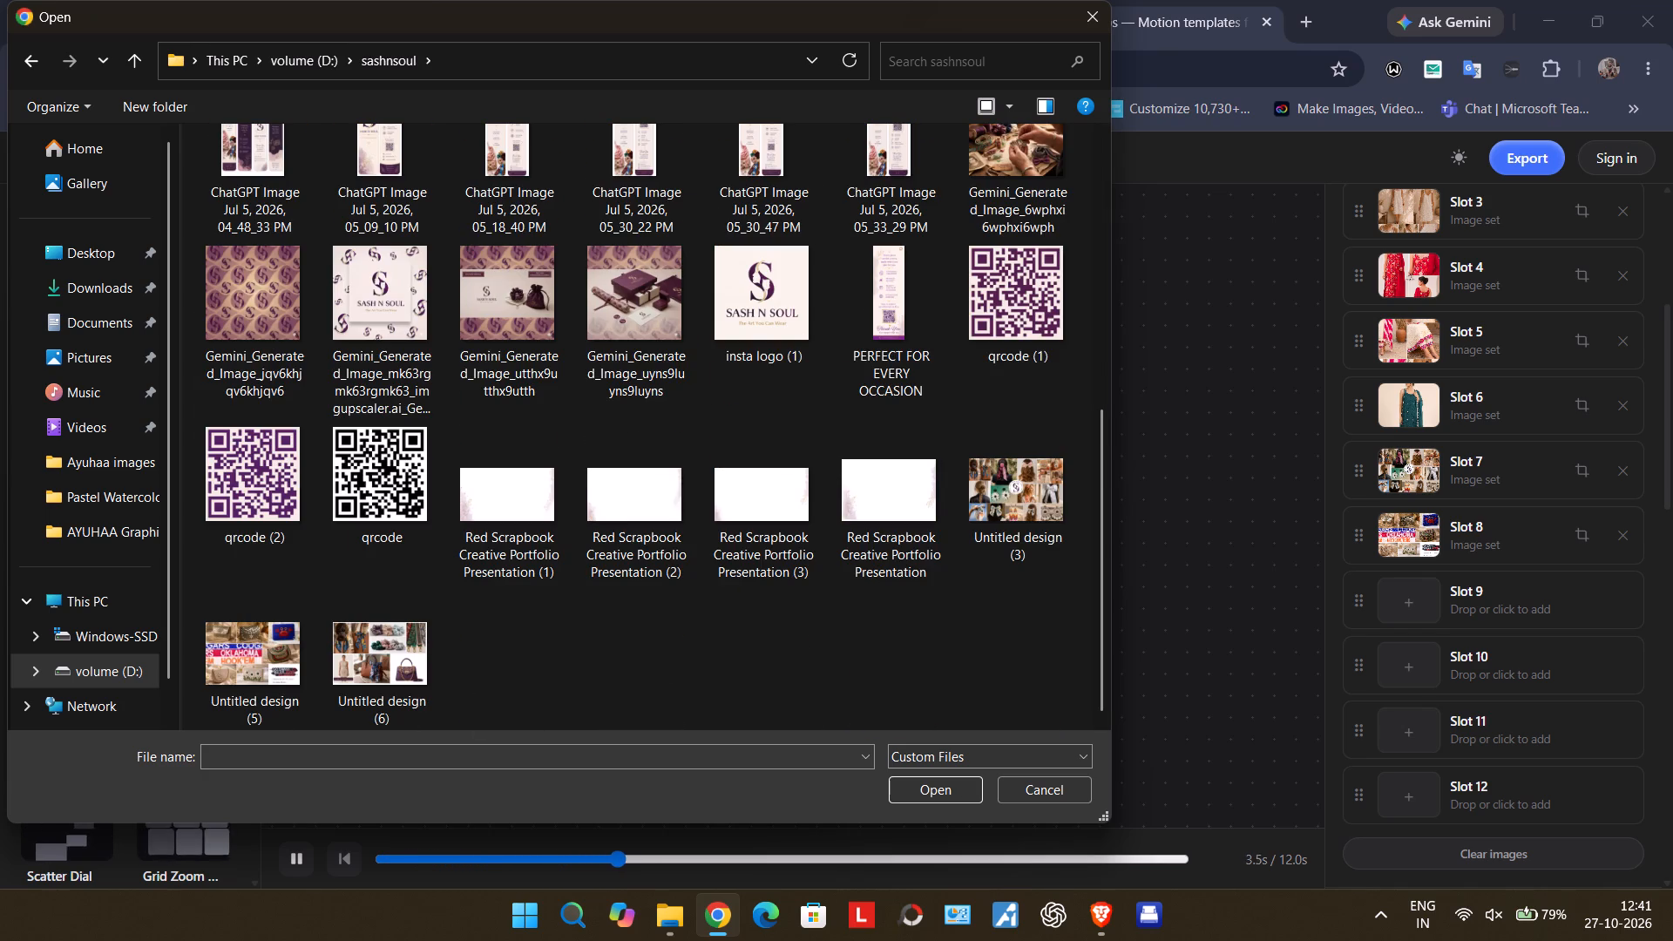
scroll(756, 405, up, 4)
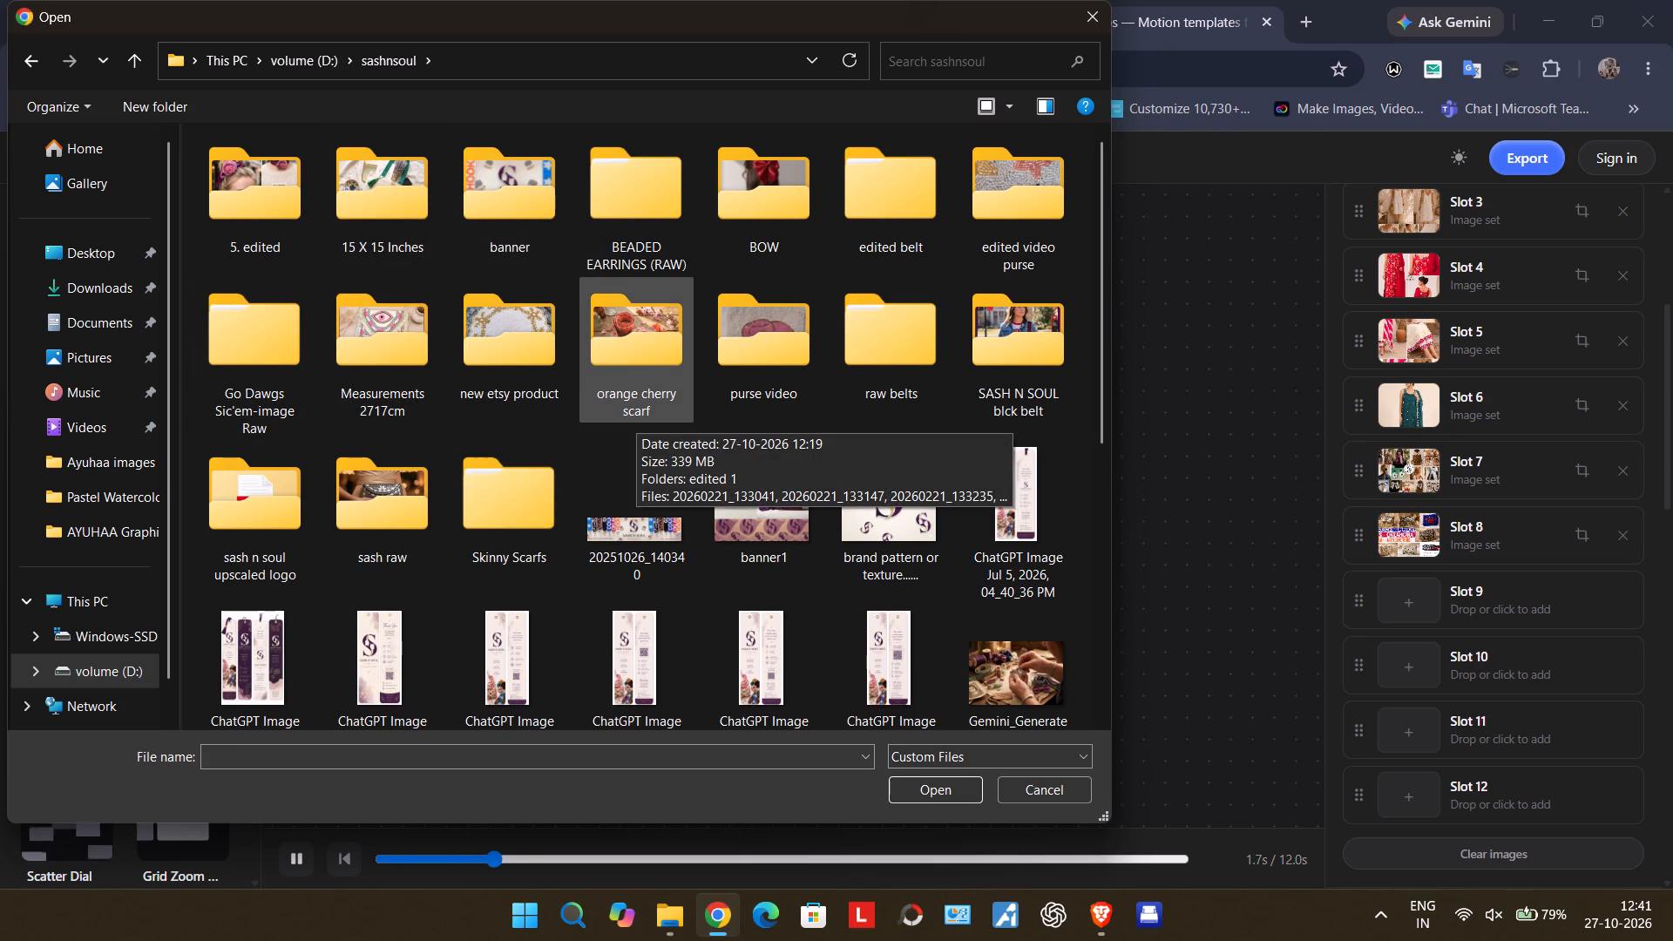
double_click(300, 218)
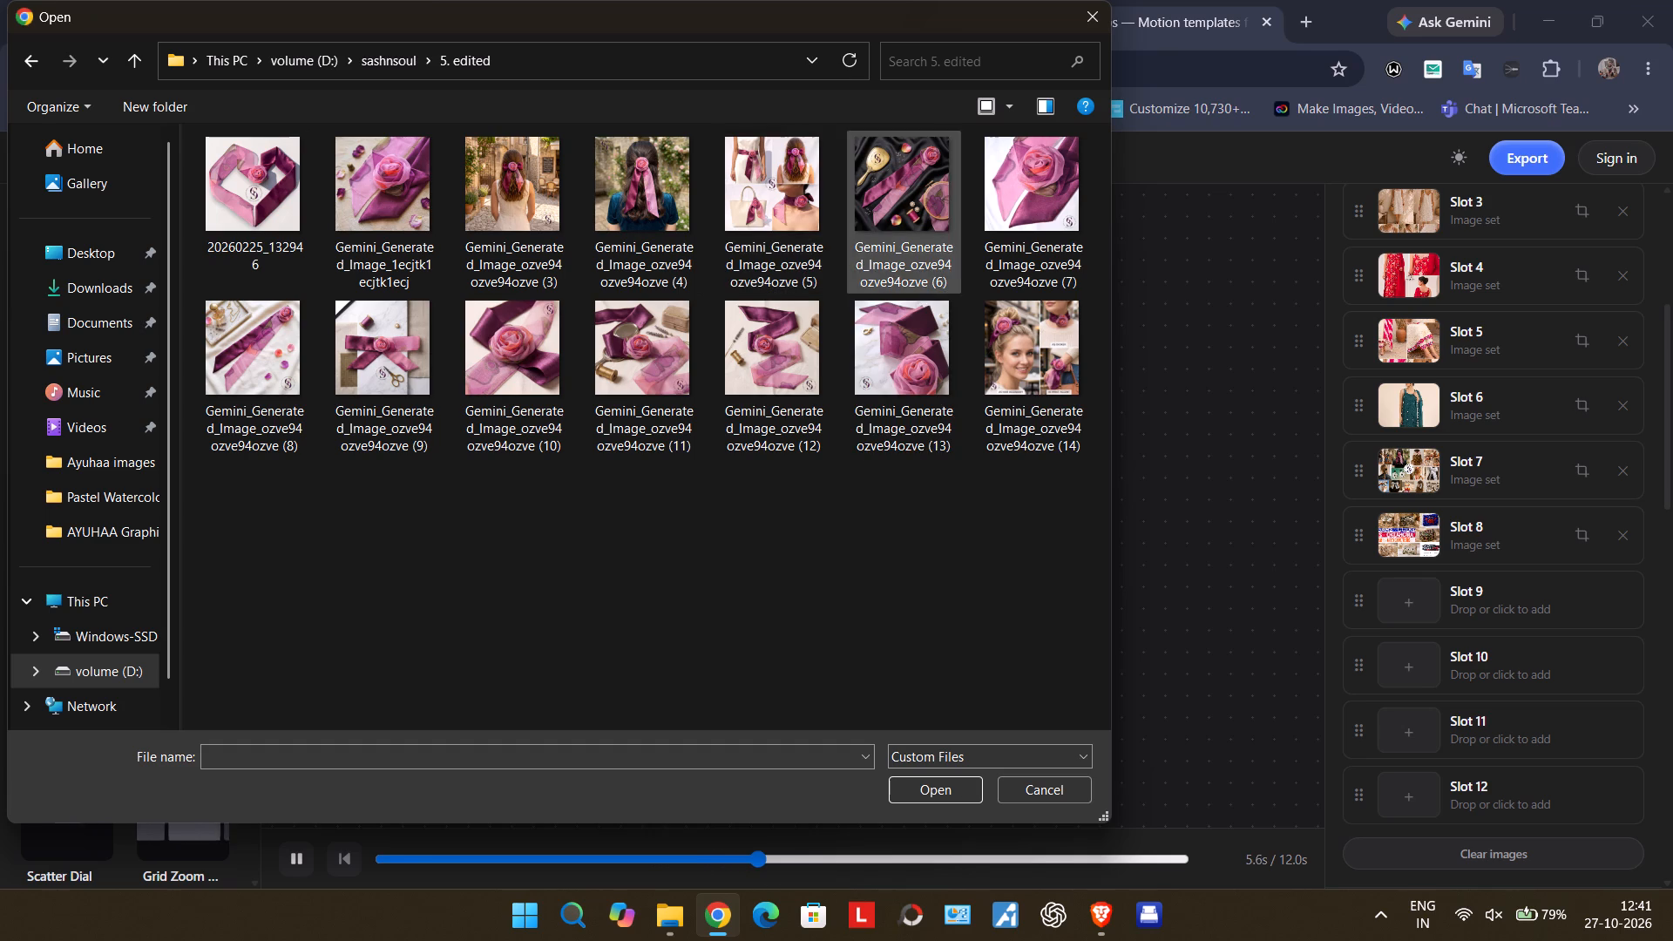
click(793, 196)
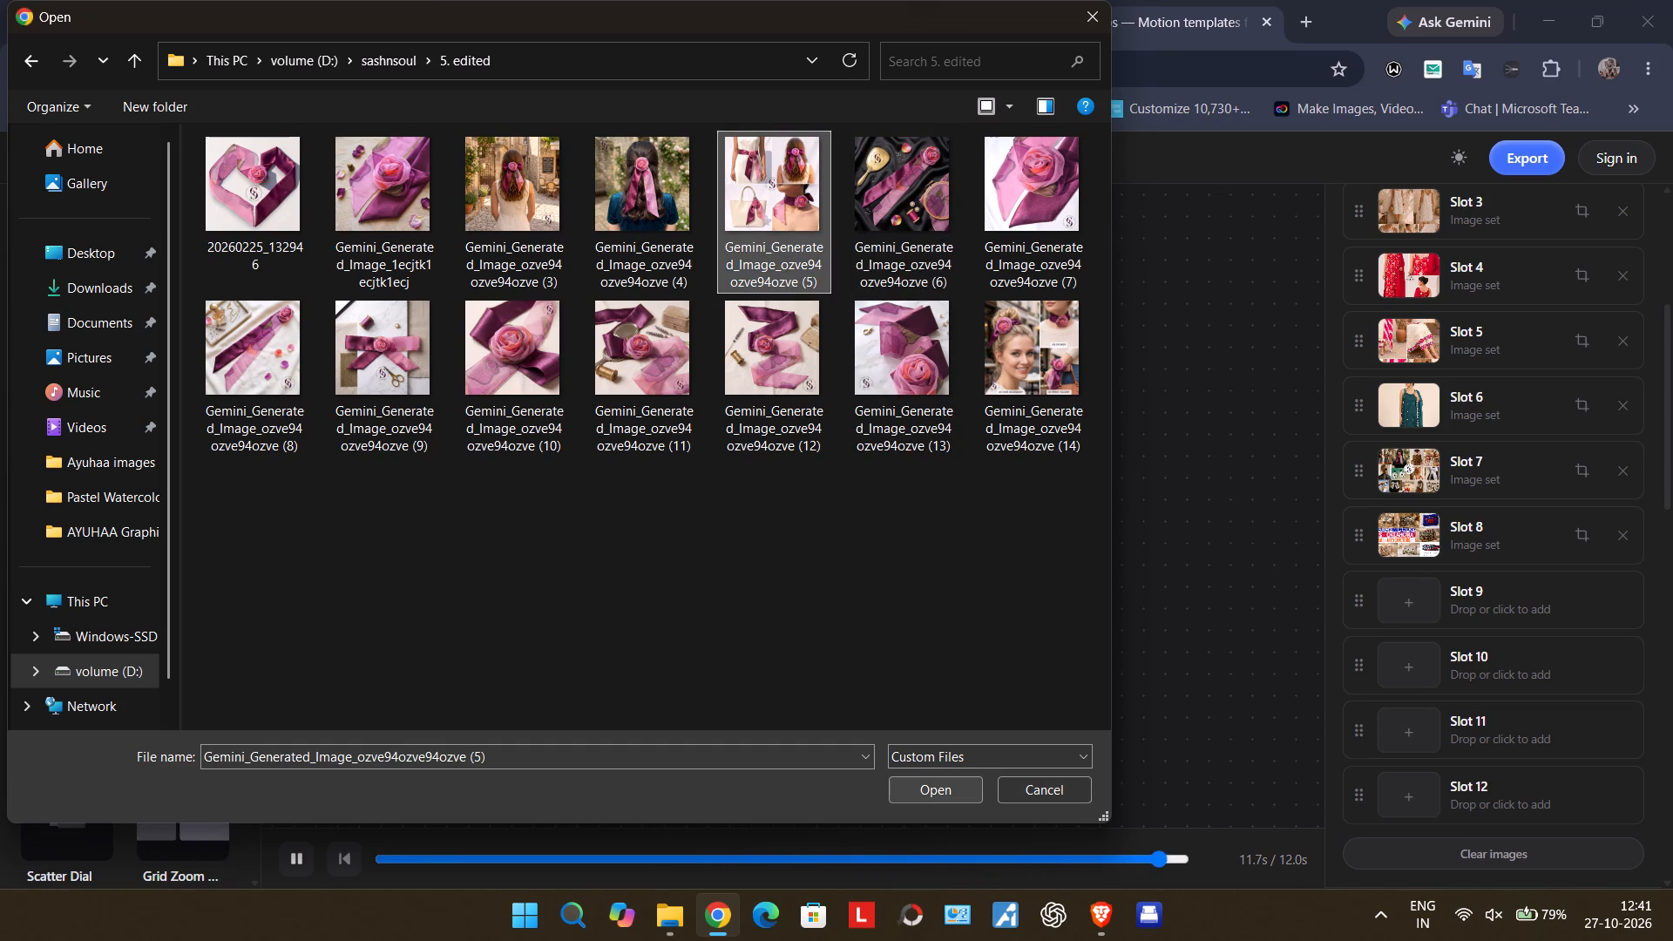
click(951, 785)
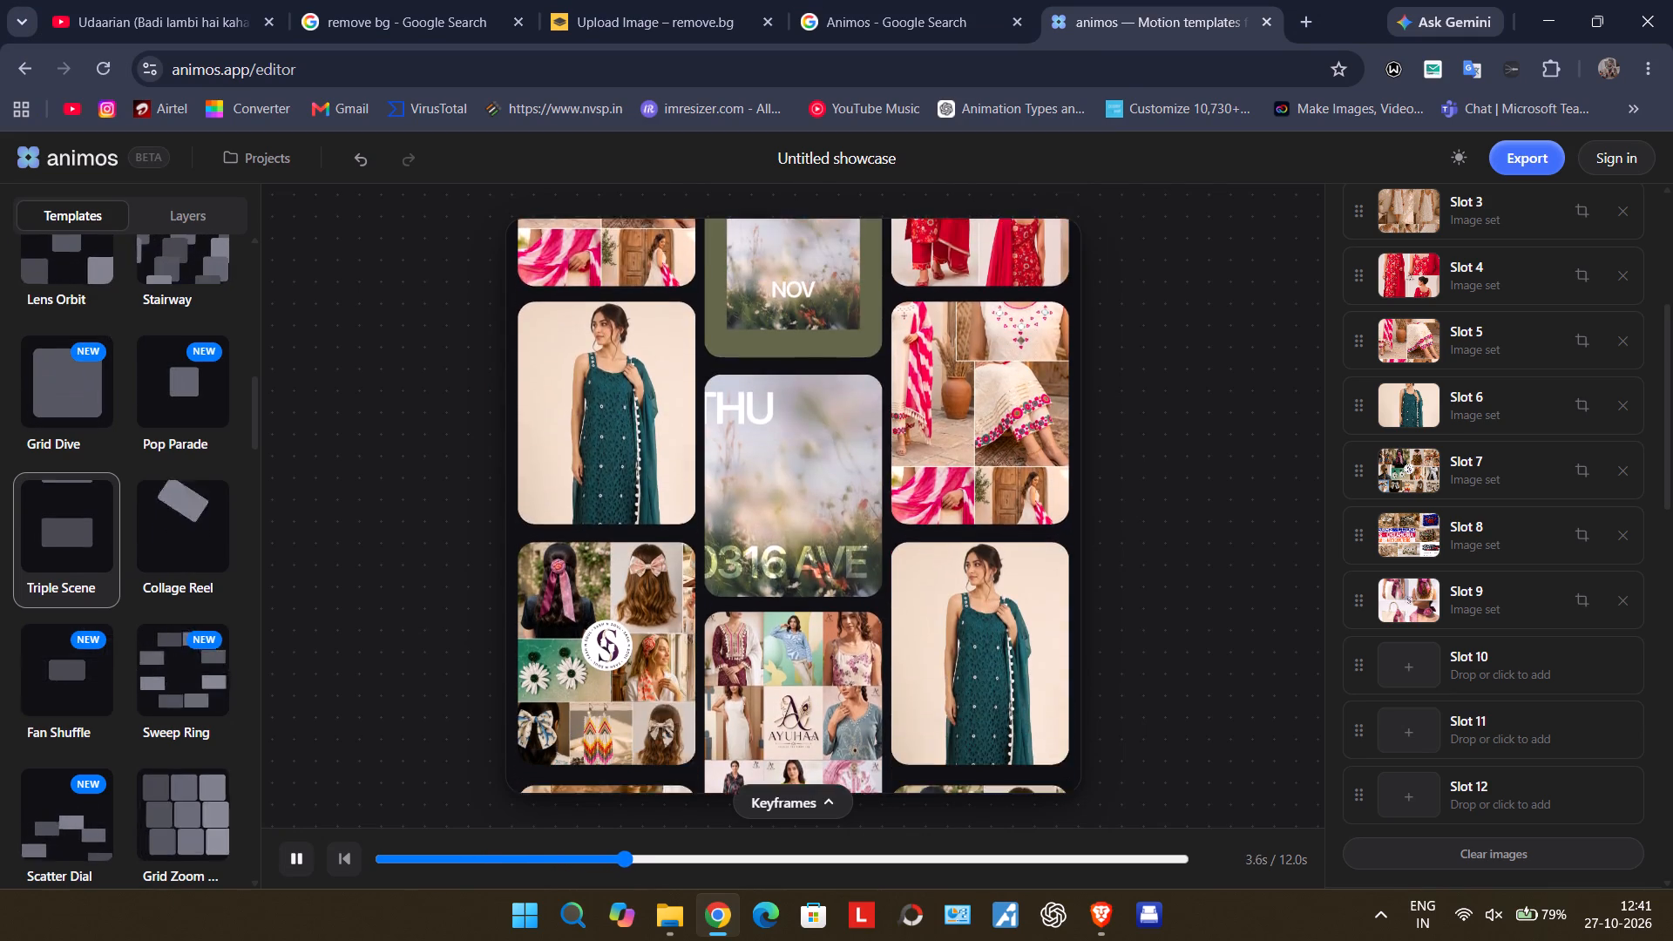
Fill Slot 10 with Gemini_Generated_Image_xg76v1xg76v1xg76 from the edited 1 folder inside sashnsoul's orange cherry scarf folder.
click(1413, 667)
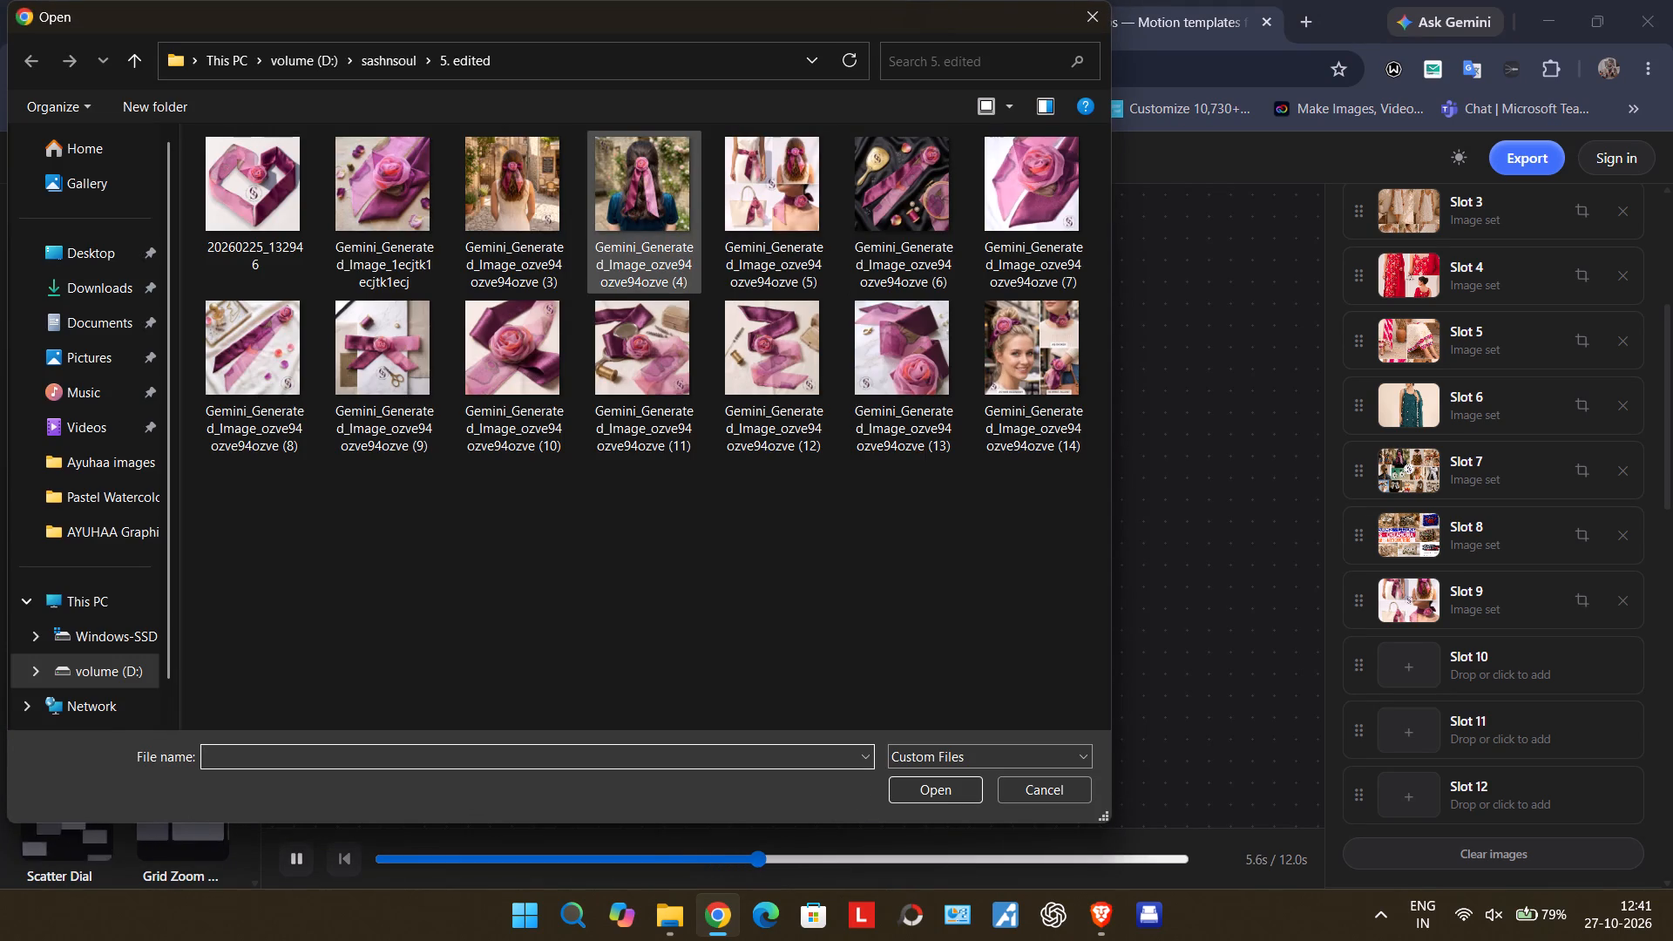
click(128, 56)
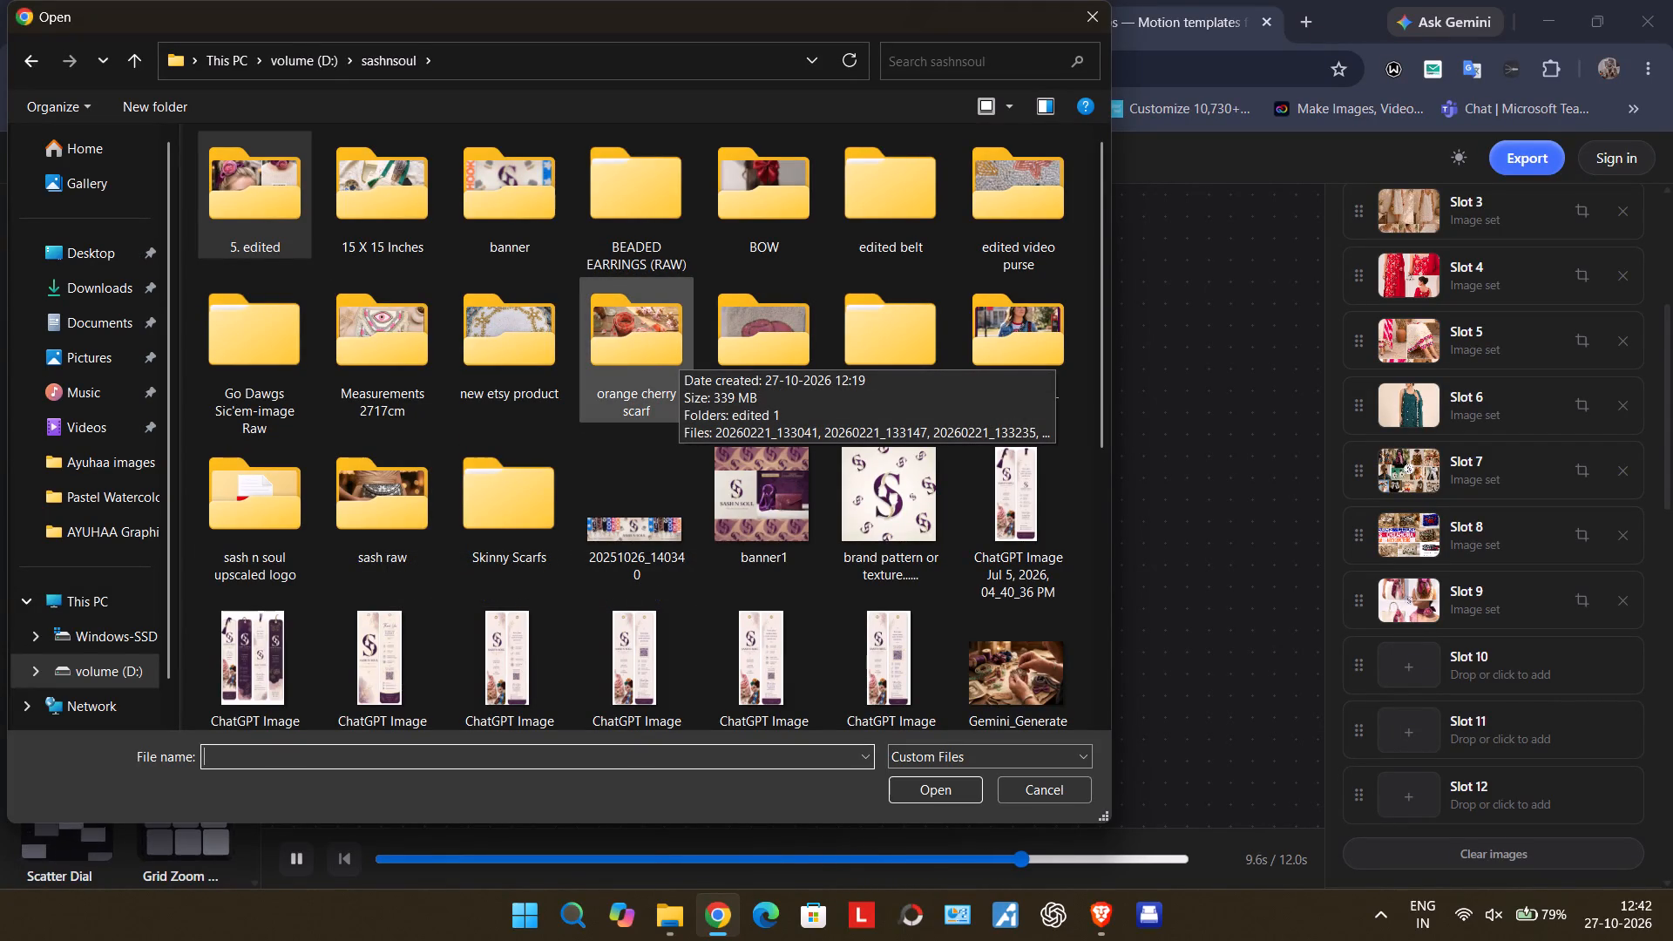
scroll(679, 354, down, 3)
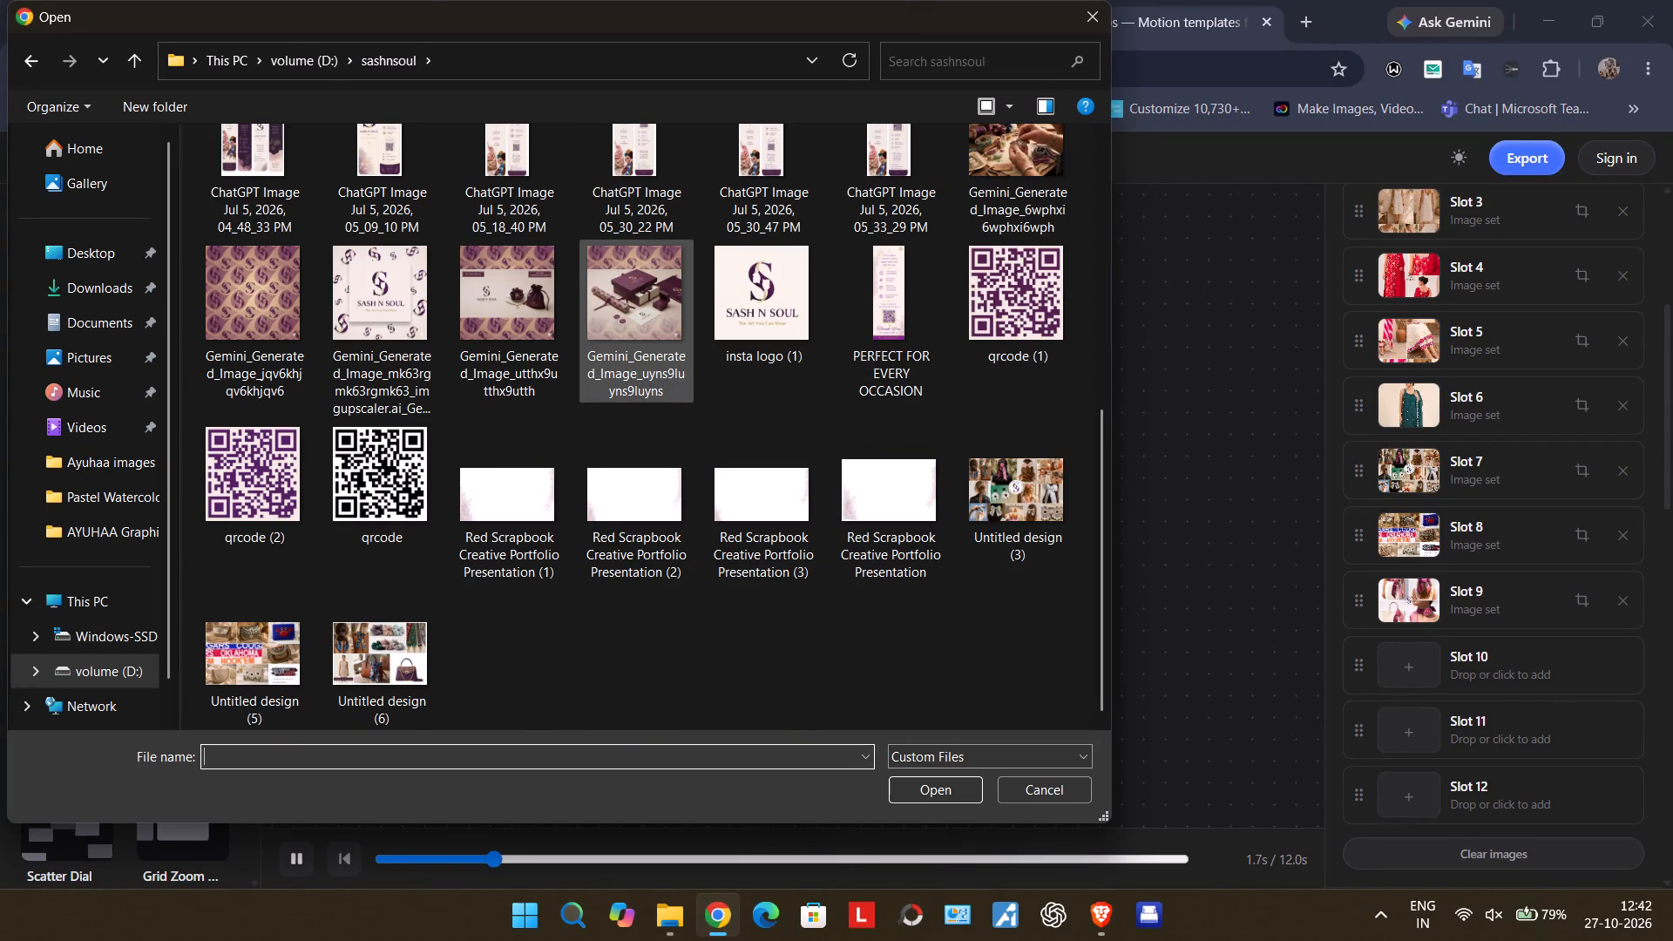
scroll(679, 354, up, 4)
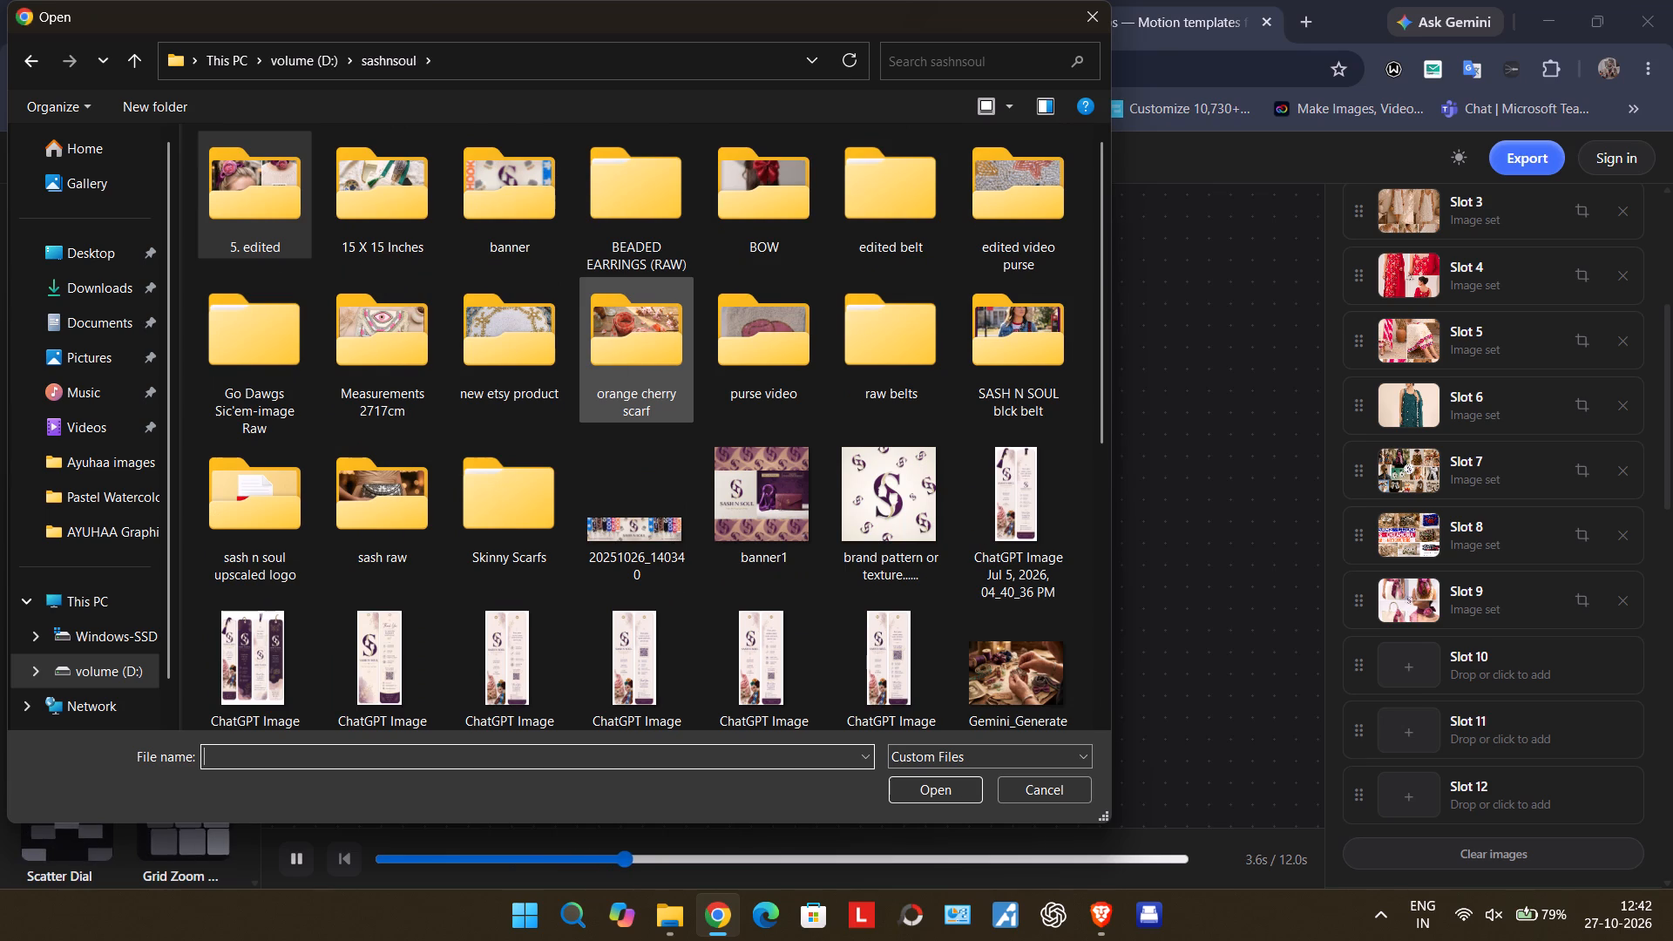
double_click(679, 354)
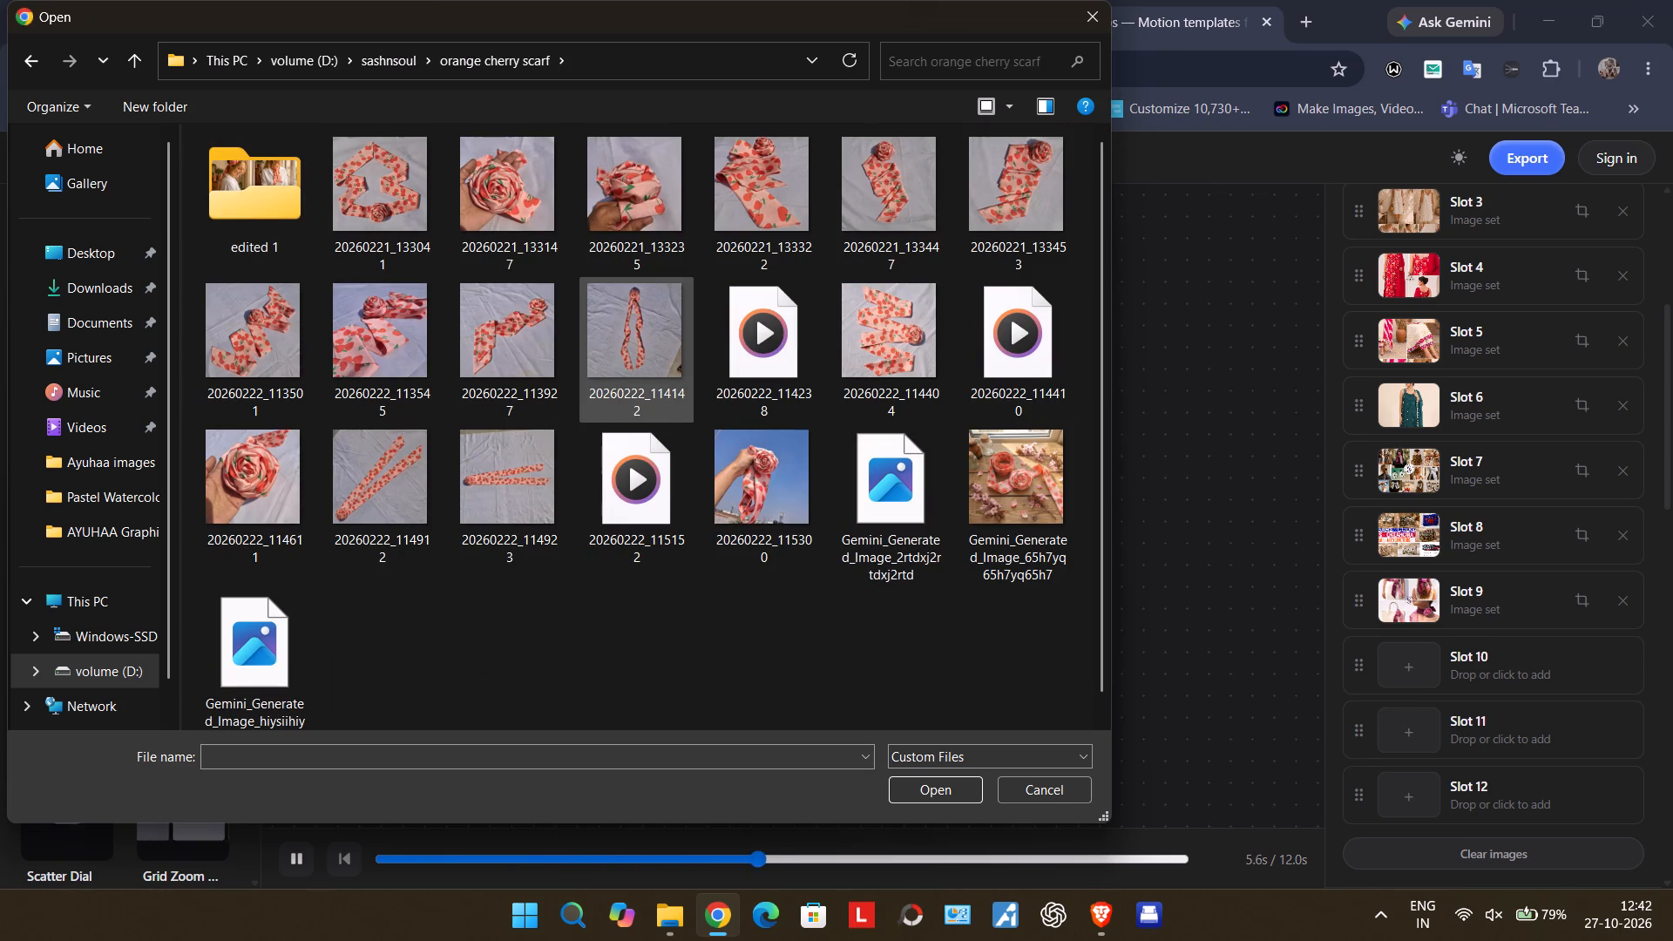
double_click(248, 166)
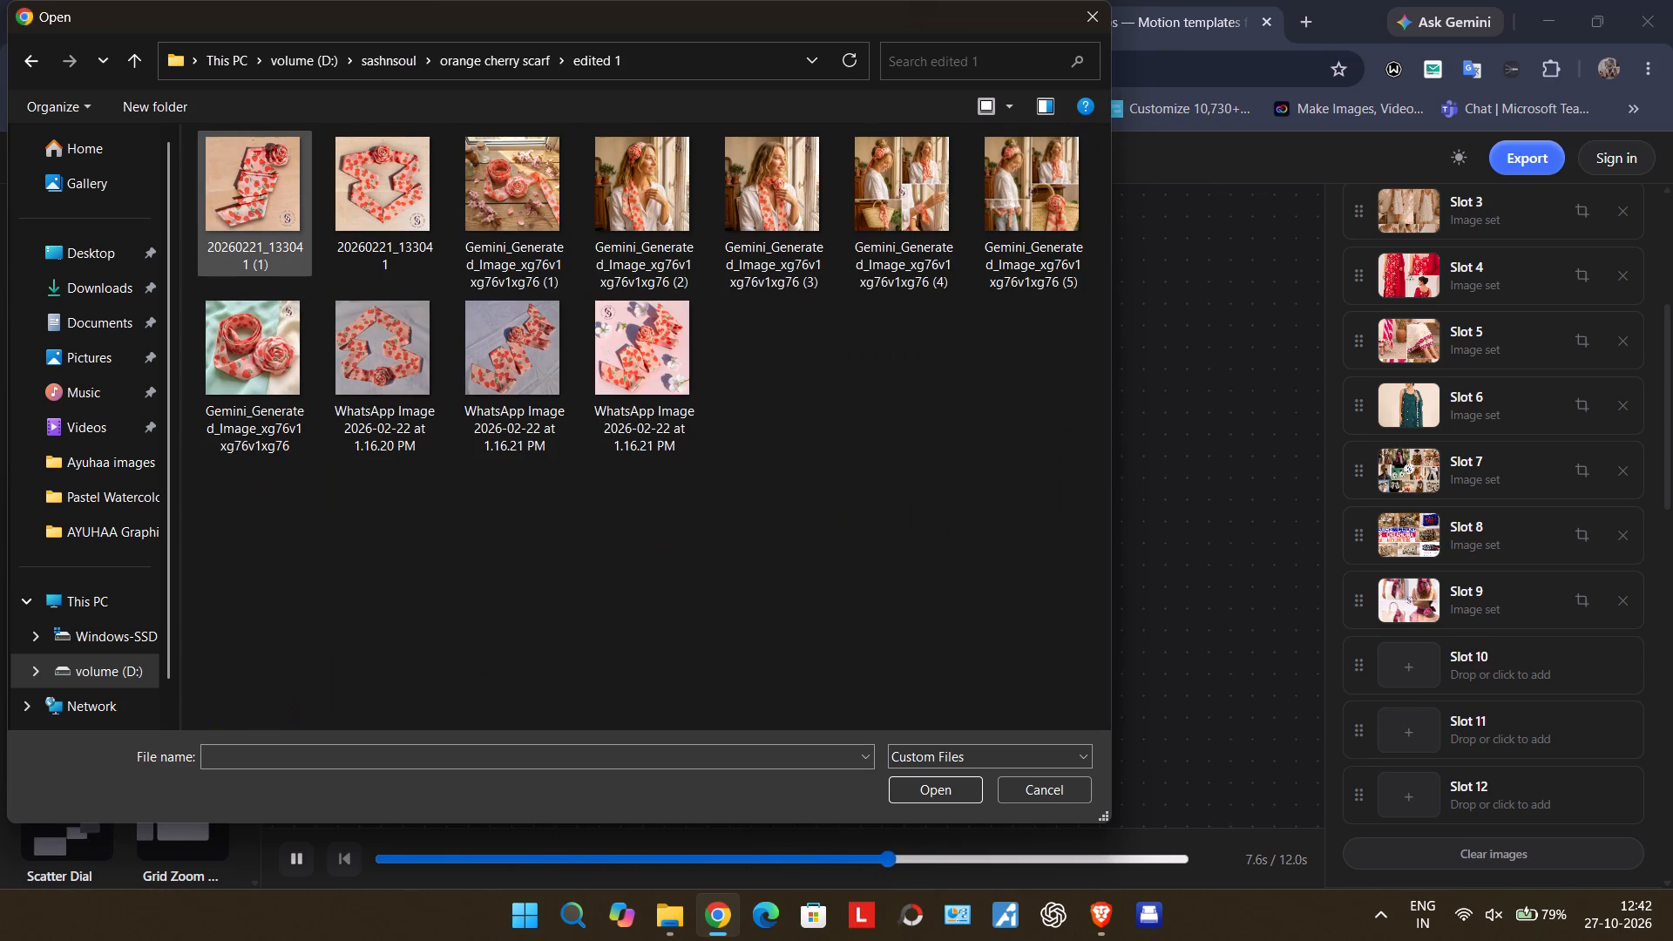
scroll(393, 105, right, 1)
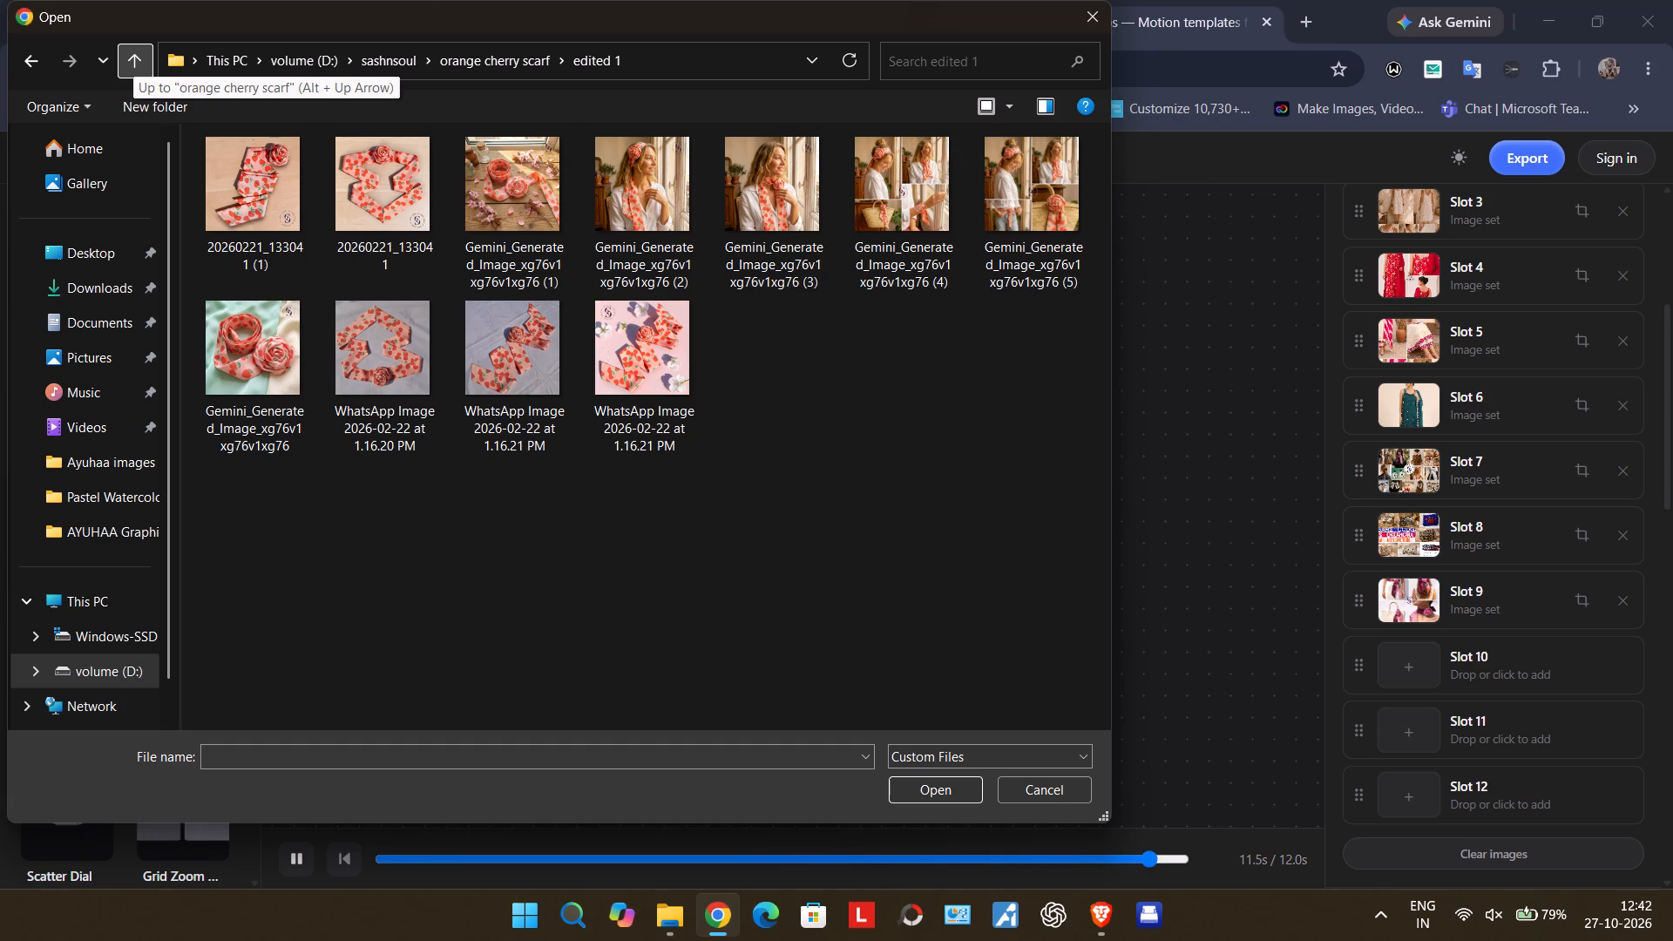
click(260, 345)
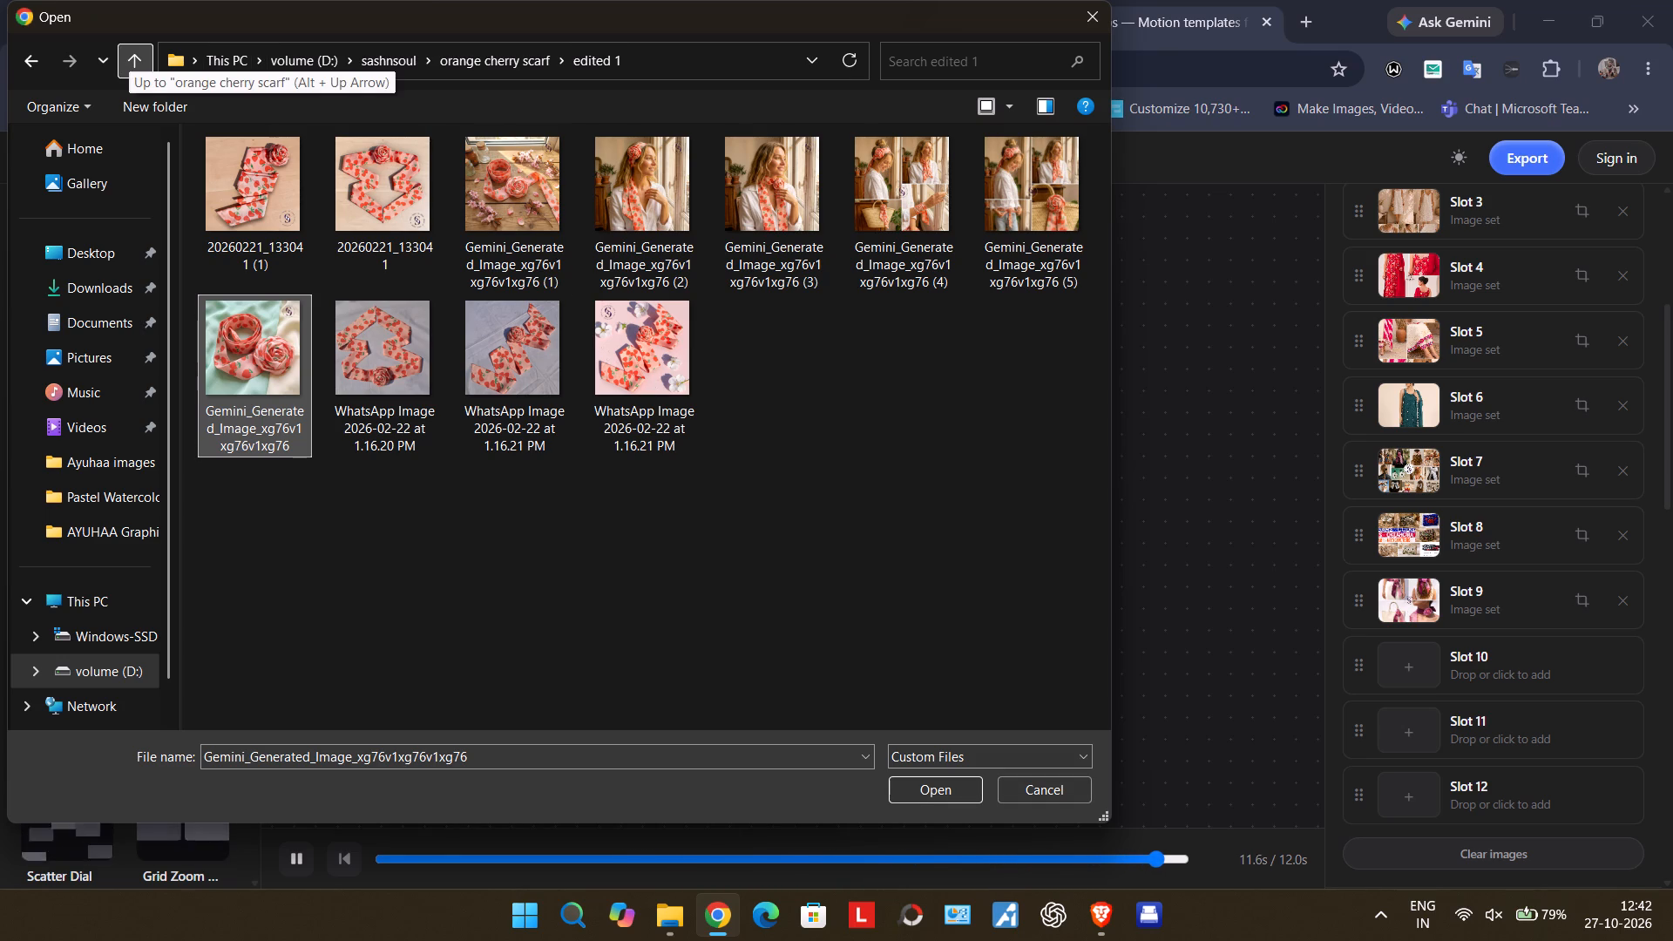
click(959, 798)
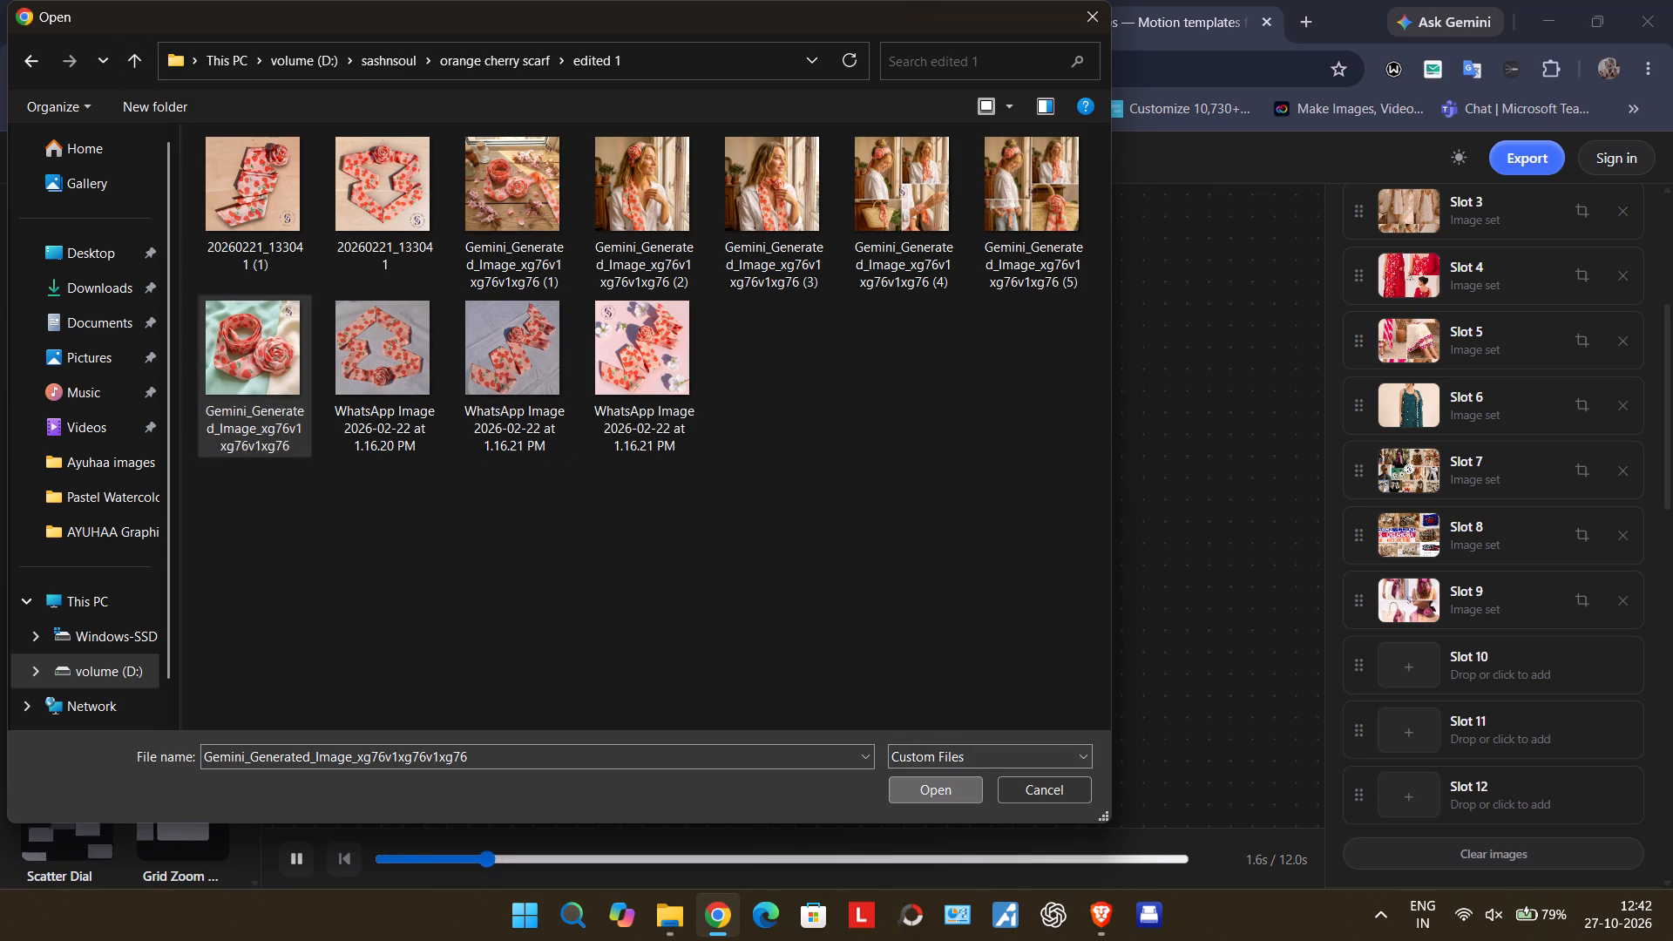
Start adding an image to Slot 11 and look through the Ayuhaa images folder on volume (D:) and the Downloads folder for a candidate.
click(1433, 716)
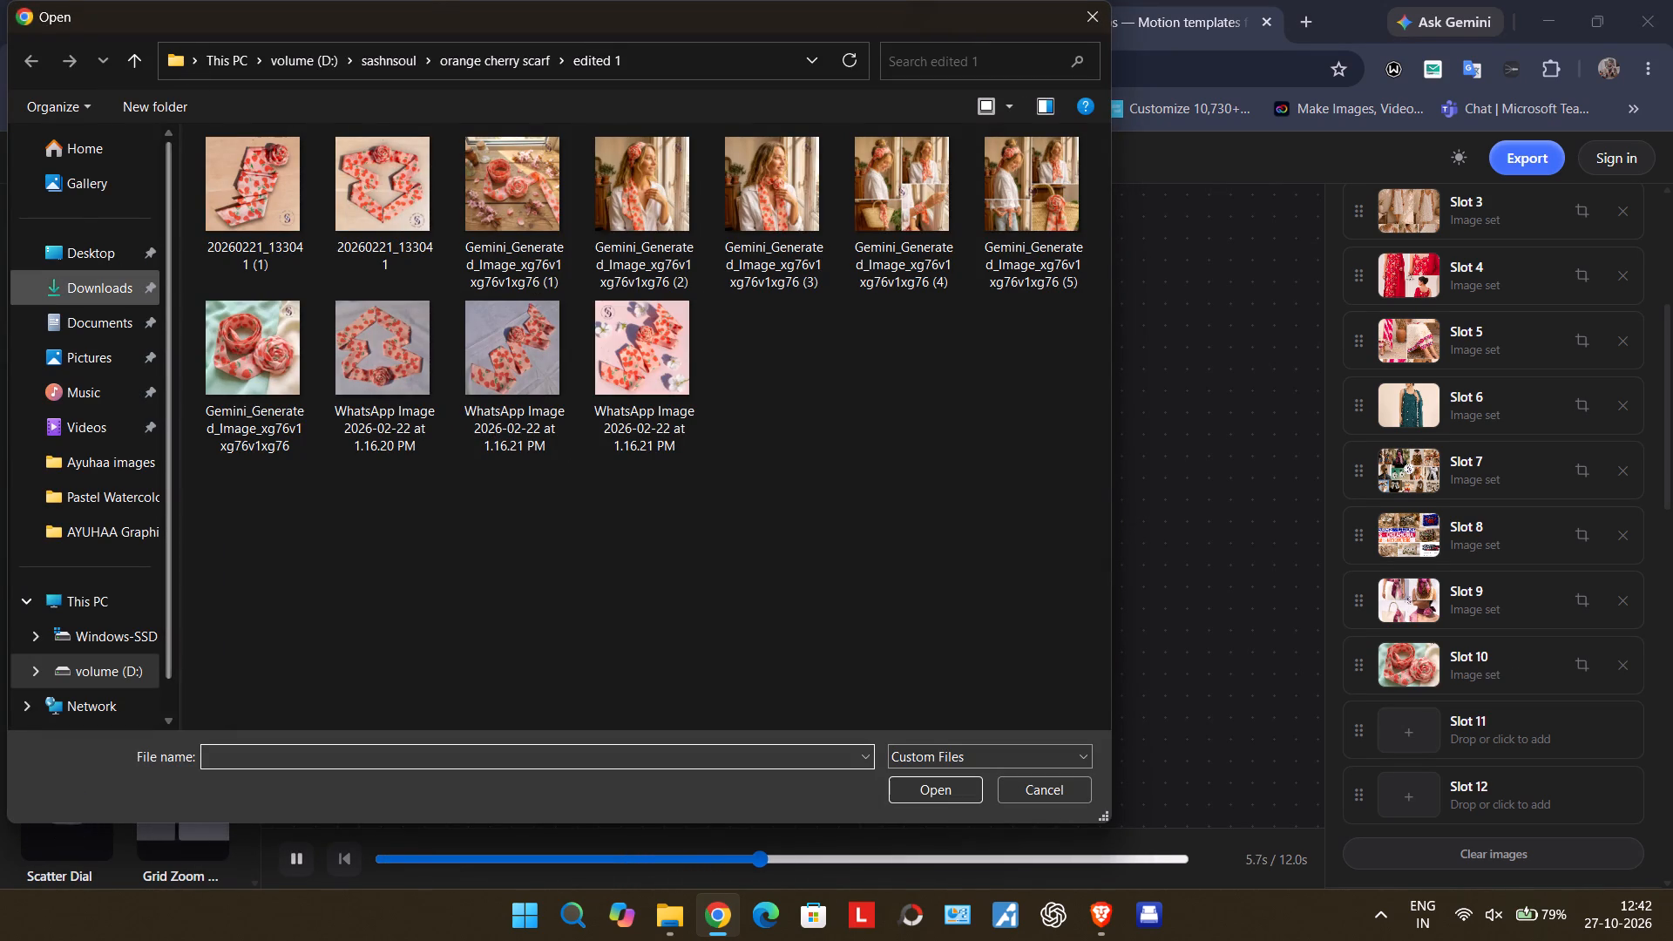
click(96, 660)
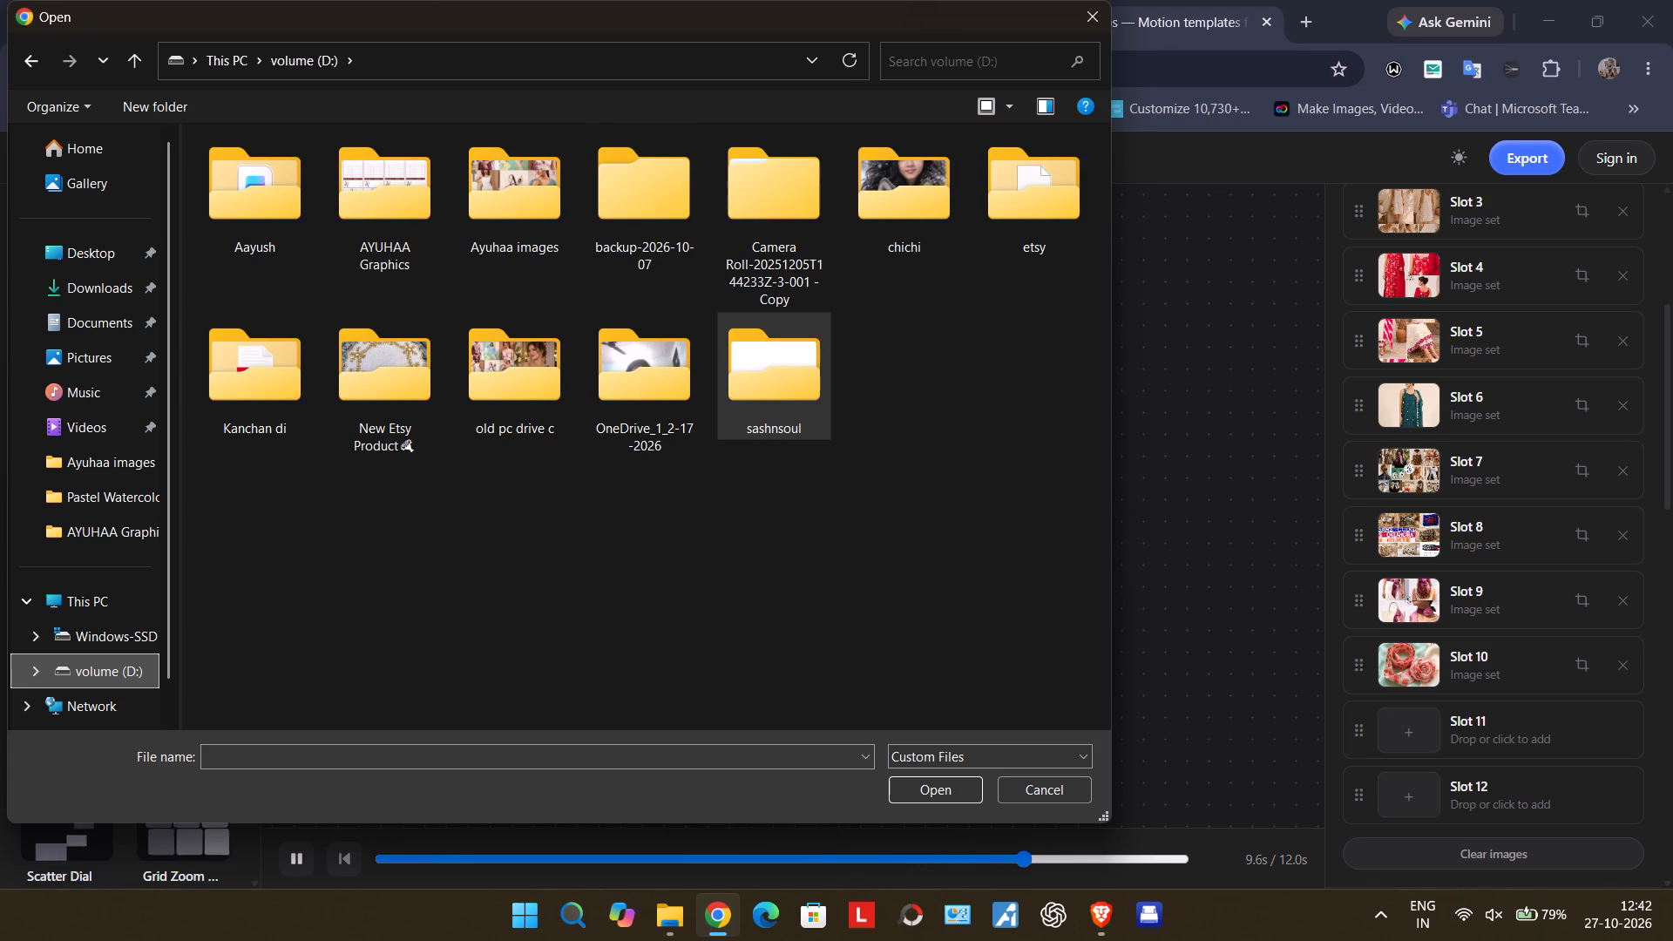
double_click(491, 230)
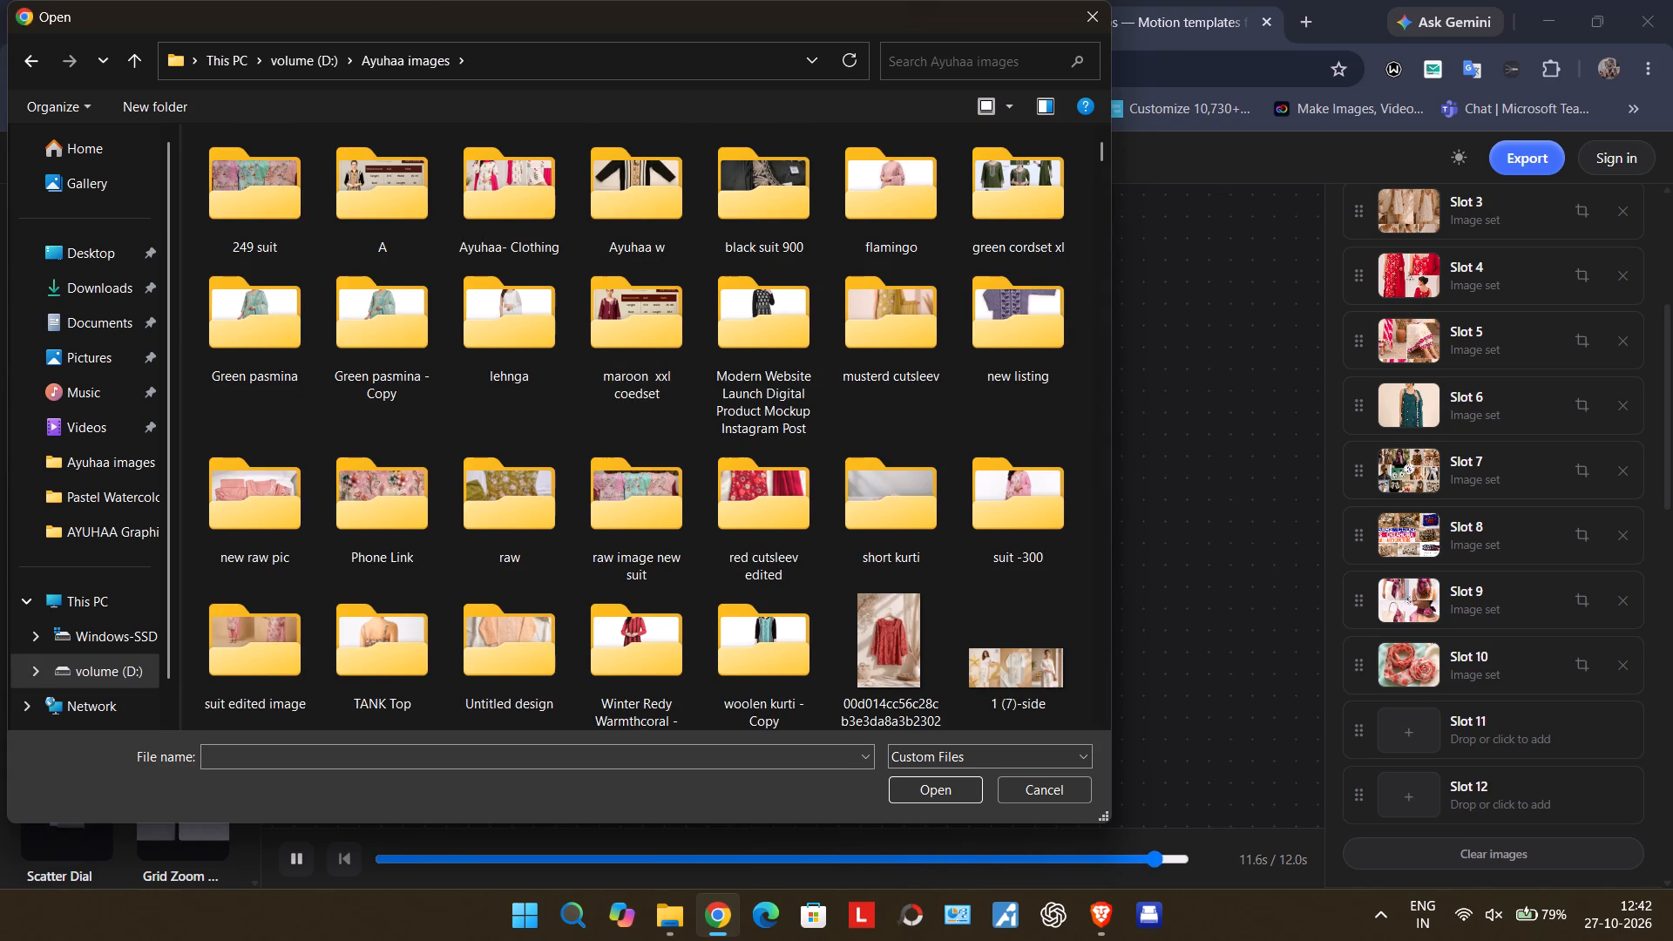
scroll(506, 423, down, 2)
click(100, 293)
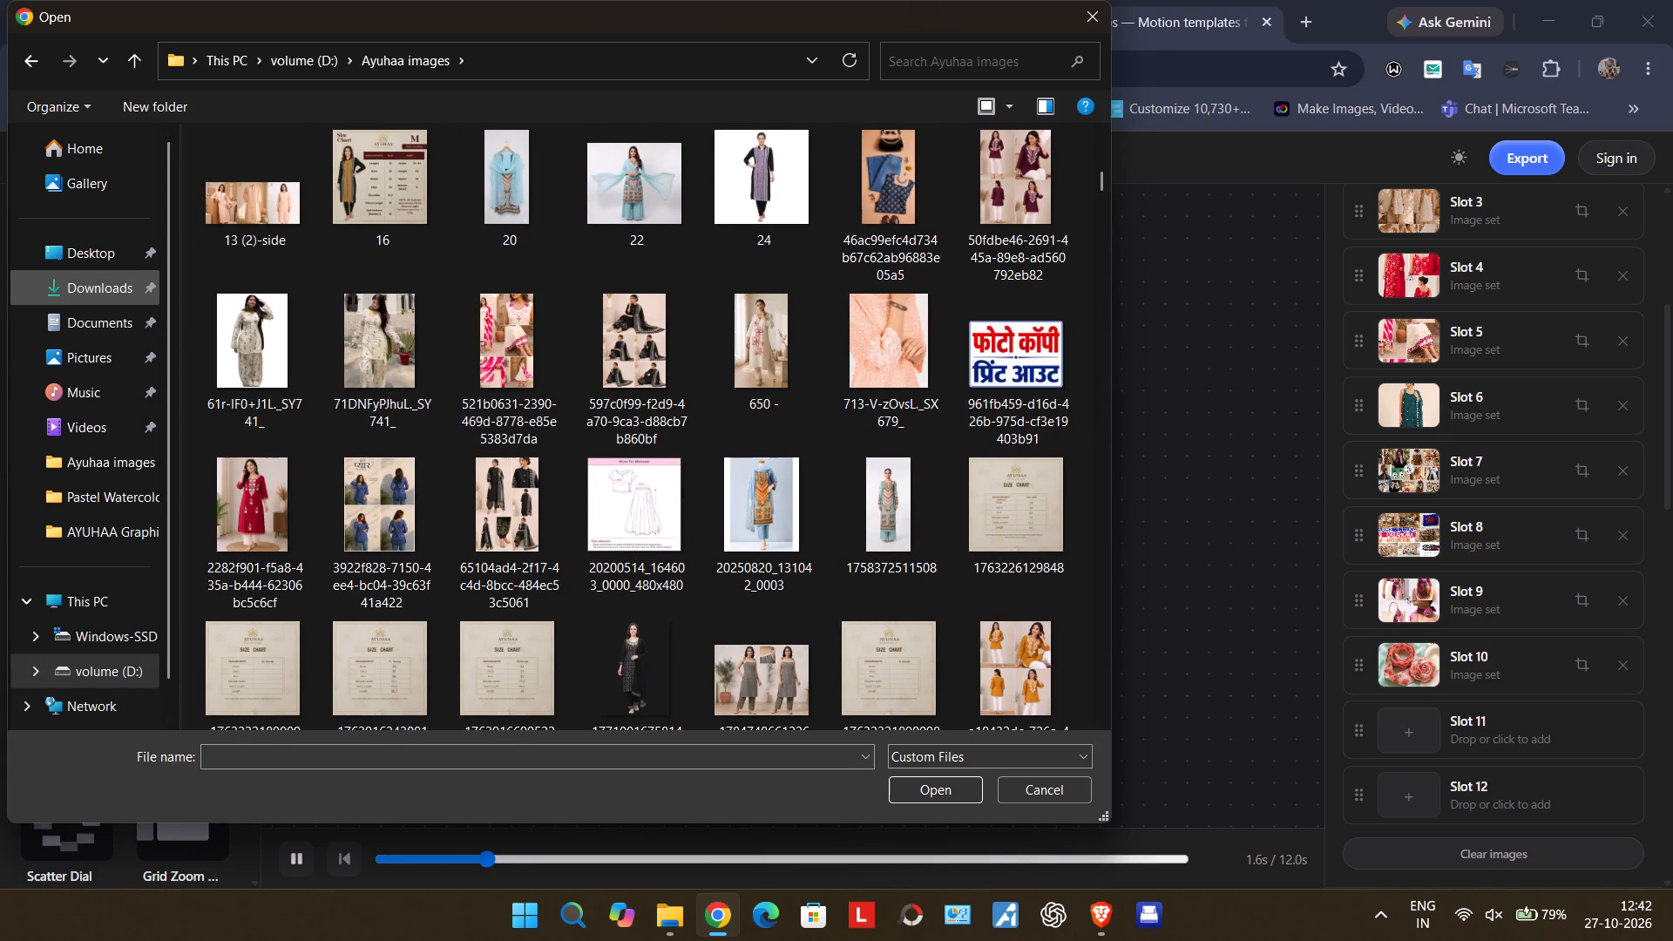
scroll(735, 368, down, 1)
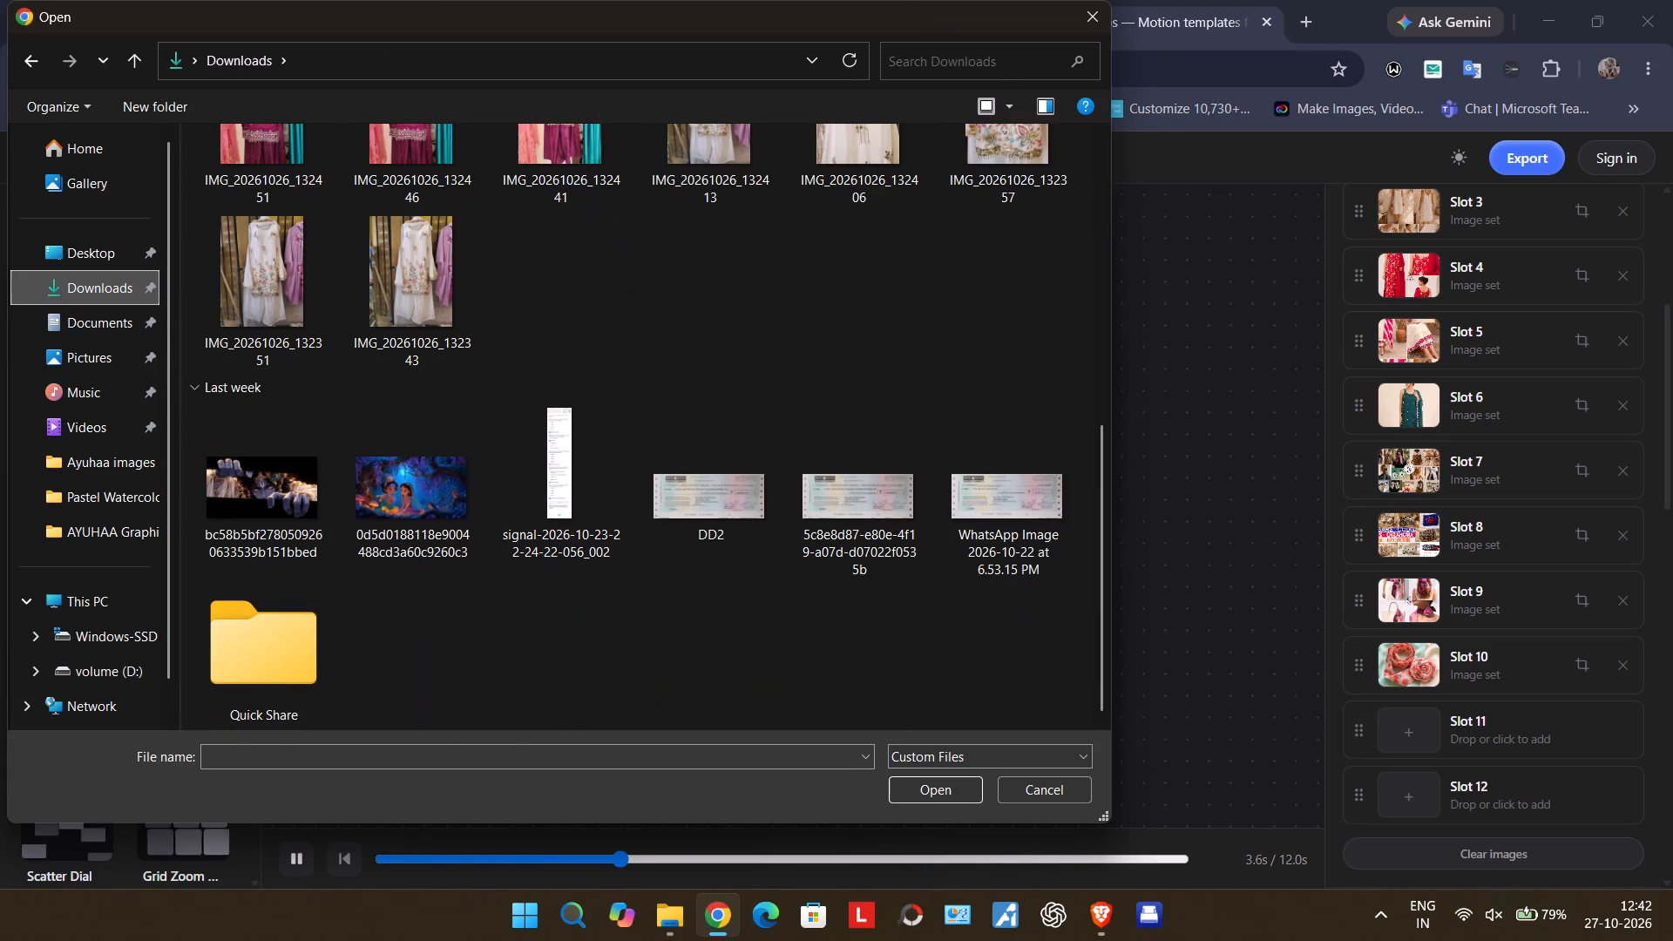
scroll(735, 368, down, 1)
scroll(654, 352, up, 7)
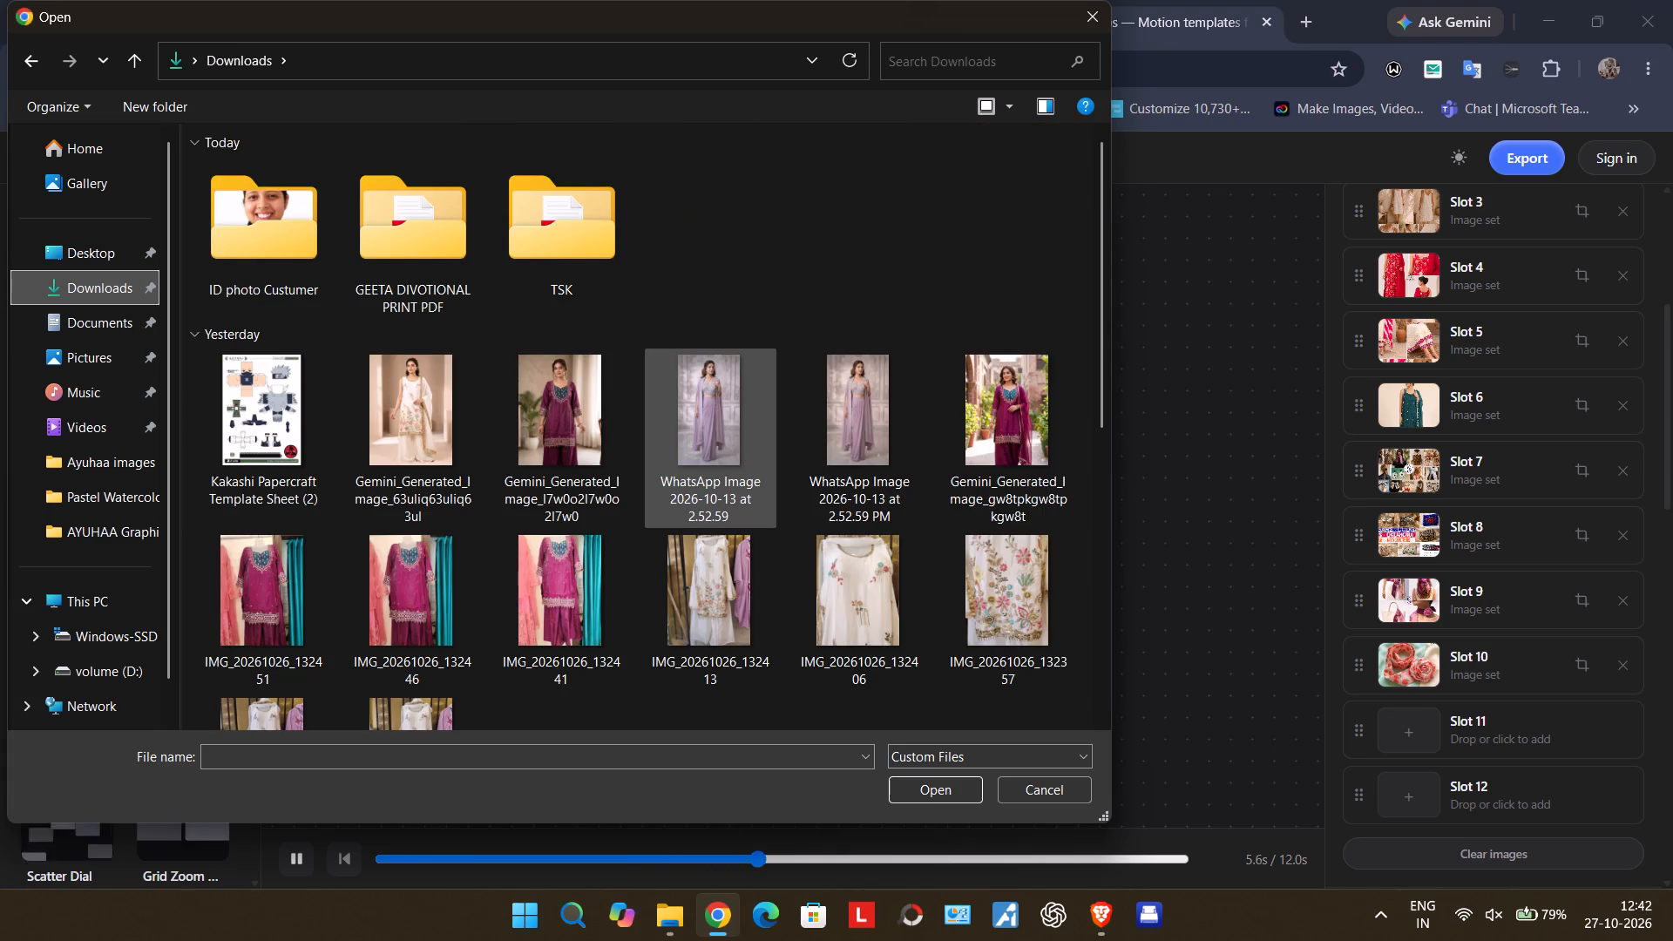
Fill Slot 11 with 00b38256-fb3b-4c33-8da4-b820f3f755dc from the old pc drive c folder on volume (D:).
click(79, 674)
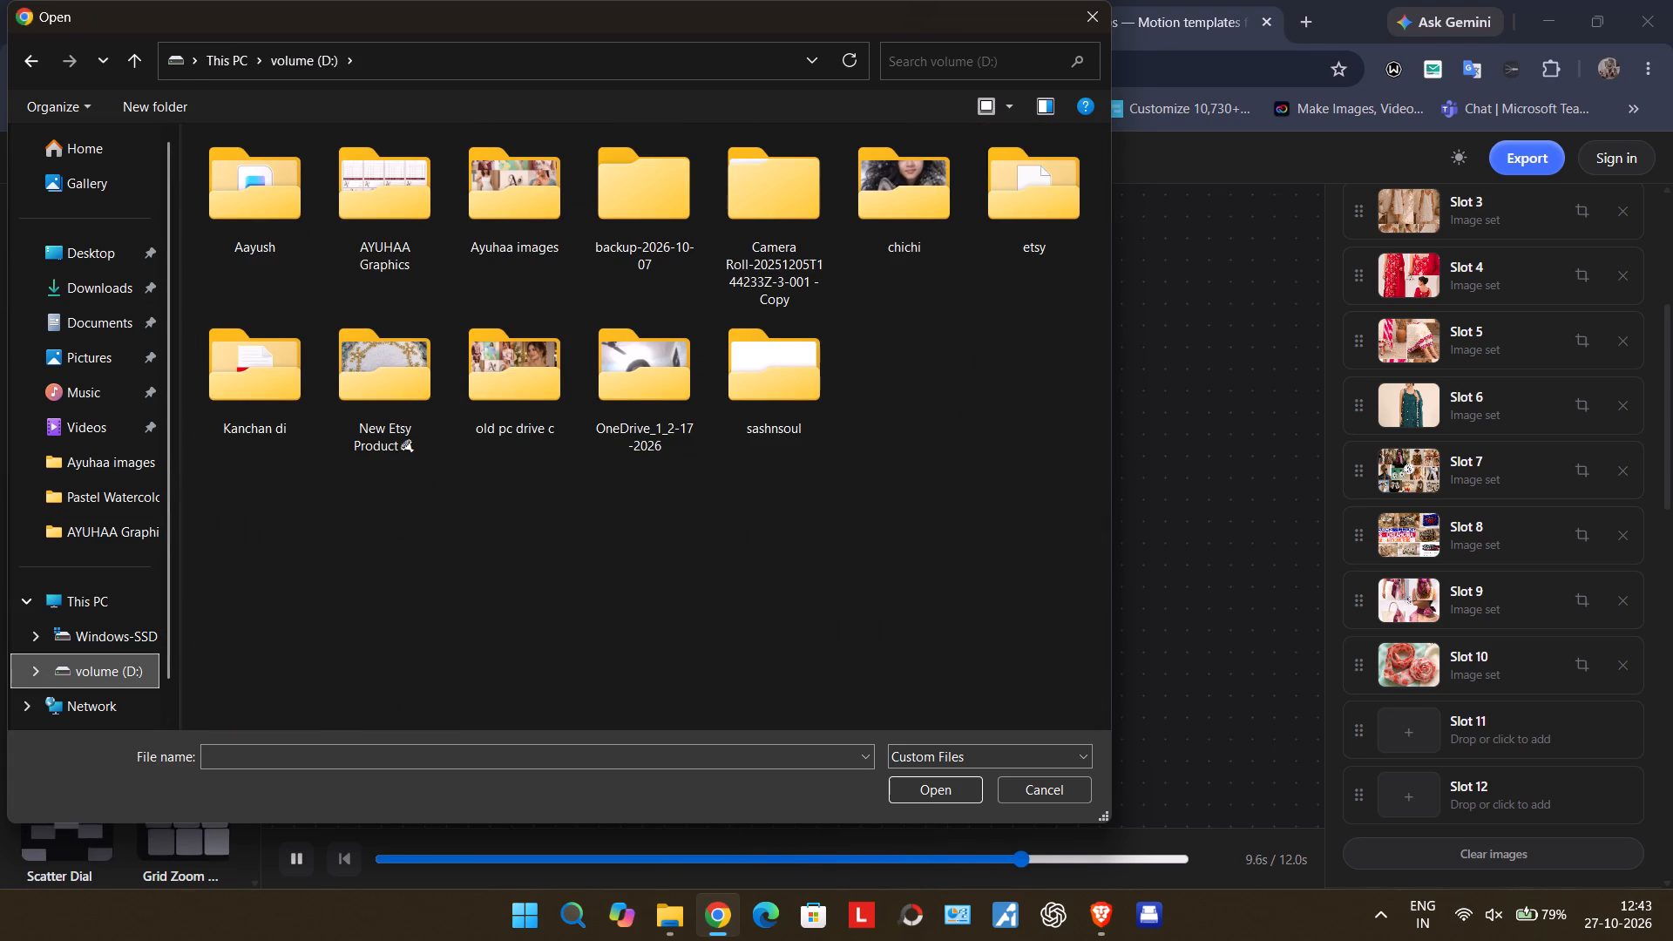
double_click(494, 364)
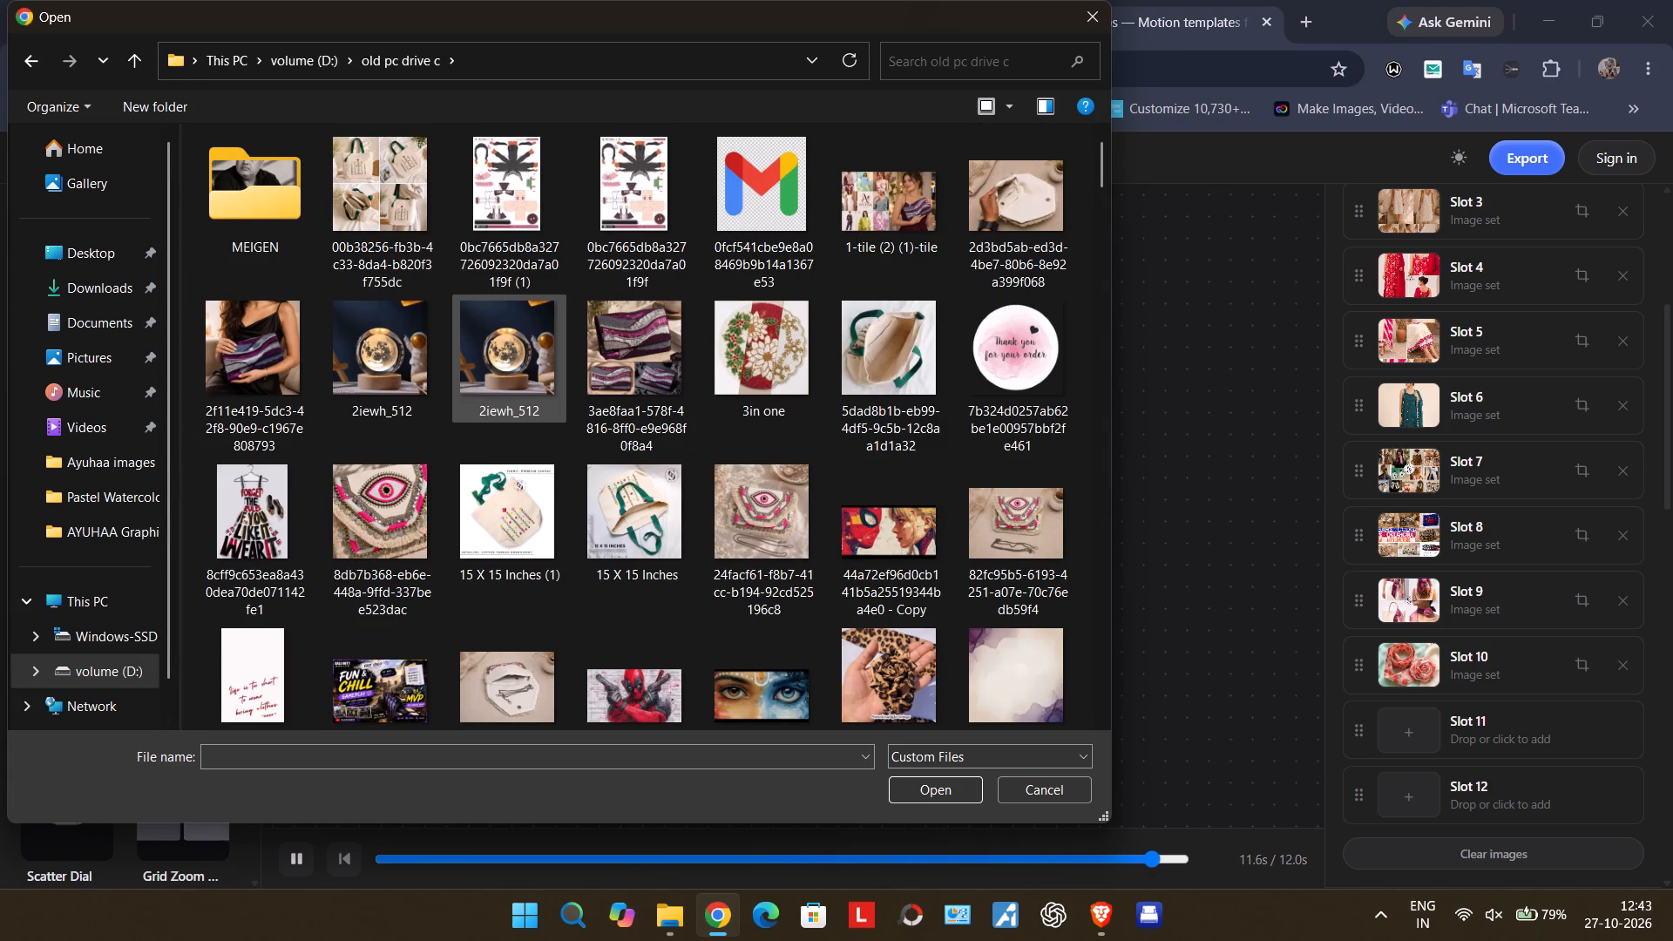
click(409, 235)
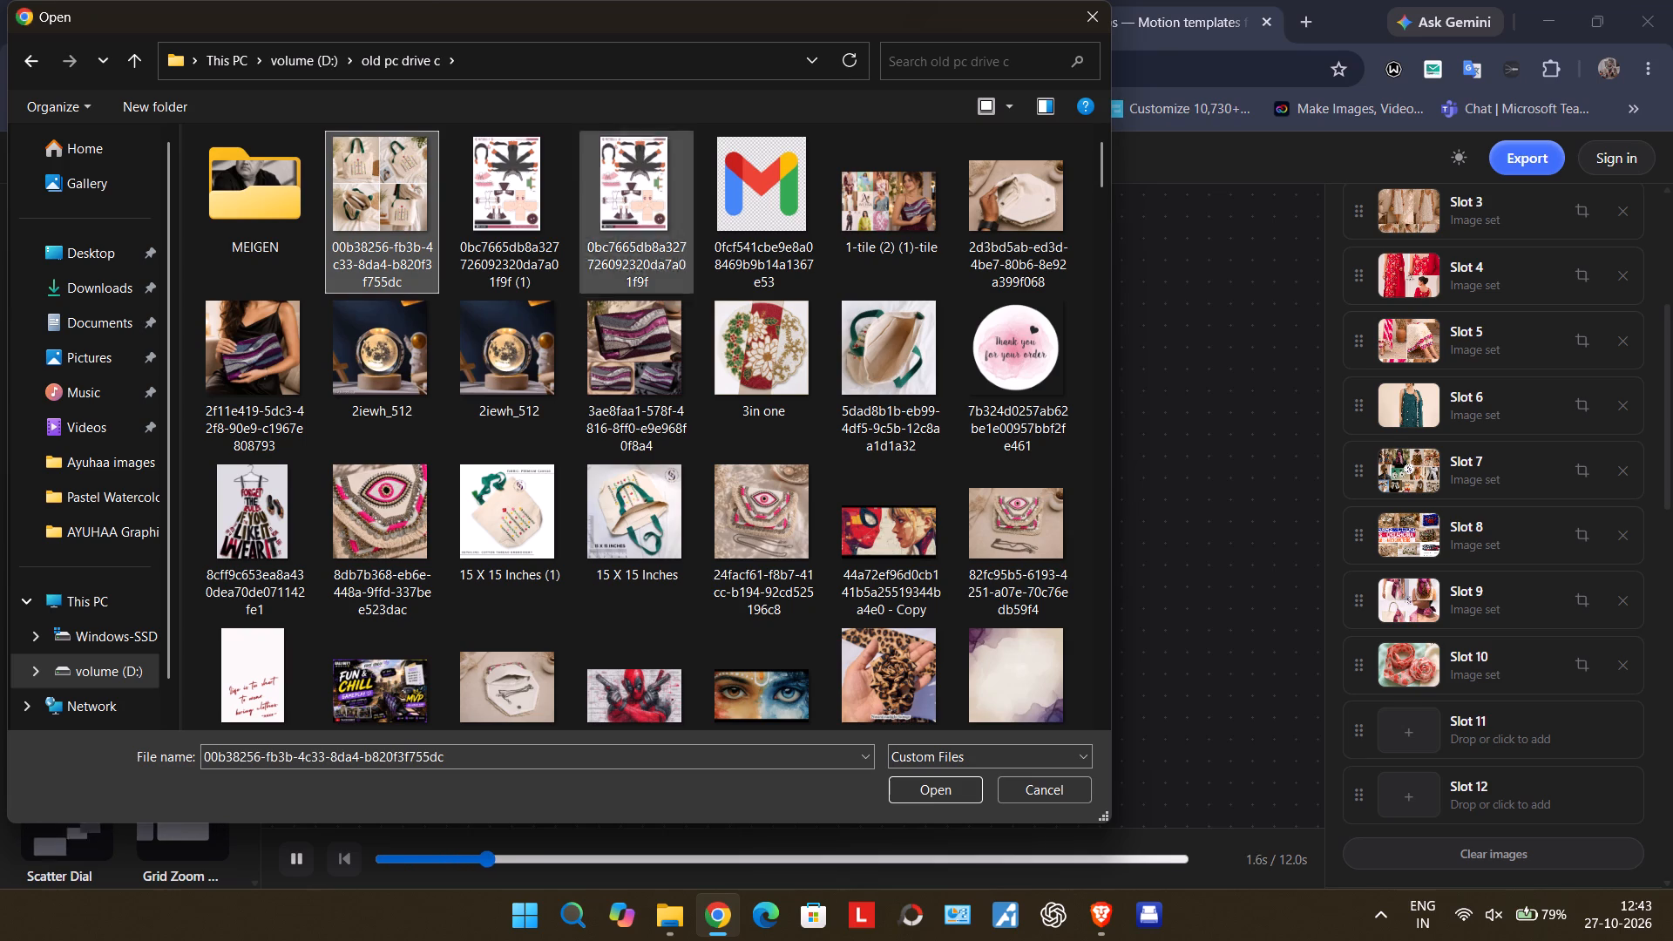
click(936, 789)
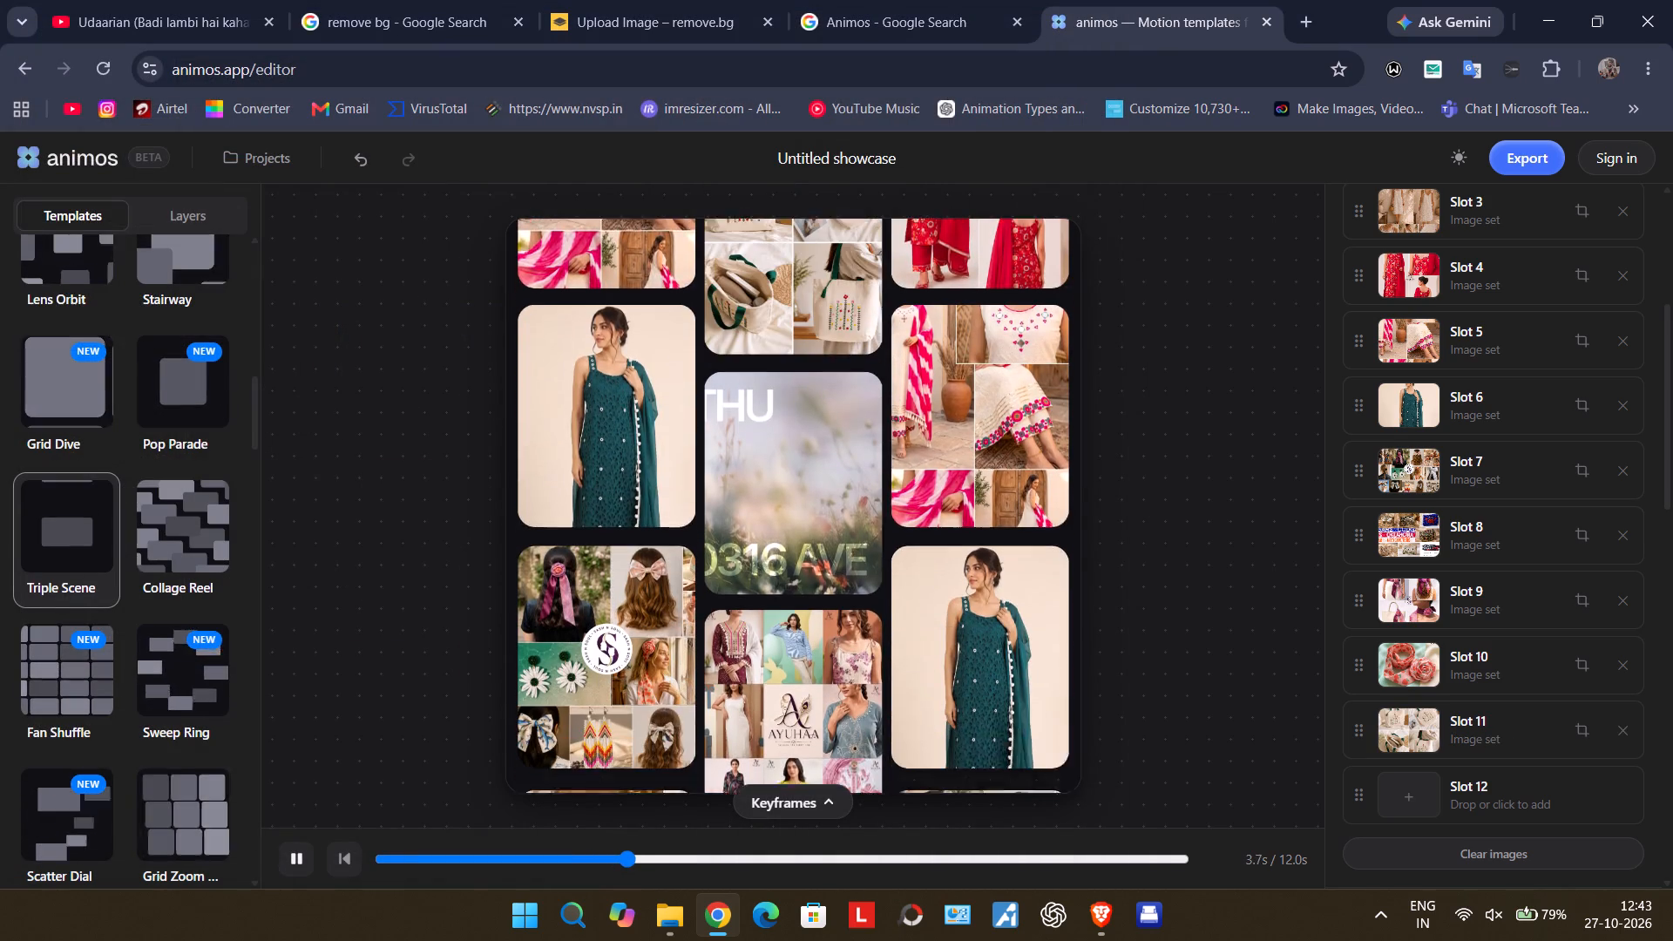
Start adding an image to Slot 12 and look through the old pc drive c folder for a candidate.
click(1376, 775)
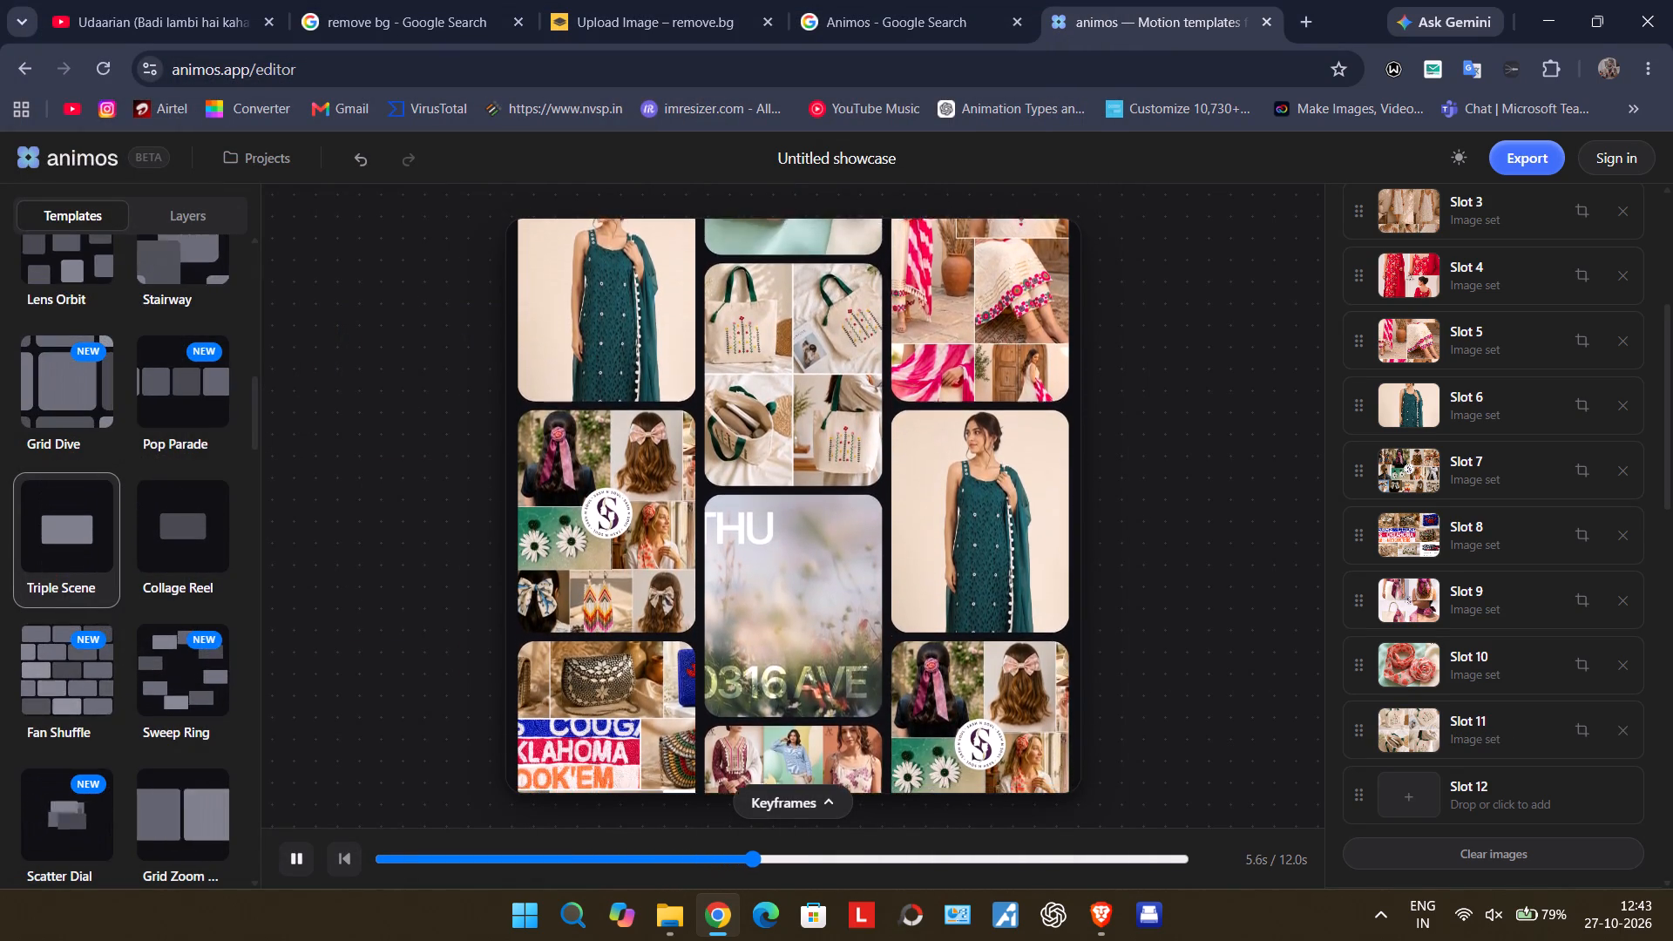
click(1420, 784)
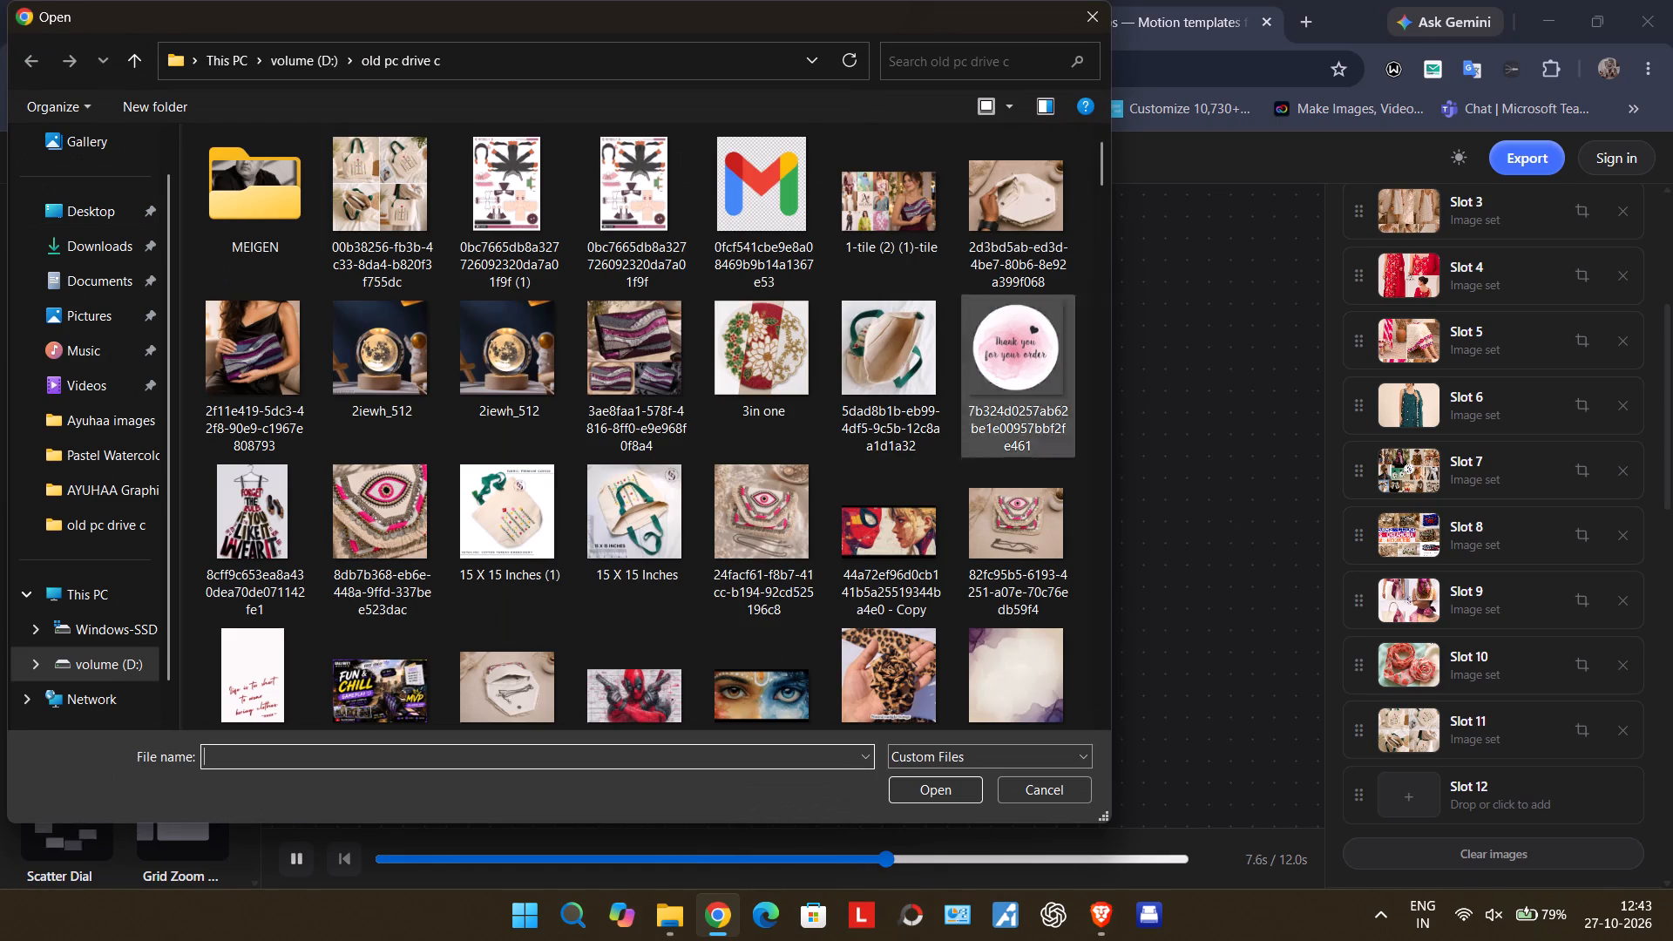
scroll(735, 547, down, 8)
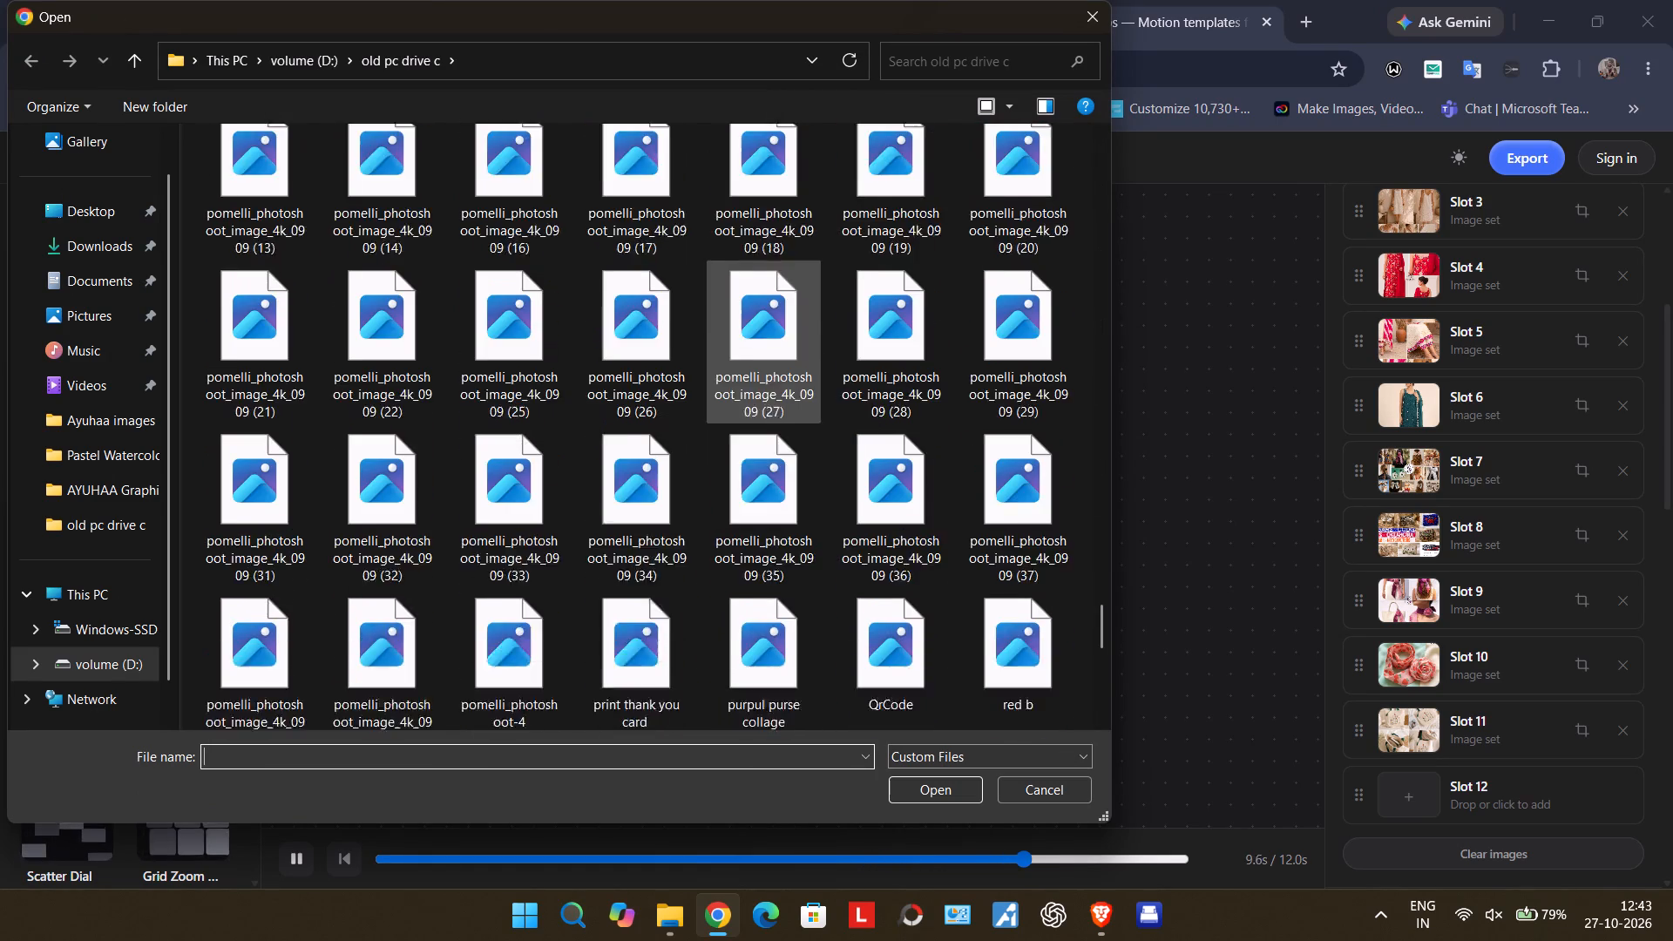
scroll(735, 547, down, 1)
scroll(735, 547, up, 2)
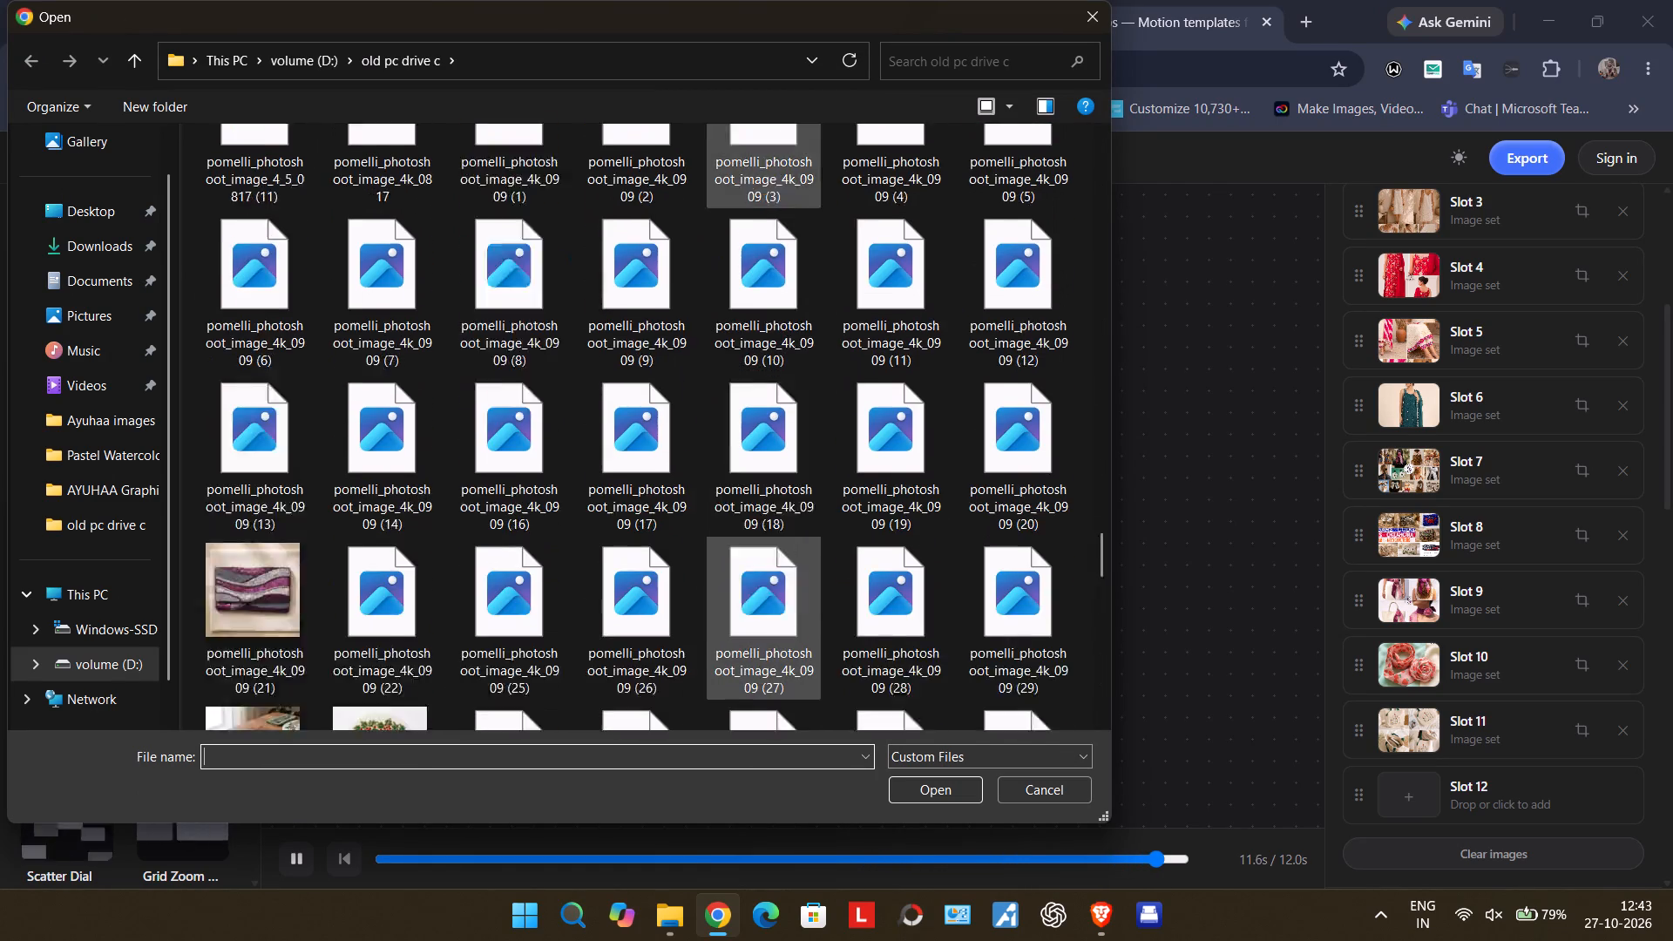
scroll(735, 547, up, 2)
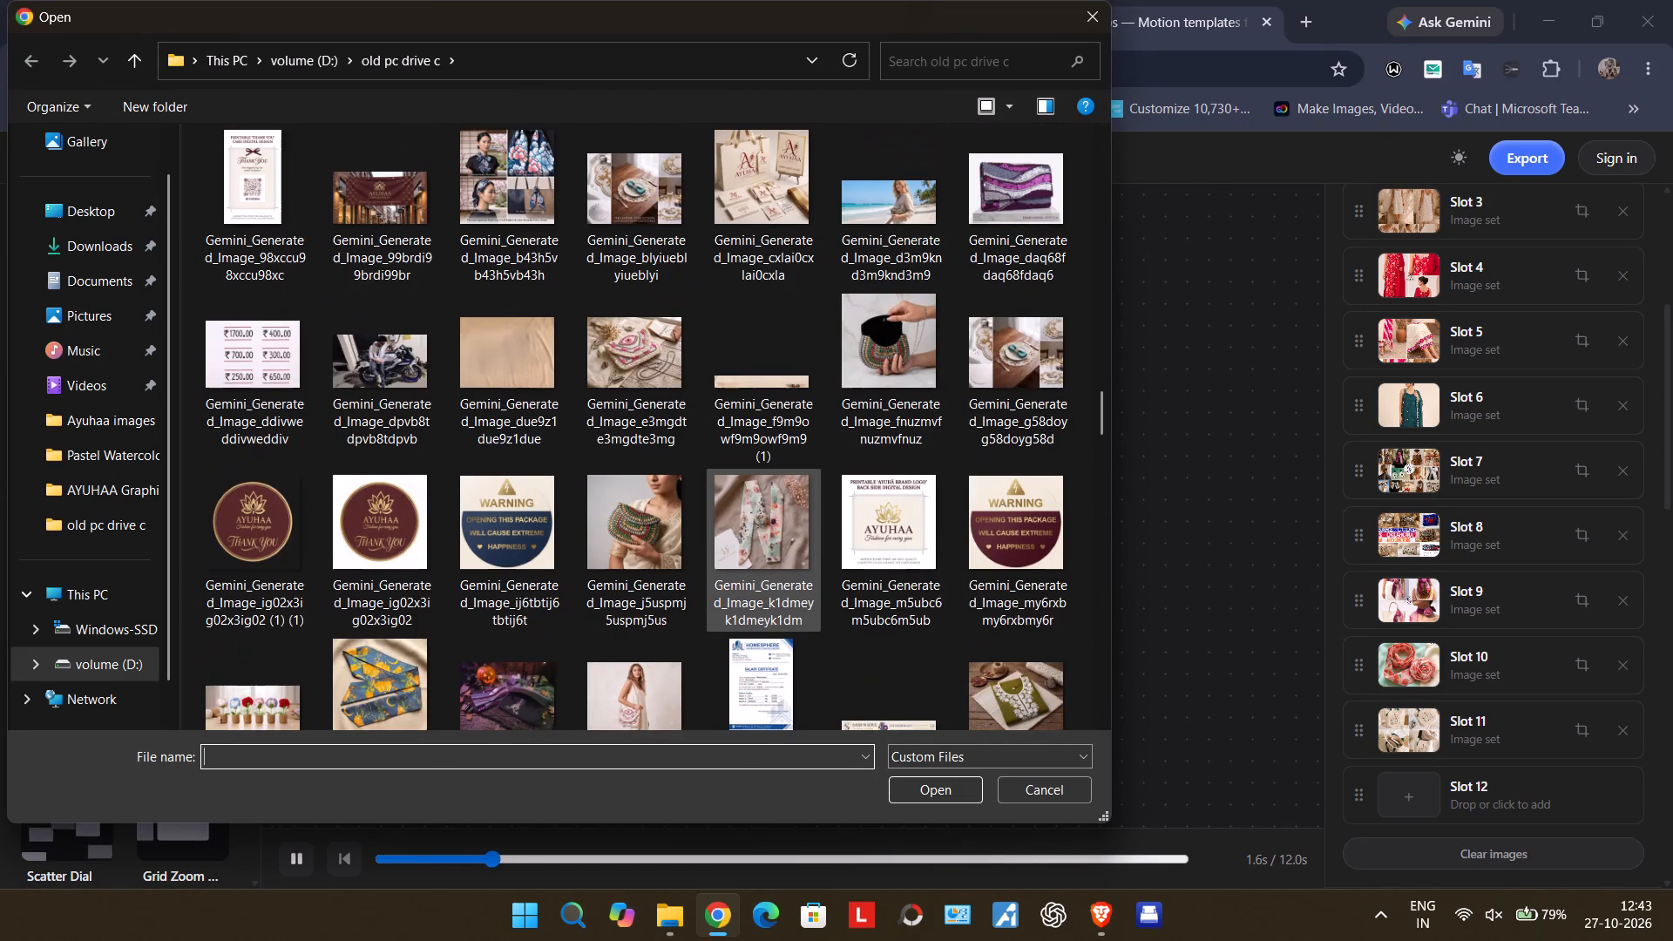
scroll(735, 547, down, 1)
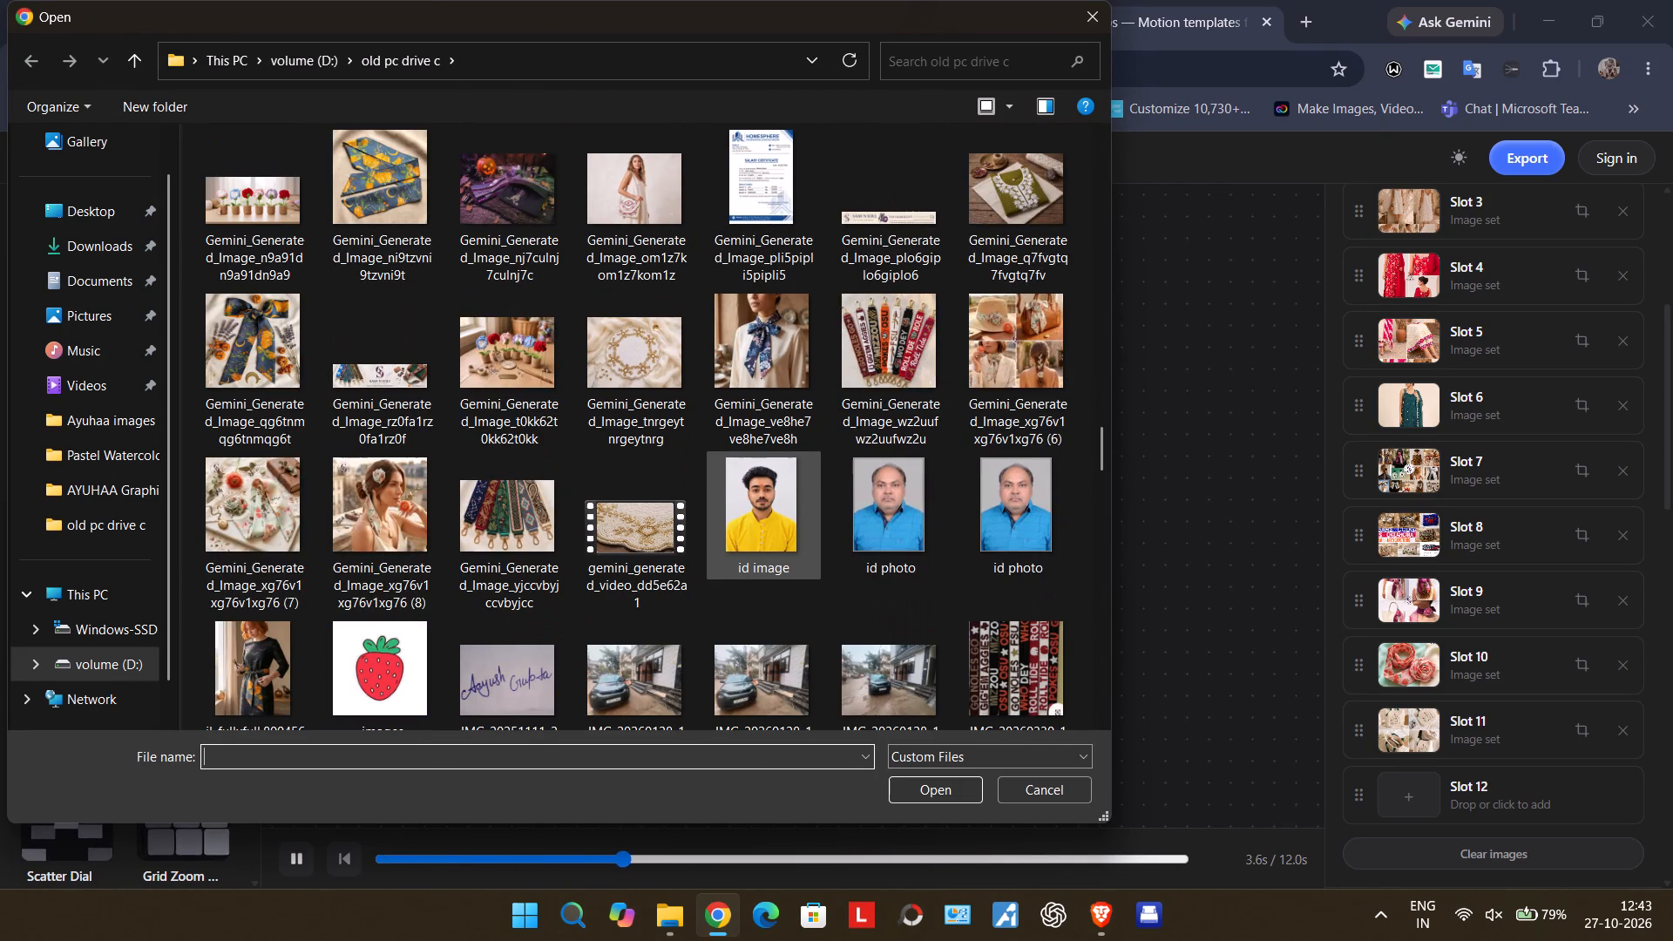
scroll(735, 547, down, 1)
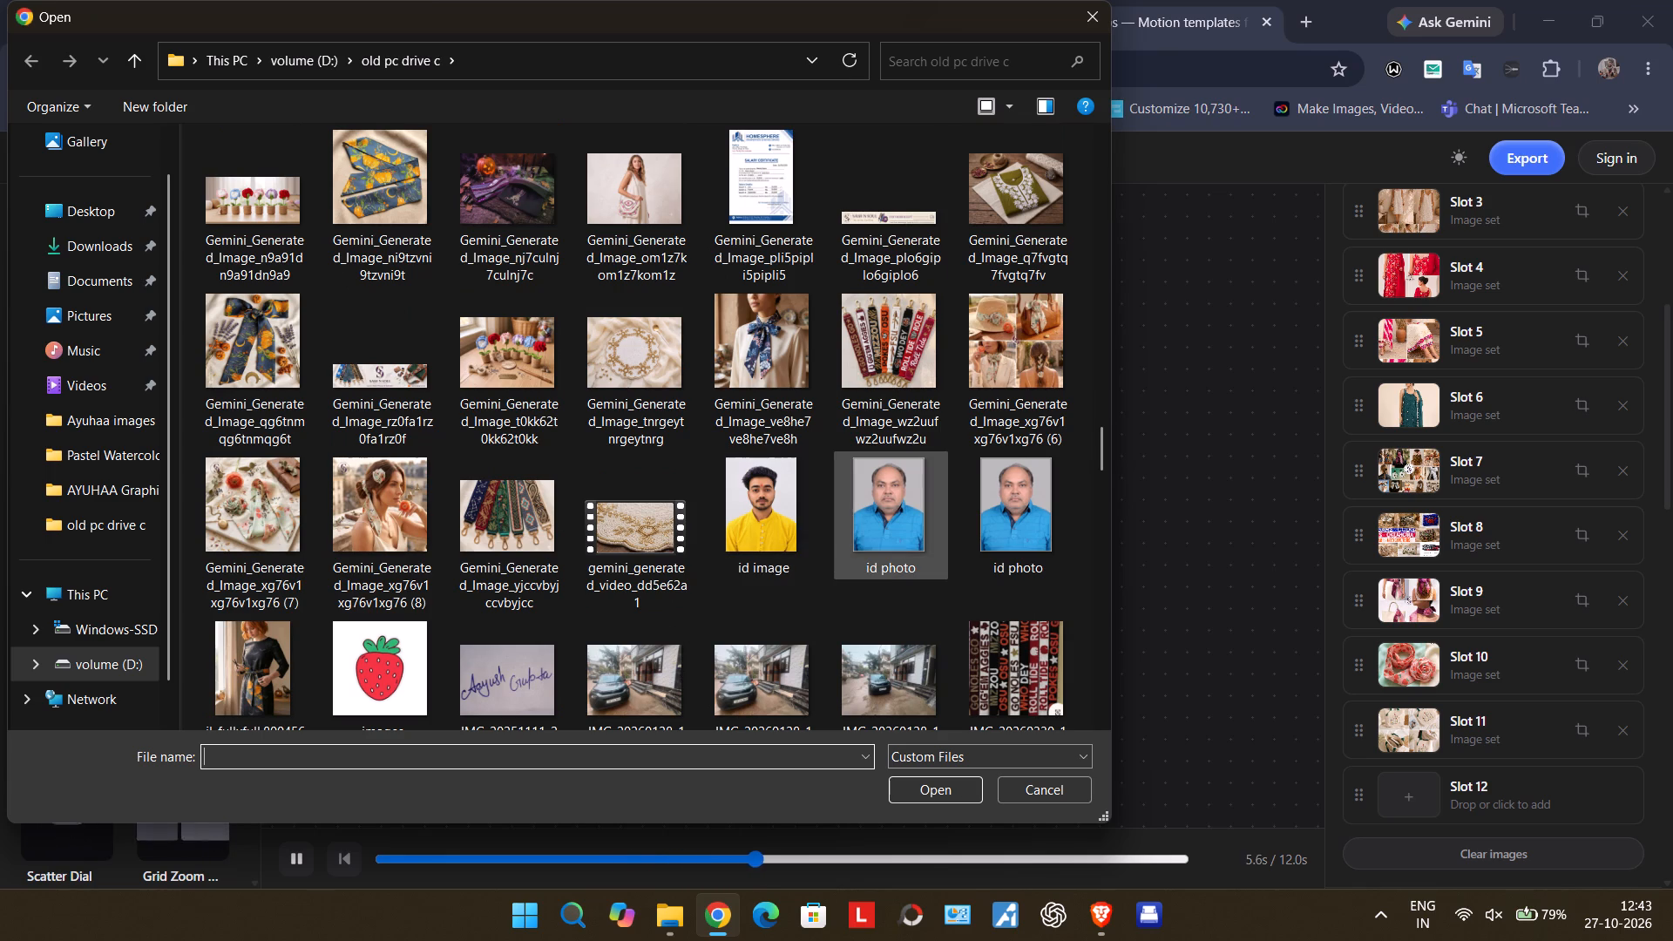
scroll(882, 451, up, 1)
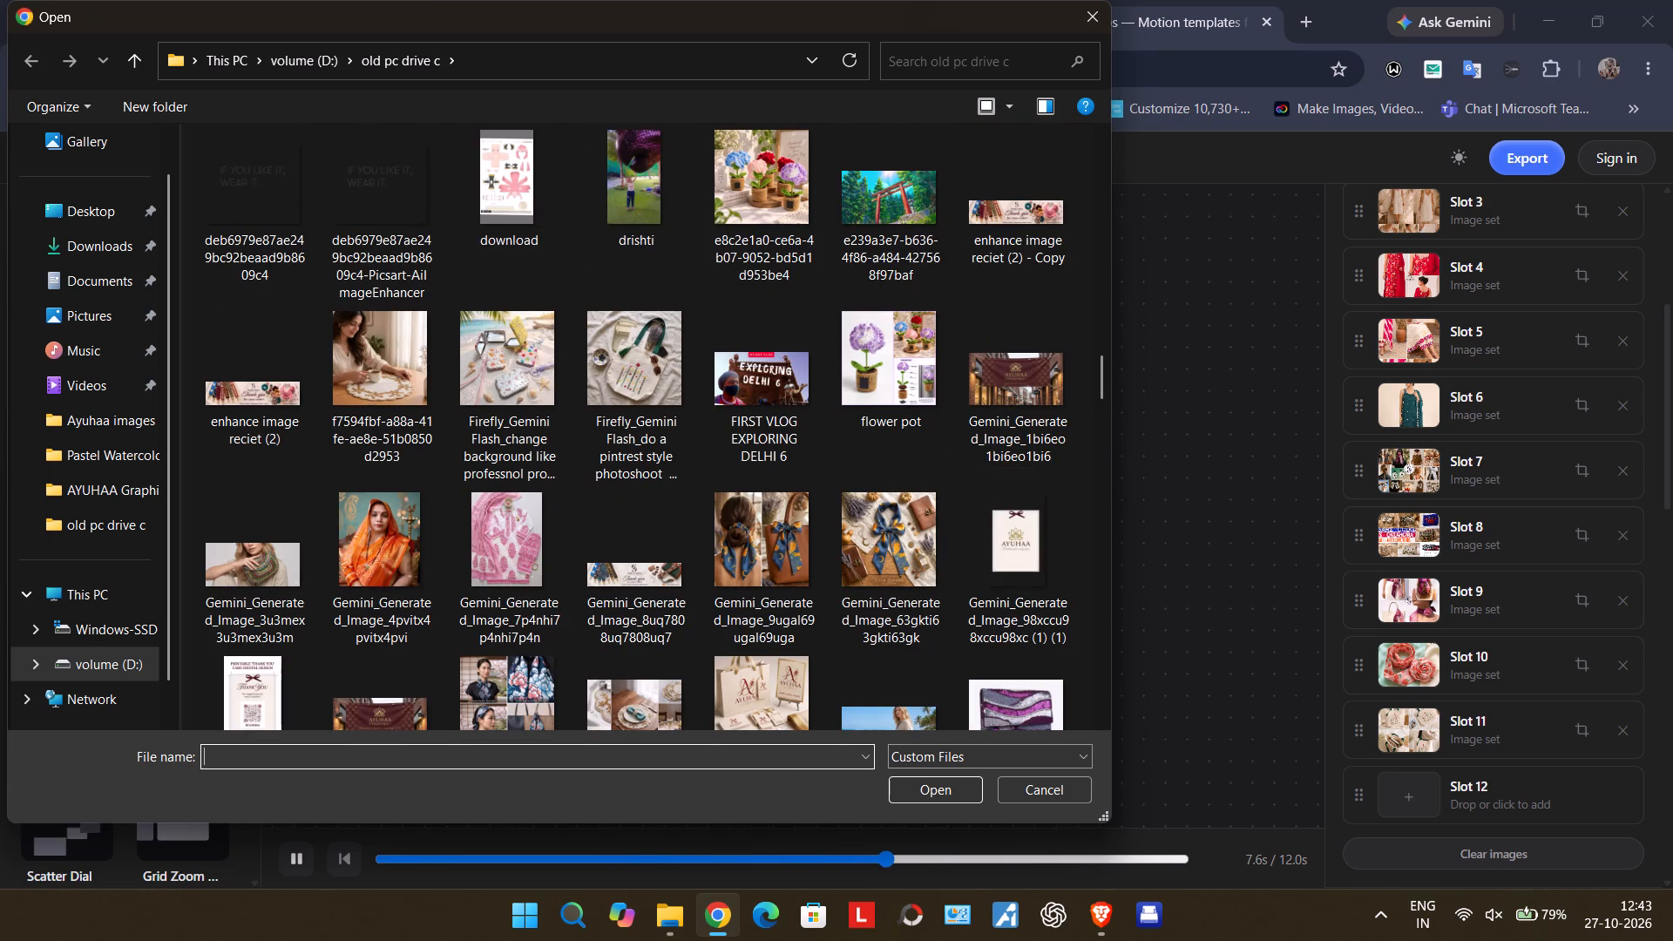
scroll(882, 451, up, 1)
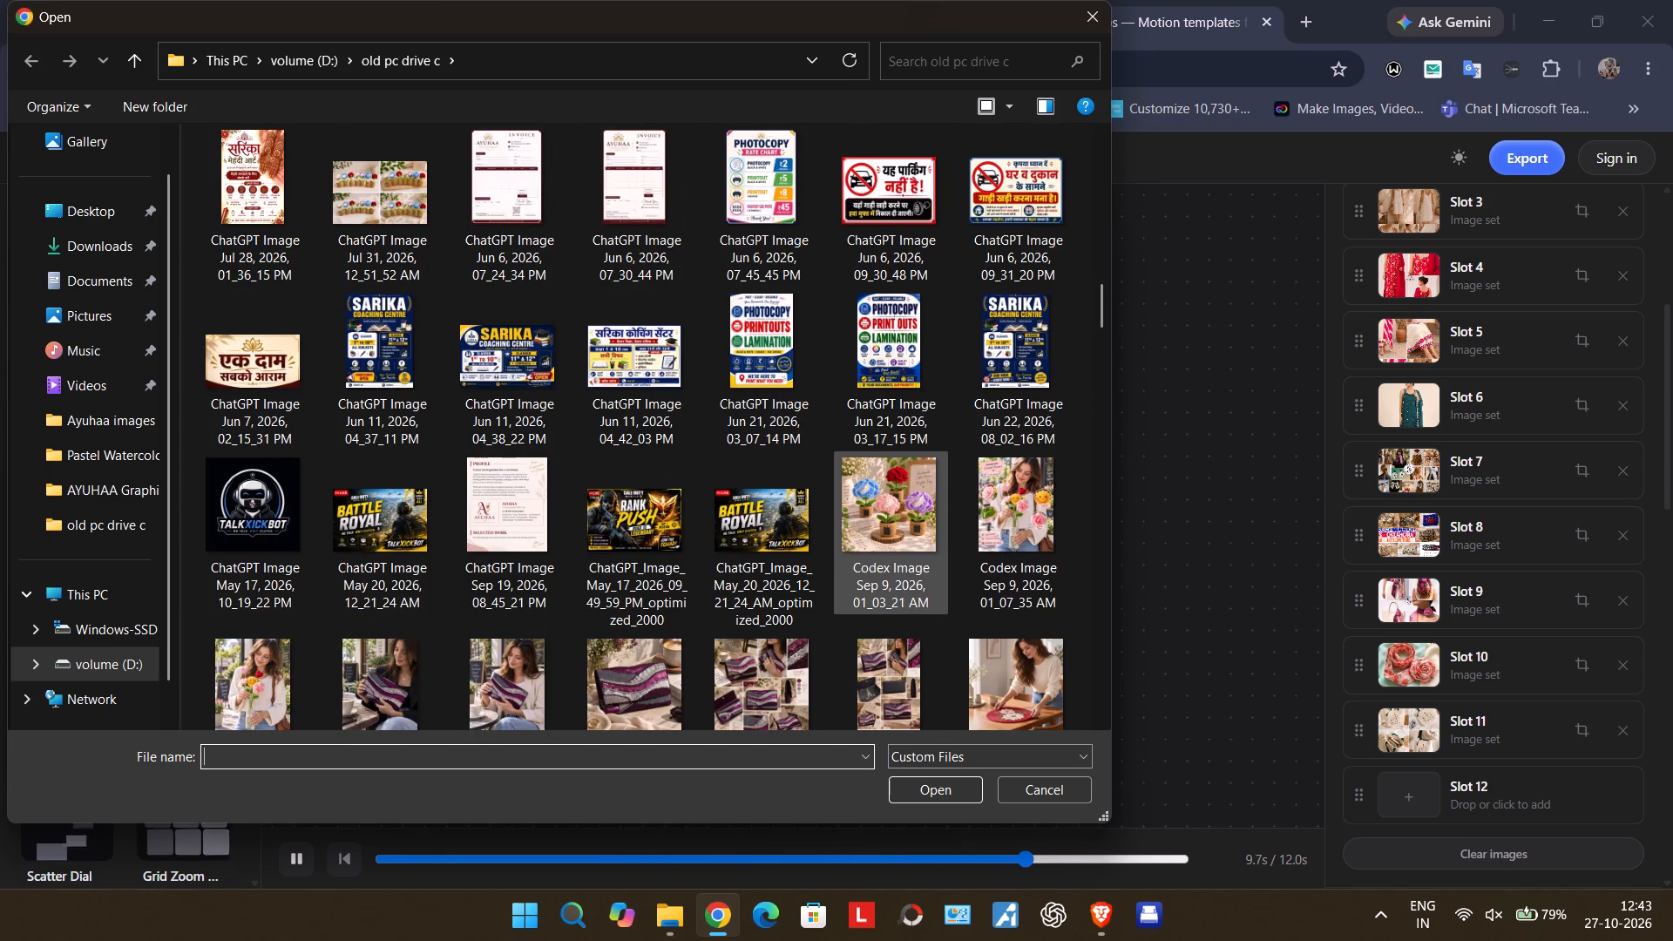
scroll(944, 504, up, 1)
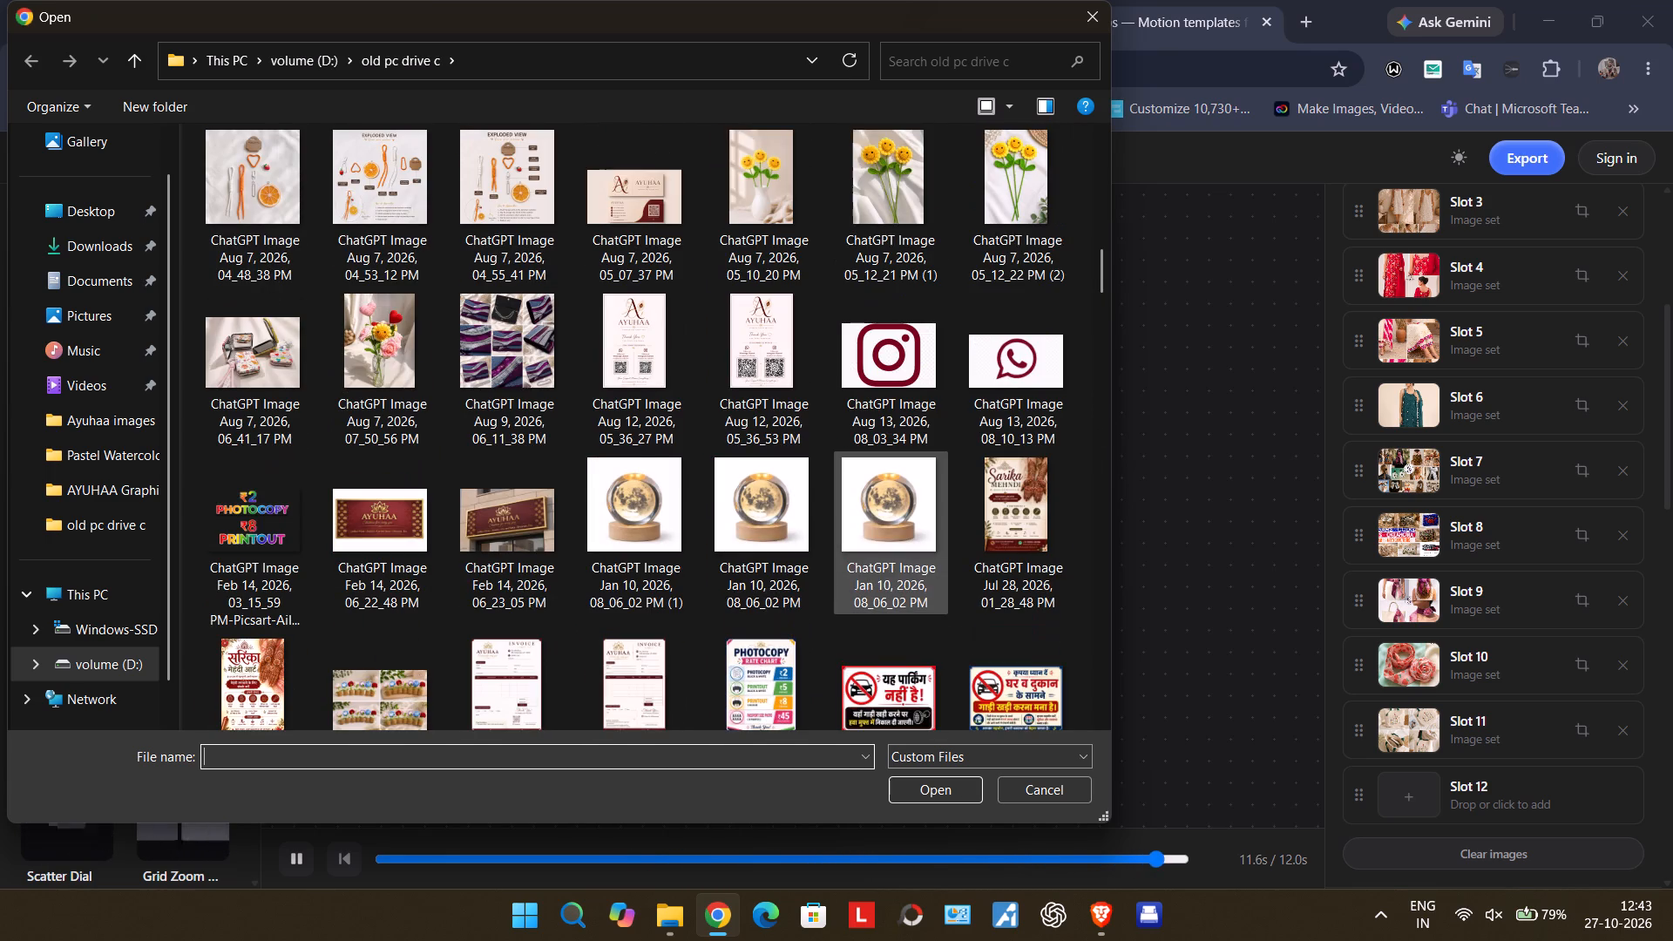
scroll(944, 504, up, 1)
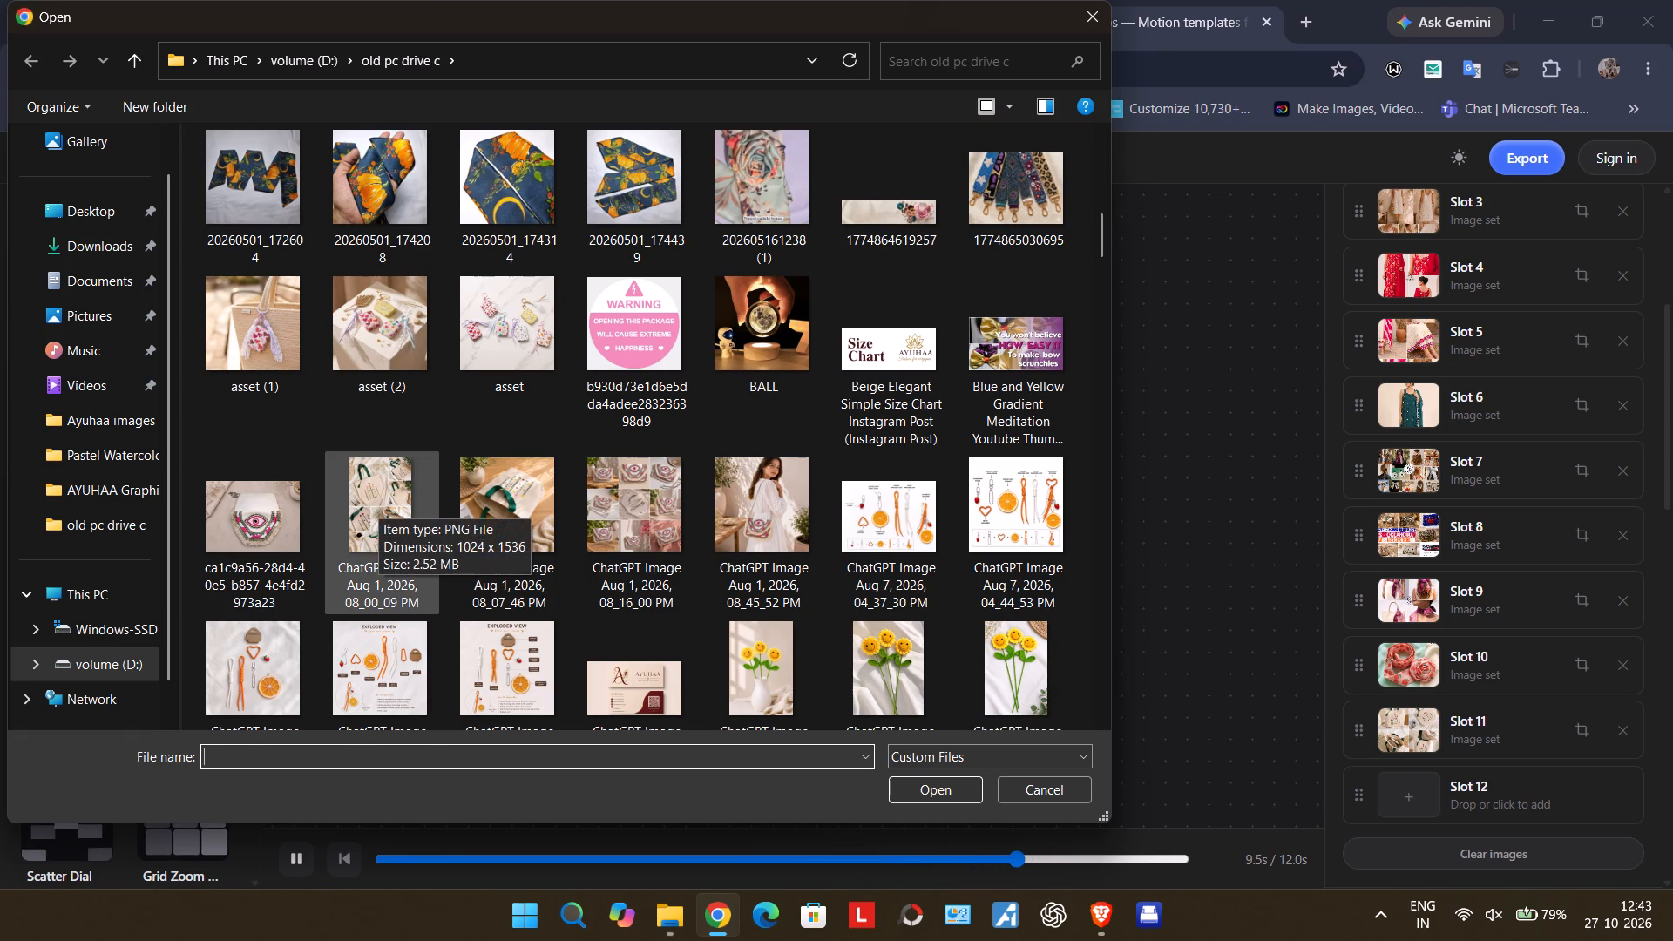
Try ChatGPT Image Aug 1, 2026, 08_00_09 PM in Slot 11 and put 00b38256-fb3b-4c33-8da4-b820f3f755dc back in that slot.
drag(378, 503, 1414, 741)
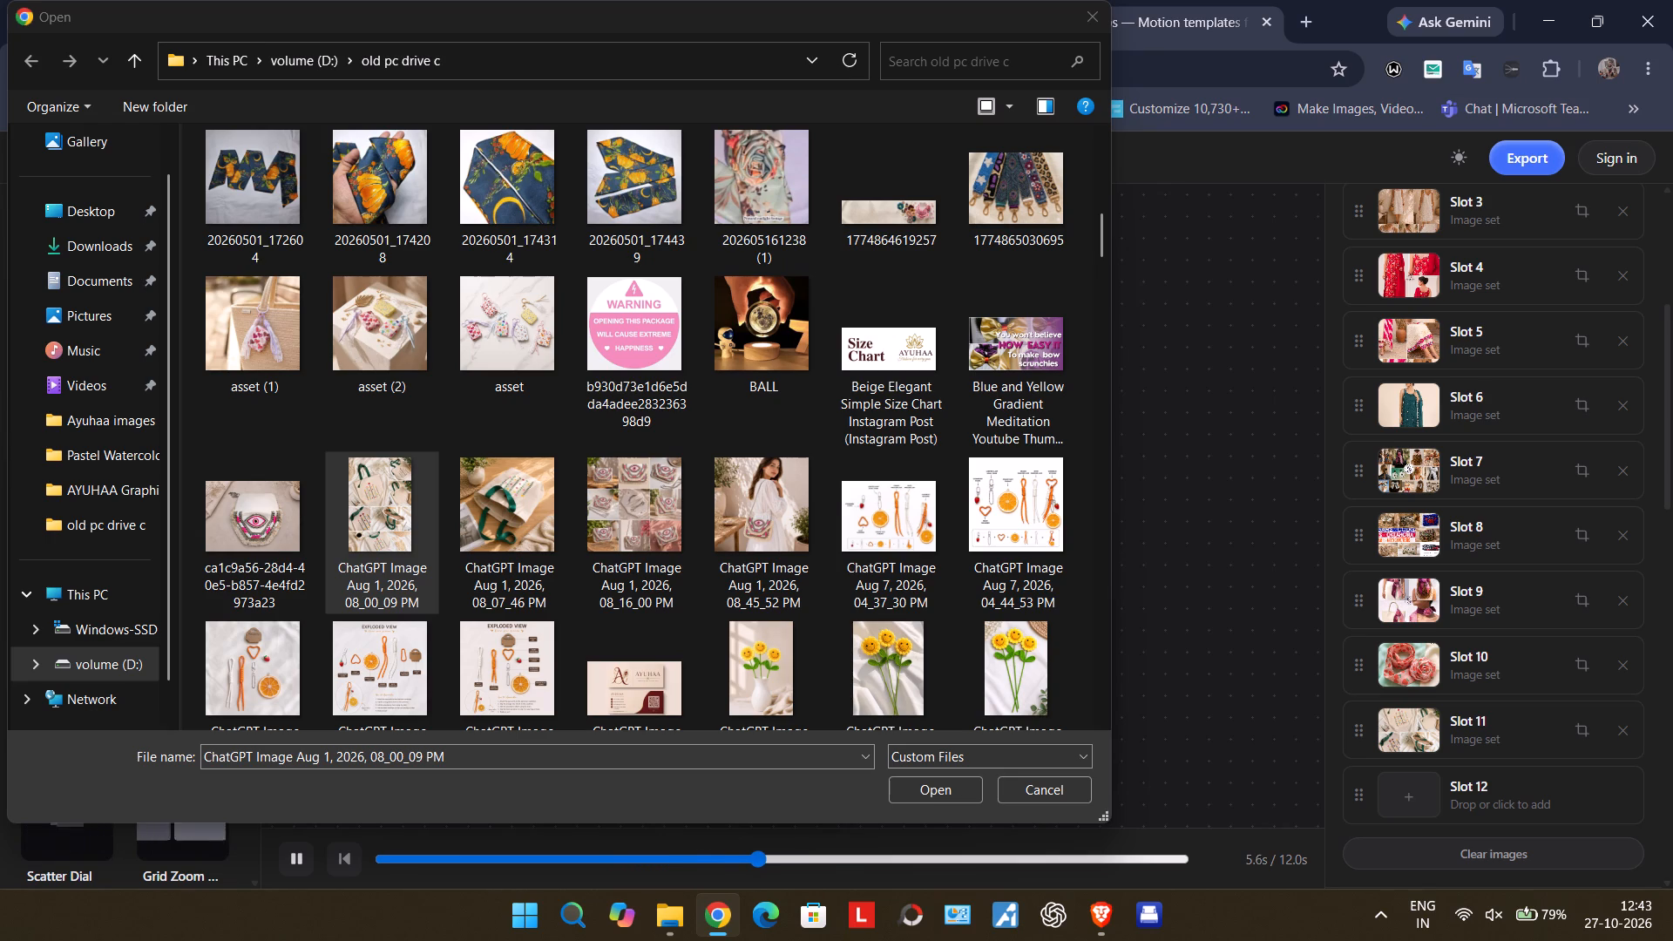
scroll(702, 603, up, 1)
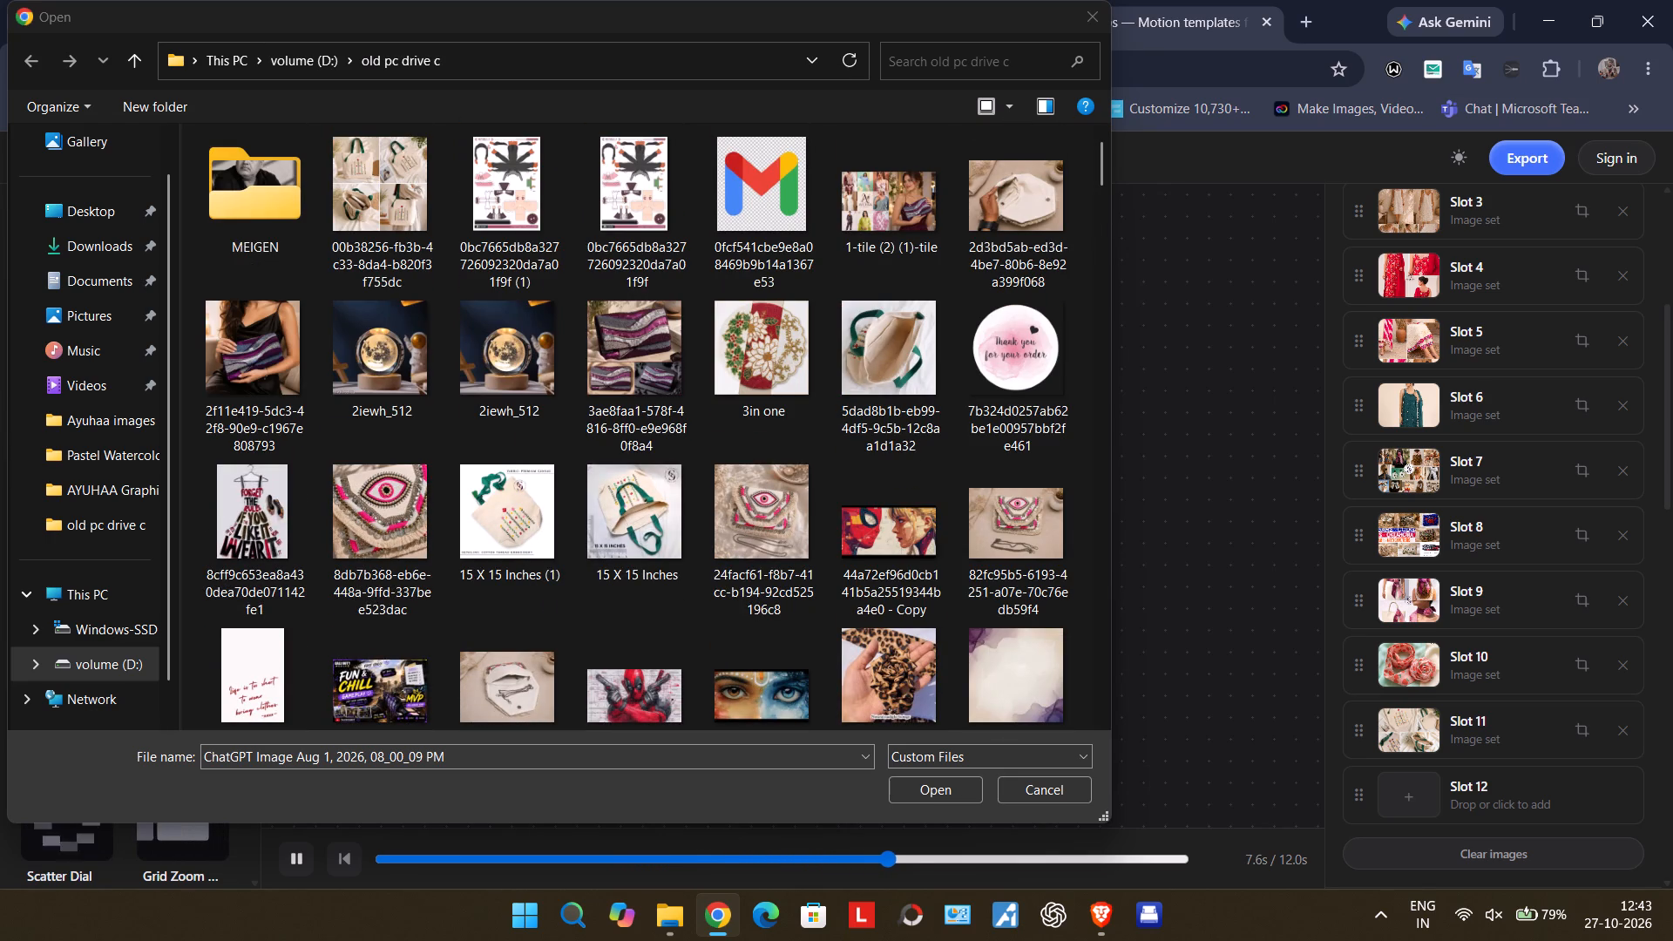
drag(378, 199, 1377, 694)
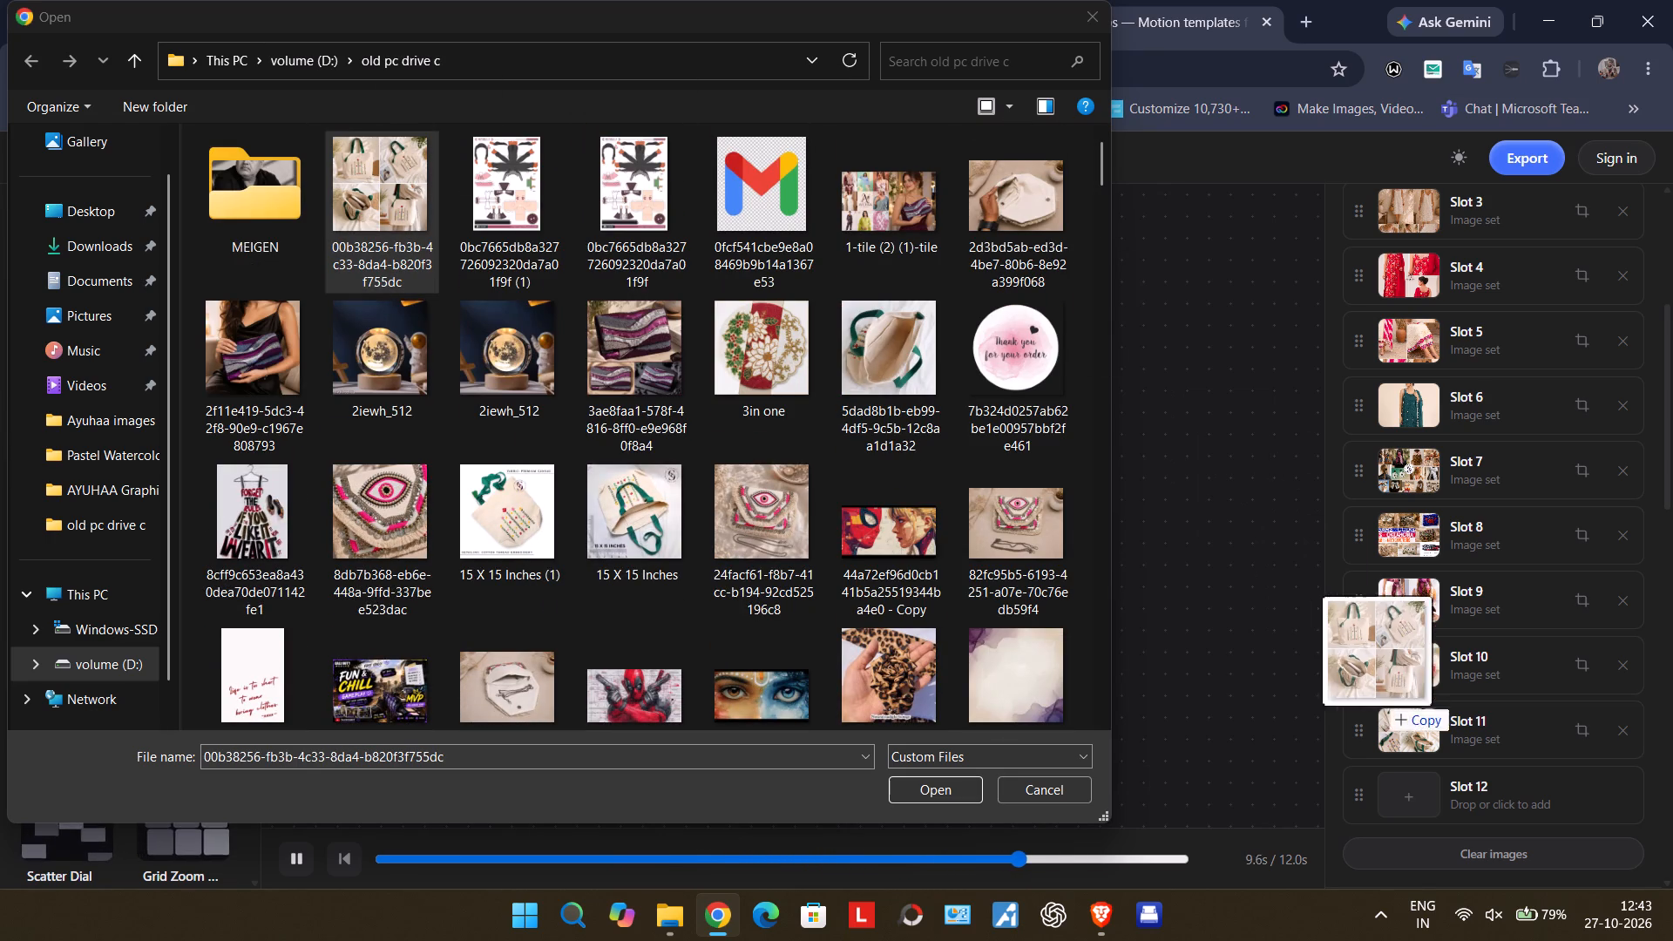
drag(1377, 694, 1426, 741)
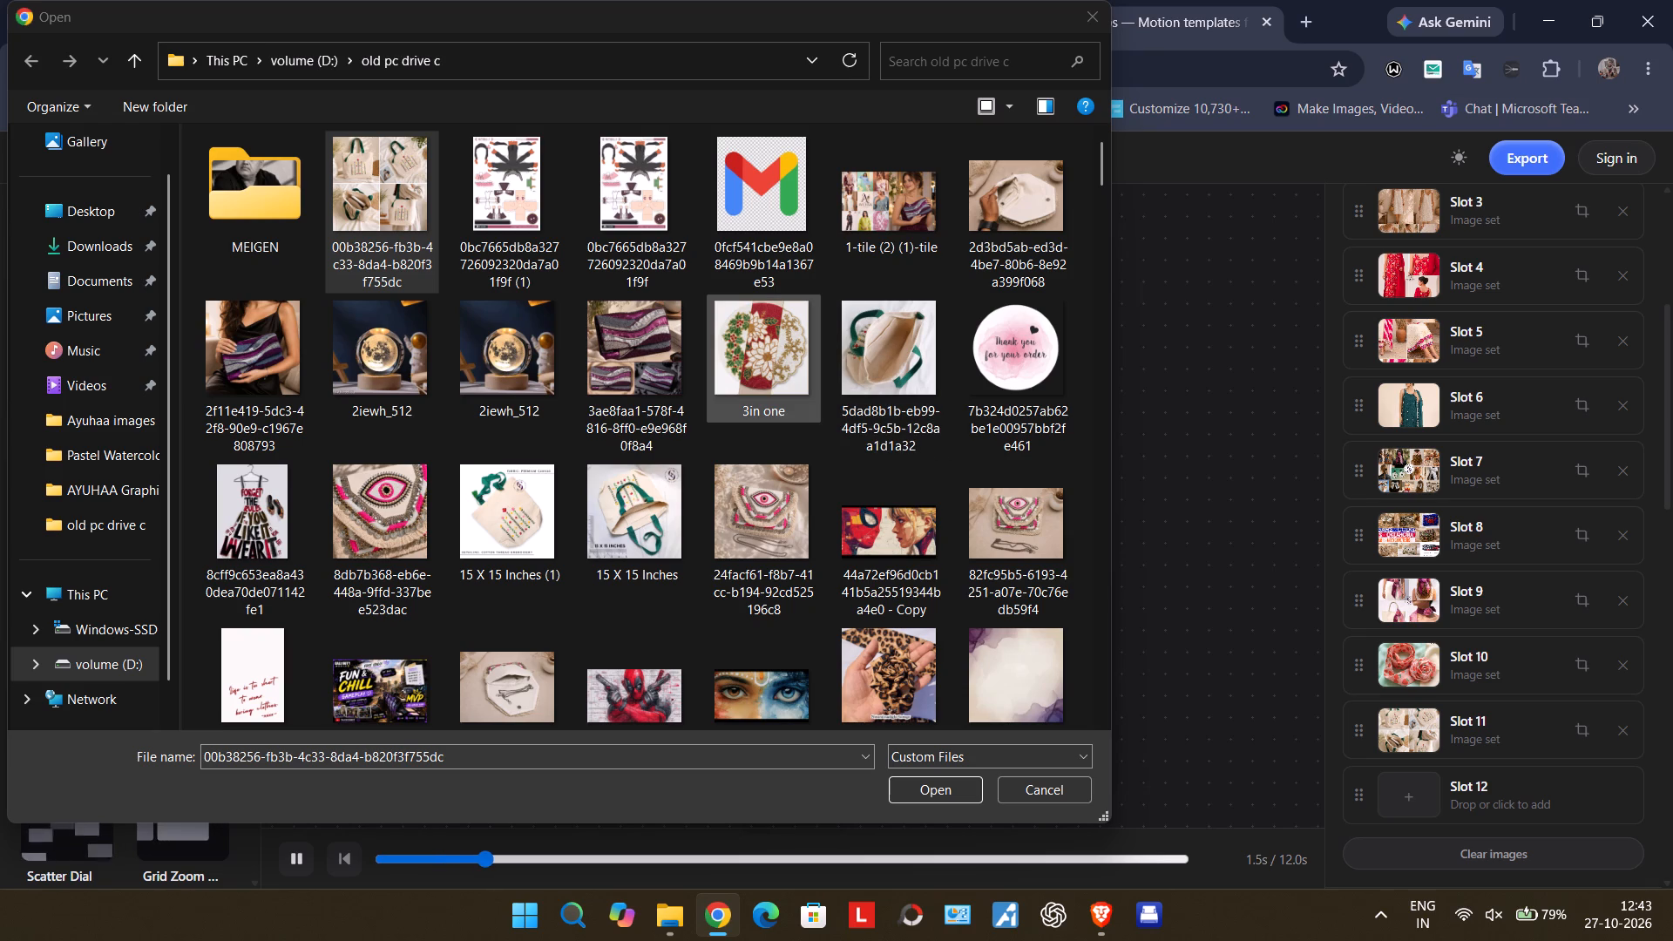
Fill Slot 12 with the image 3in one from the old pc drive c folder.
drag(770, 342, 1402, 804)
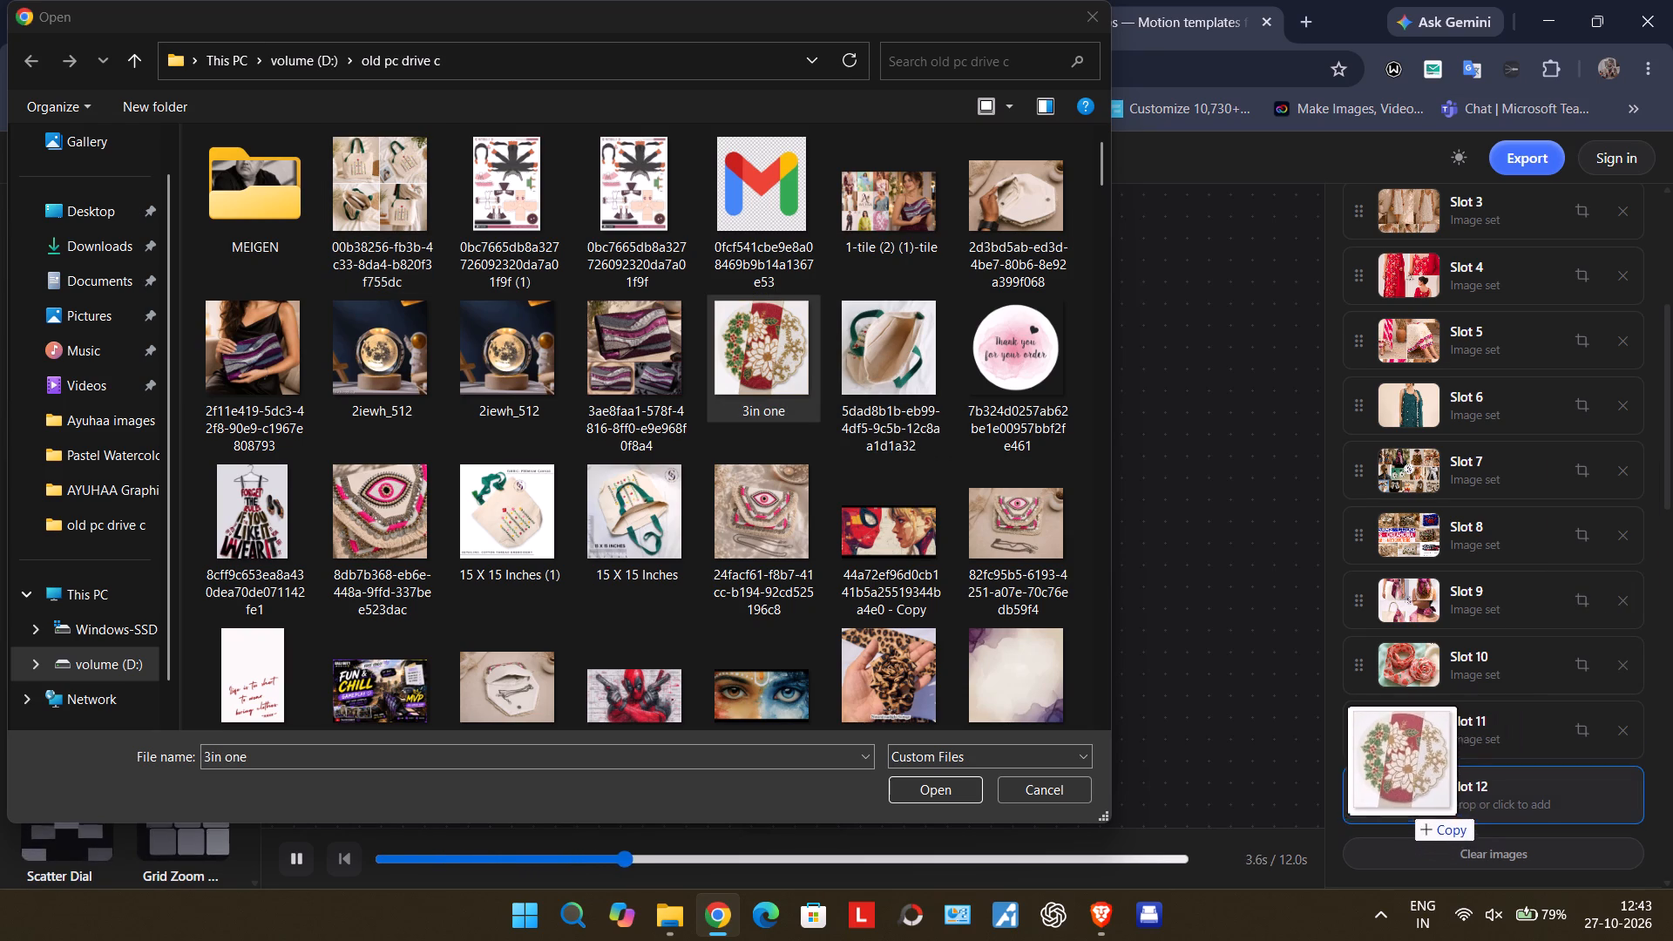
drag(1402, 804, 1403, 802)
Replace the Slot 6 image with Codex Image Sep 9, 2026, 12_57_37 AM from the old pc drive c folder and close the file picker.
scroll(789, 414, down, 2)
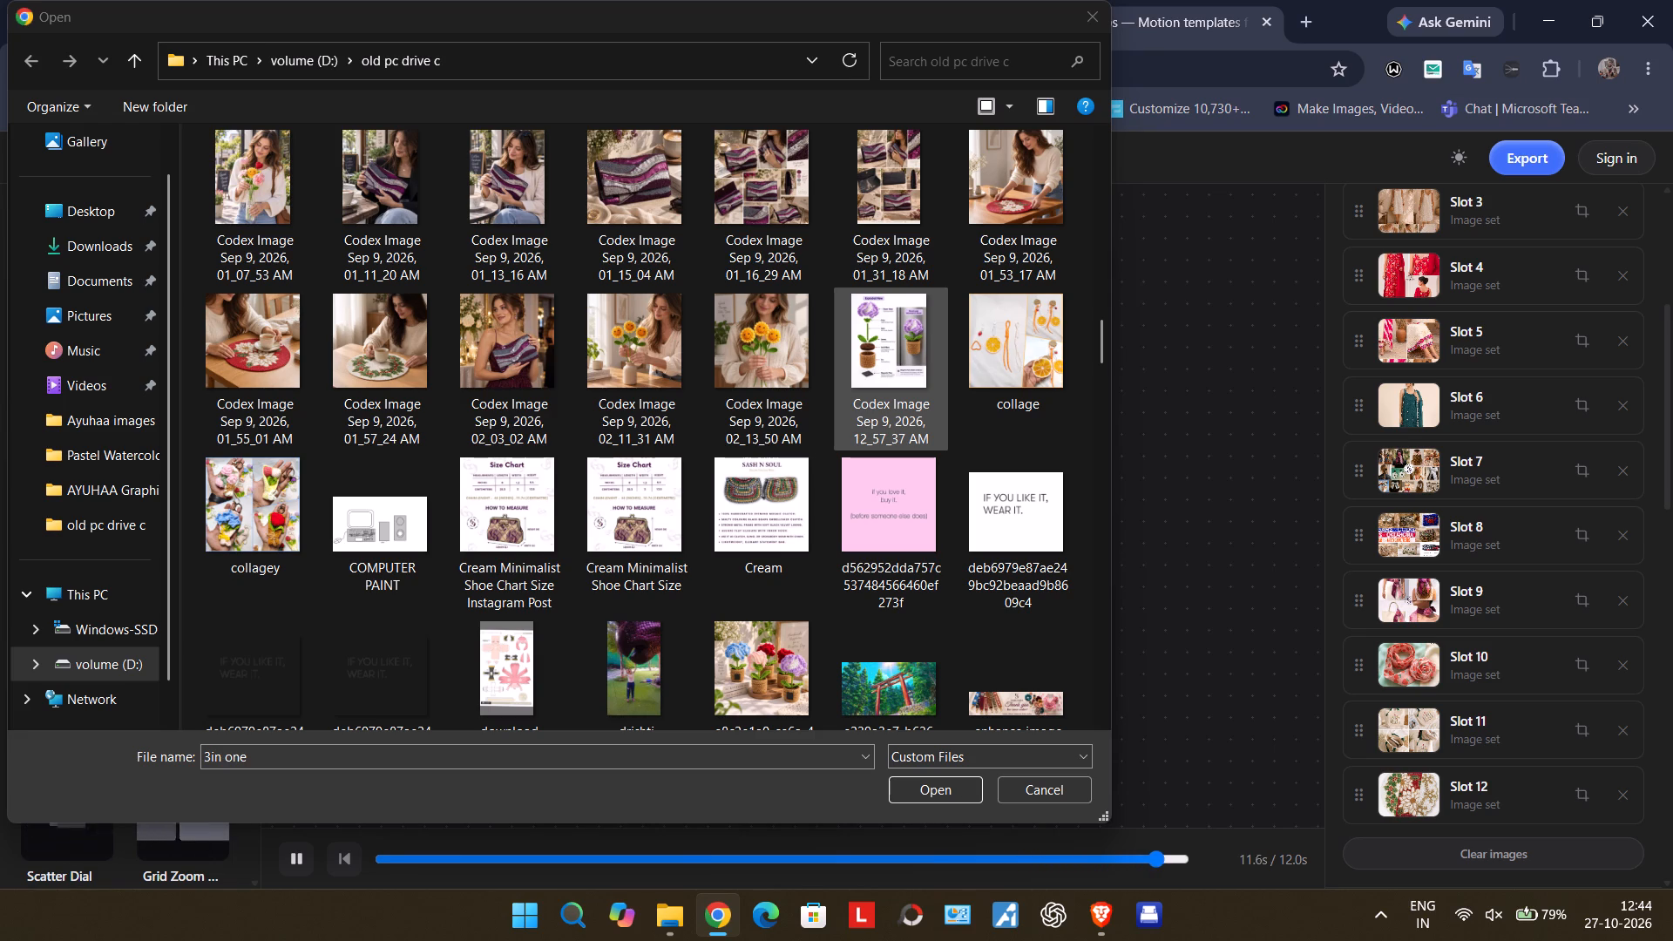
drag(892, 328, 1409, 416)
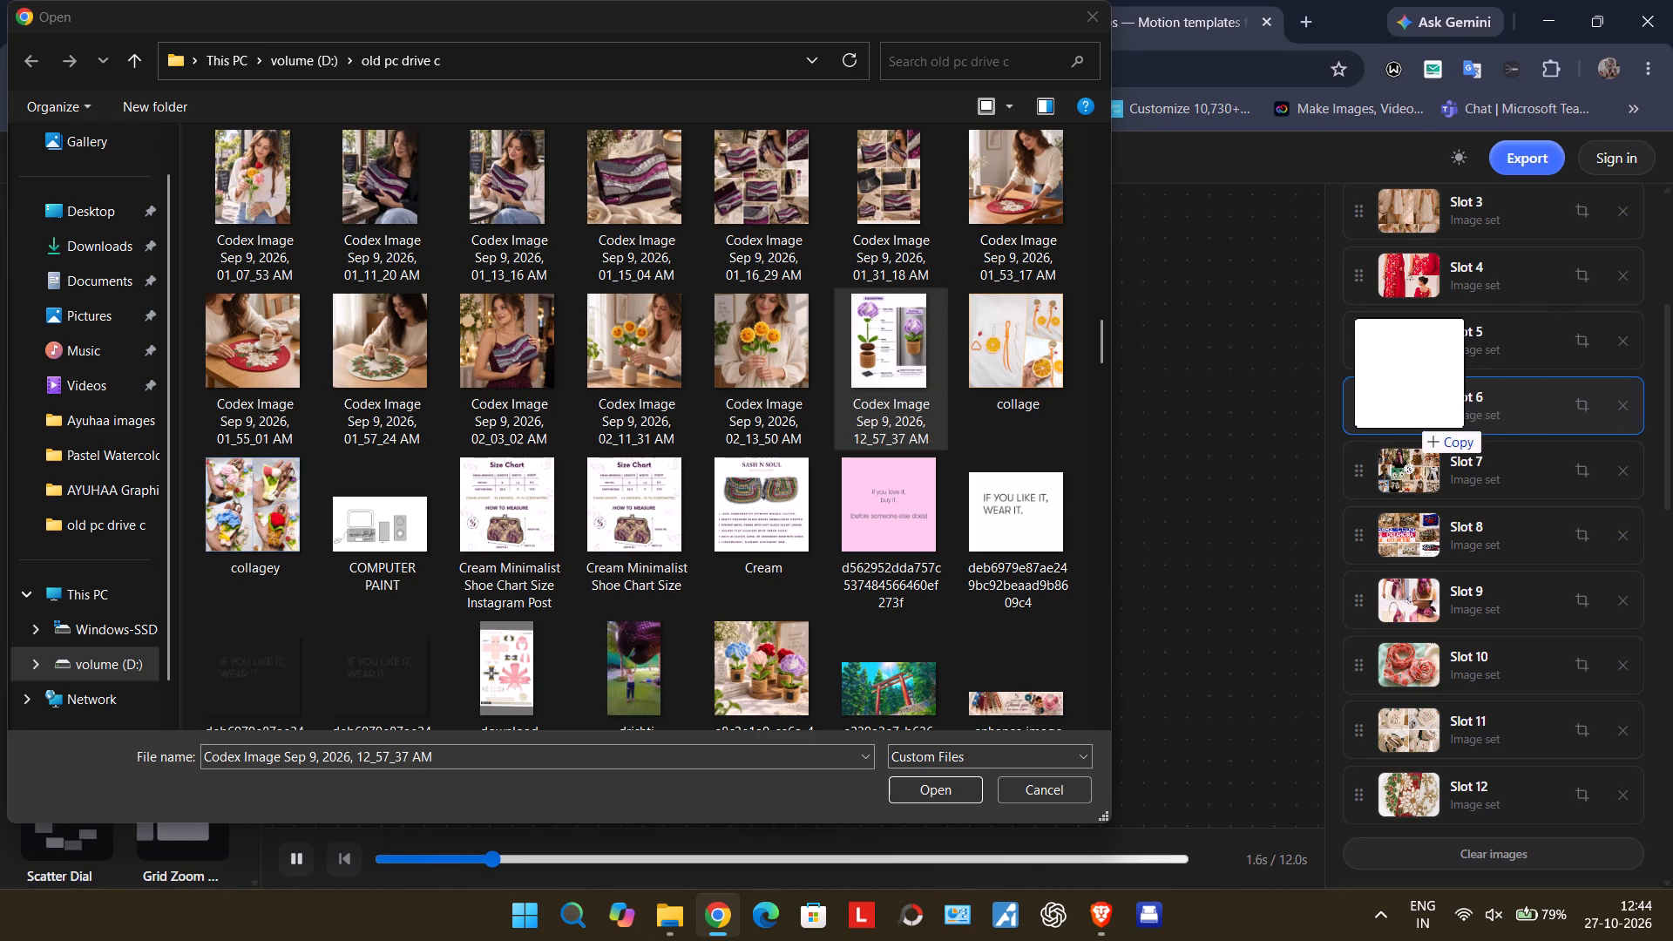
drag(1409, 416, 1407, 416)
scroll(1591, 538, up, 3)
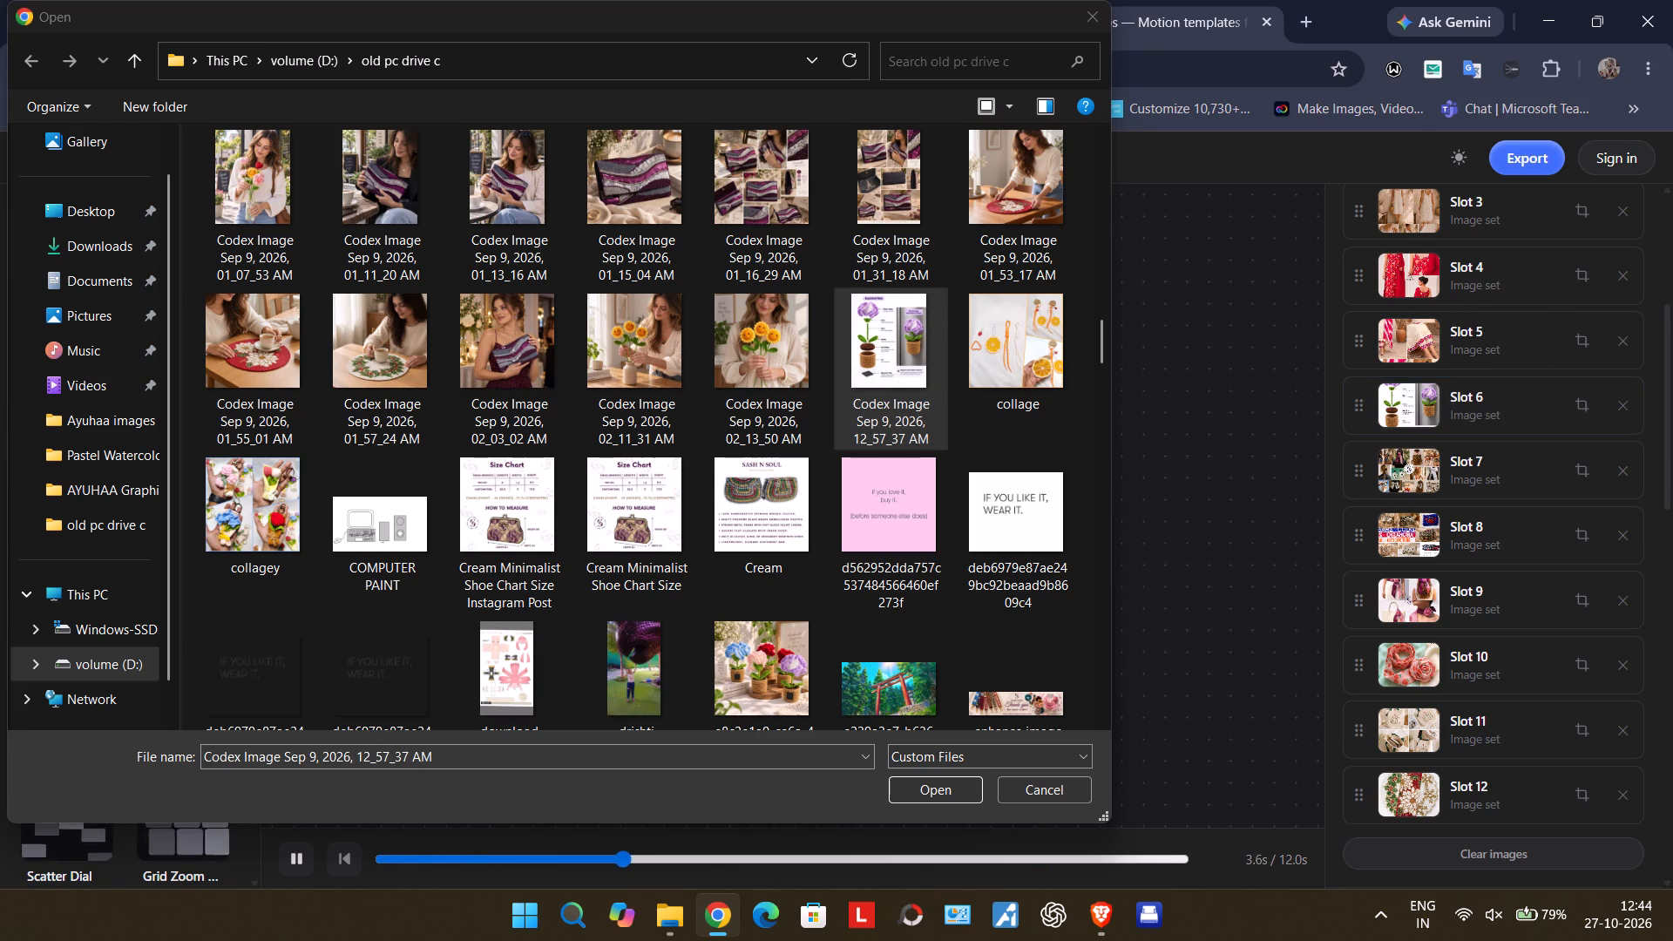
scroll(1563, 633, up, 1)
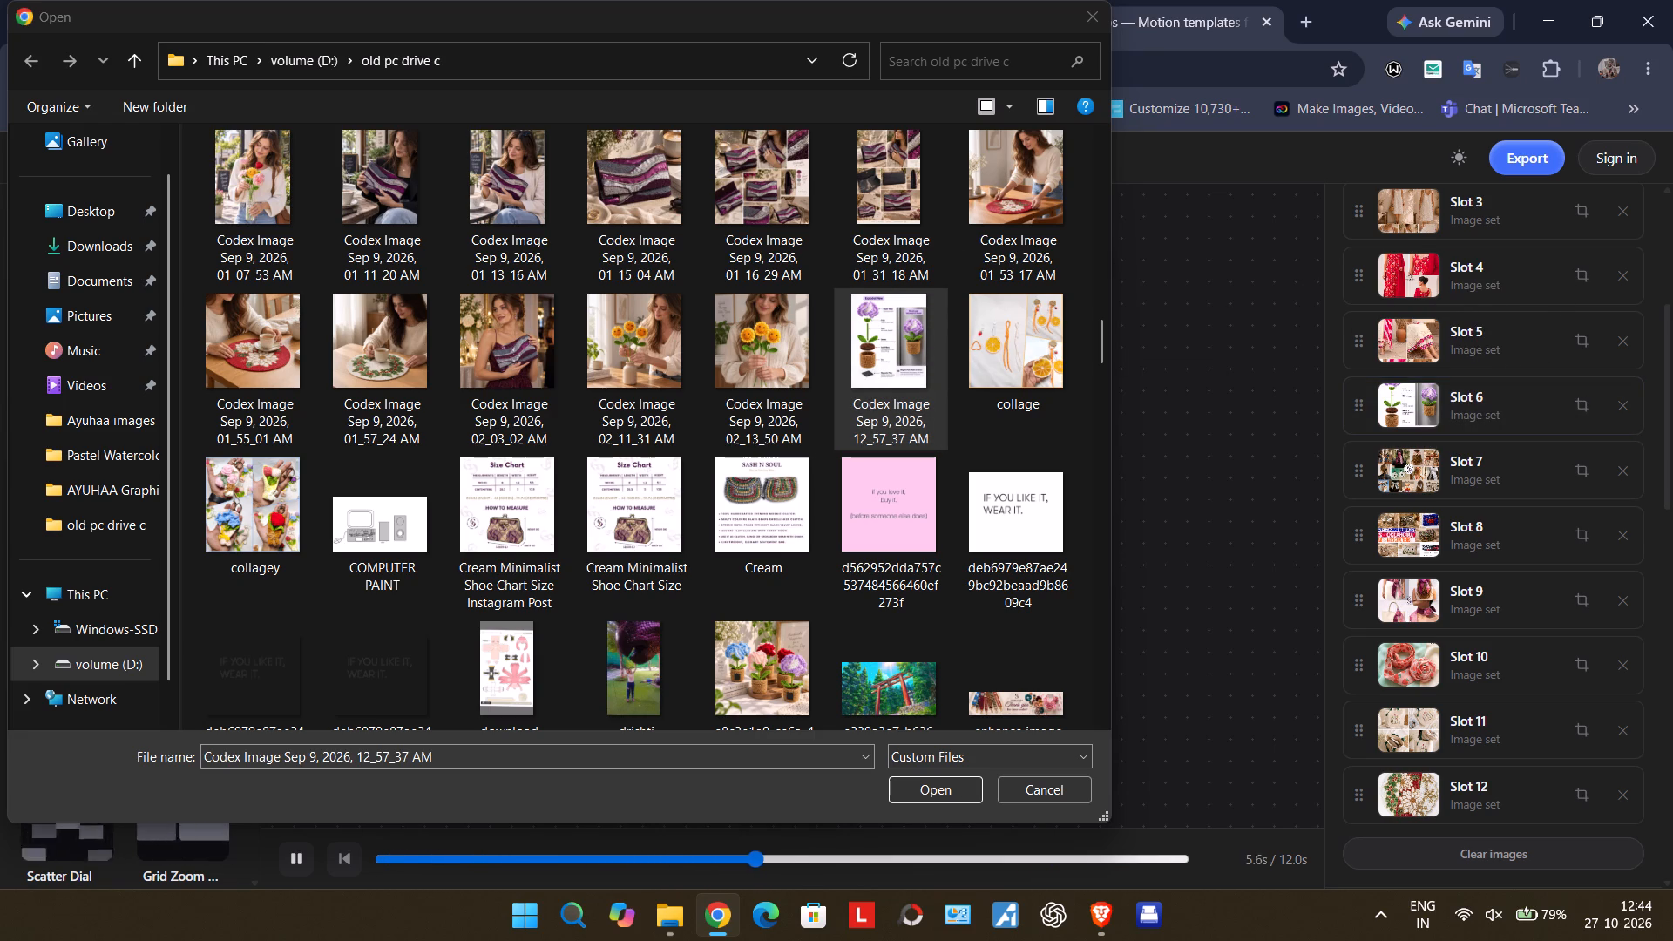
click(1025, 798)
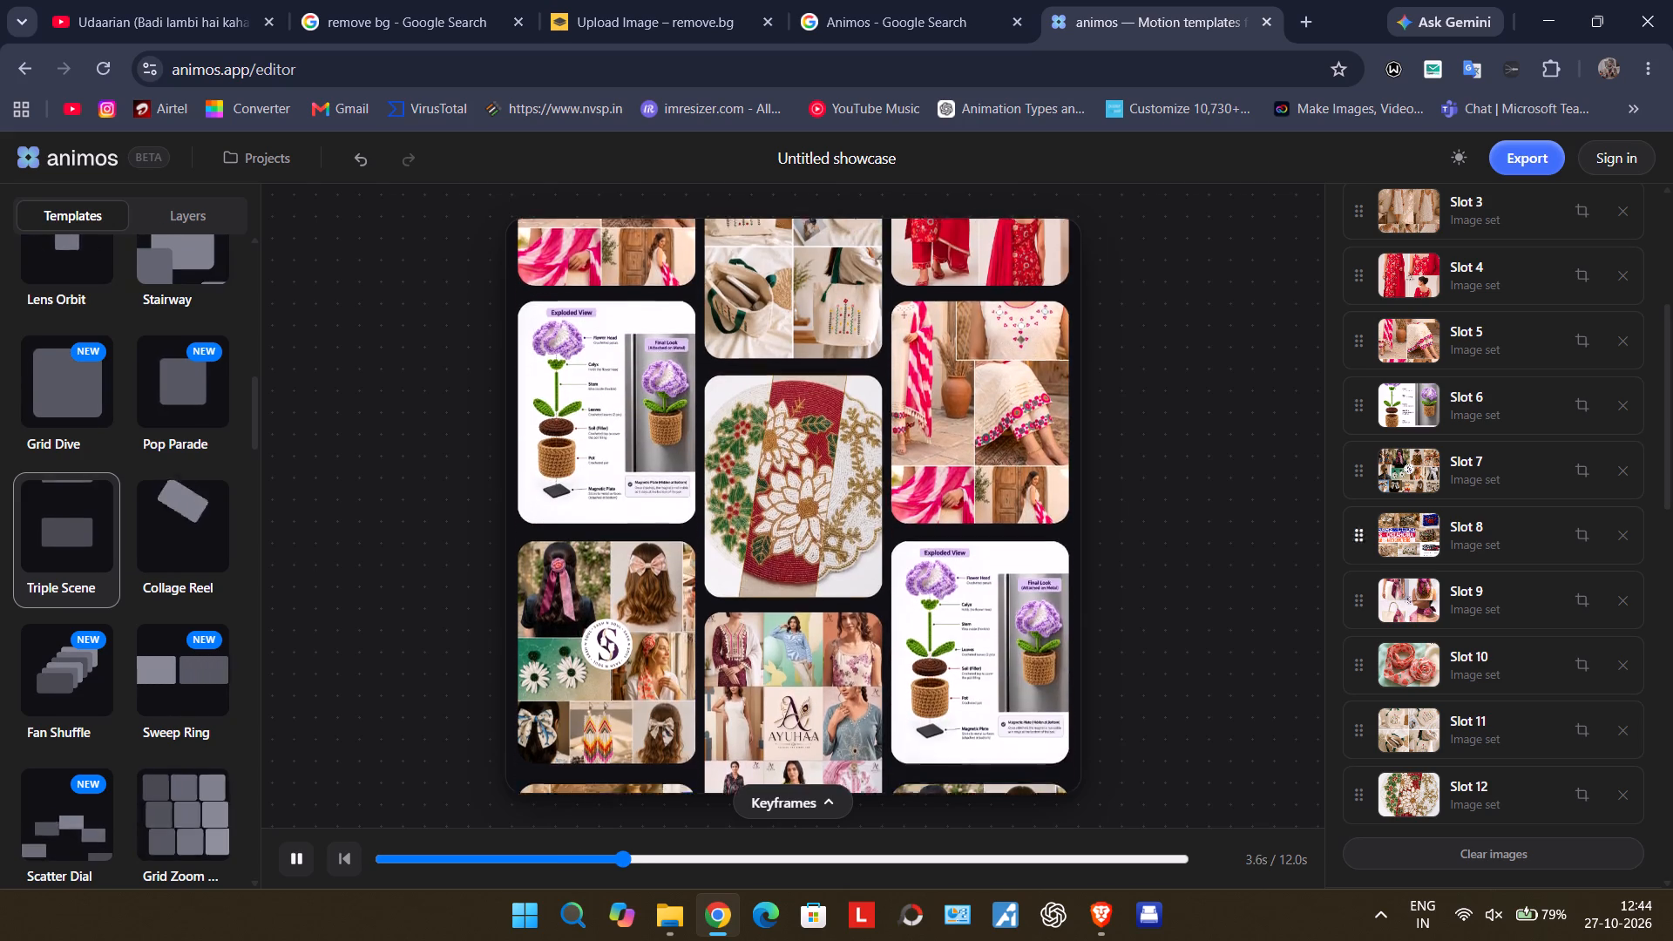
Start replacing the Slot 3 image and look through the old pc drive c folder for a candidate.
scroll(1610, 497, up, 3)
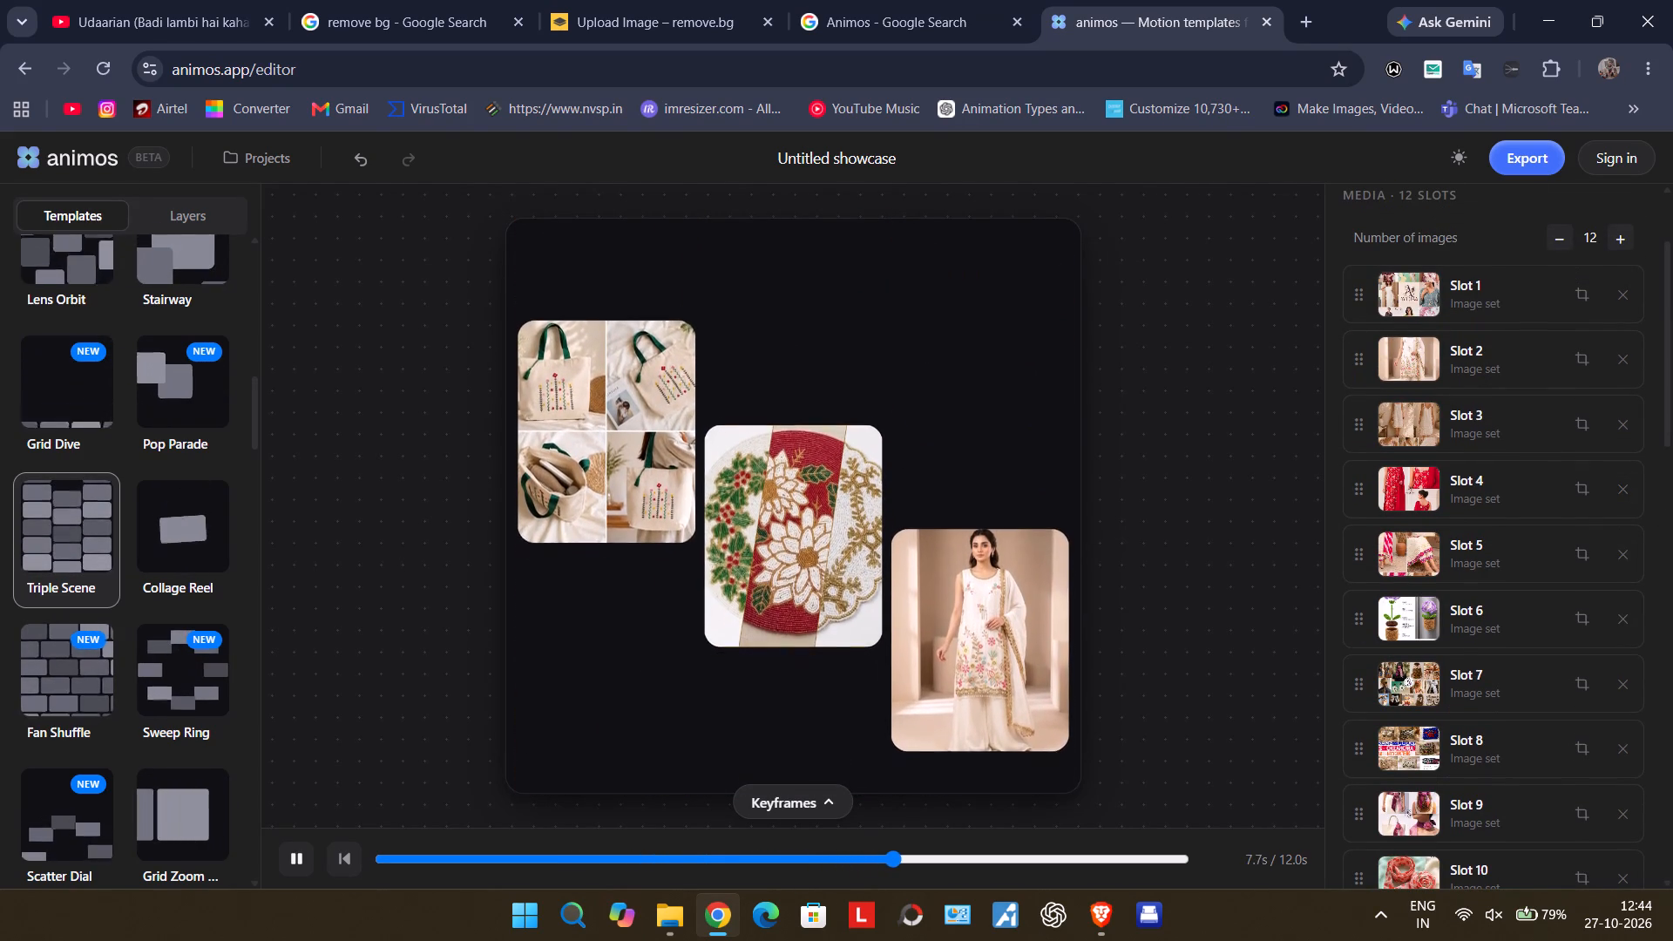
click(1415, 423)
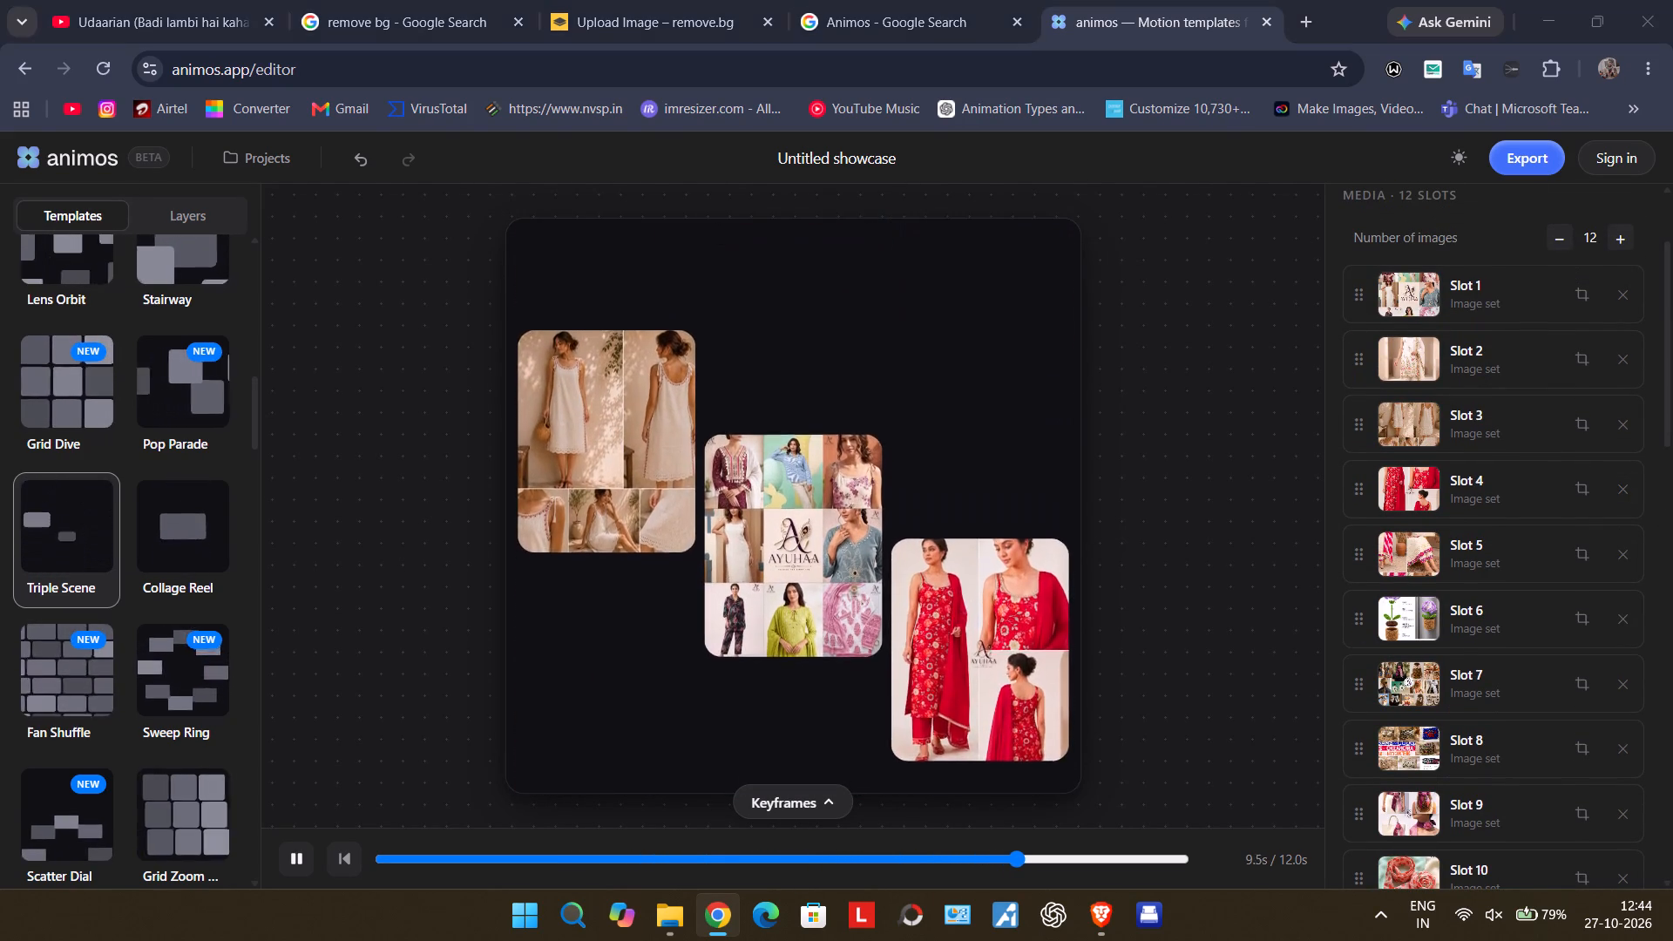
double_click(1415, 423)
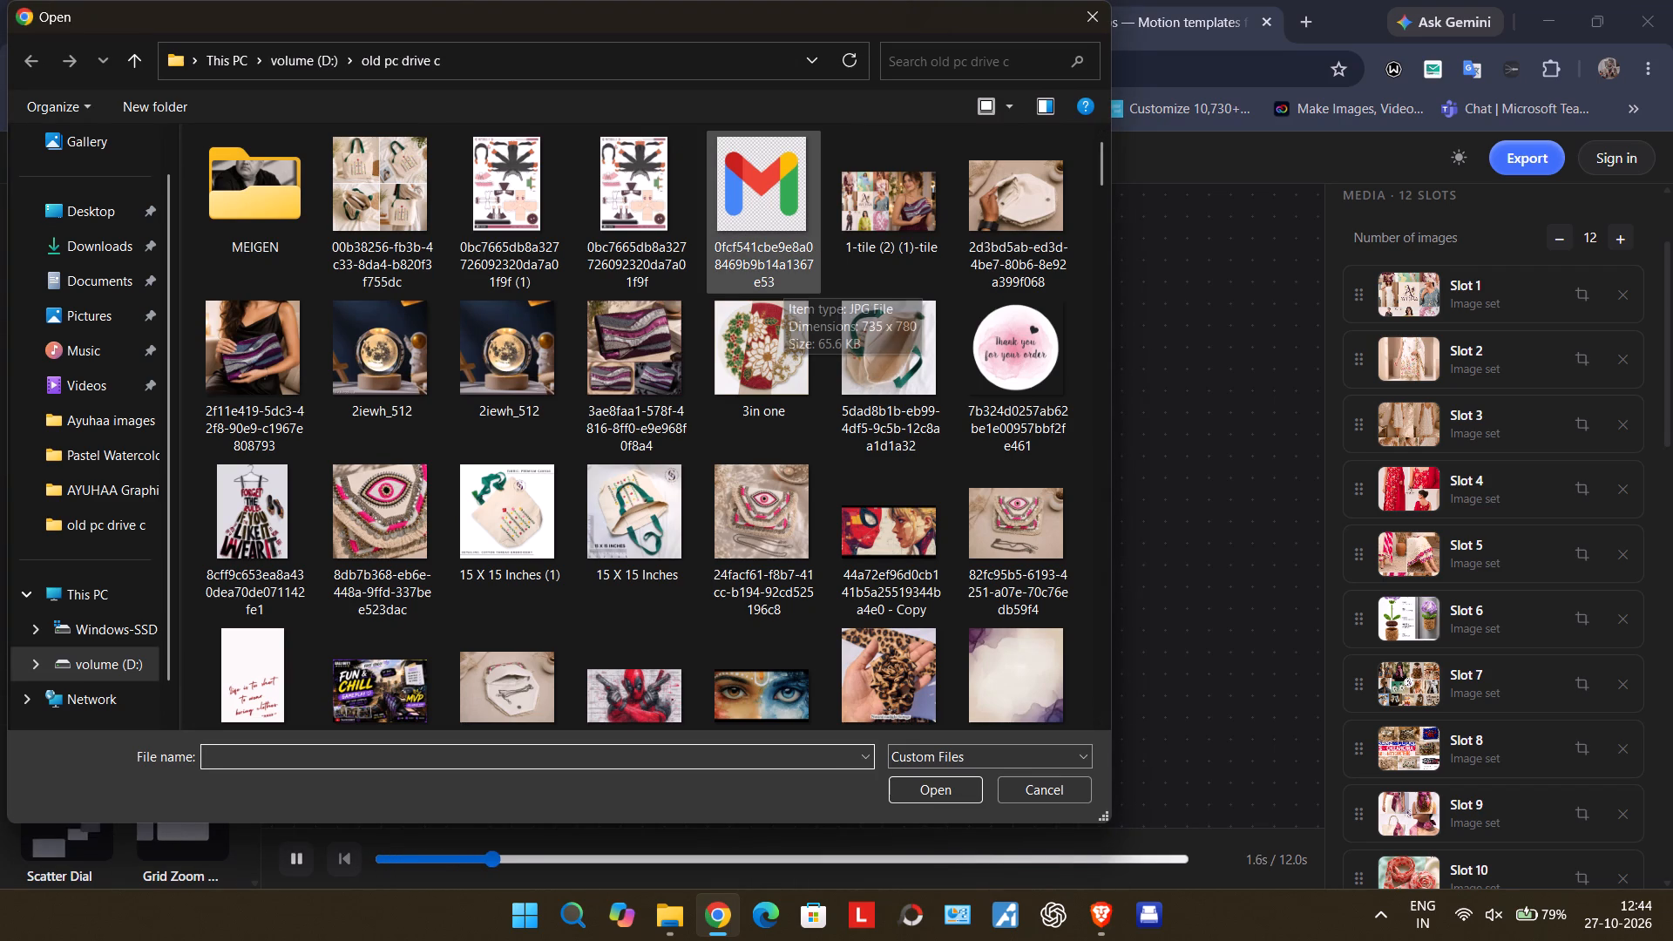
scroll(555, 386, down, 1)
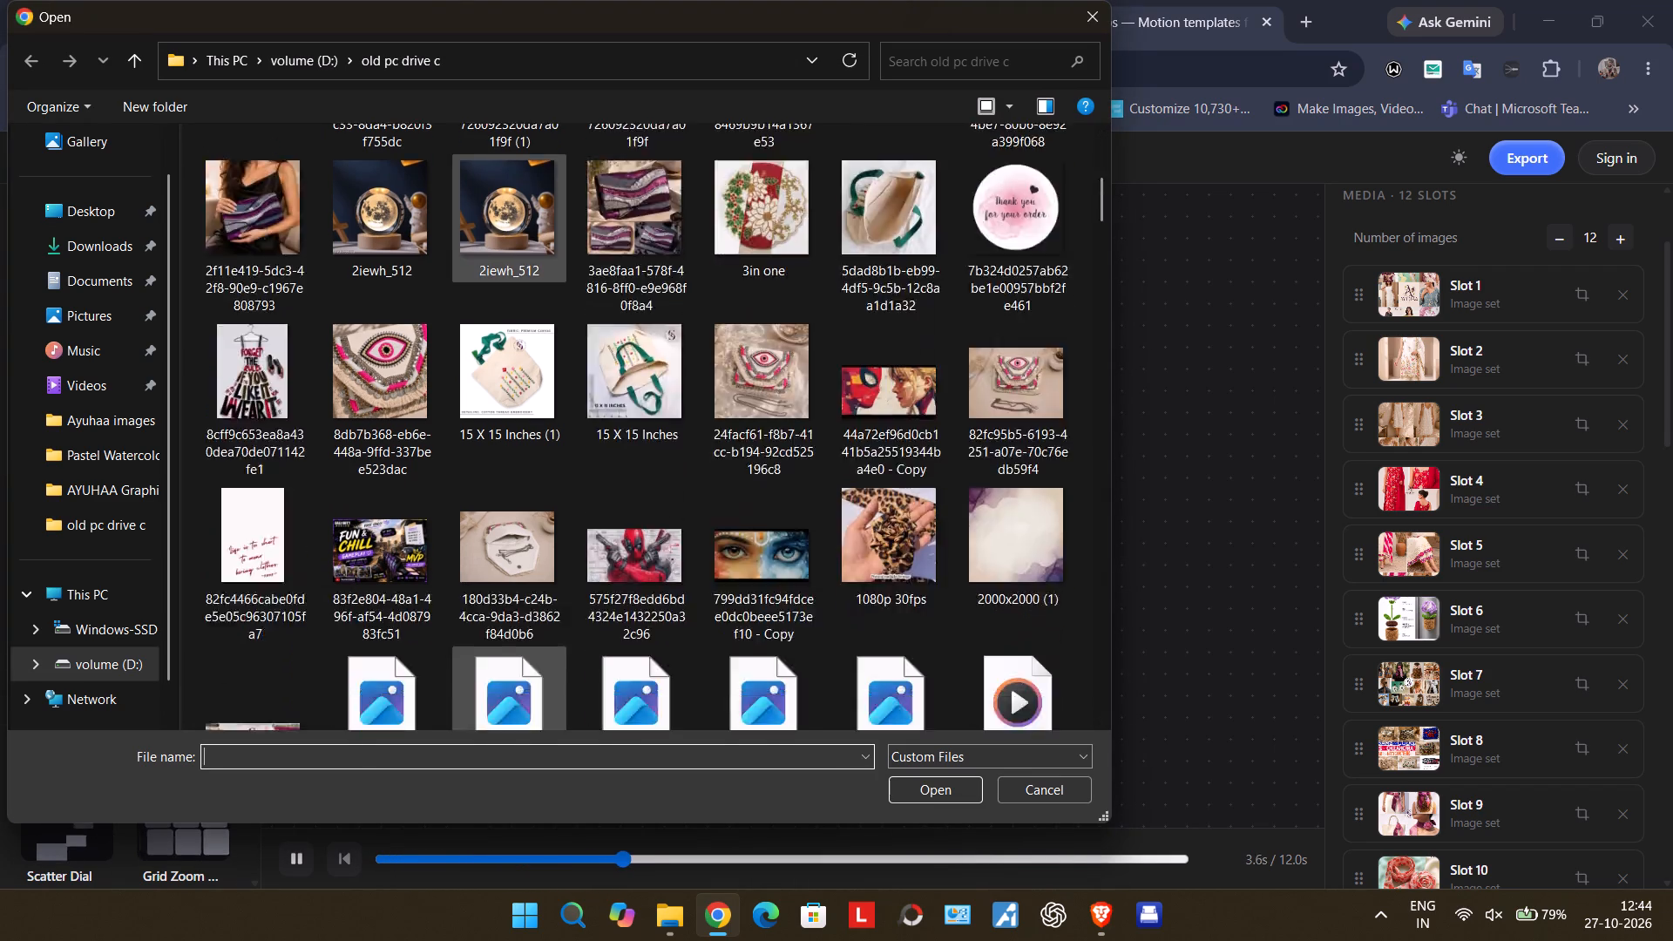
scroll(555, 386, down, 2)
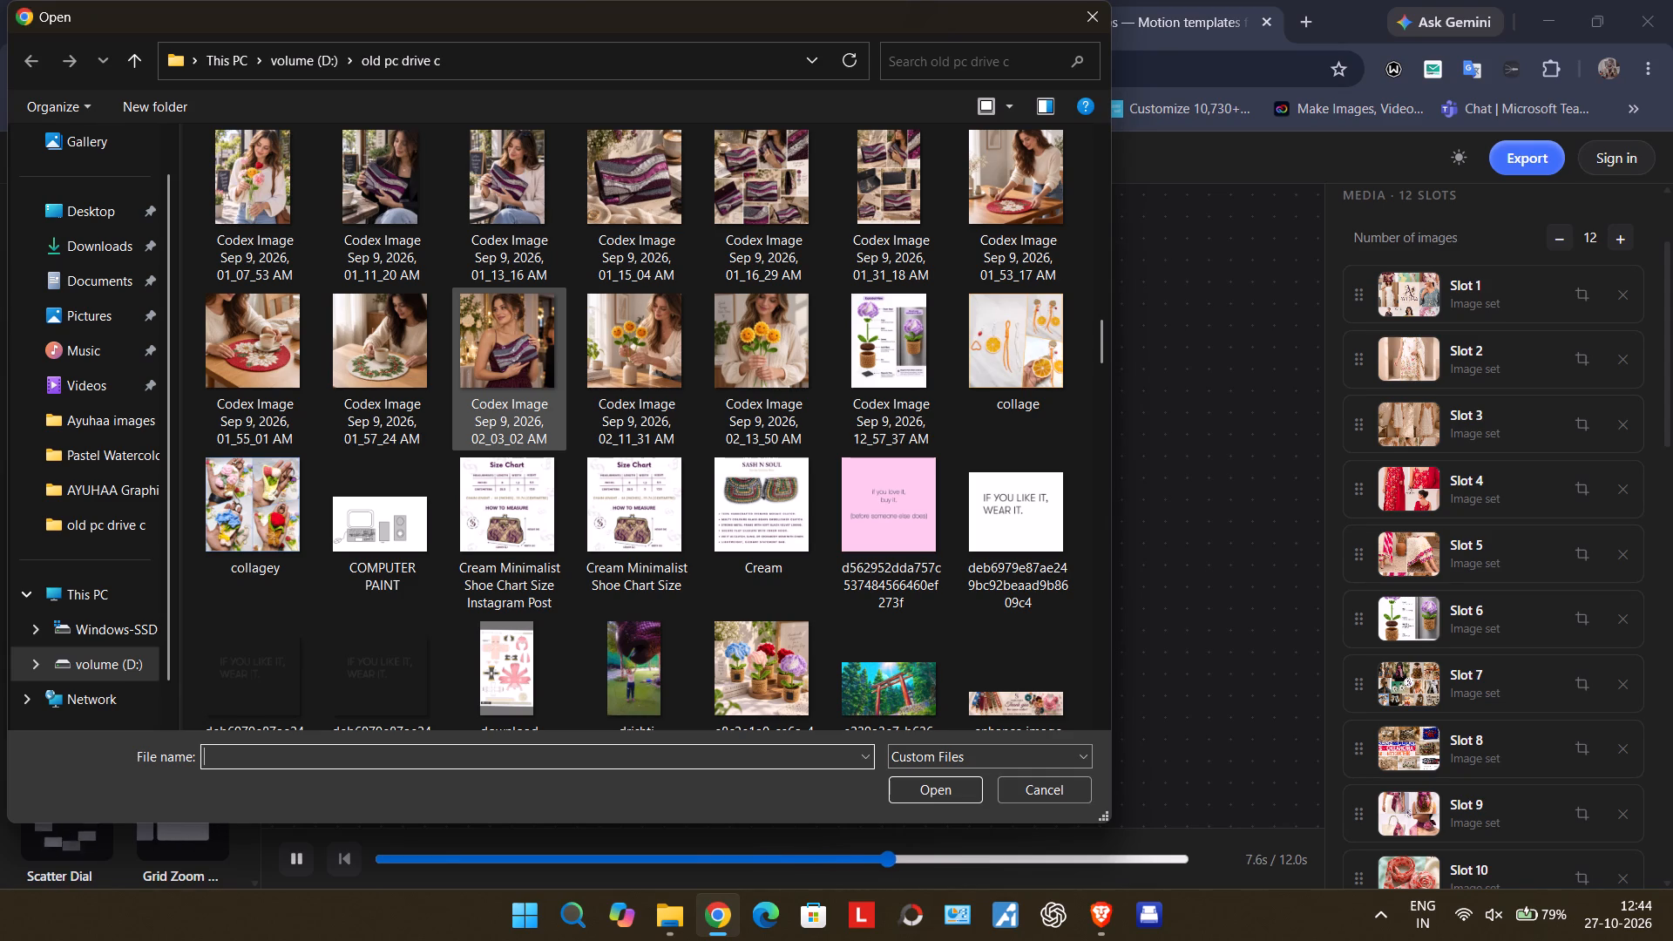
scroll(555, 386, down, 1)
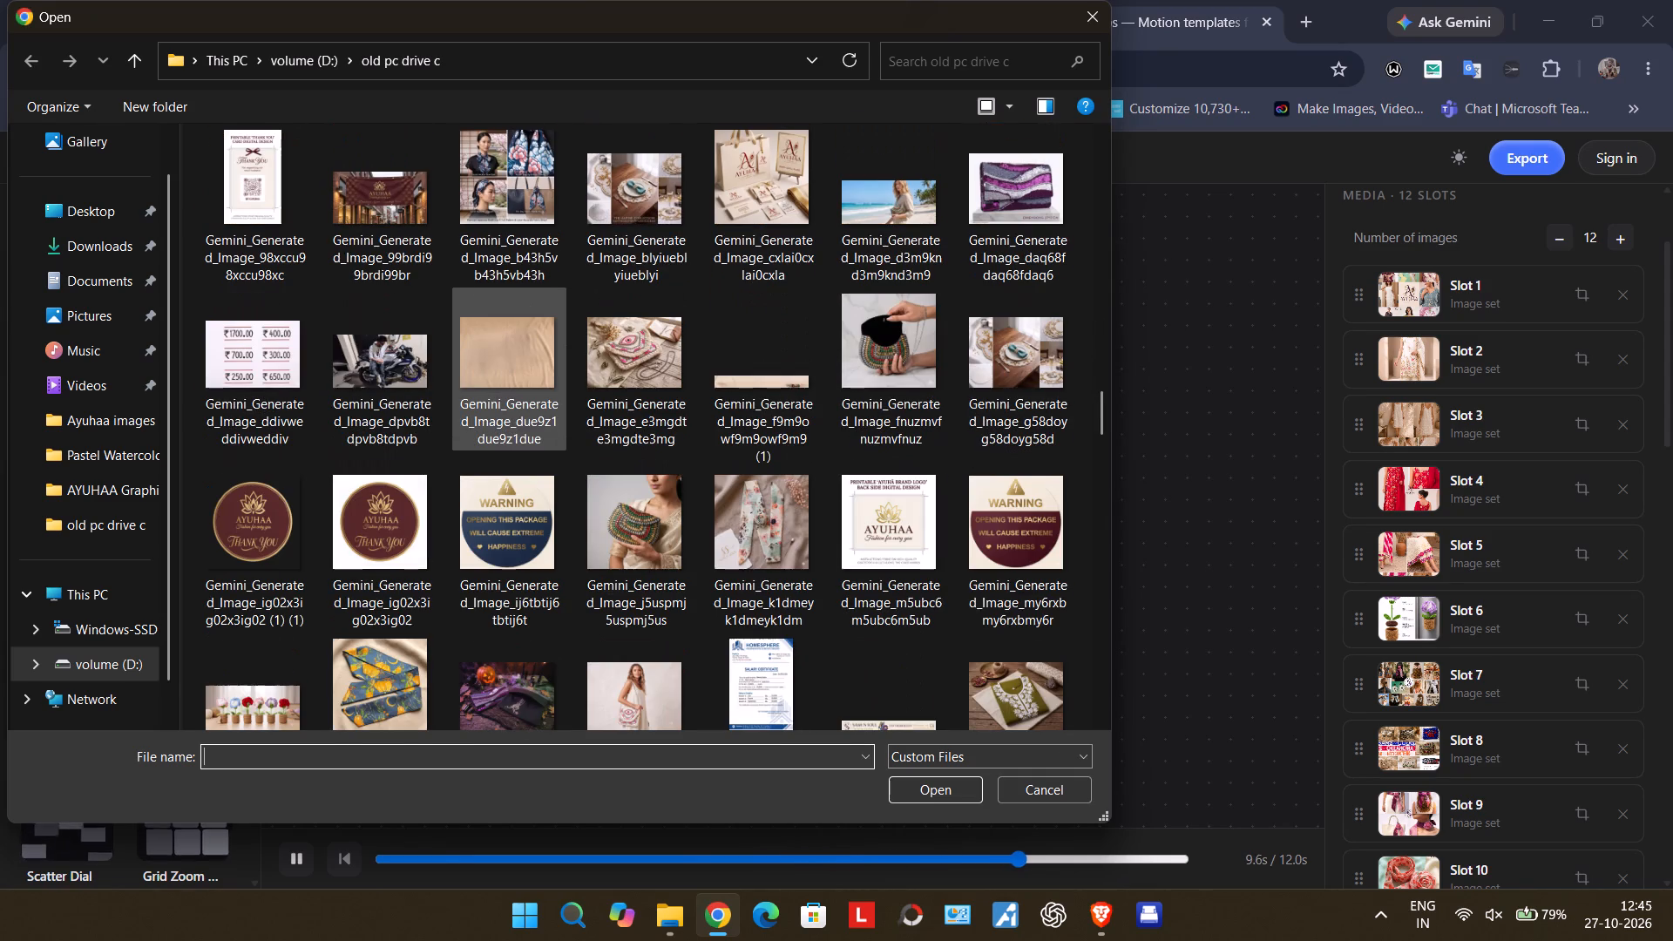
scroll(555, 386, down, 1)
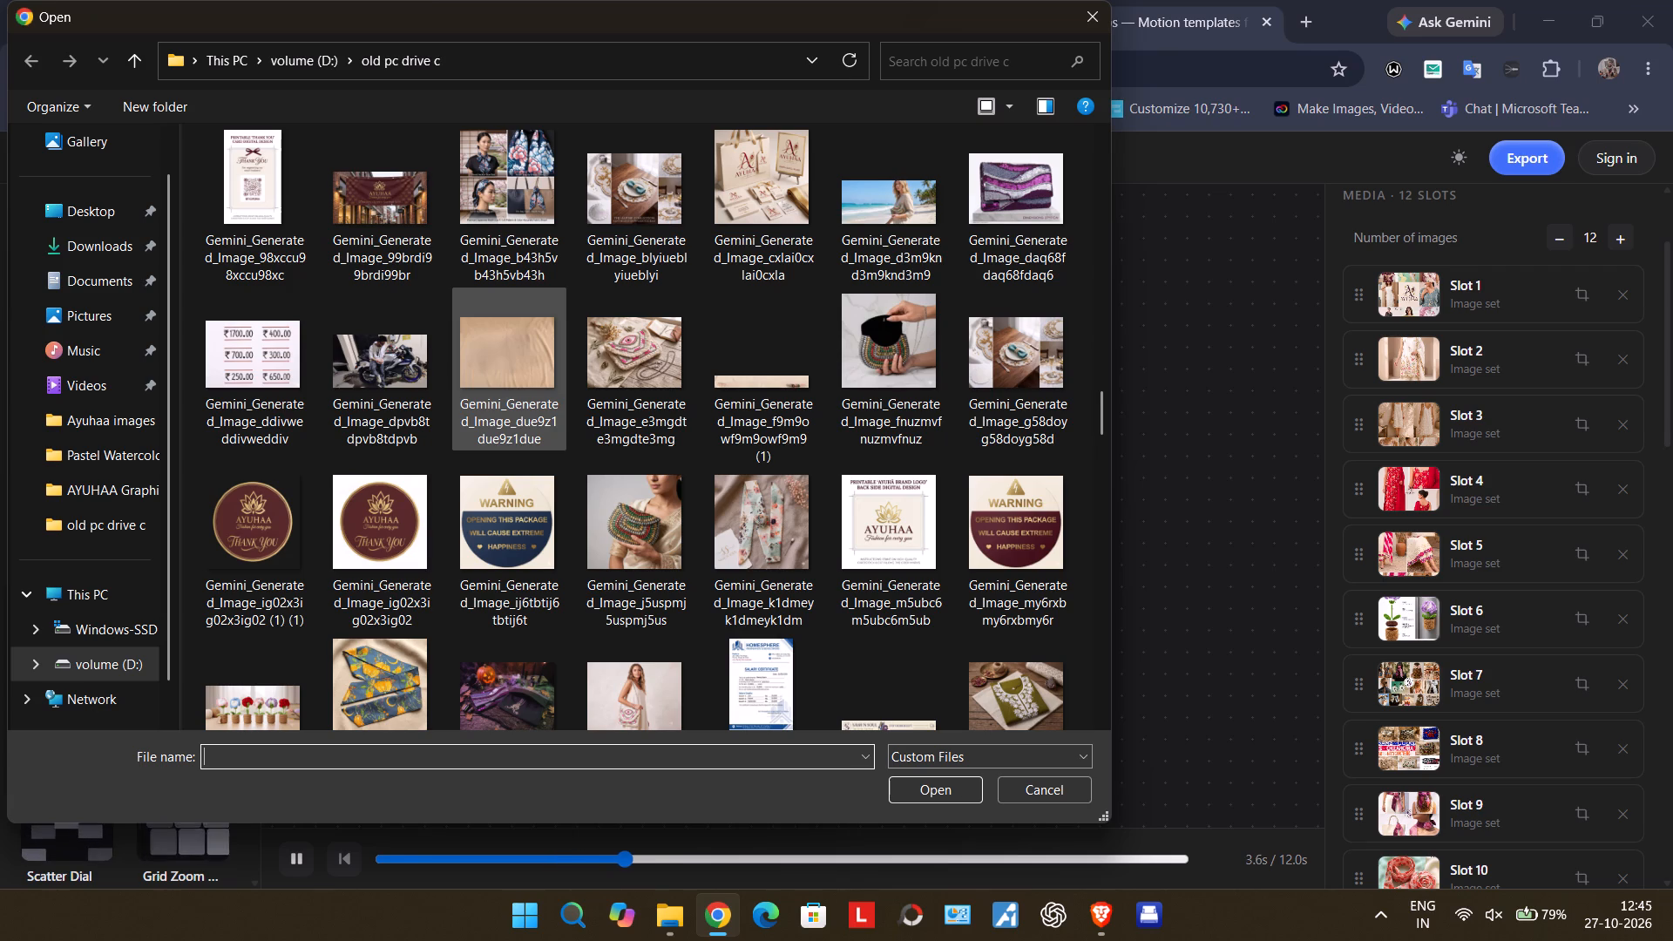
scroll(555, 386, down, 4)
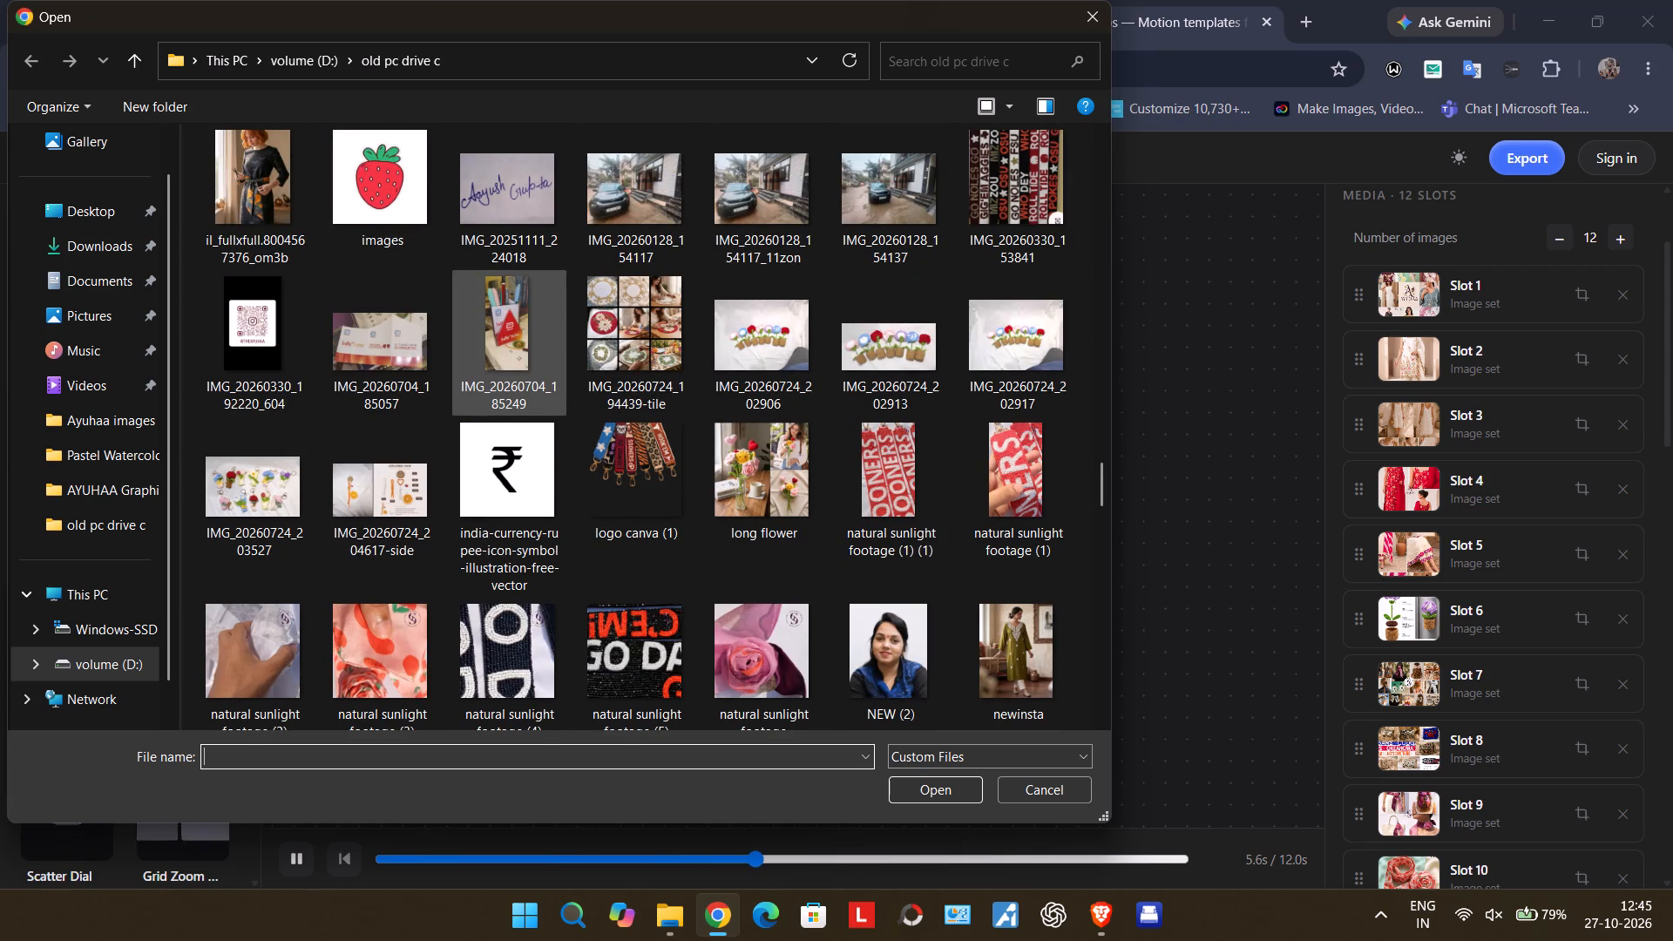
scroll(555, 386, down, 1)
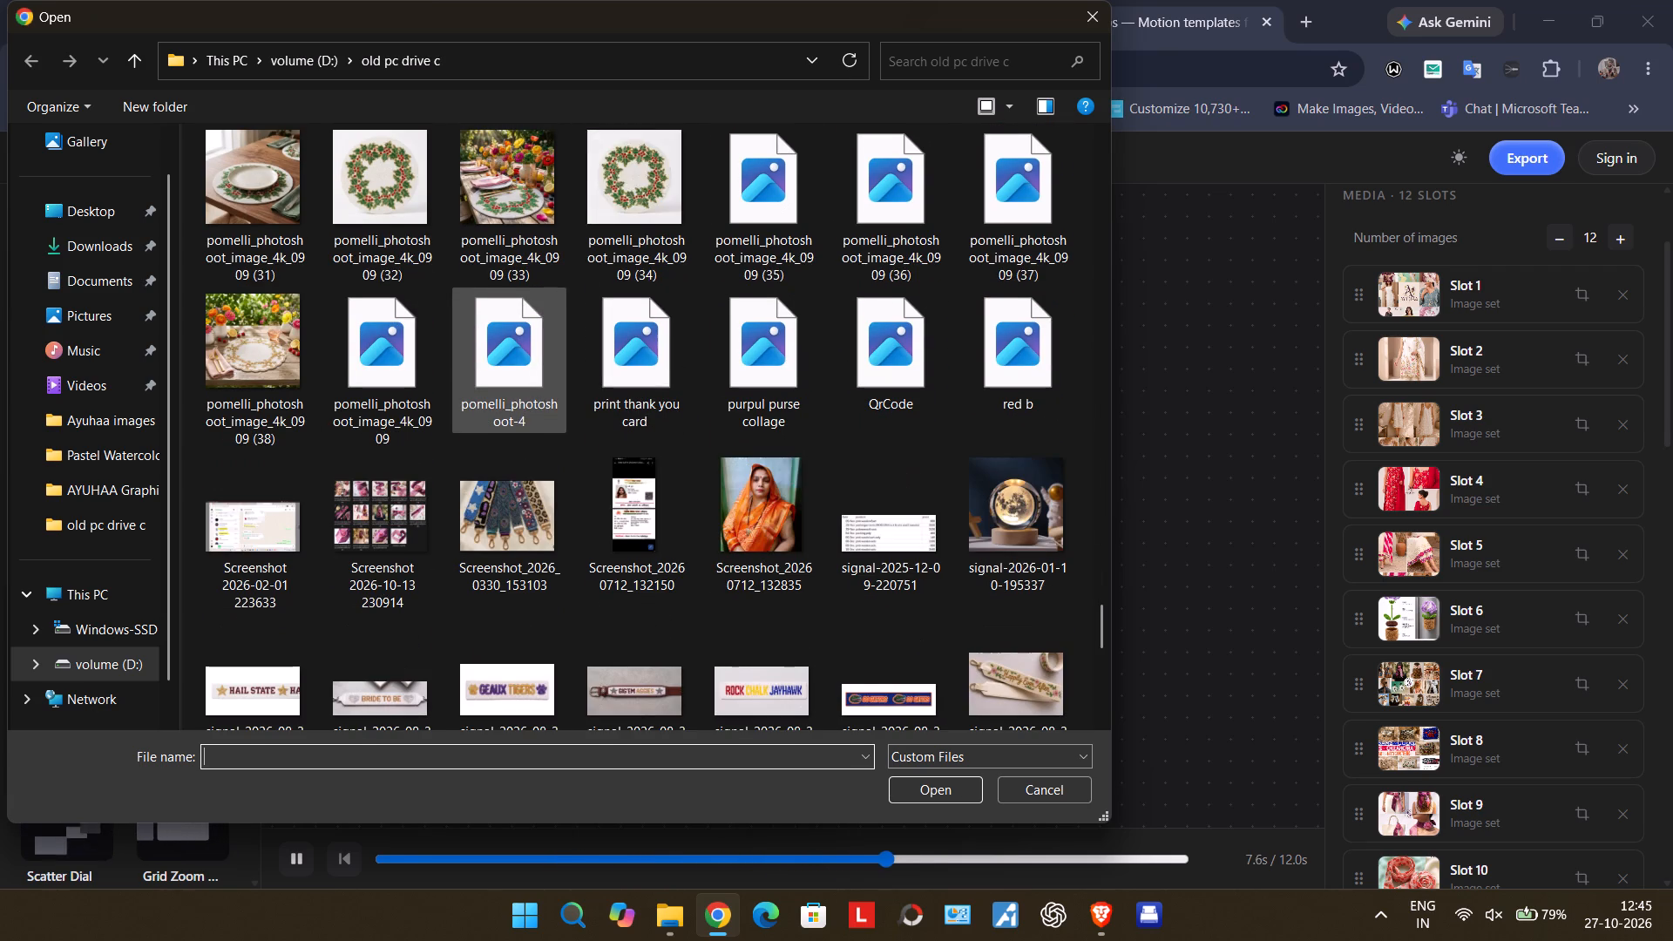
scroll(555, 386, down, 5)
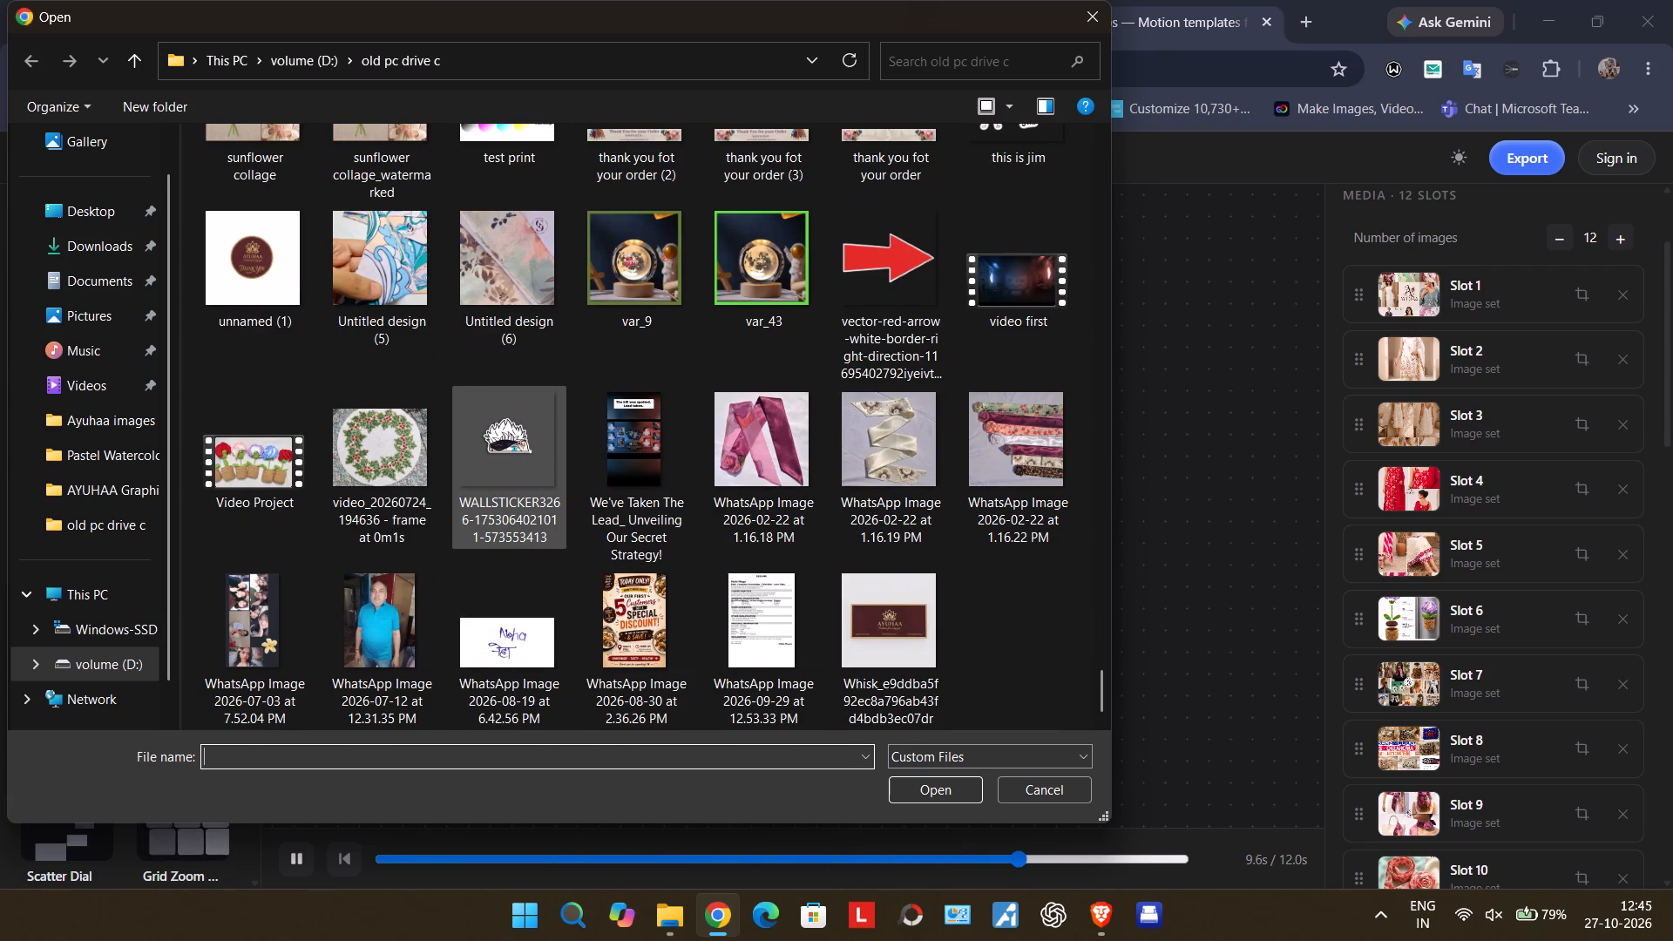
scroll(555, 386, up, 6)
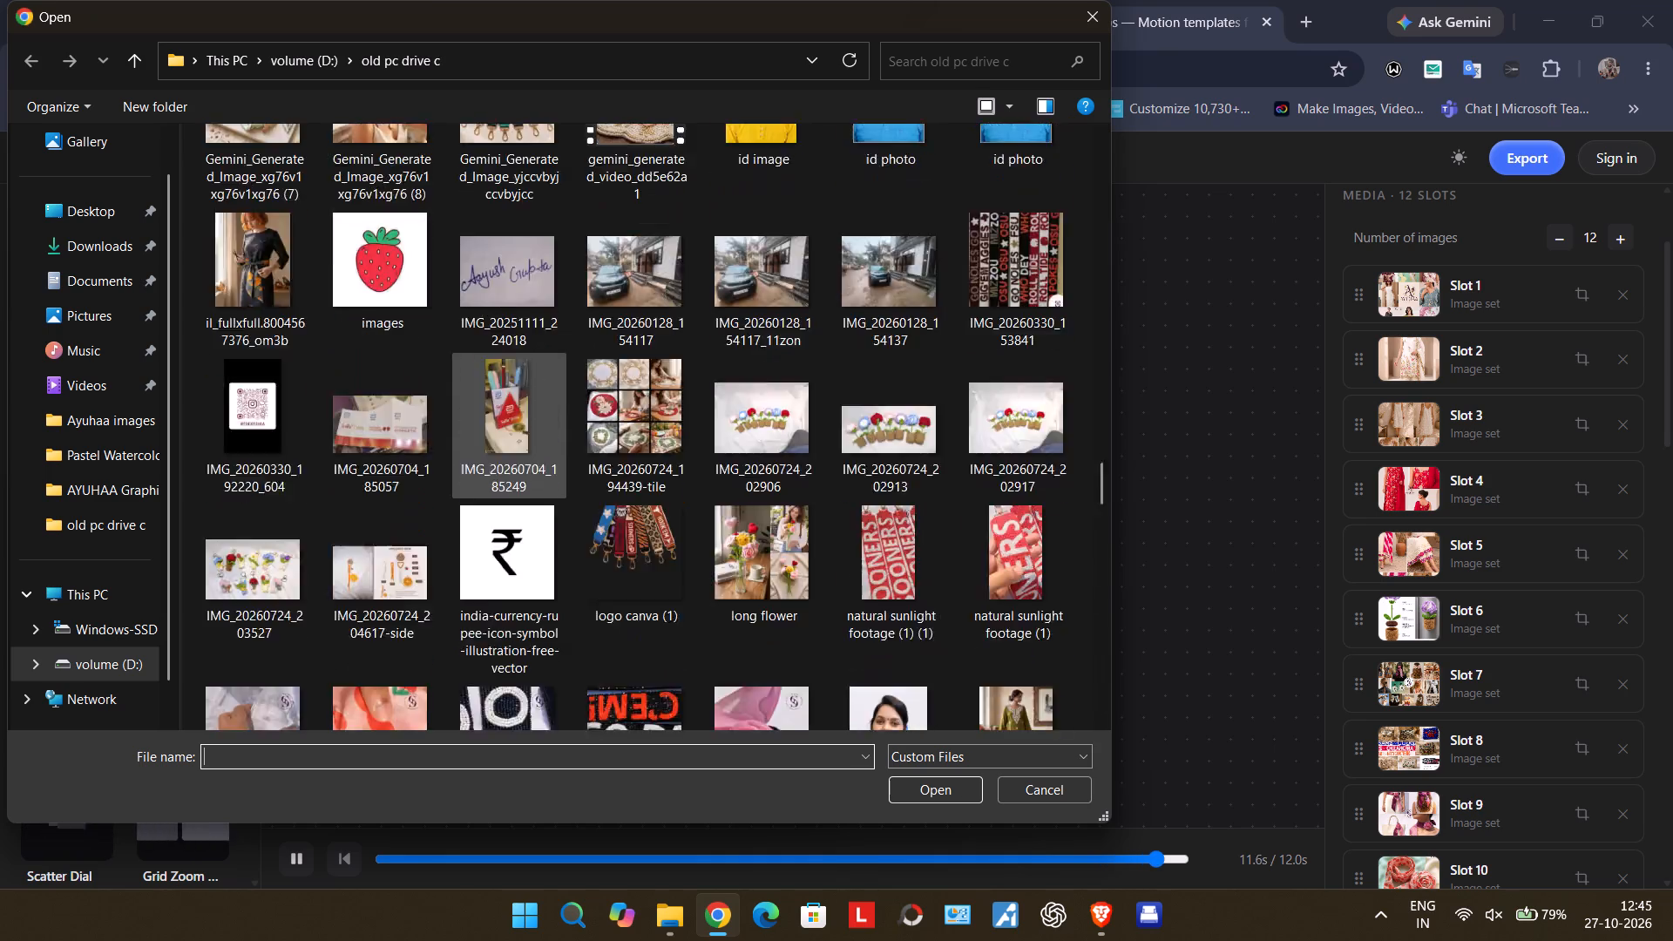
Look through Etsy_Listing_Images in the etsy folder and the sashnsoul folder on volume (D:) for a replacement image.
click(134, 54)
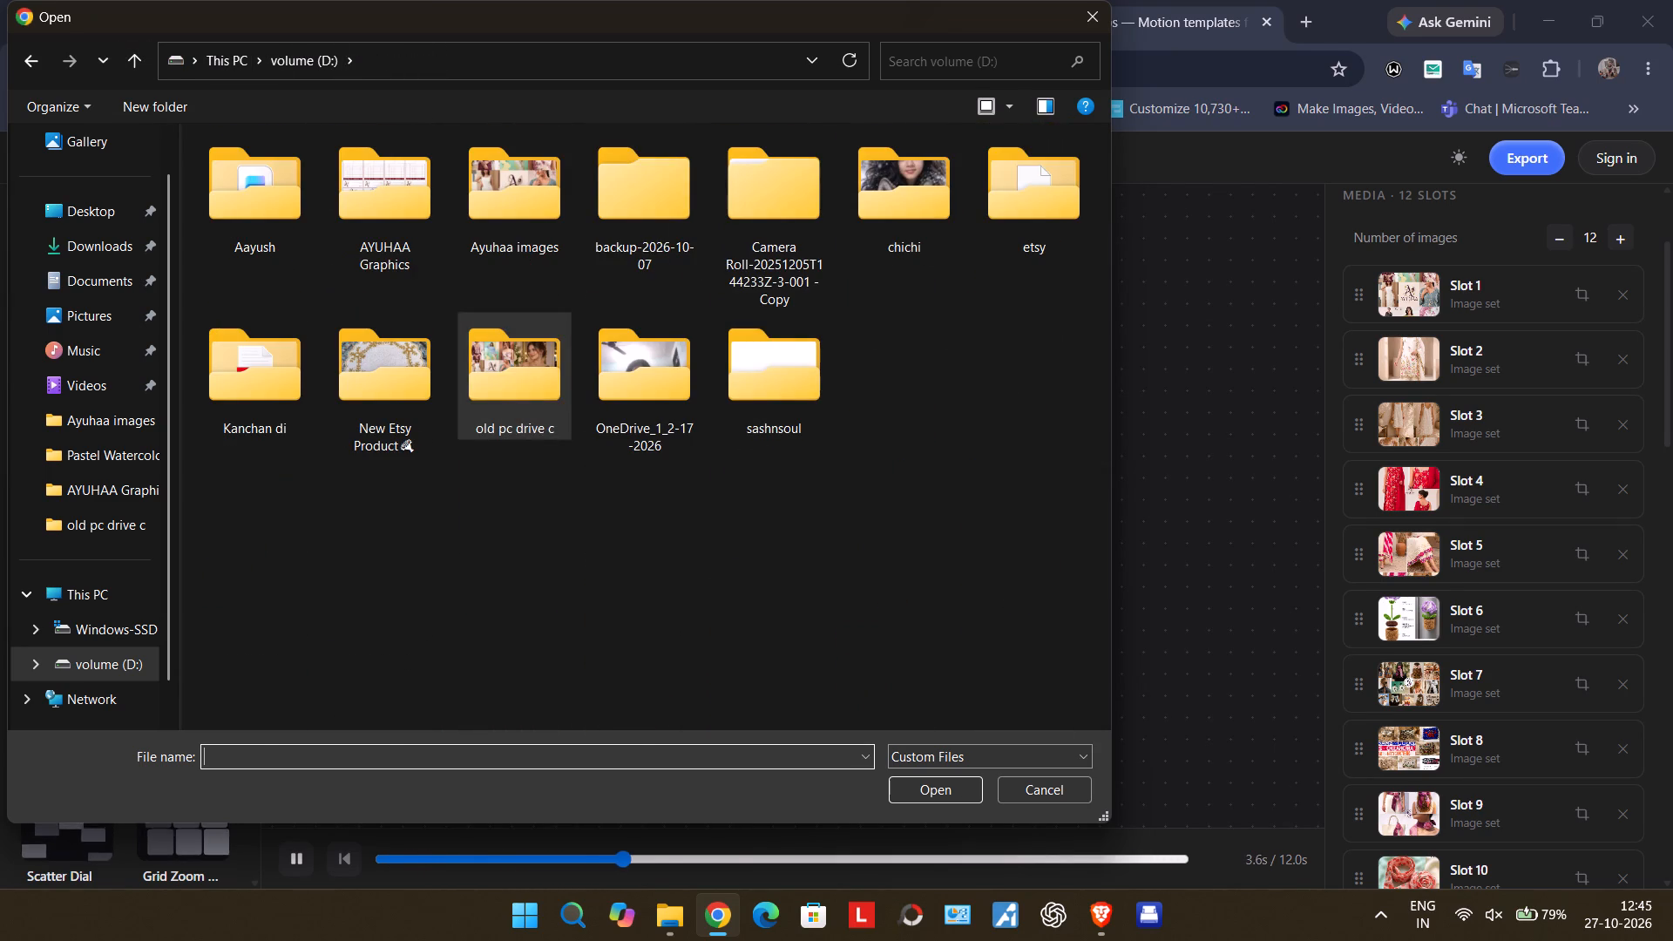
double_click(1012, 223)
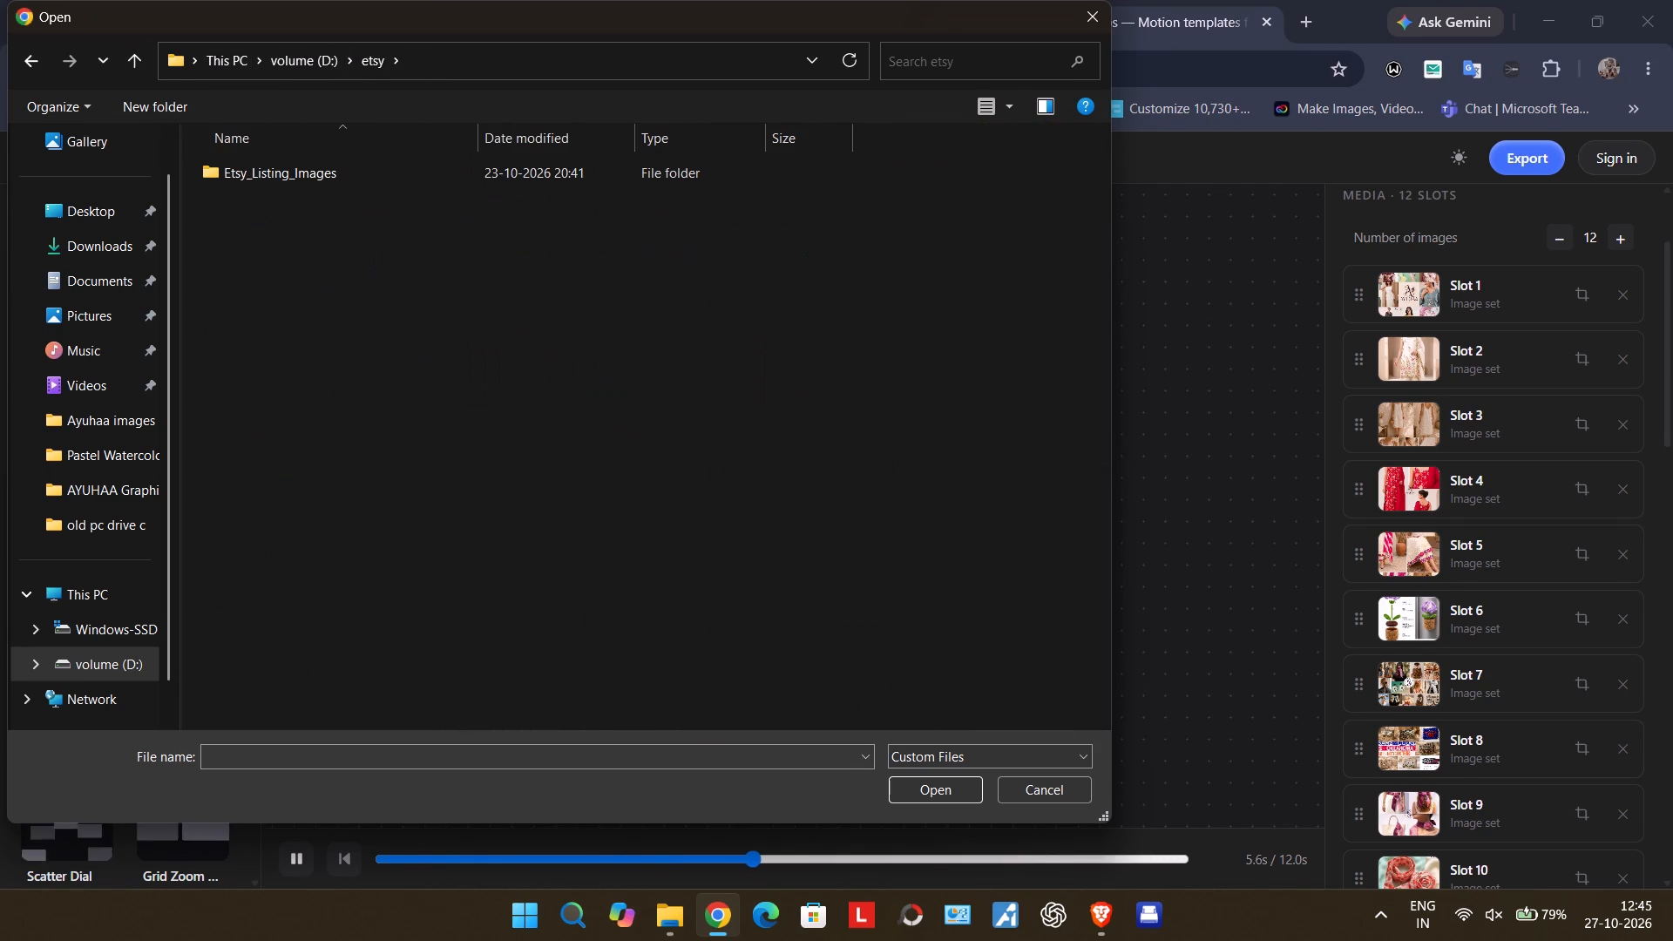
double_click(257, 159)
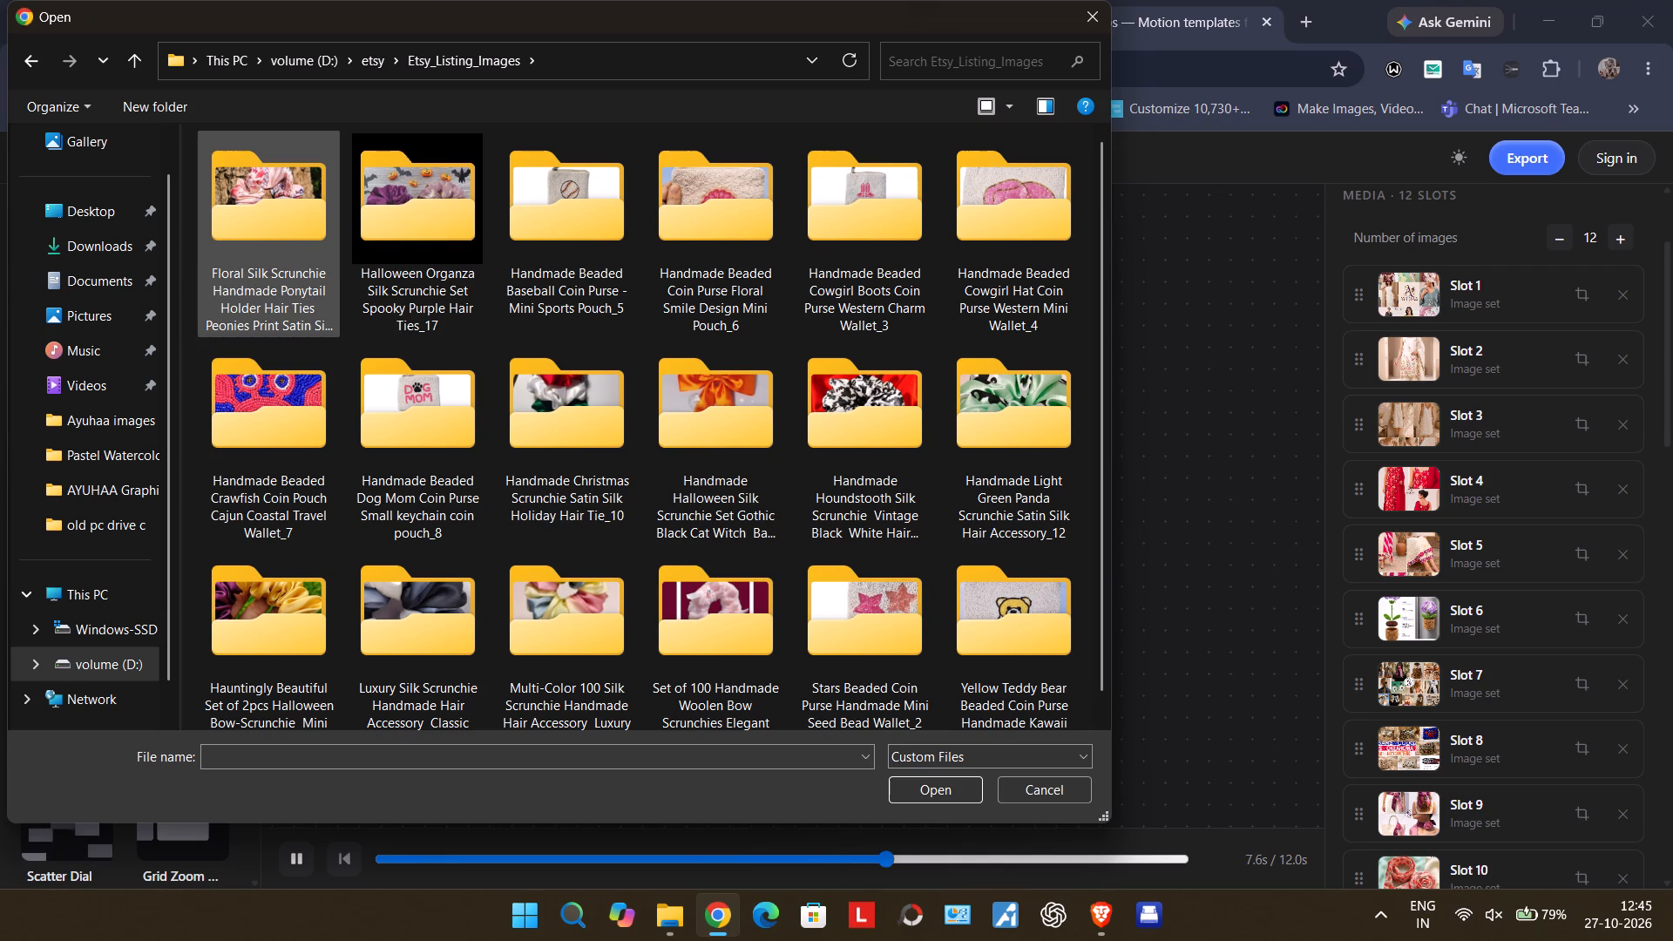
scroll(528, 422, down, 5)
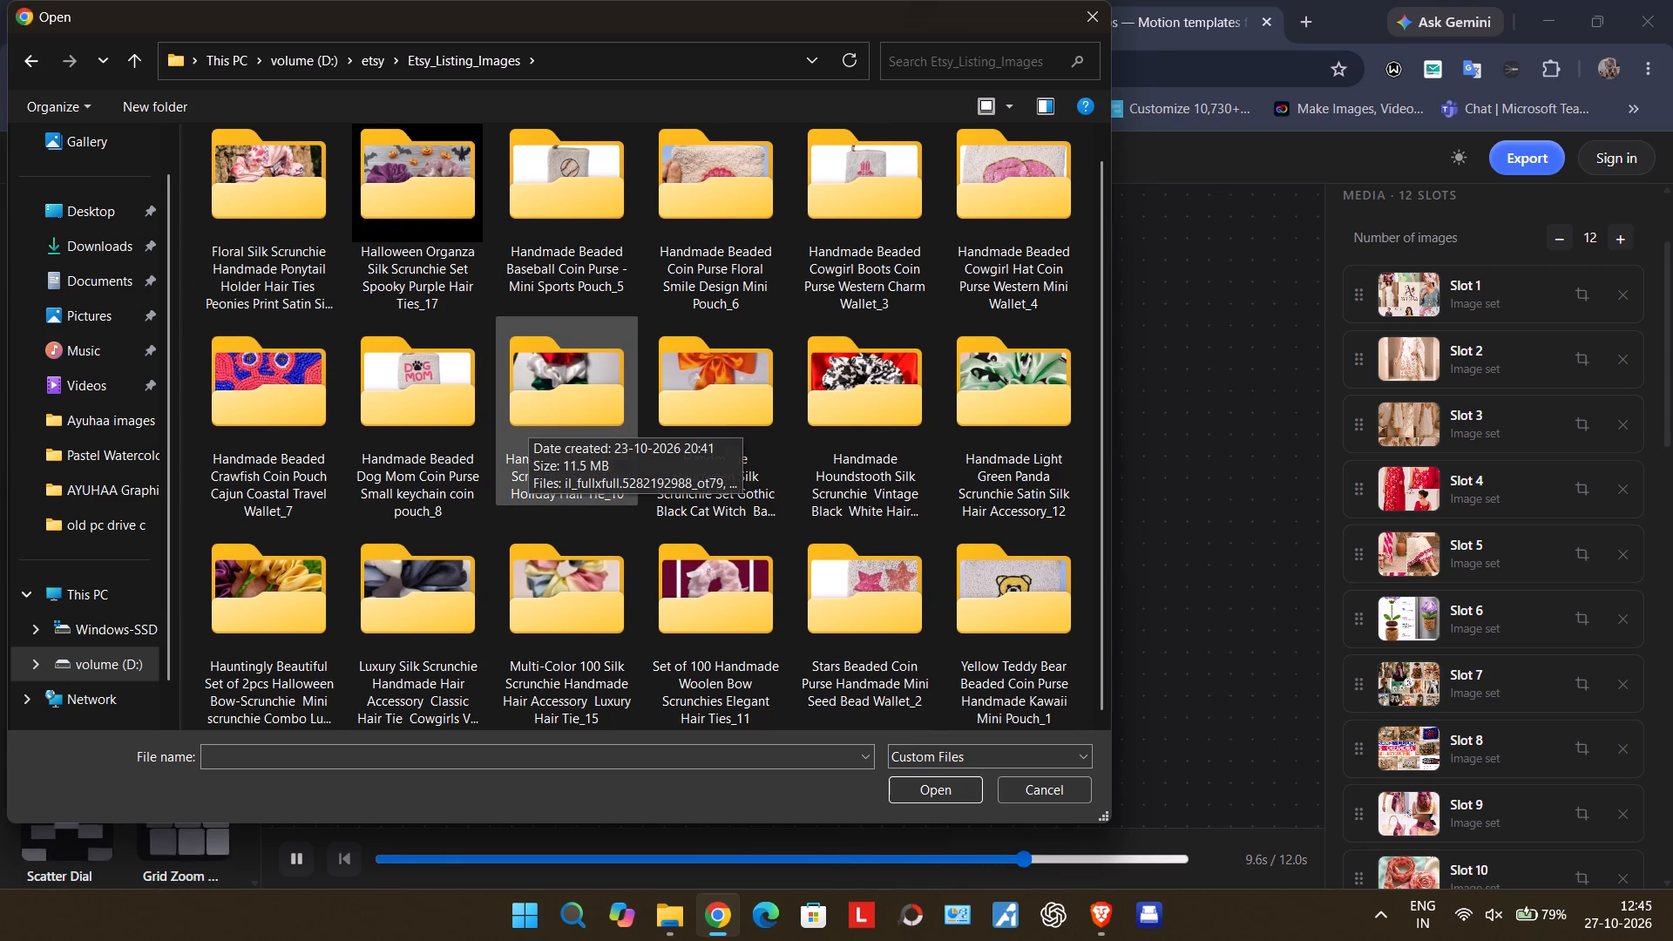
scroll(528, 422, up, 5)
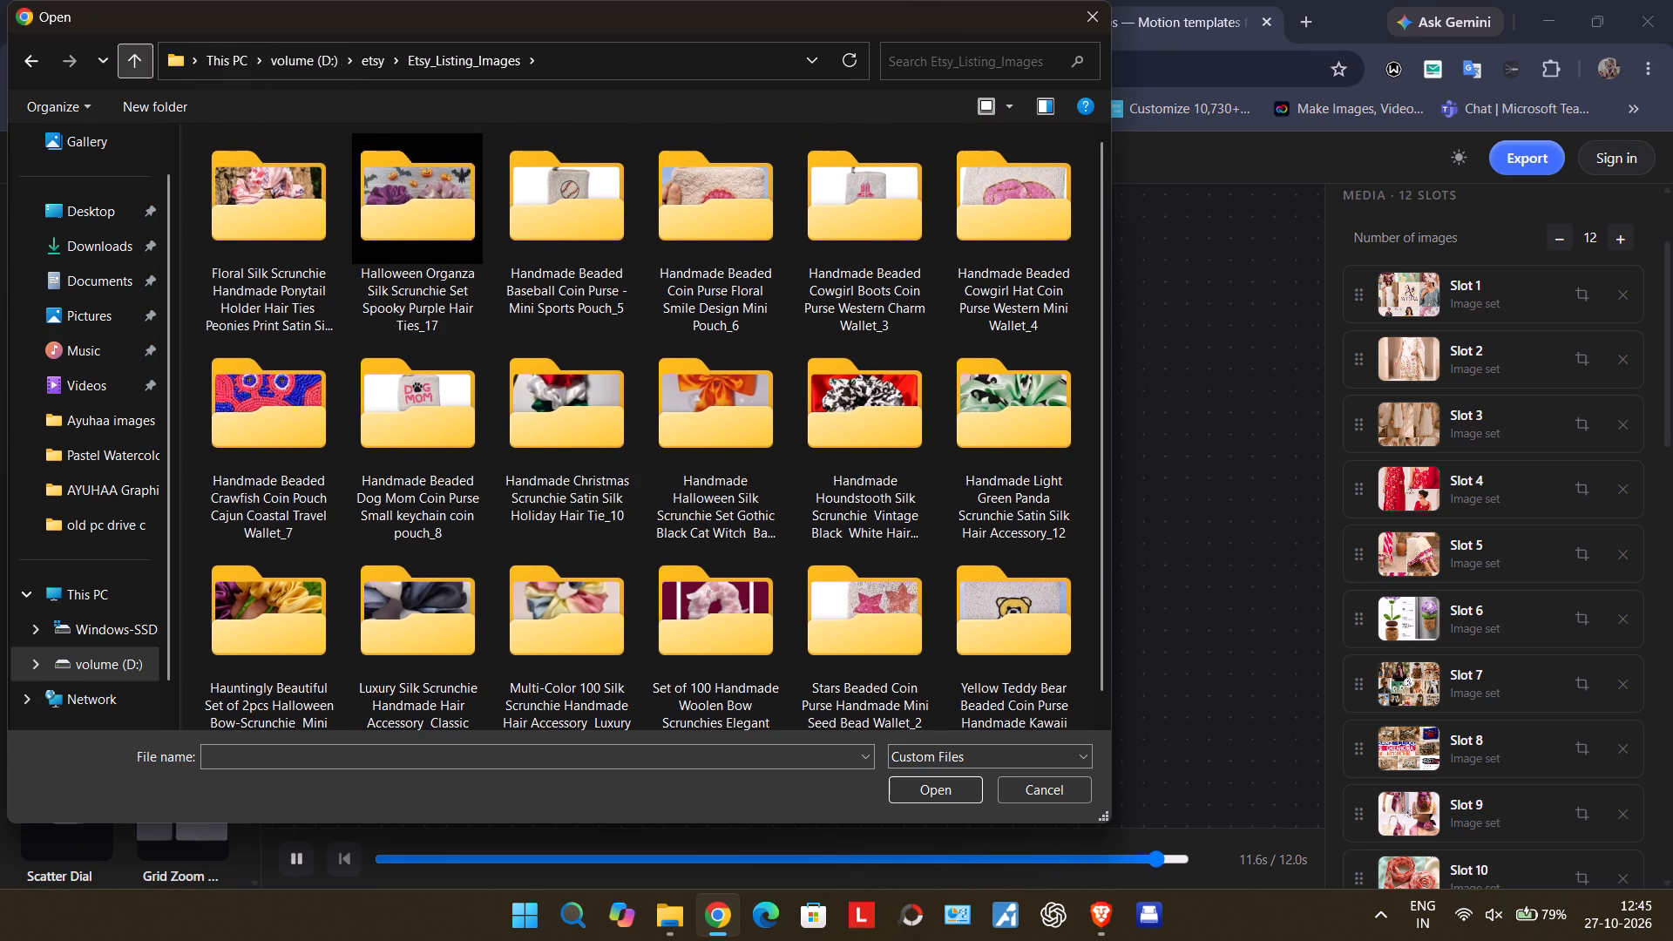
click(132, 64)
click(122, 49)
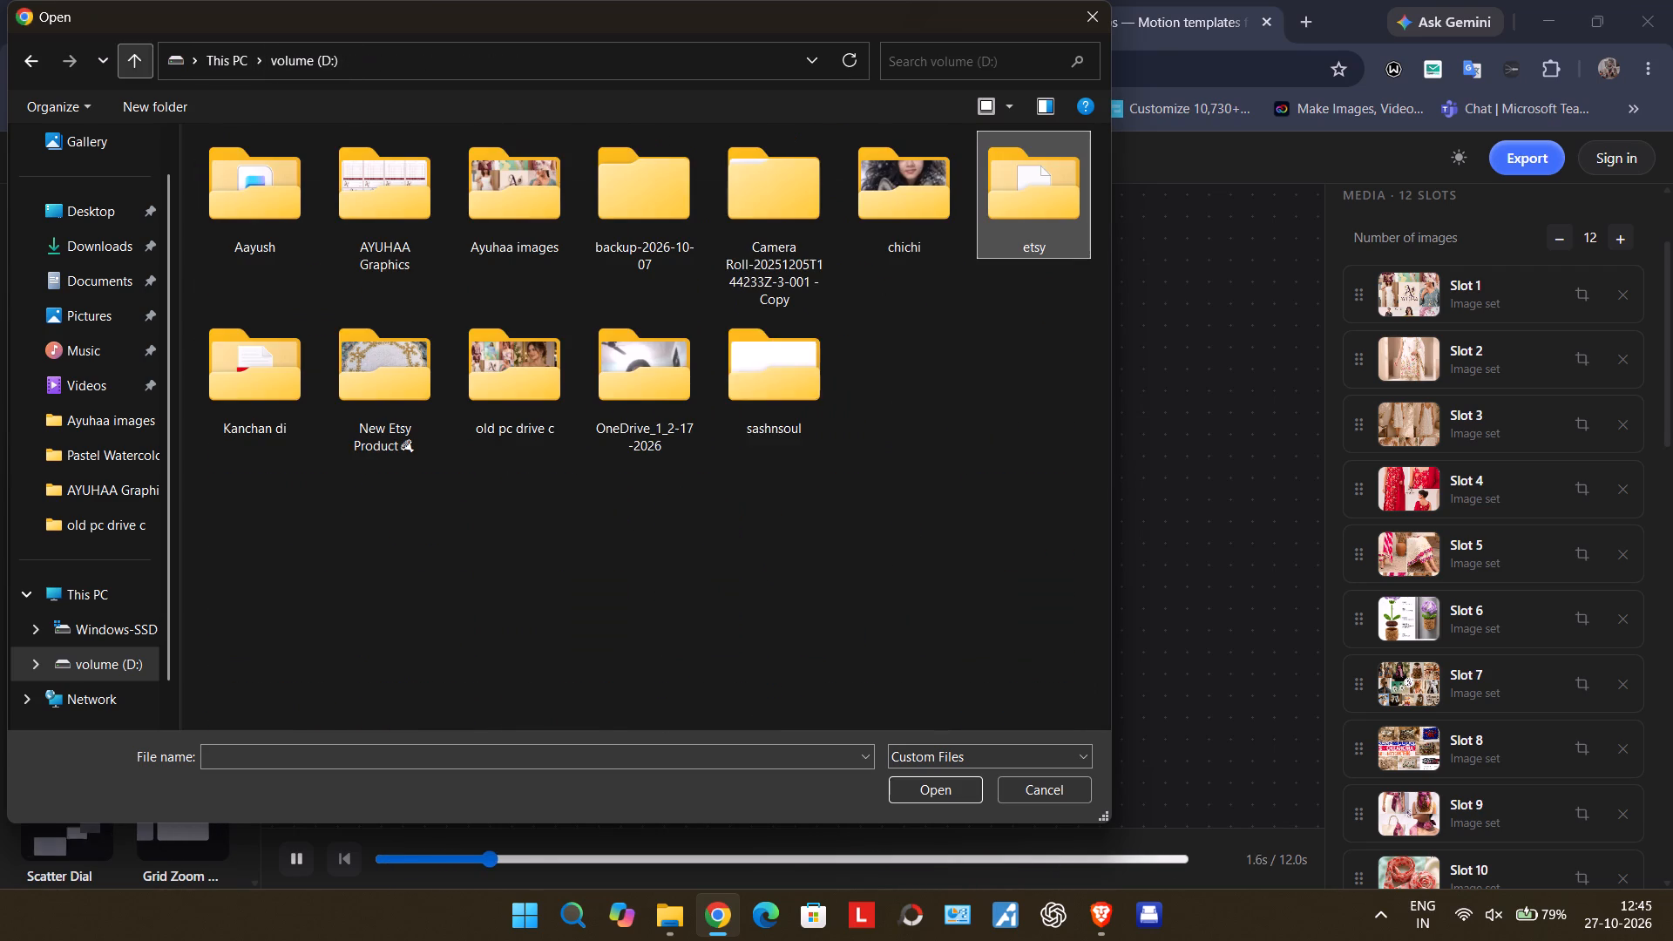
double_click(740, 404)
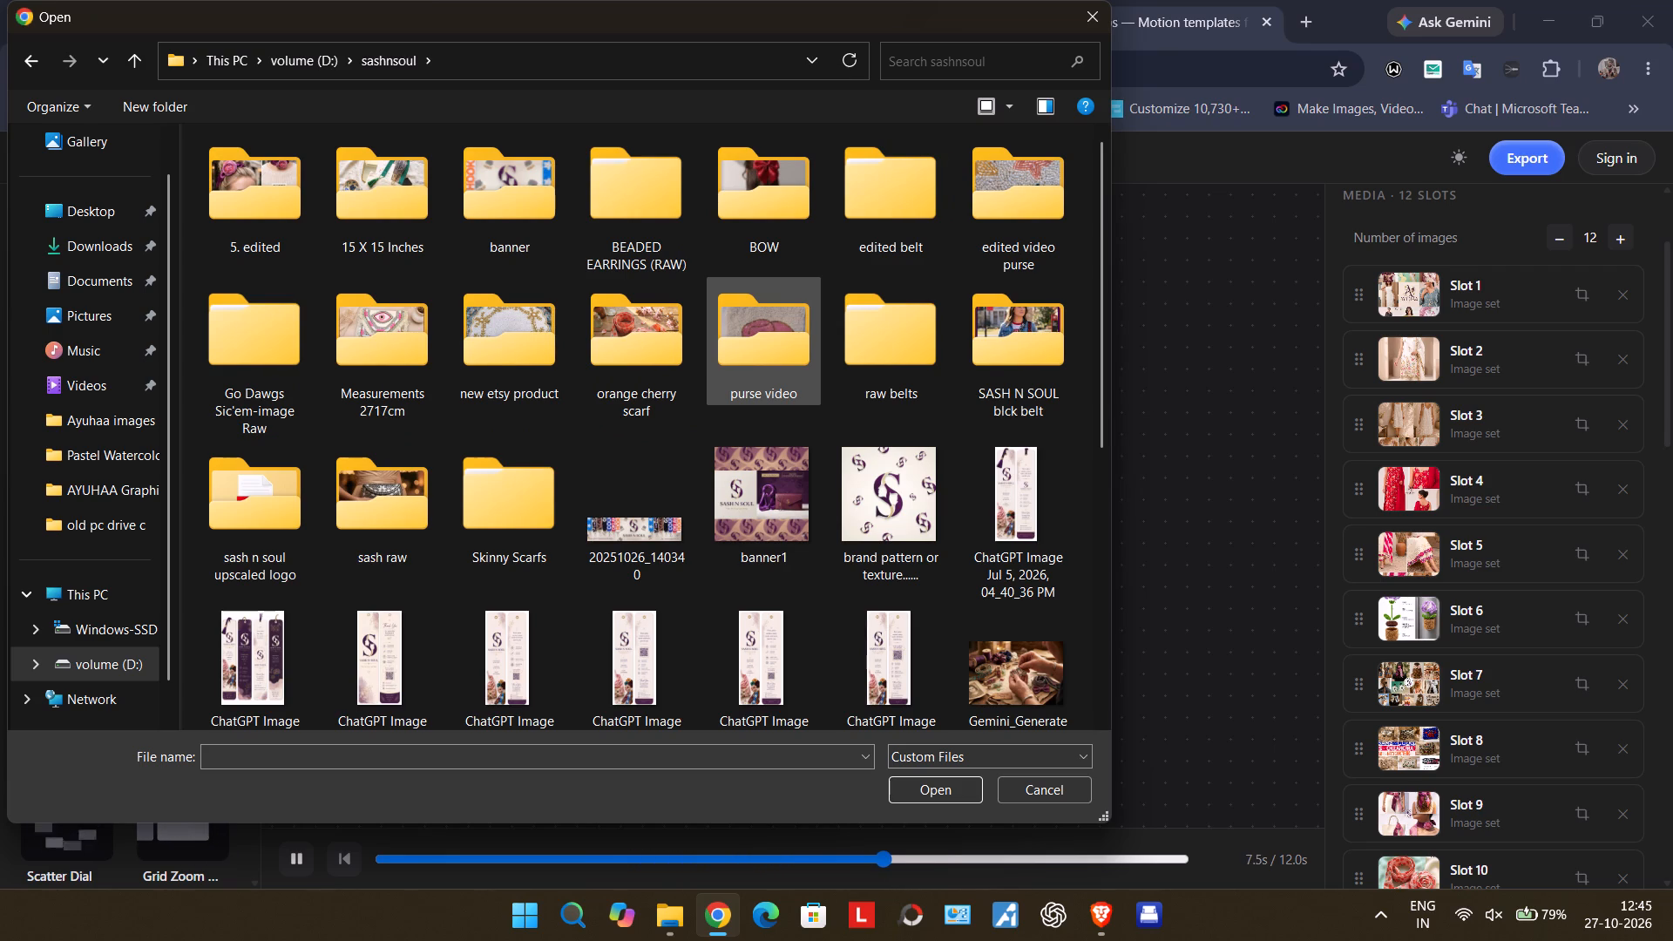
scroll(740, 404, down, 1)
scroll(740, 404, up, 1)
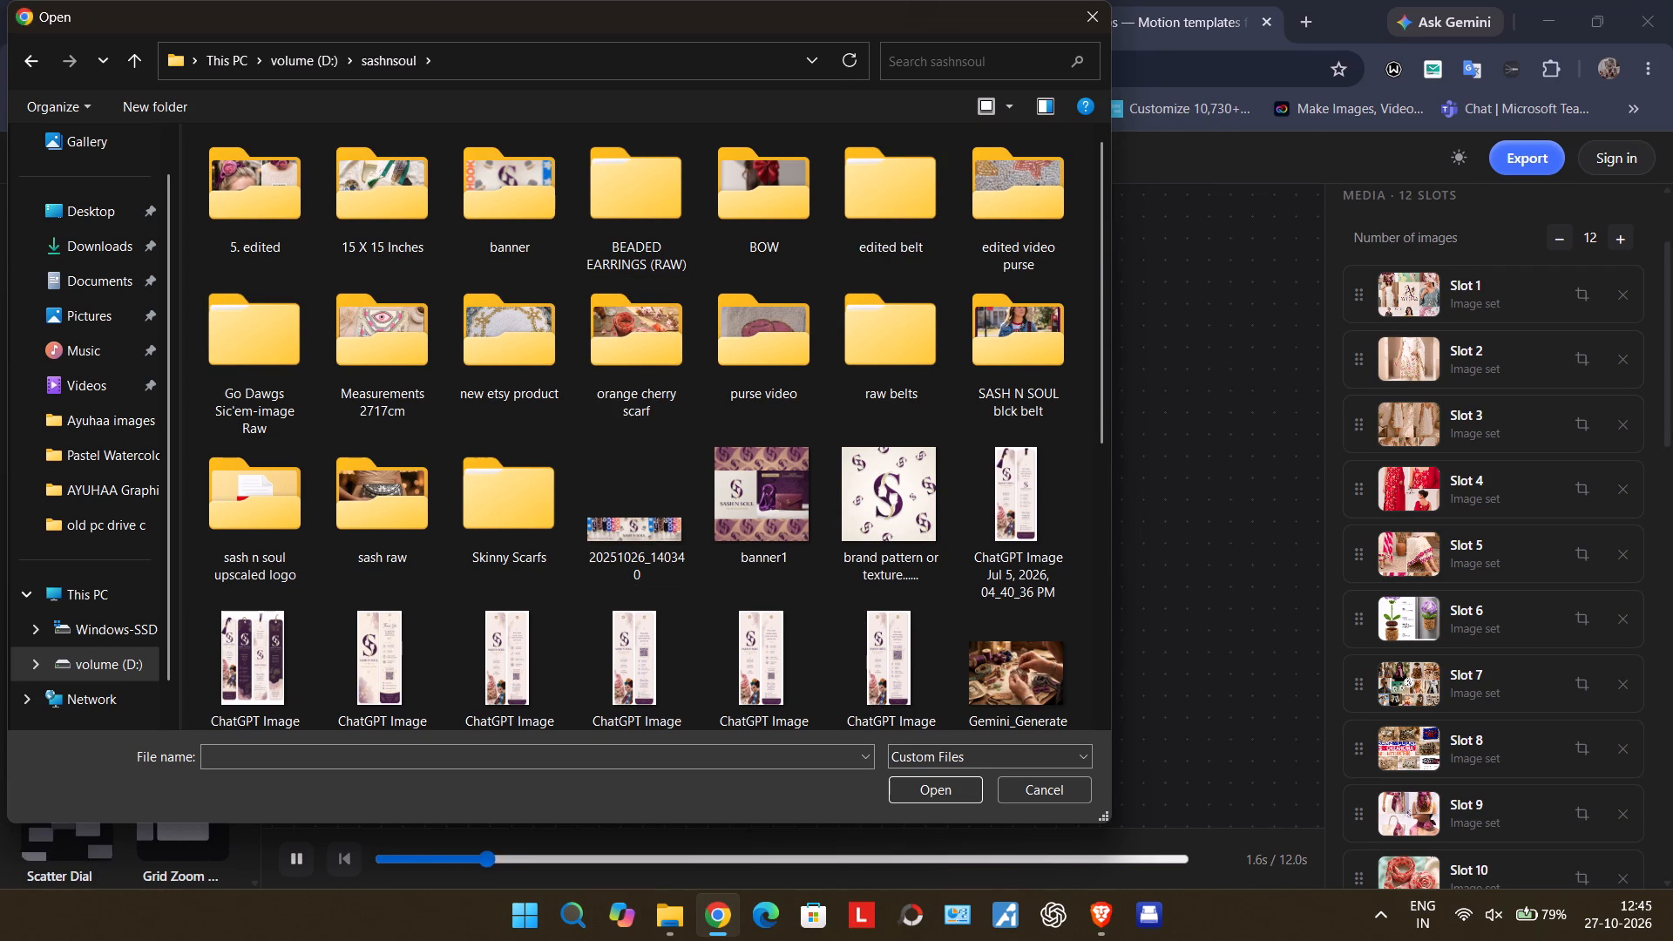
Open the edited subfolder of BEADED EARRINGS (RAW) in sashnsoul and enlarge its thumbnails.
double_click(682, 199)
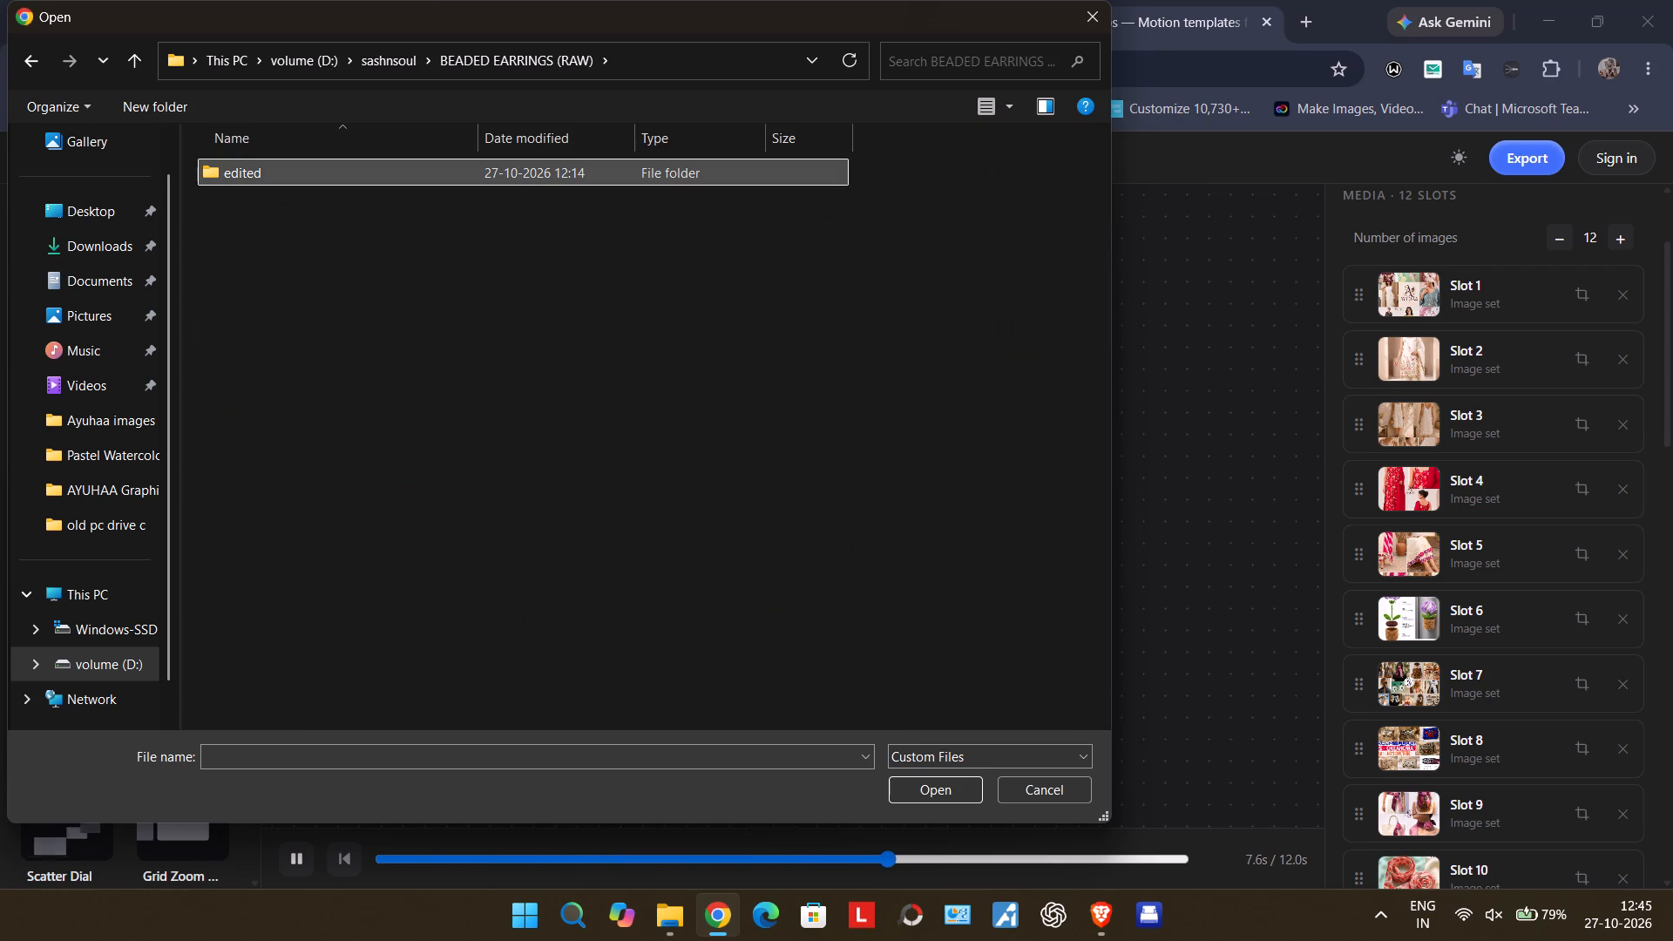
double_click(383, 183)
ctrl+scroll(383, 183, up, 13)
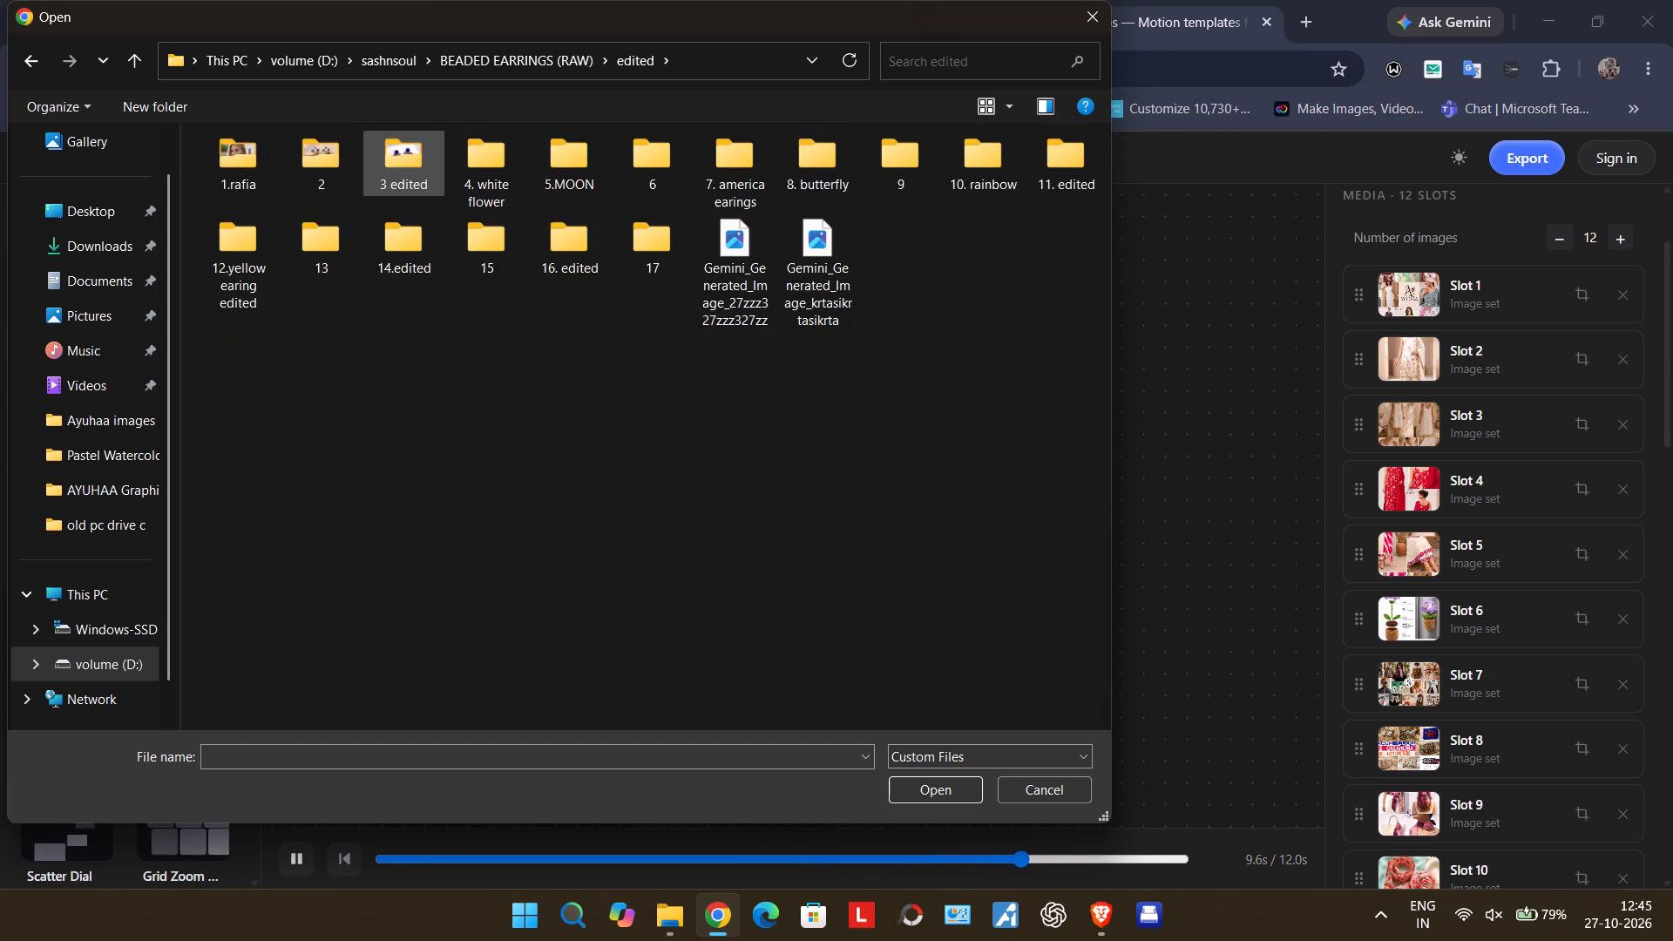
ctrl+scroll(383, 183, up, 16)
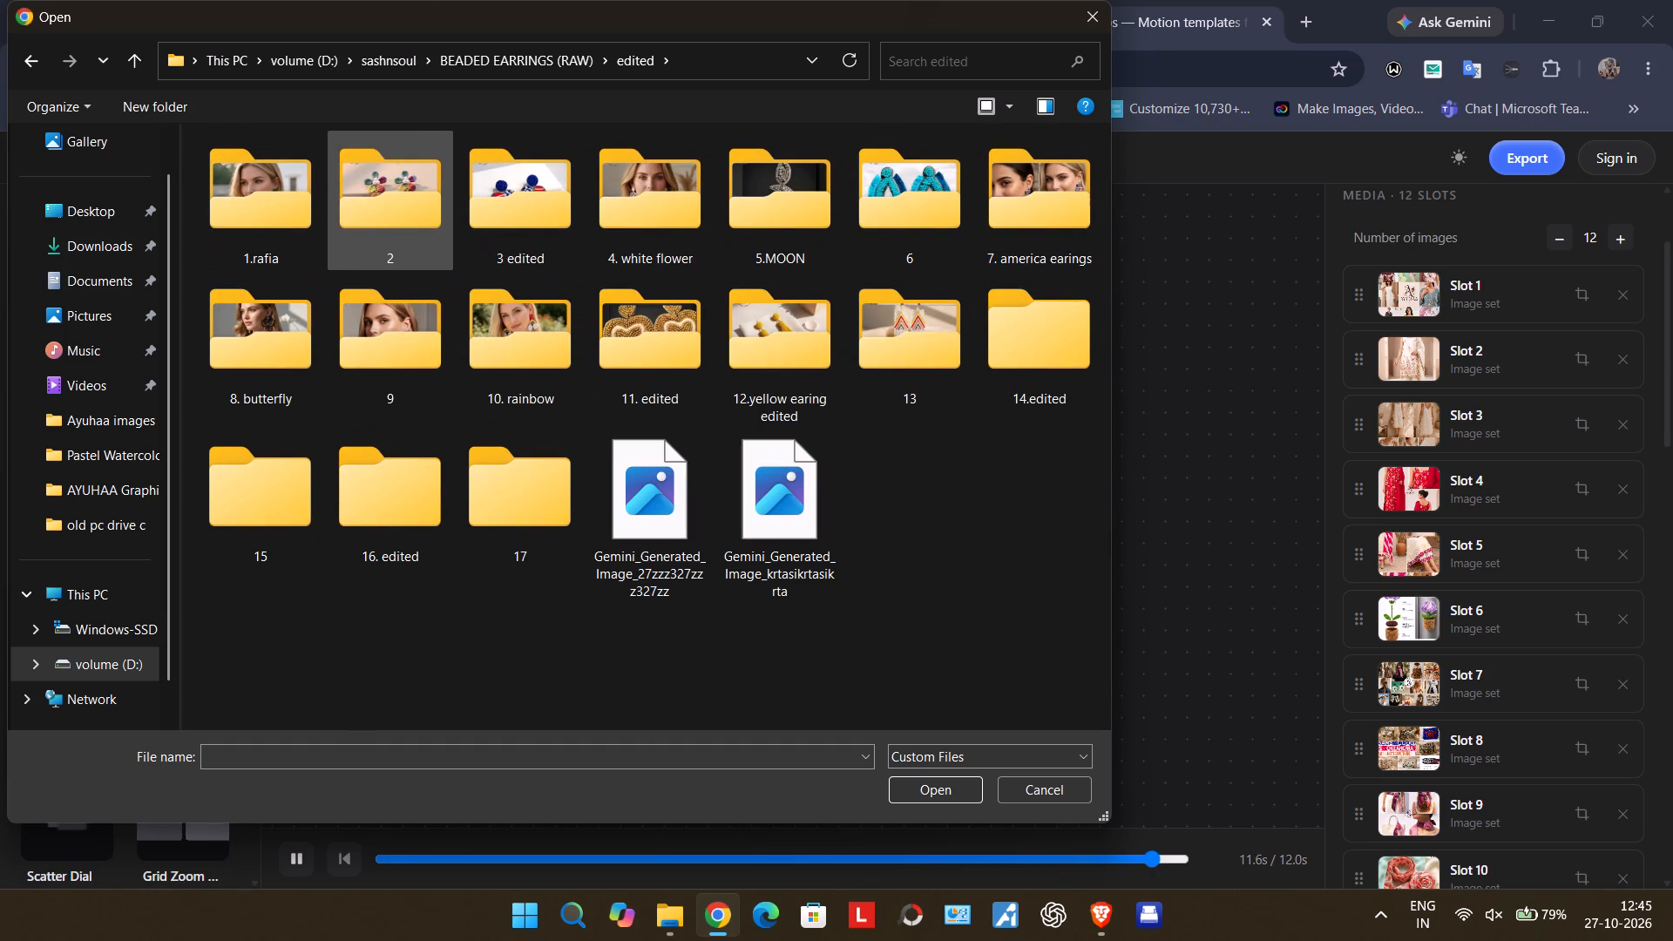
Move all folders and images from the edited subfolder up into the BEADED EARRINGS (RAW) folder.
key(ctrl+a)
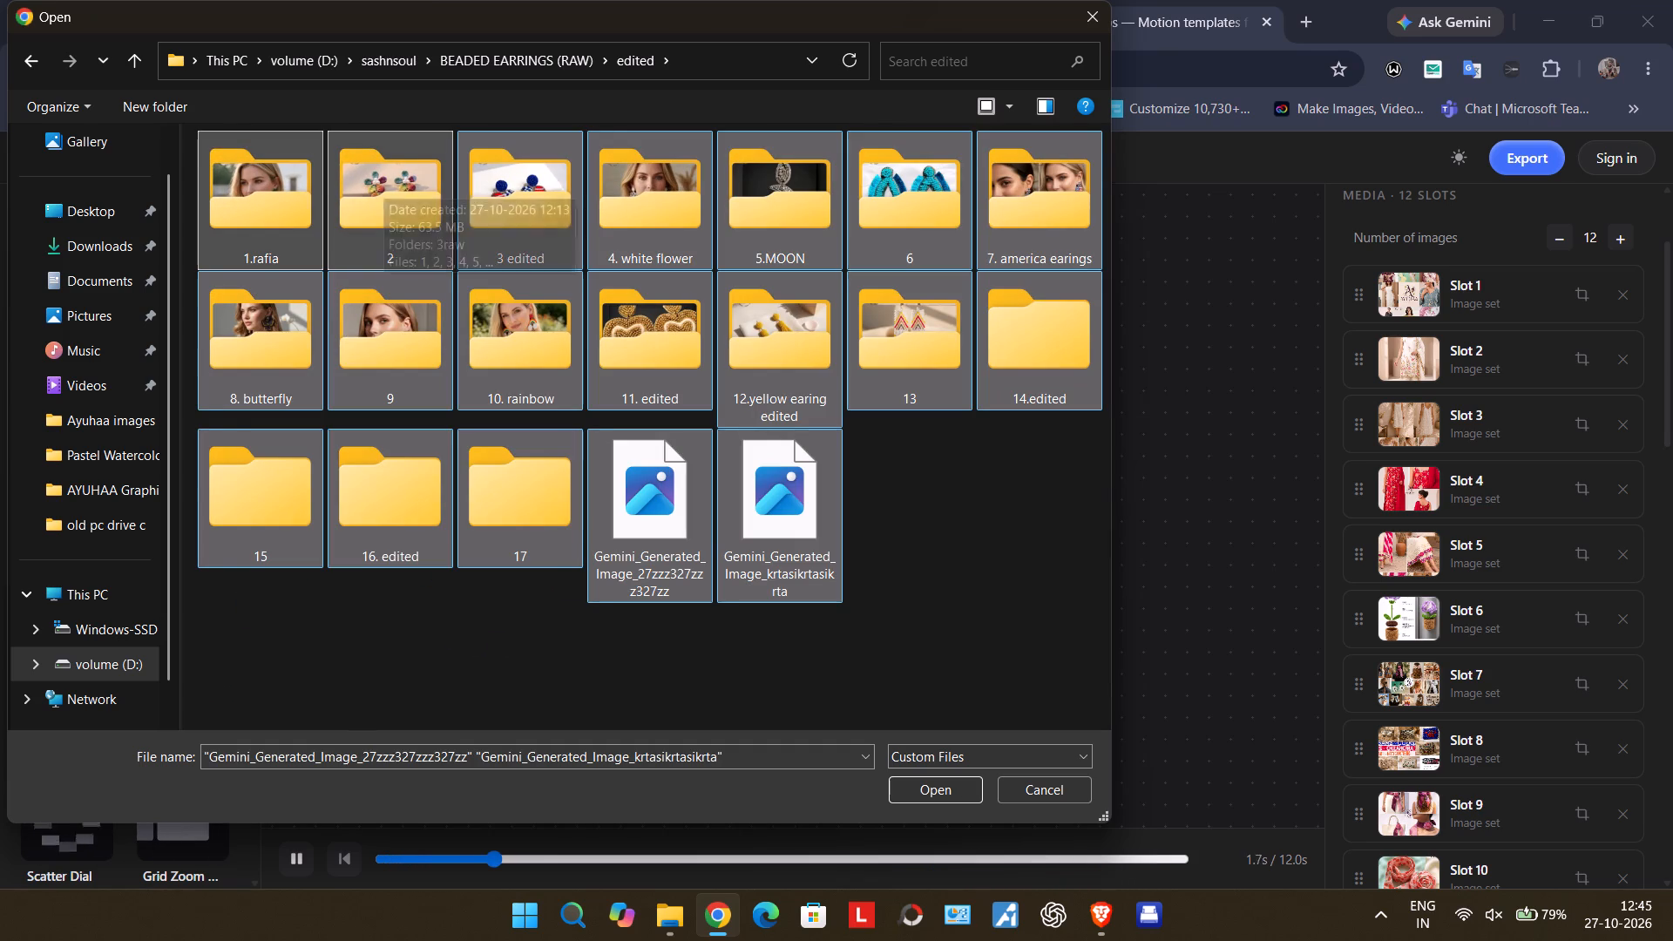
key(ctrl+x)
click(119, 51)
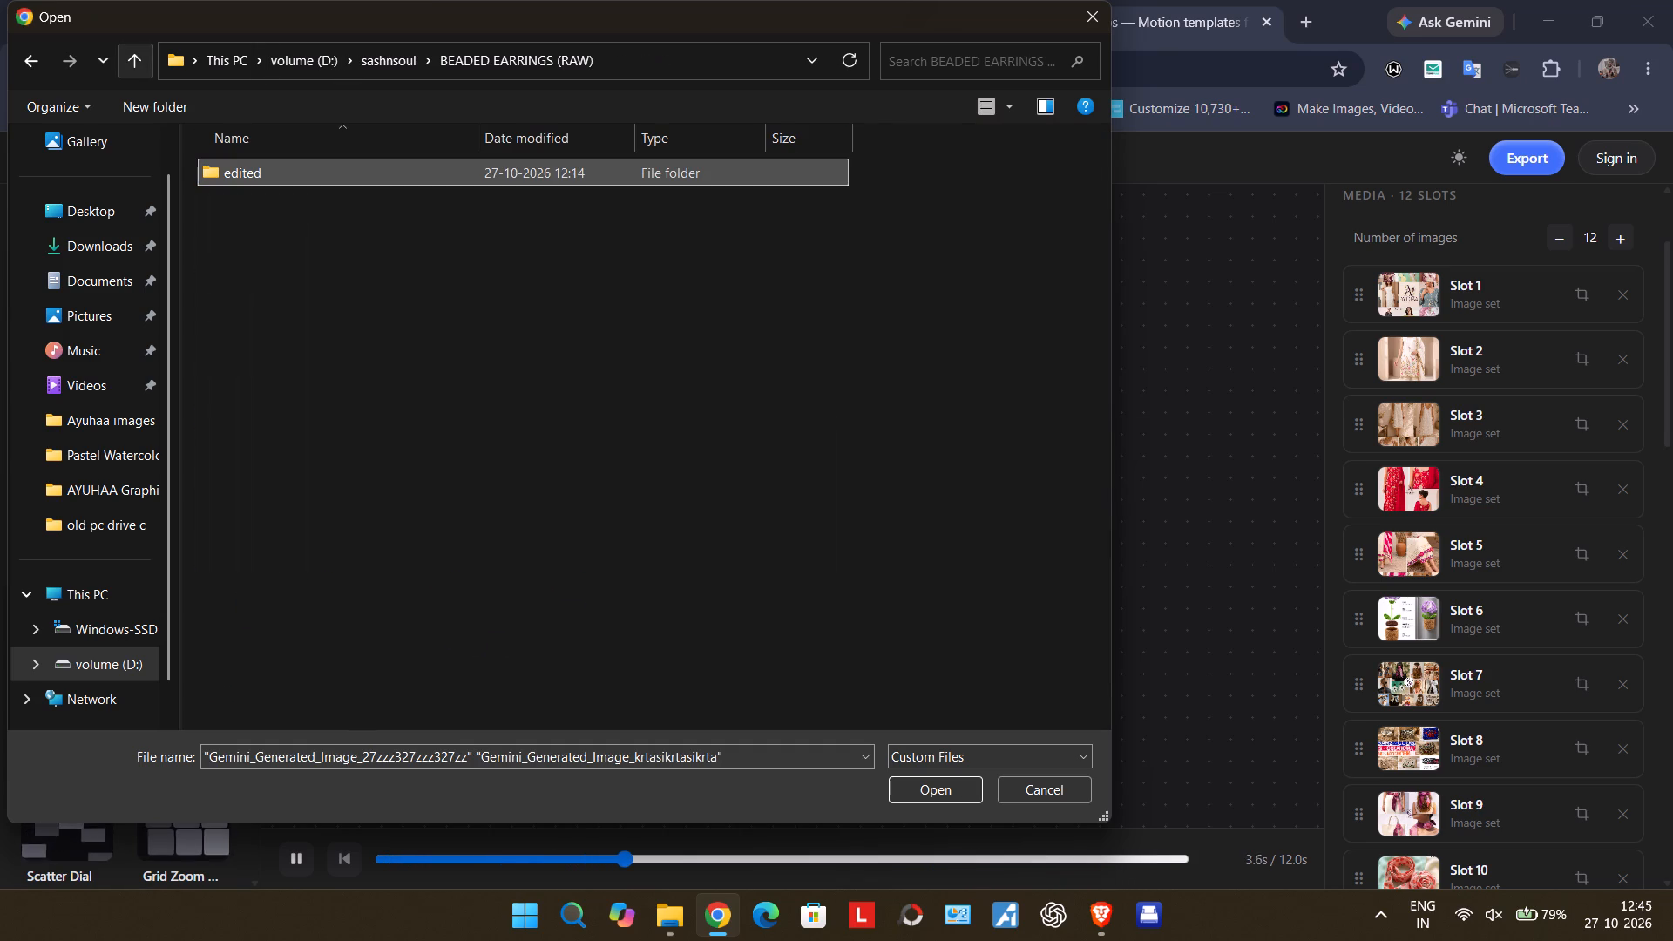
click(119, 51)
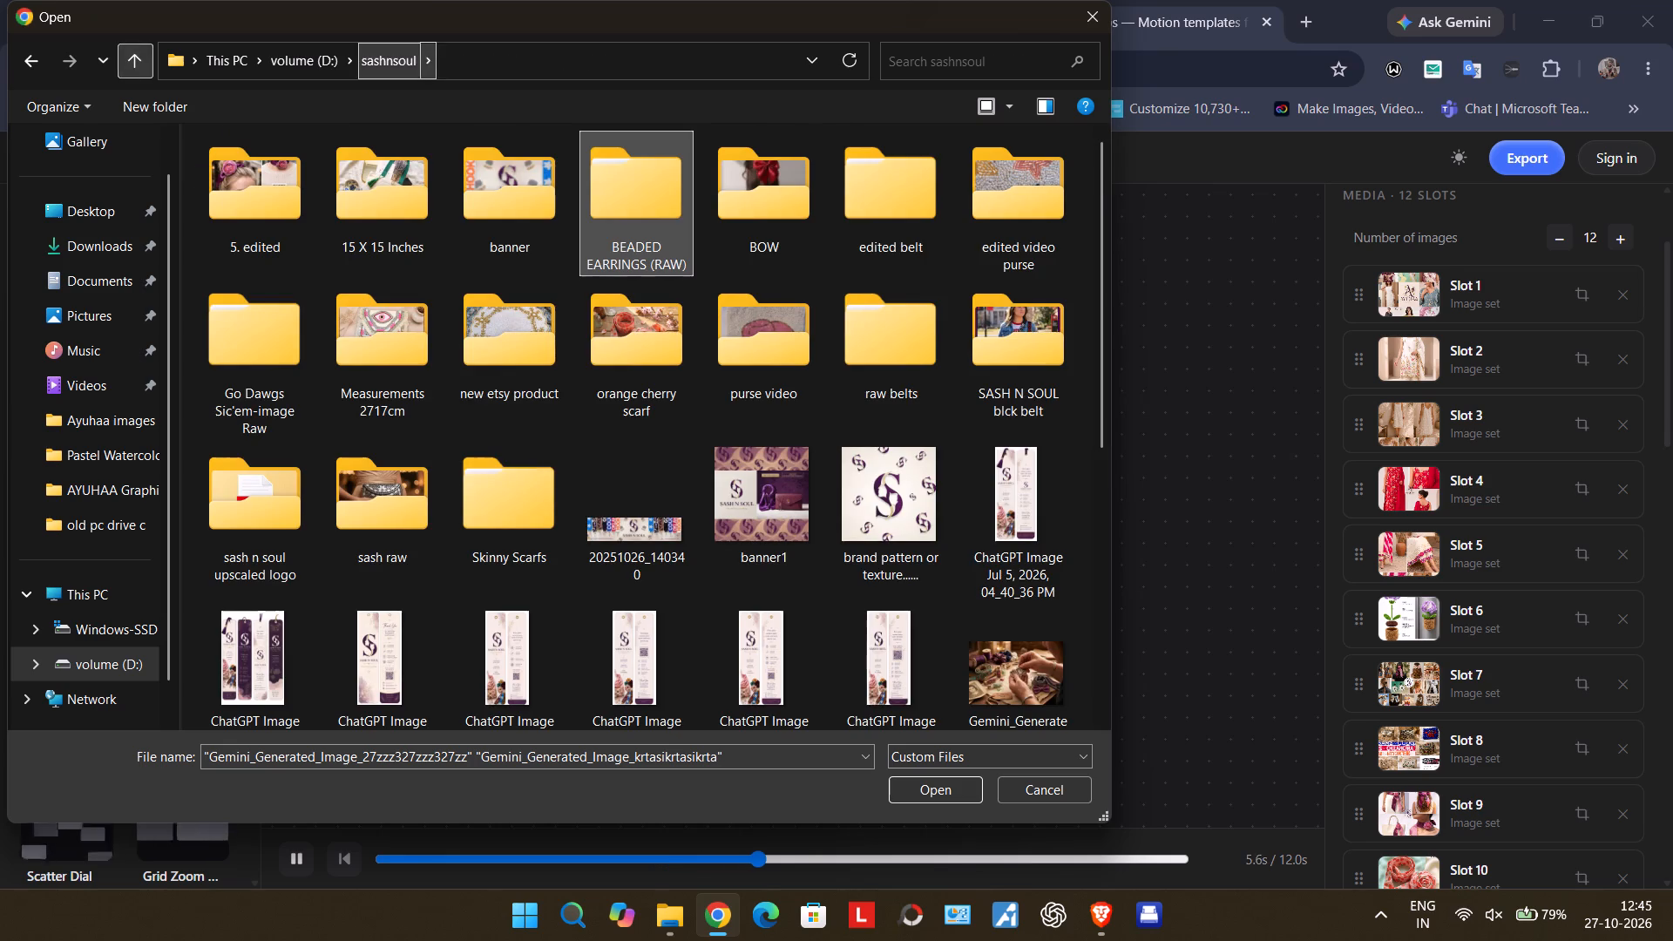
click(640, 251)
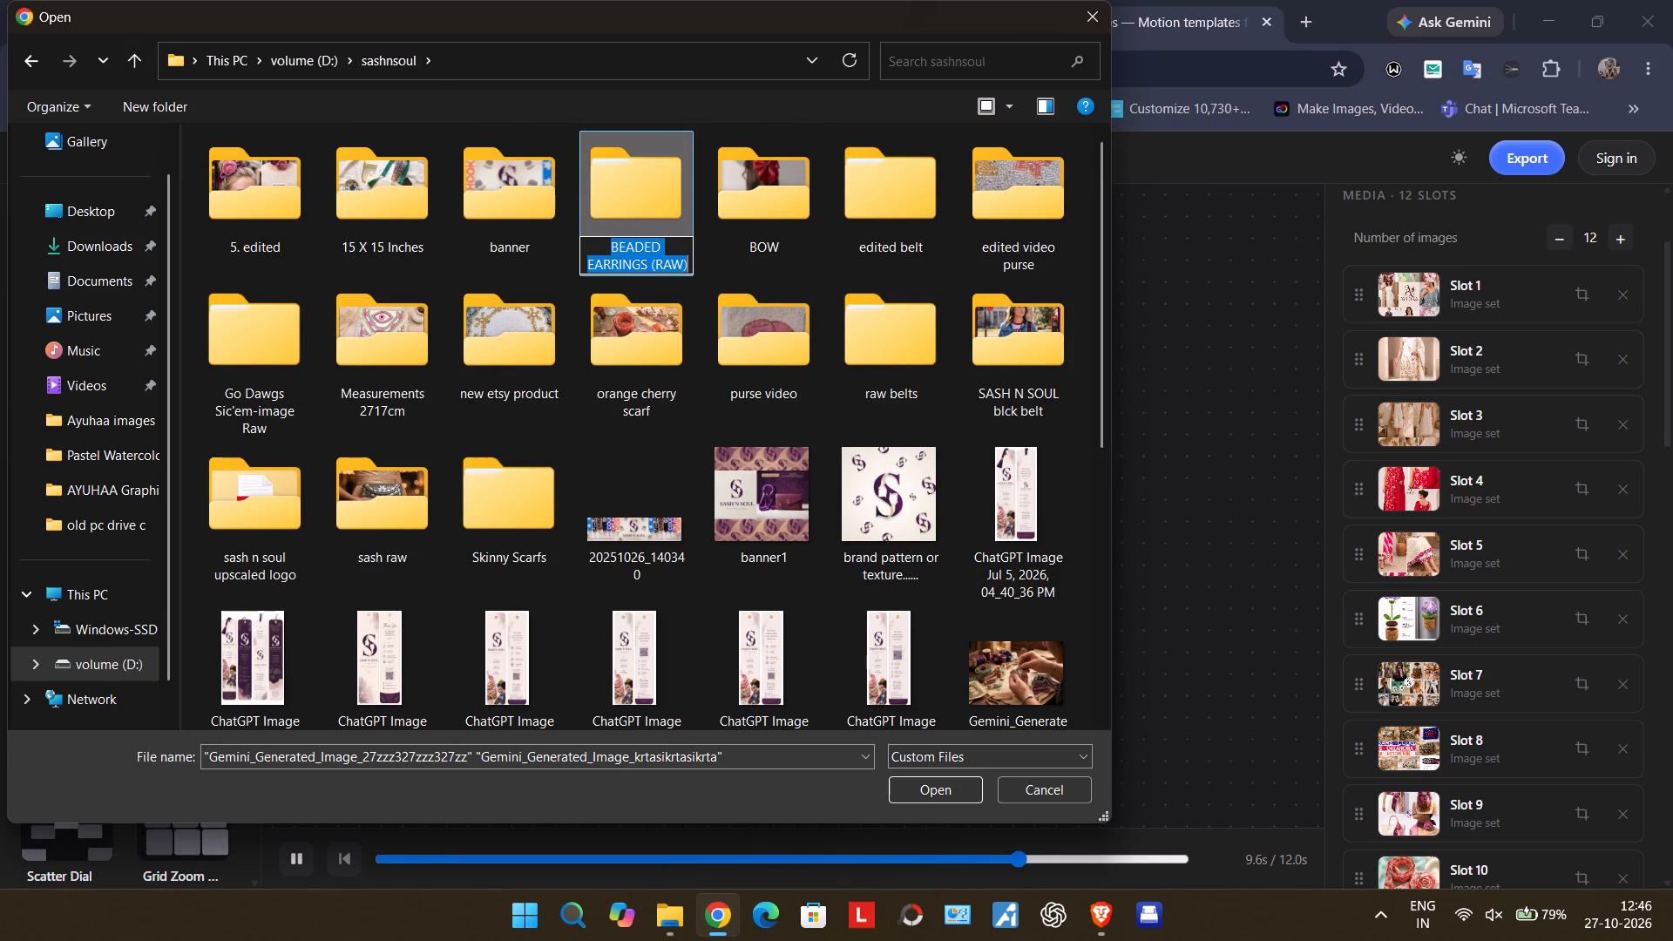
double_click(641, 215)
click(517, 307)
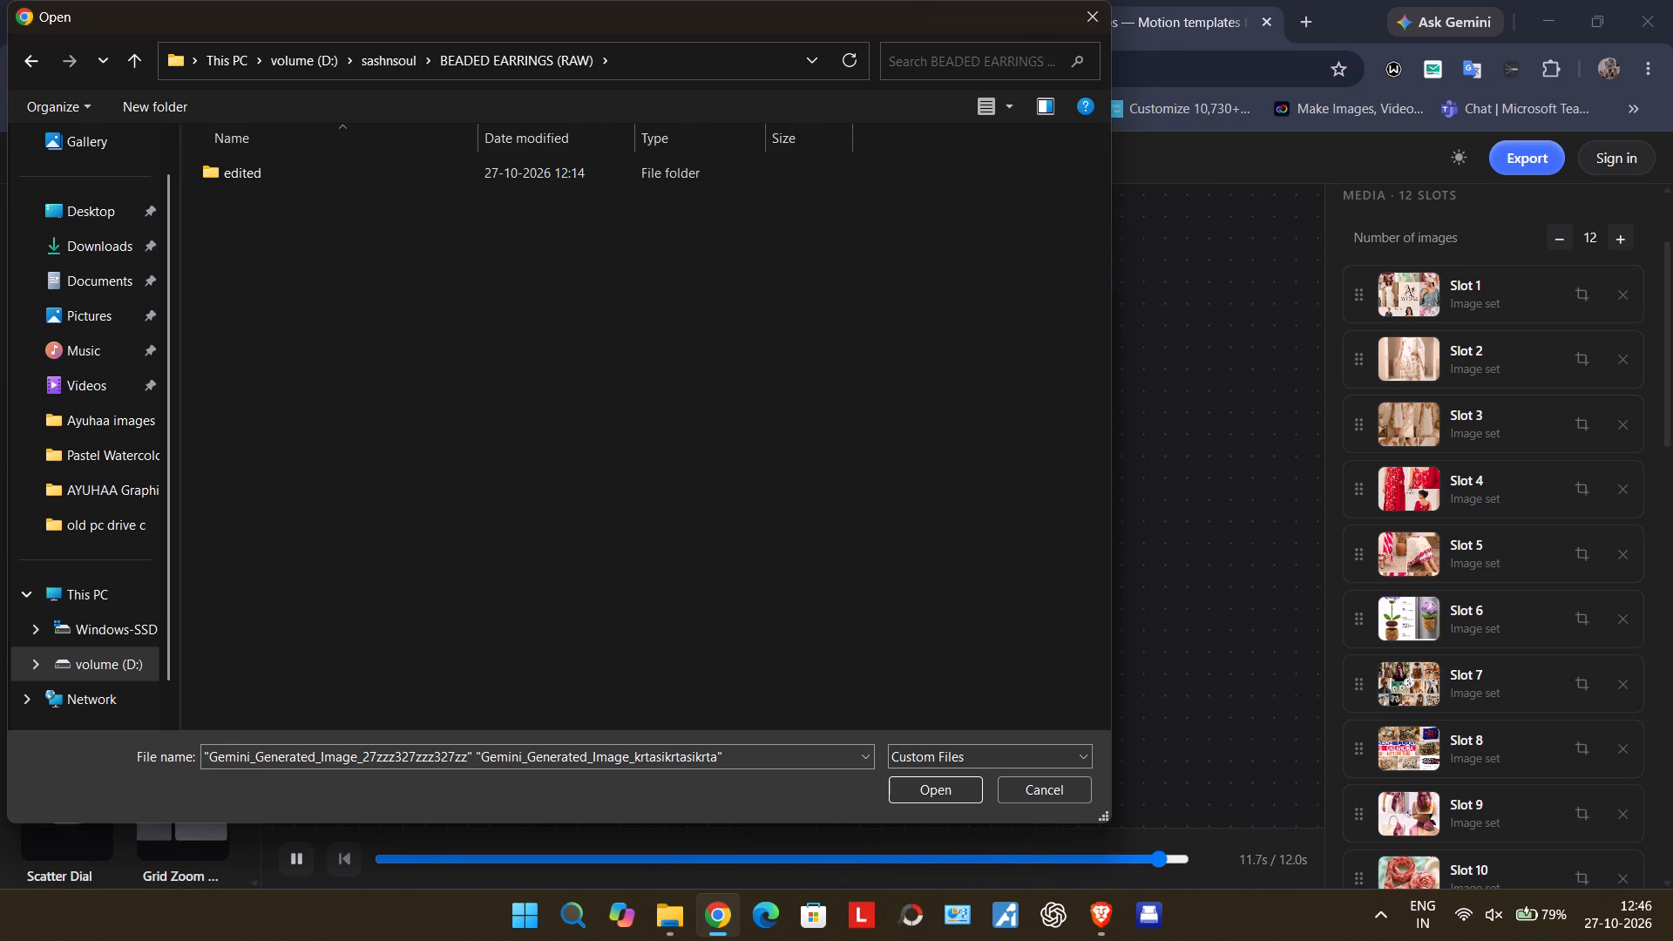
key(ctrl+v)
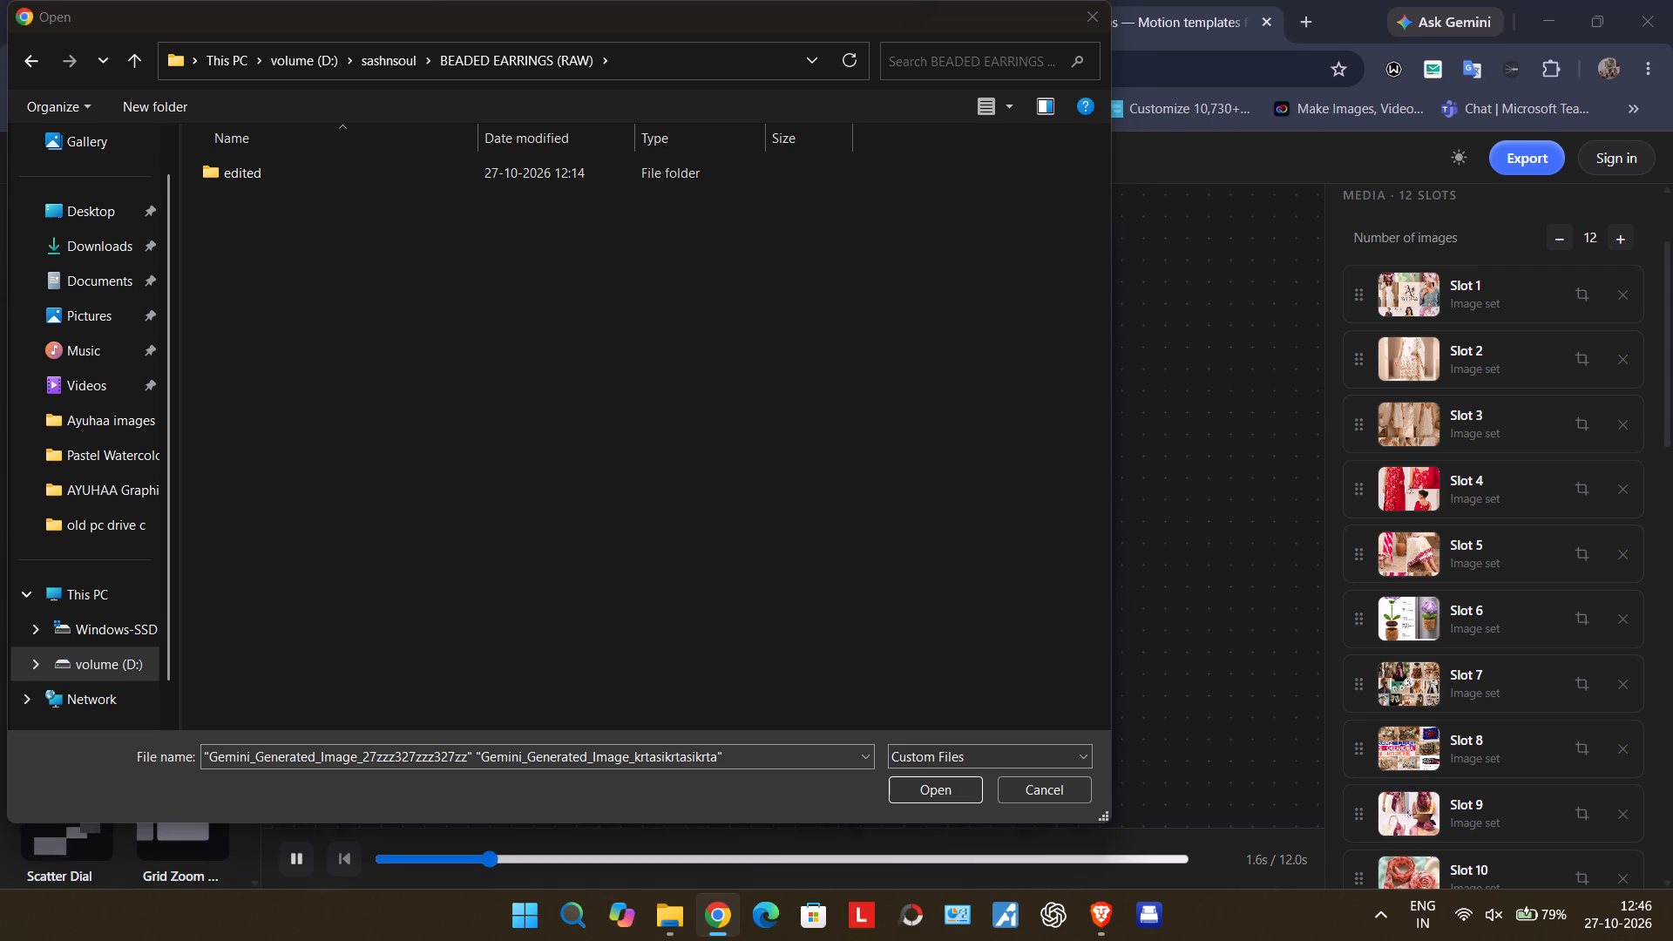
scroll(517, 307, up, 4)
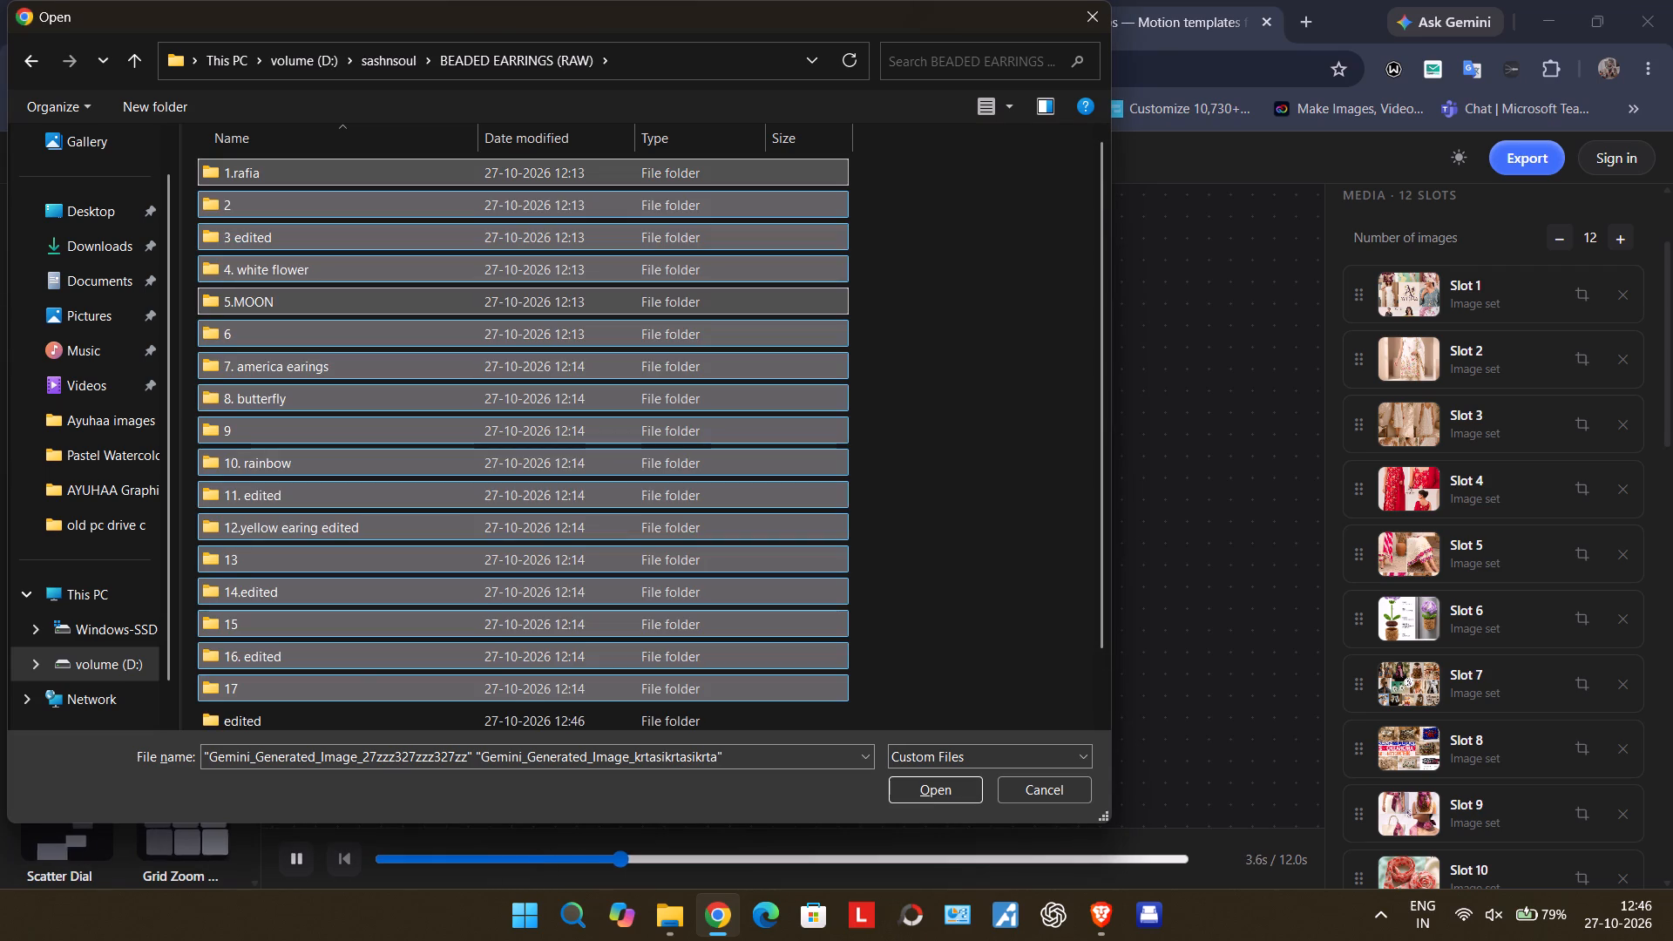
Permanently delete the emptied edited folder from BEADED EARRINGS (RAW).
scroll(517, 307, down, 4)
click(226, 648)
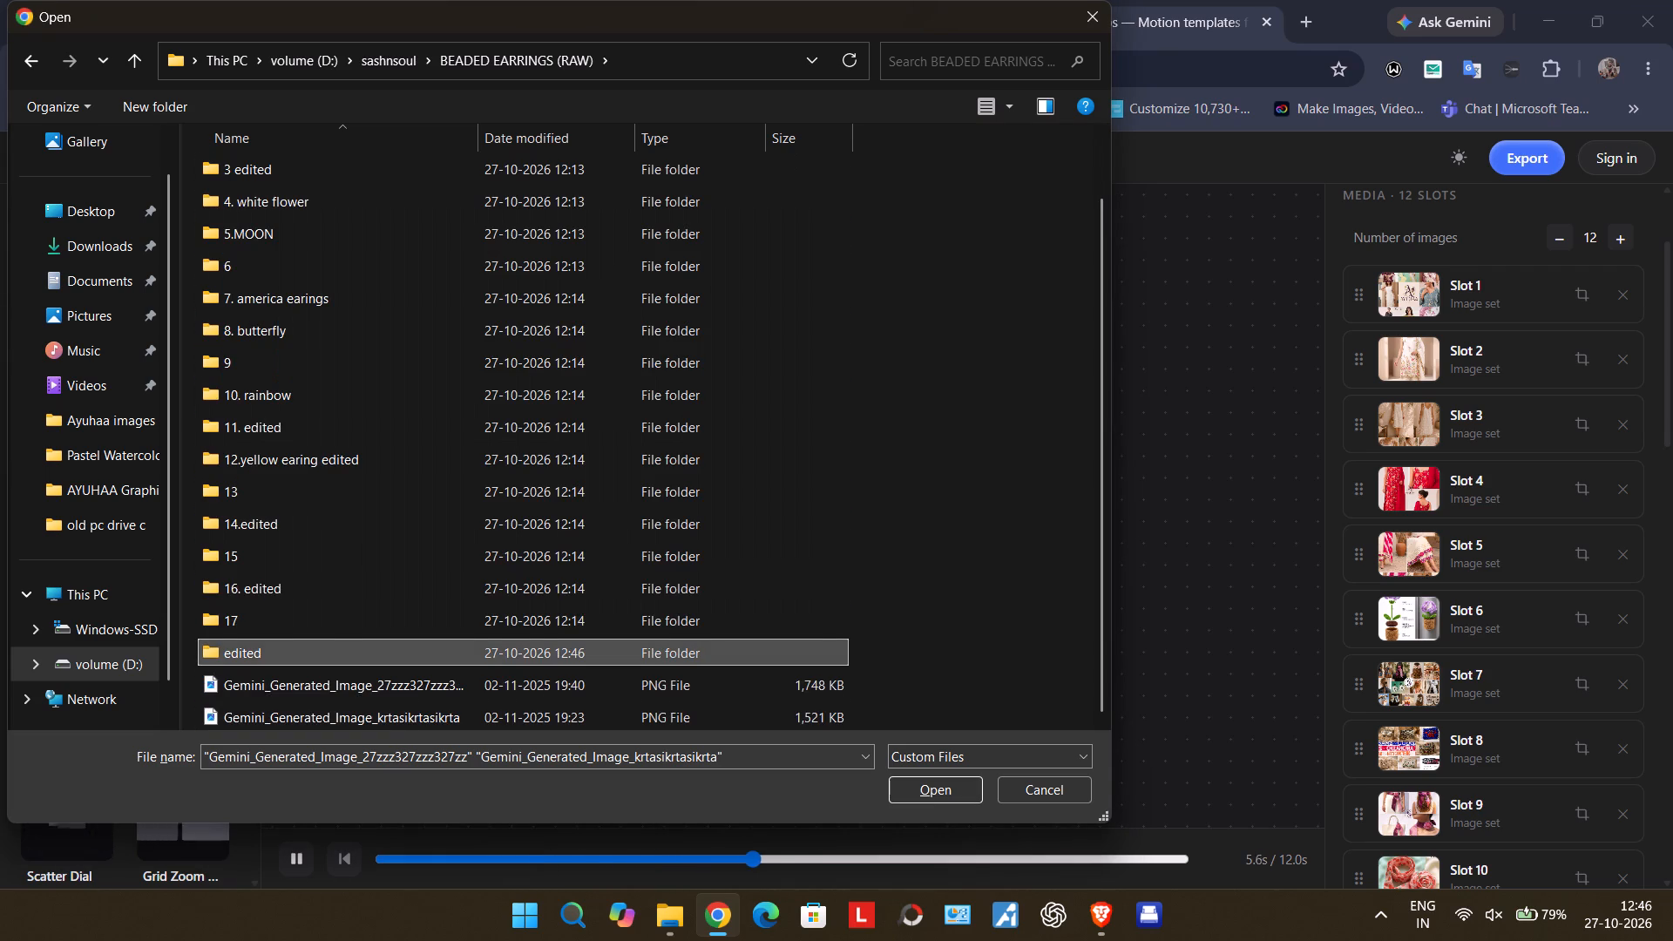
key(shift+Delete)
key(Return)
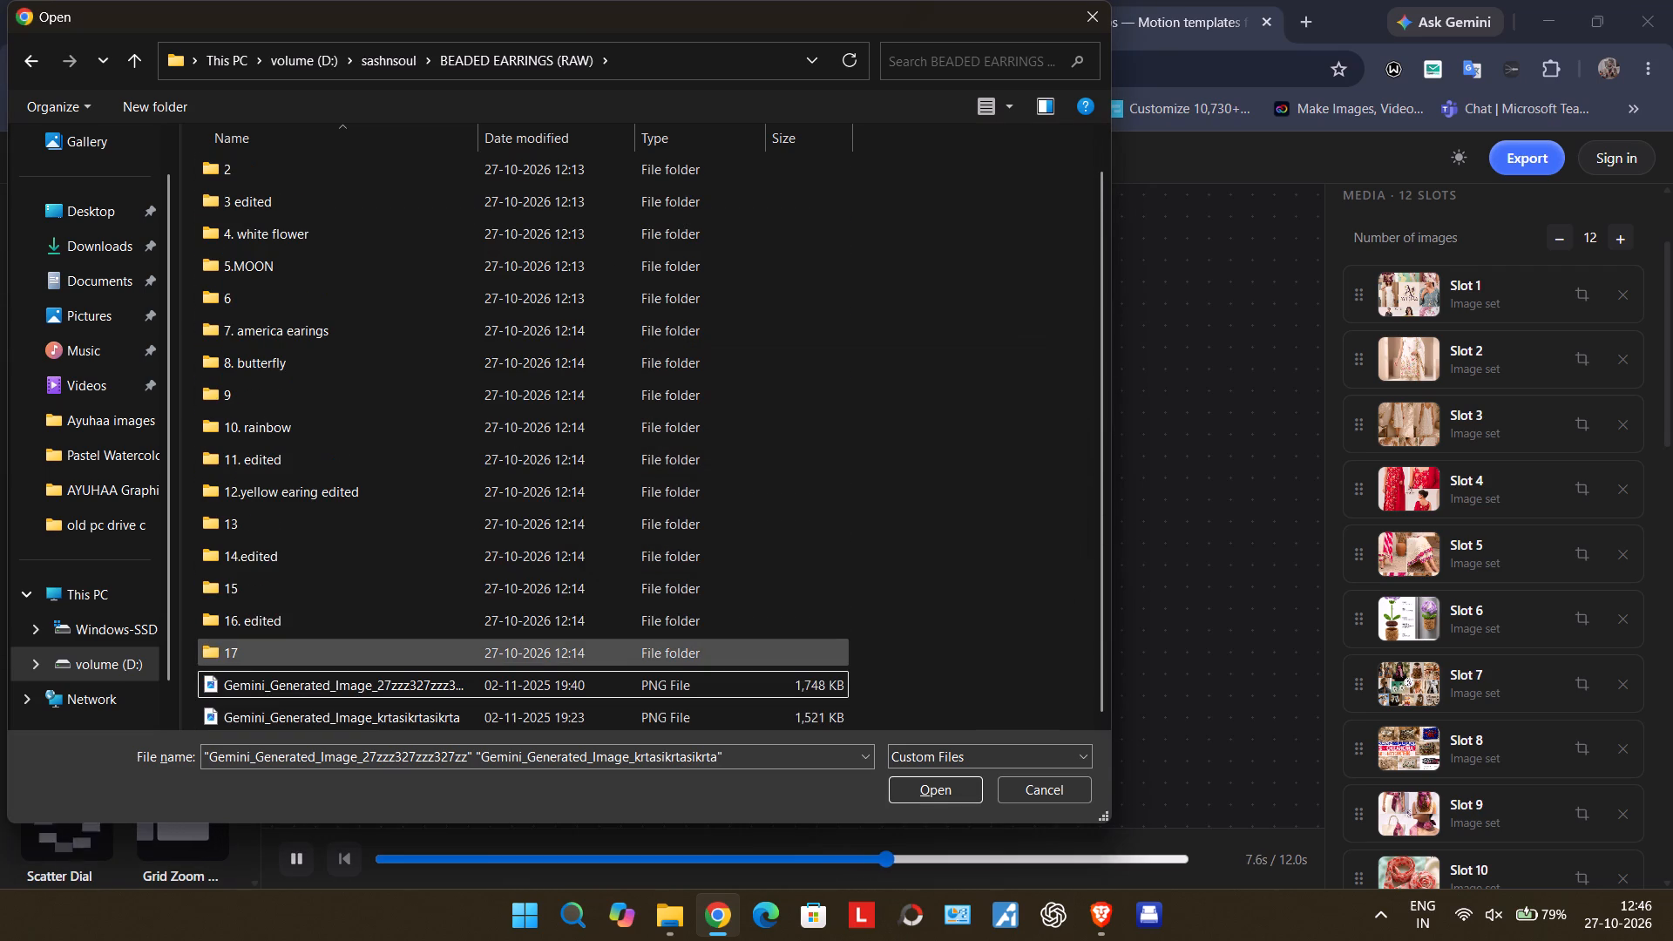
Reopen BEADED EARRINGS (RAW) from sashnsoul and enlarge its thumbnails to look over the earring folders for a Slot 3 image.
click(129, 73)
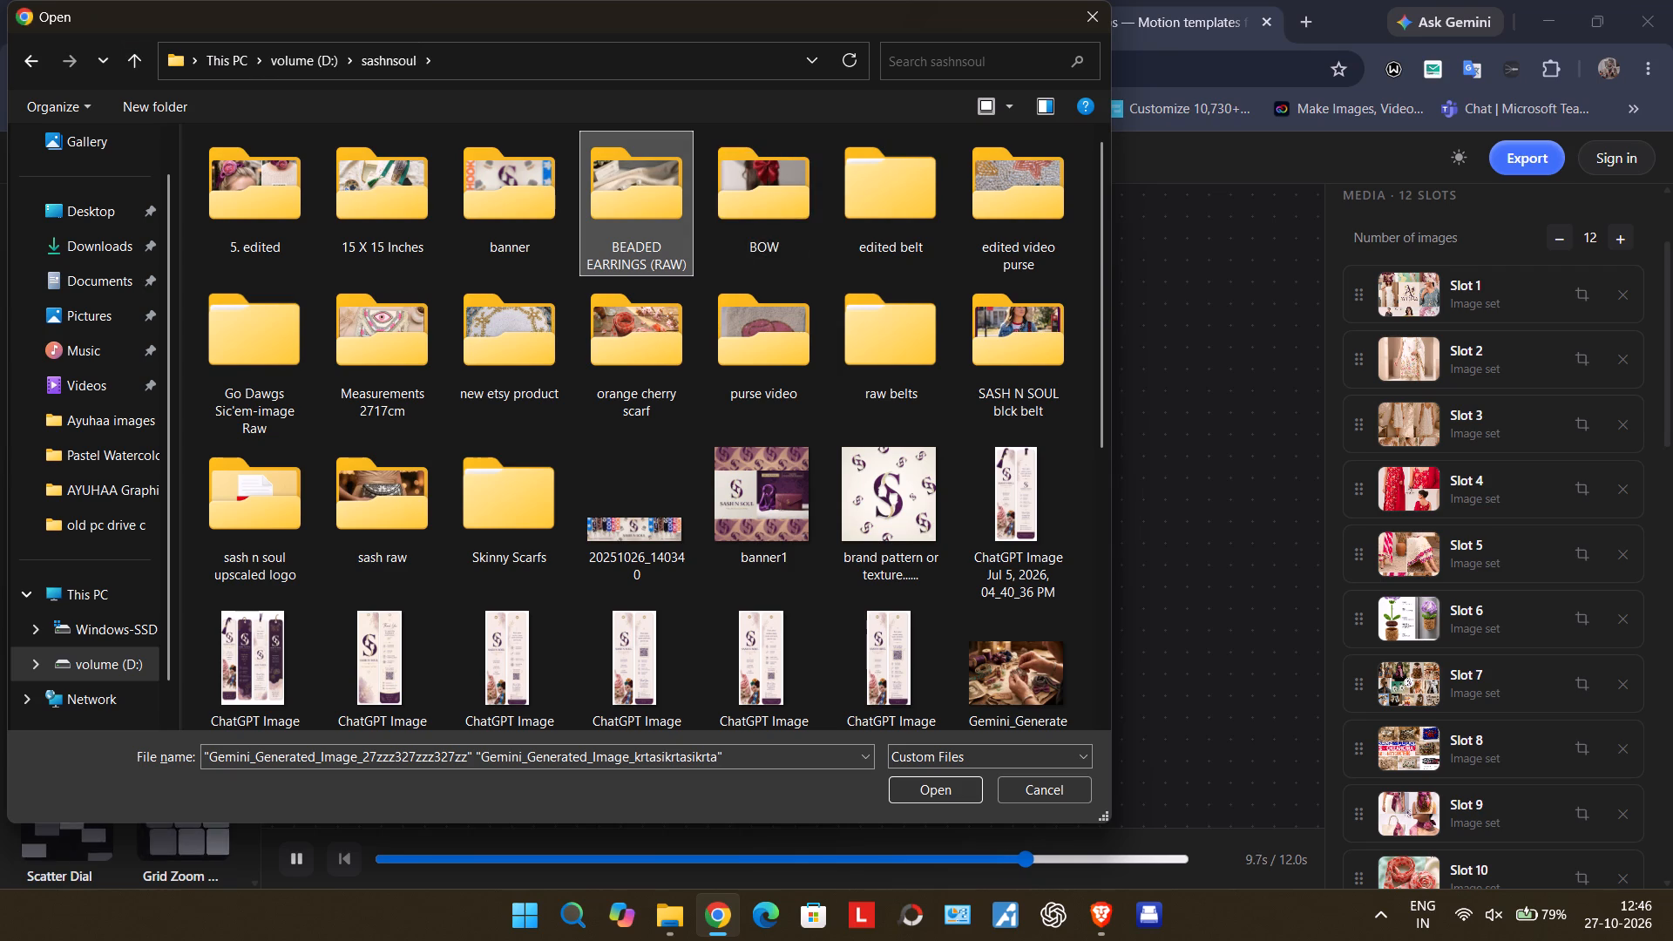
click(661, 243)
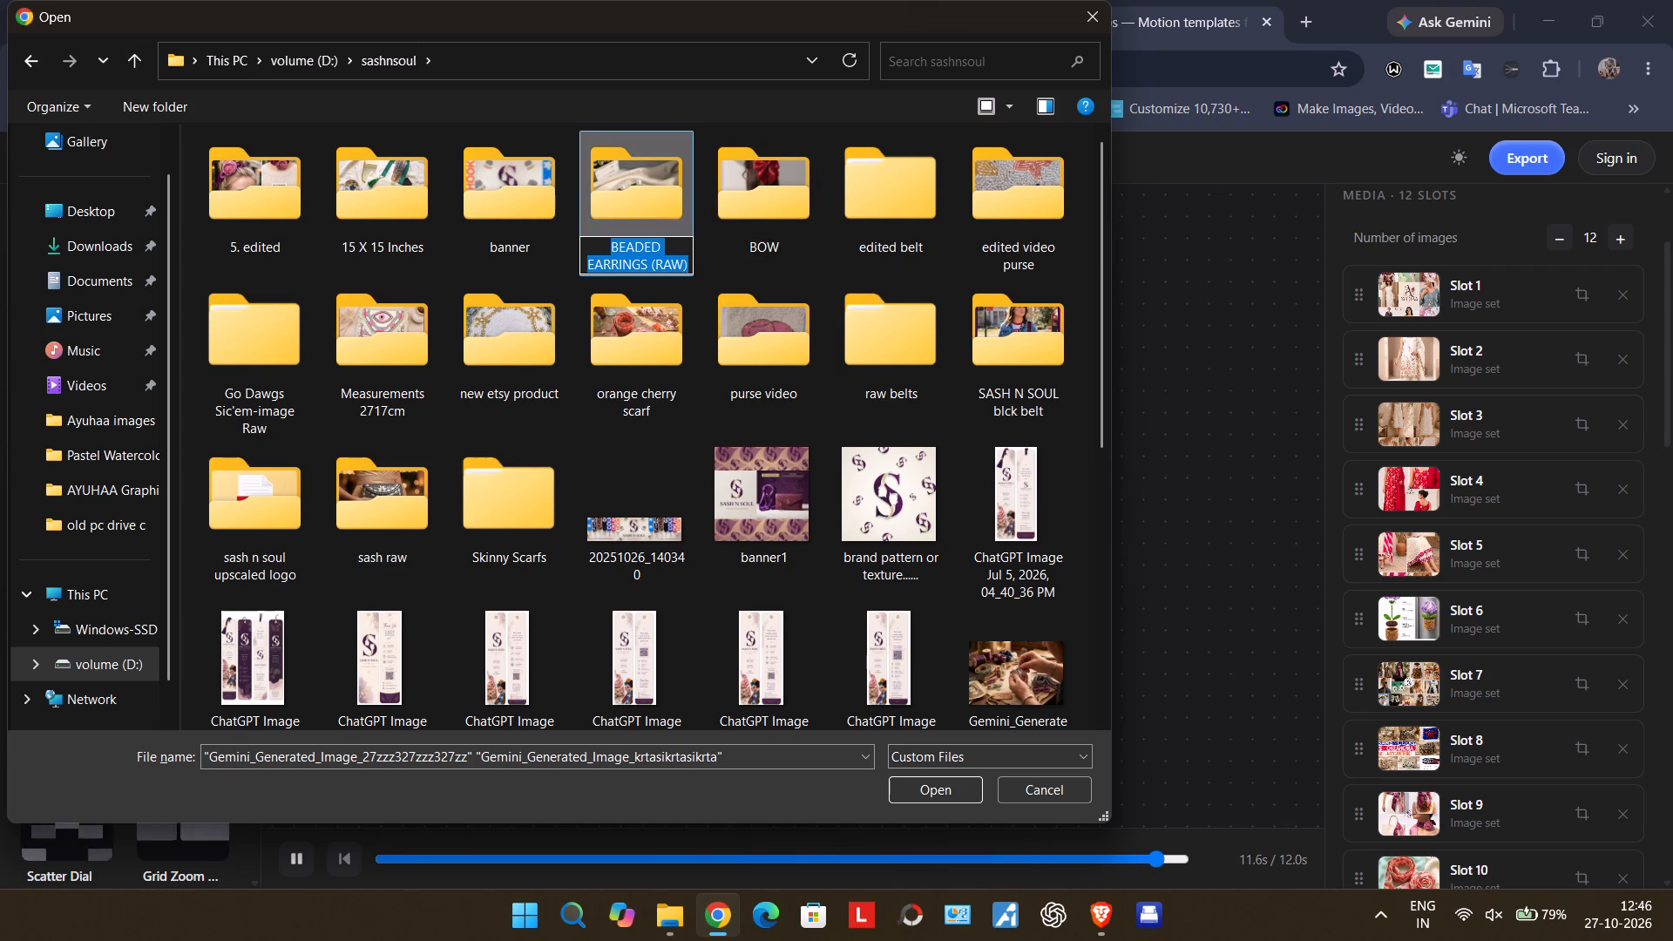
click(732, 271)
double_click(668, 210)
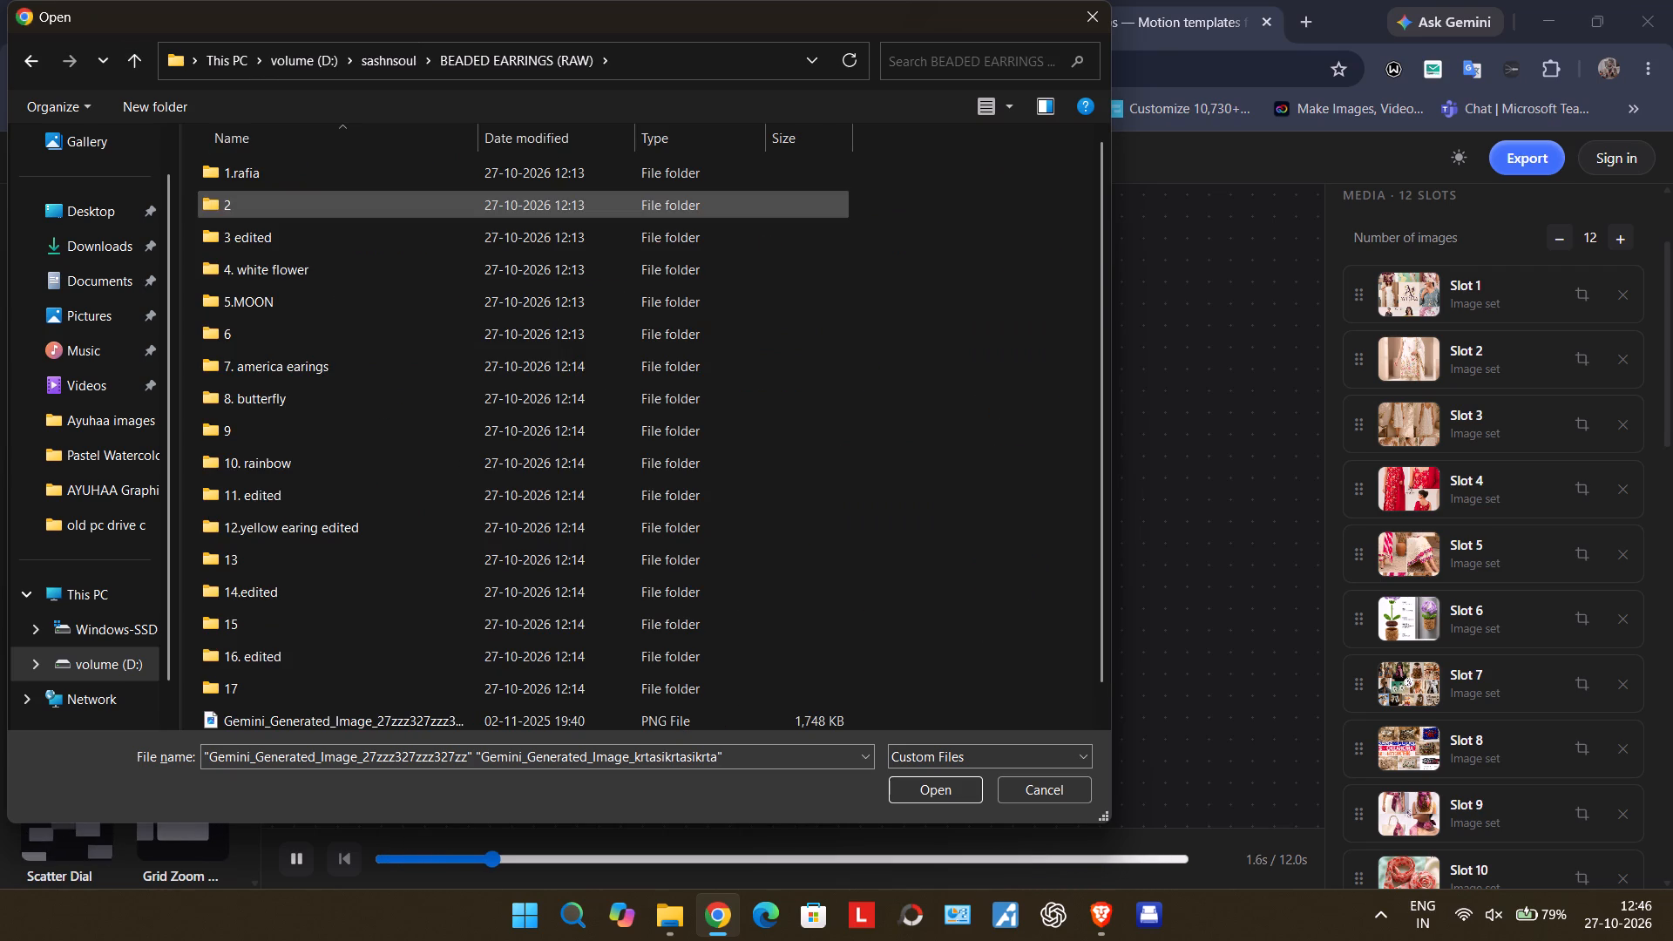
ctrl+scroll(521, 233, up, 13)
ctrl+scroll(521, 233, up, 8)
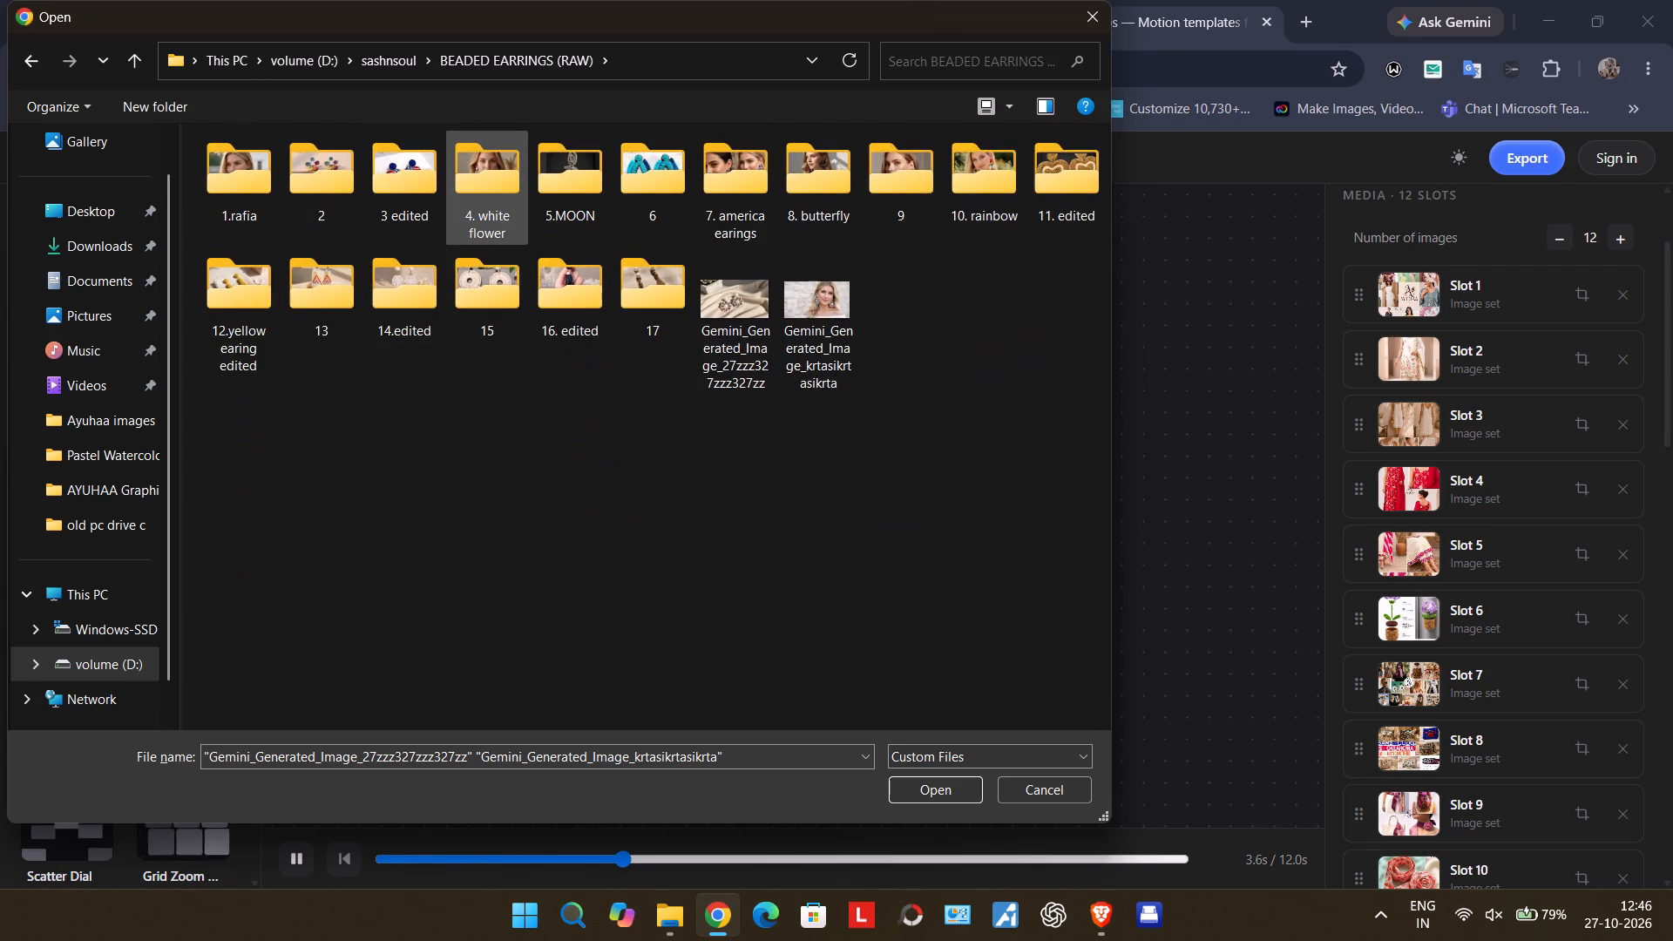
ctrl+scroll(521, 233, up, 7)
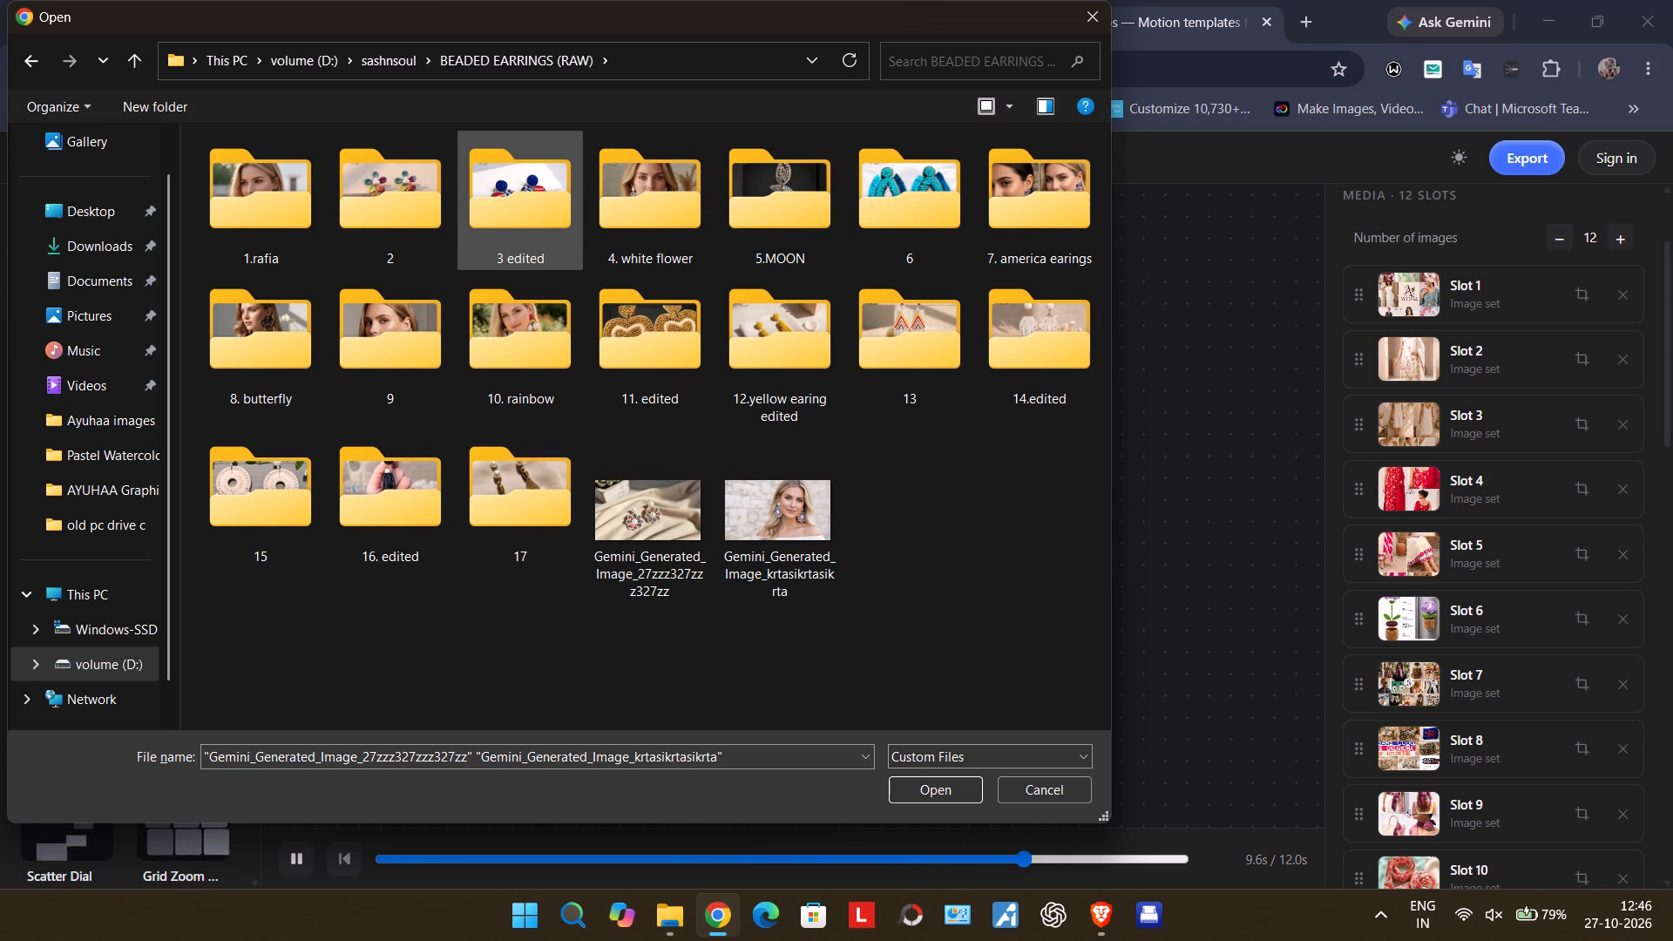
ctrl+scroll(521, 233, up, 8)
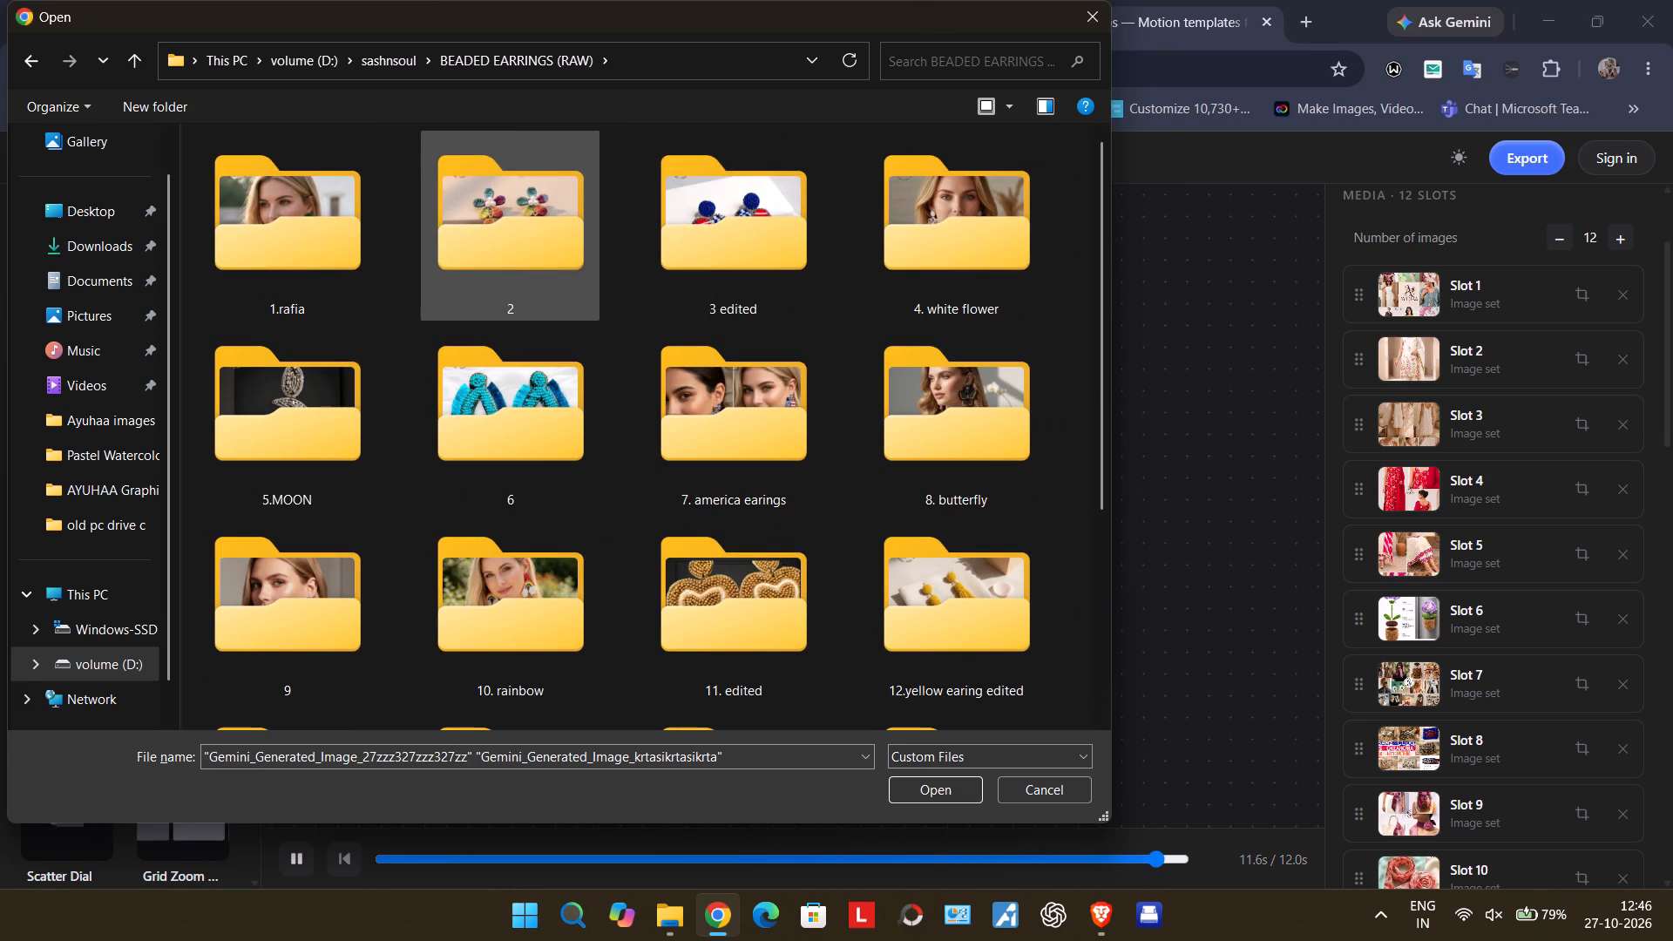
ctrl+scroll(521, 233, down, 4)
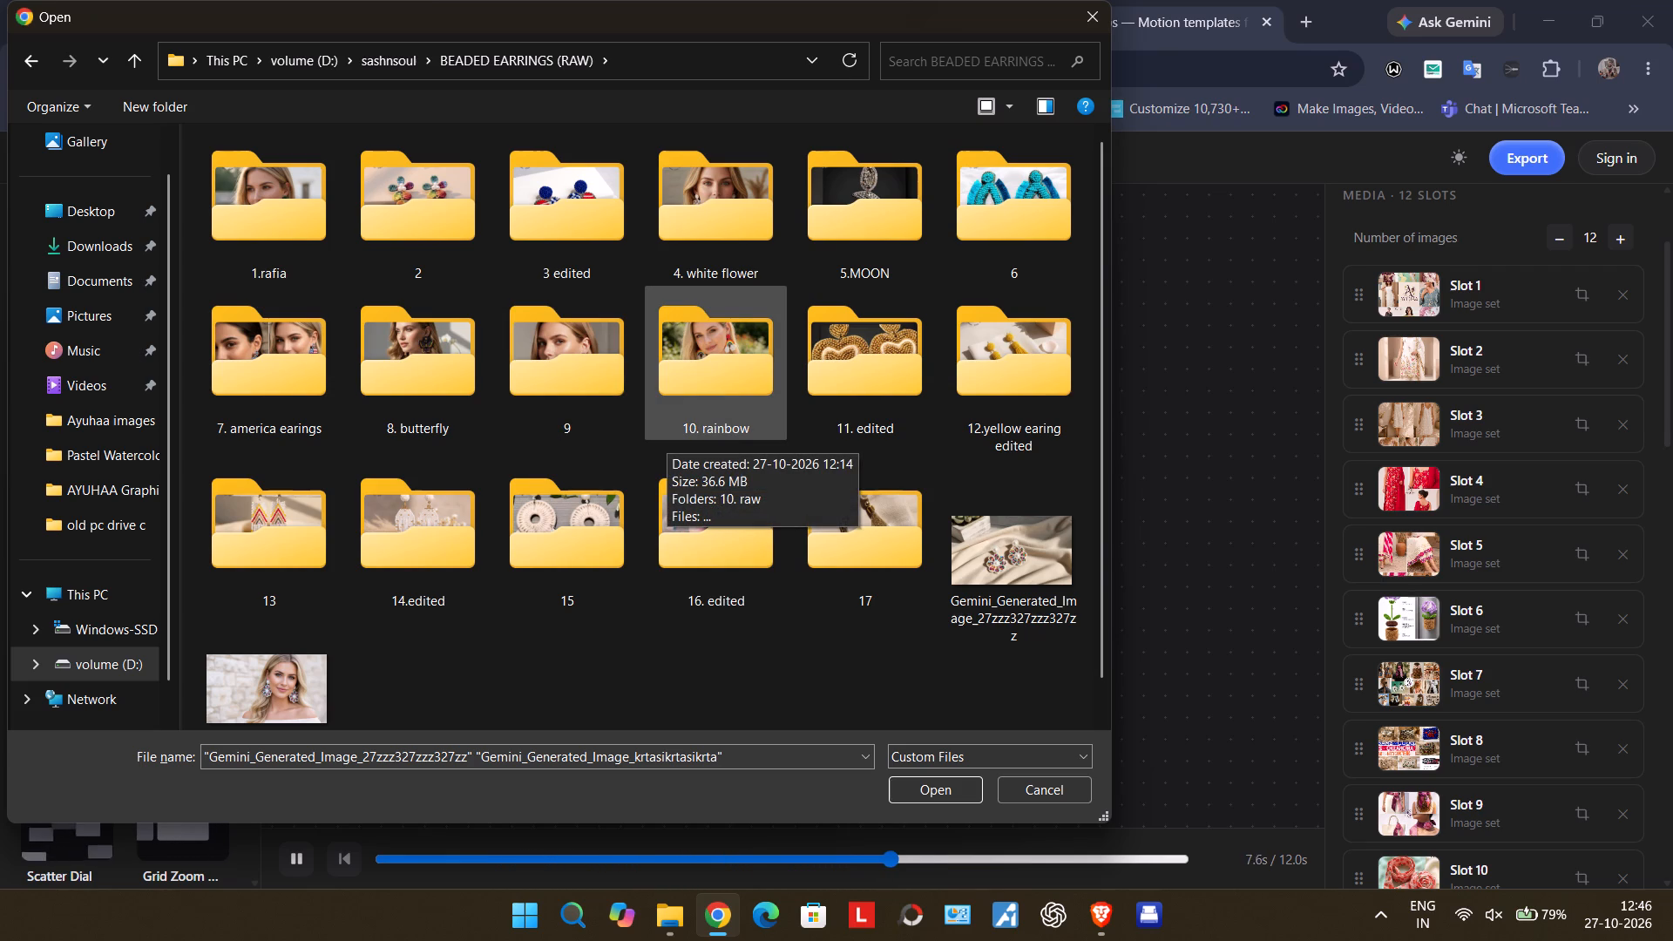
Replace the Slot 3 image with Gemini_Generated_Image_n17zupn17zupn17z (3), the model wearing patterned earrings, from folder 9.
double_click(548, 371)
ctrl+scroll(548, 371, up, 6)
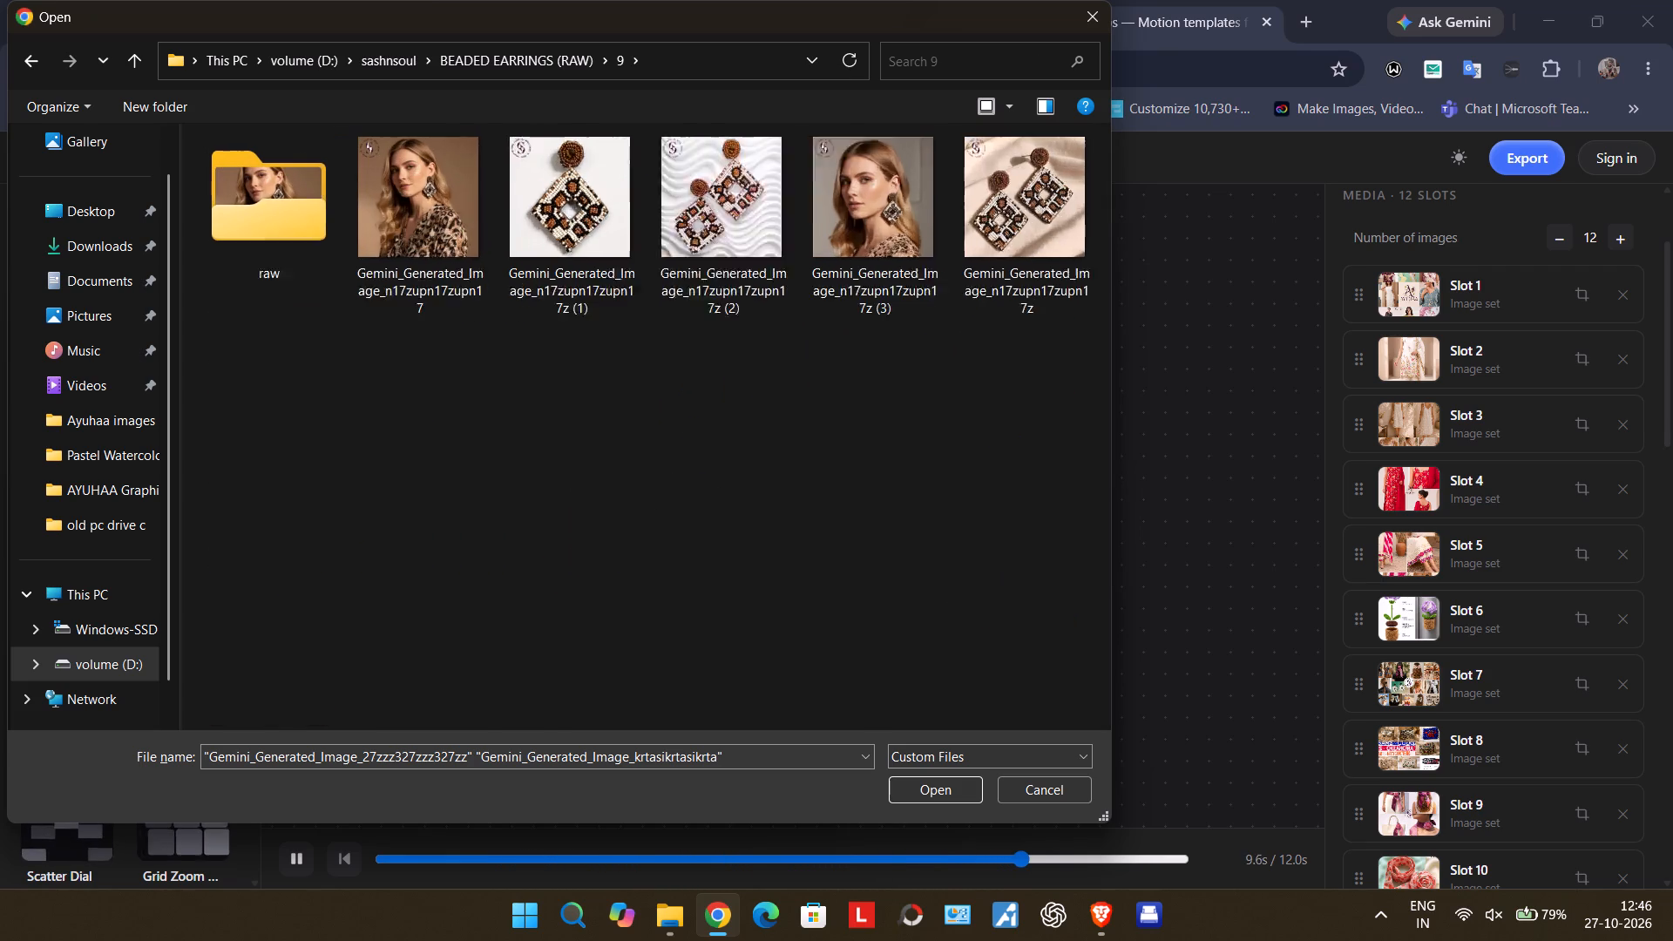
ctrl+scroll(548, 371, up, 1)
click(517, 238)
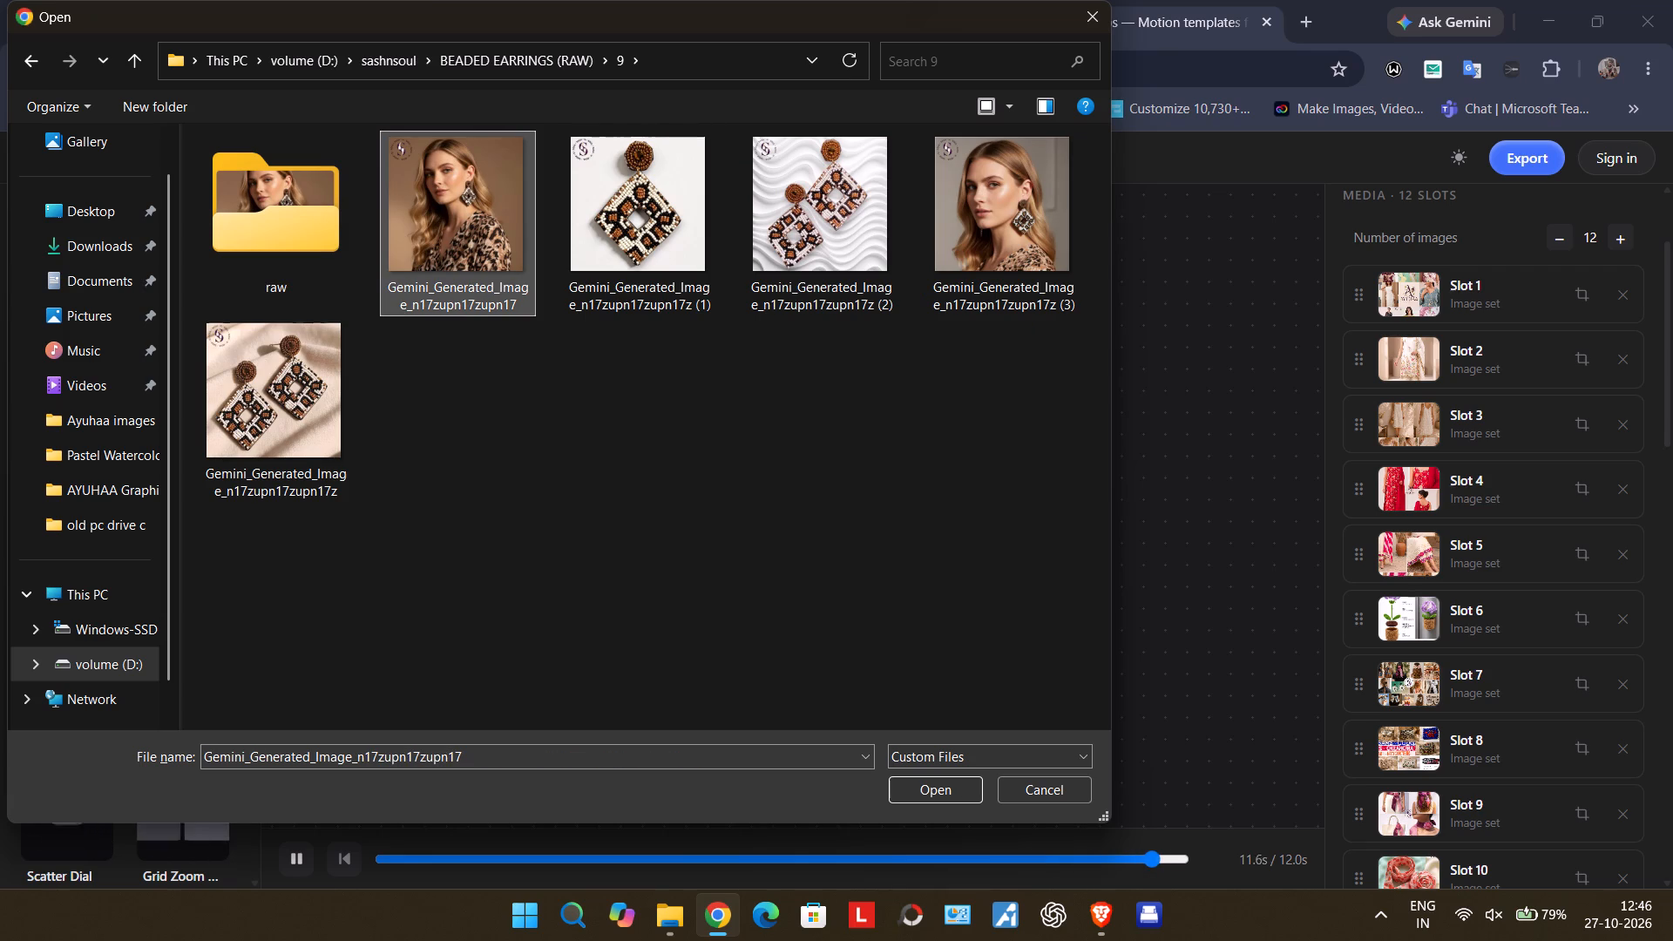
click(1062, 239)
click(945, 785)
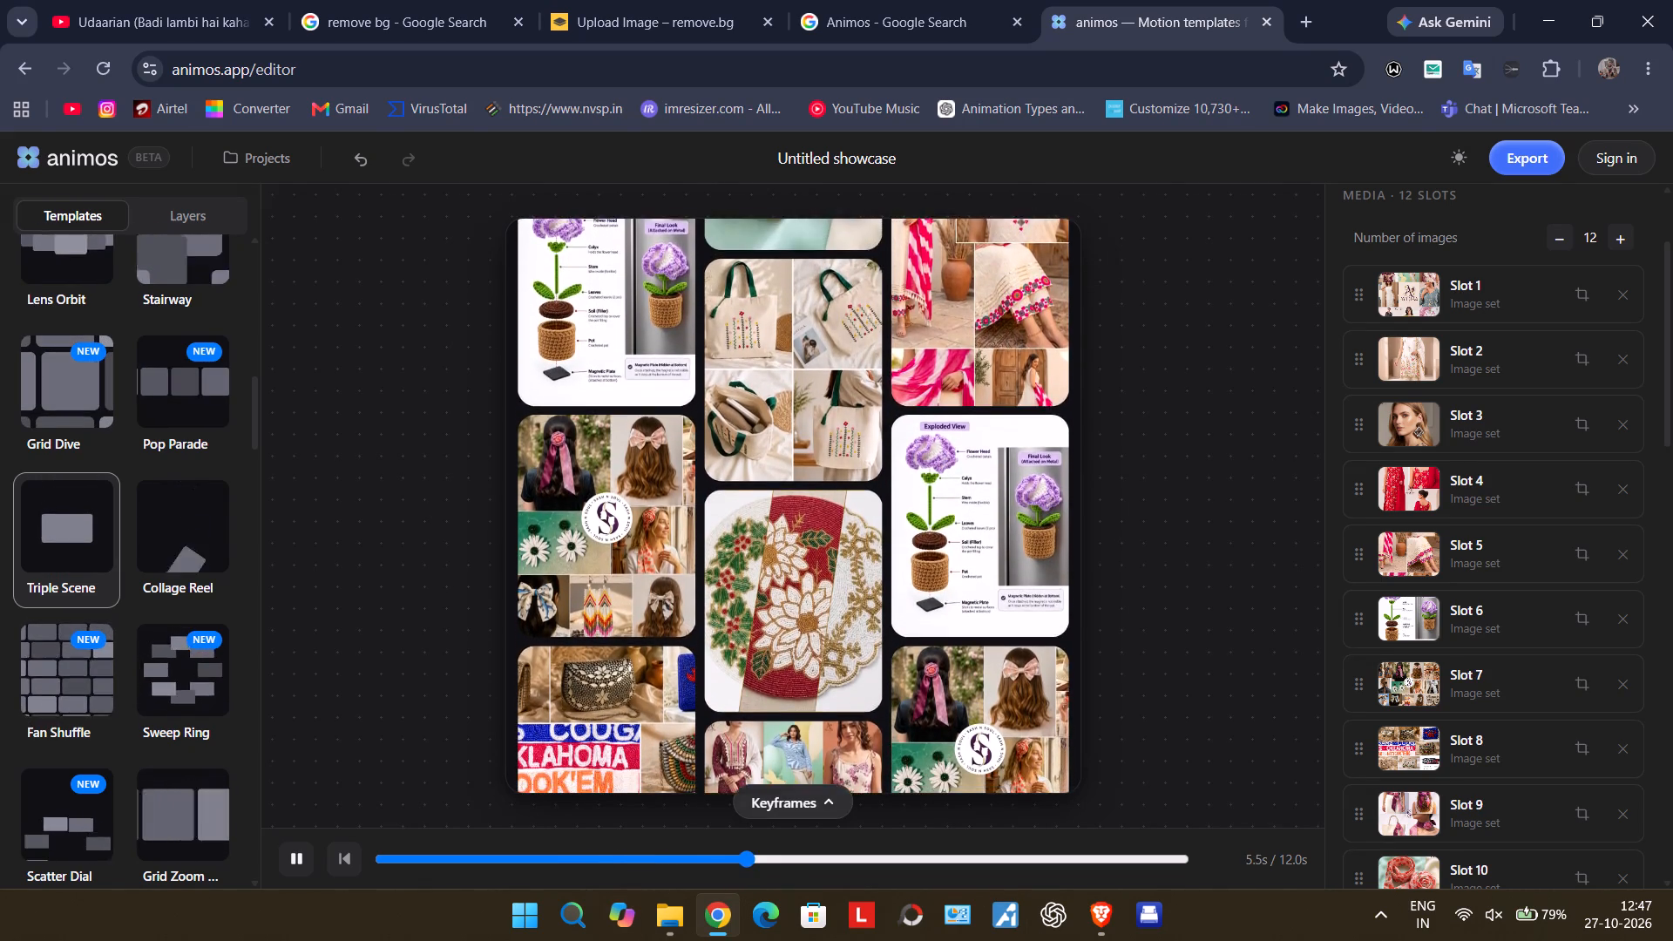
Rewind the showcase animation to 0.0 s and play it from the start to review the updated images.
drag(771, 859, 358, 840)
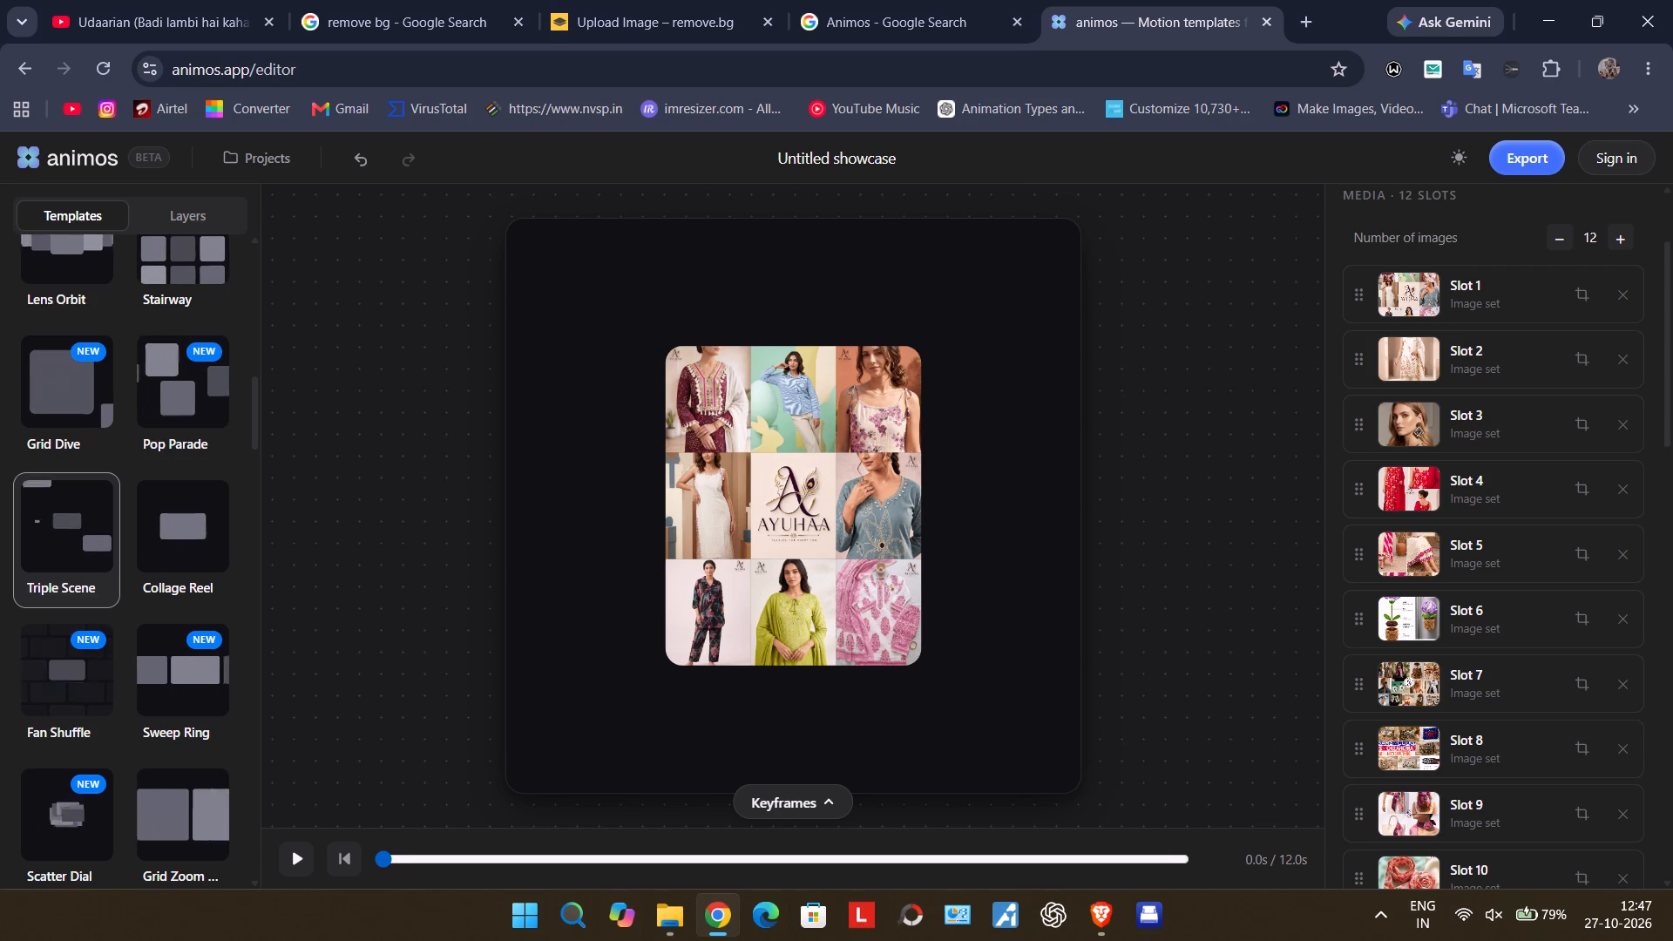
drag(358, 840, 359, 839)
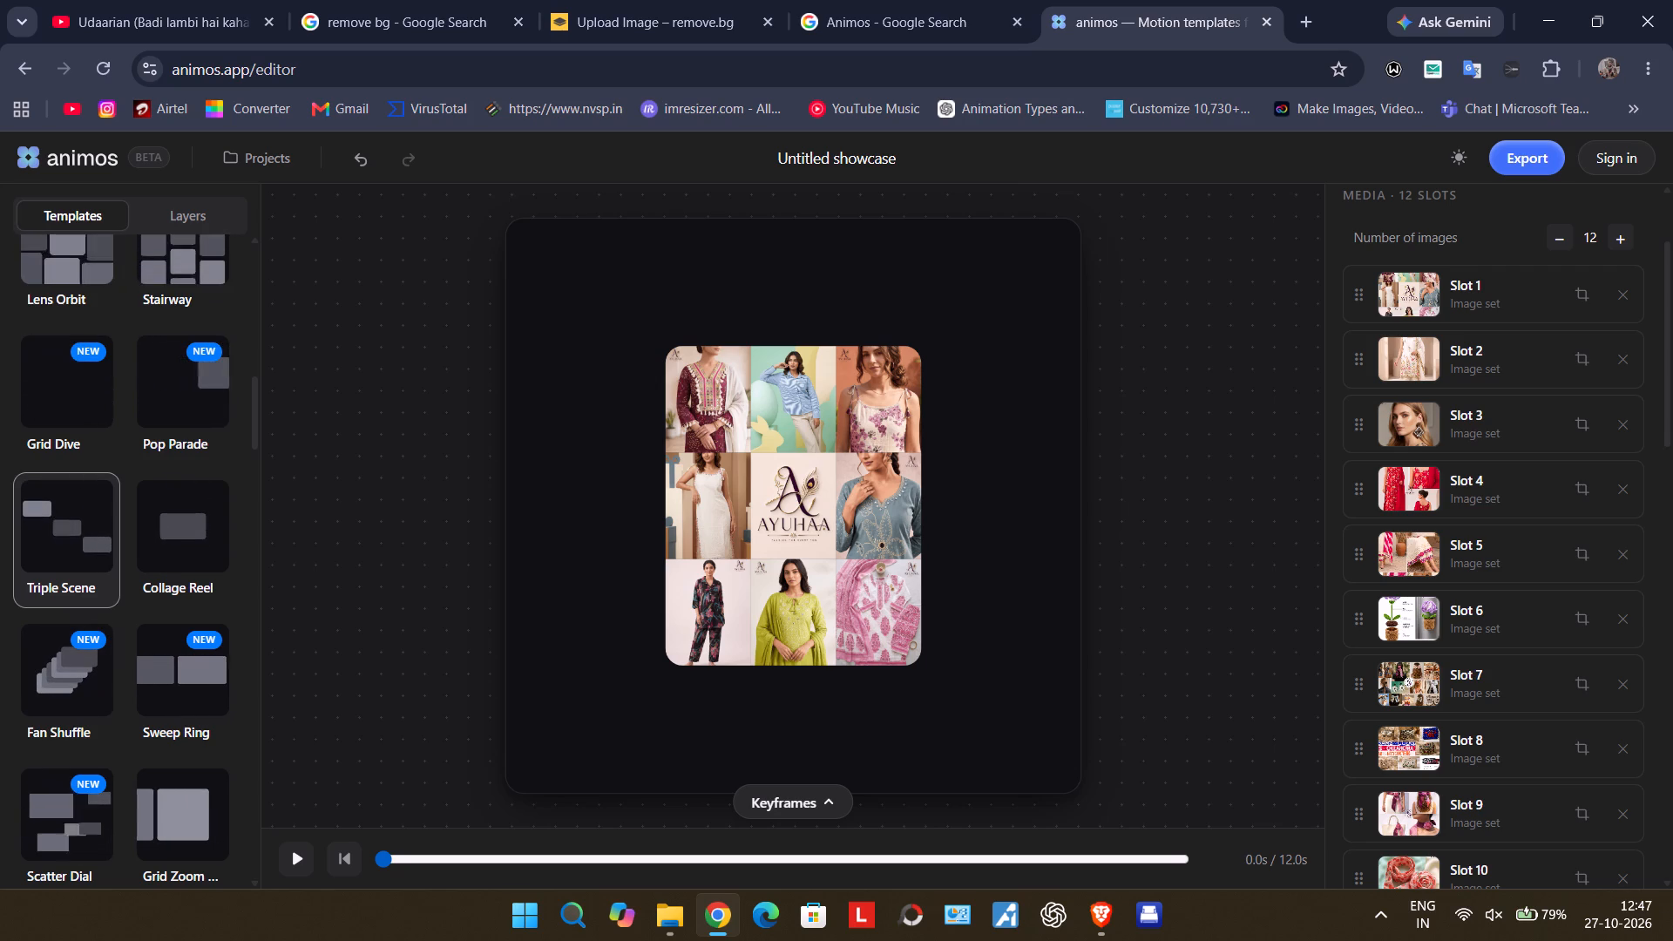
drag(359, 839, 360, 828)
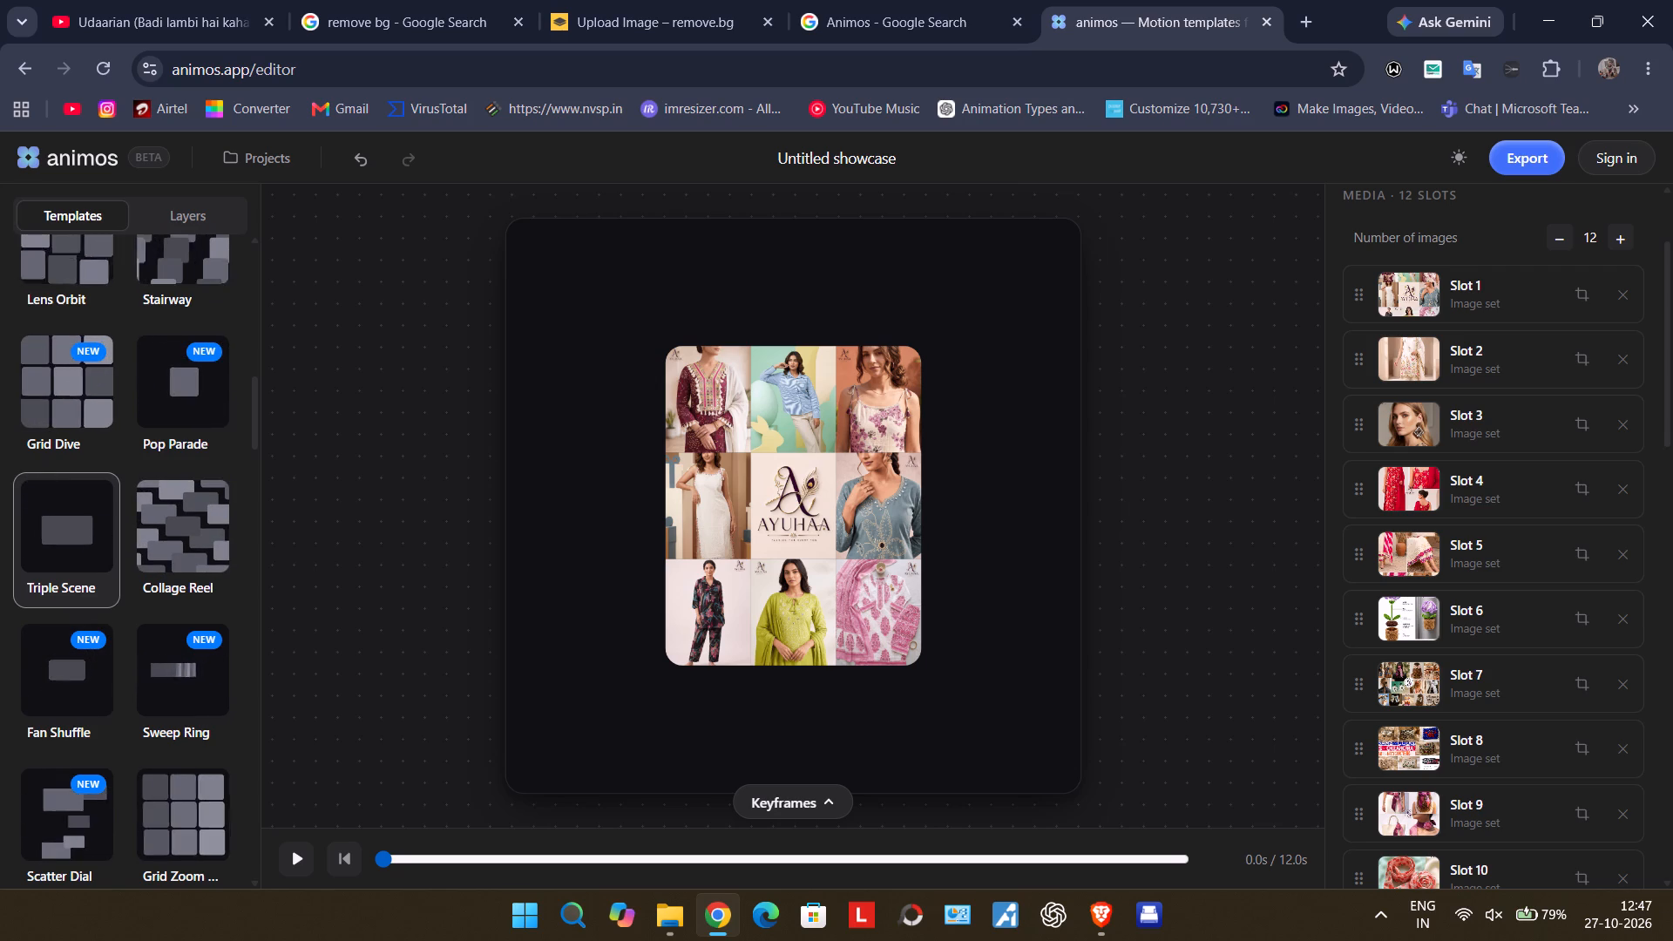
drag(360, 828, 360, 825)
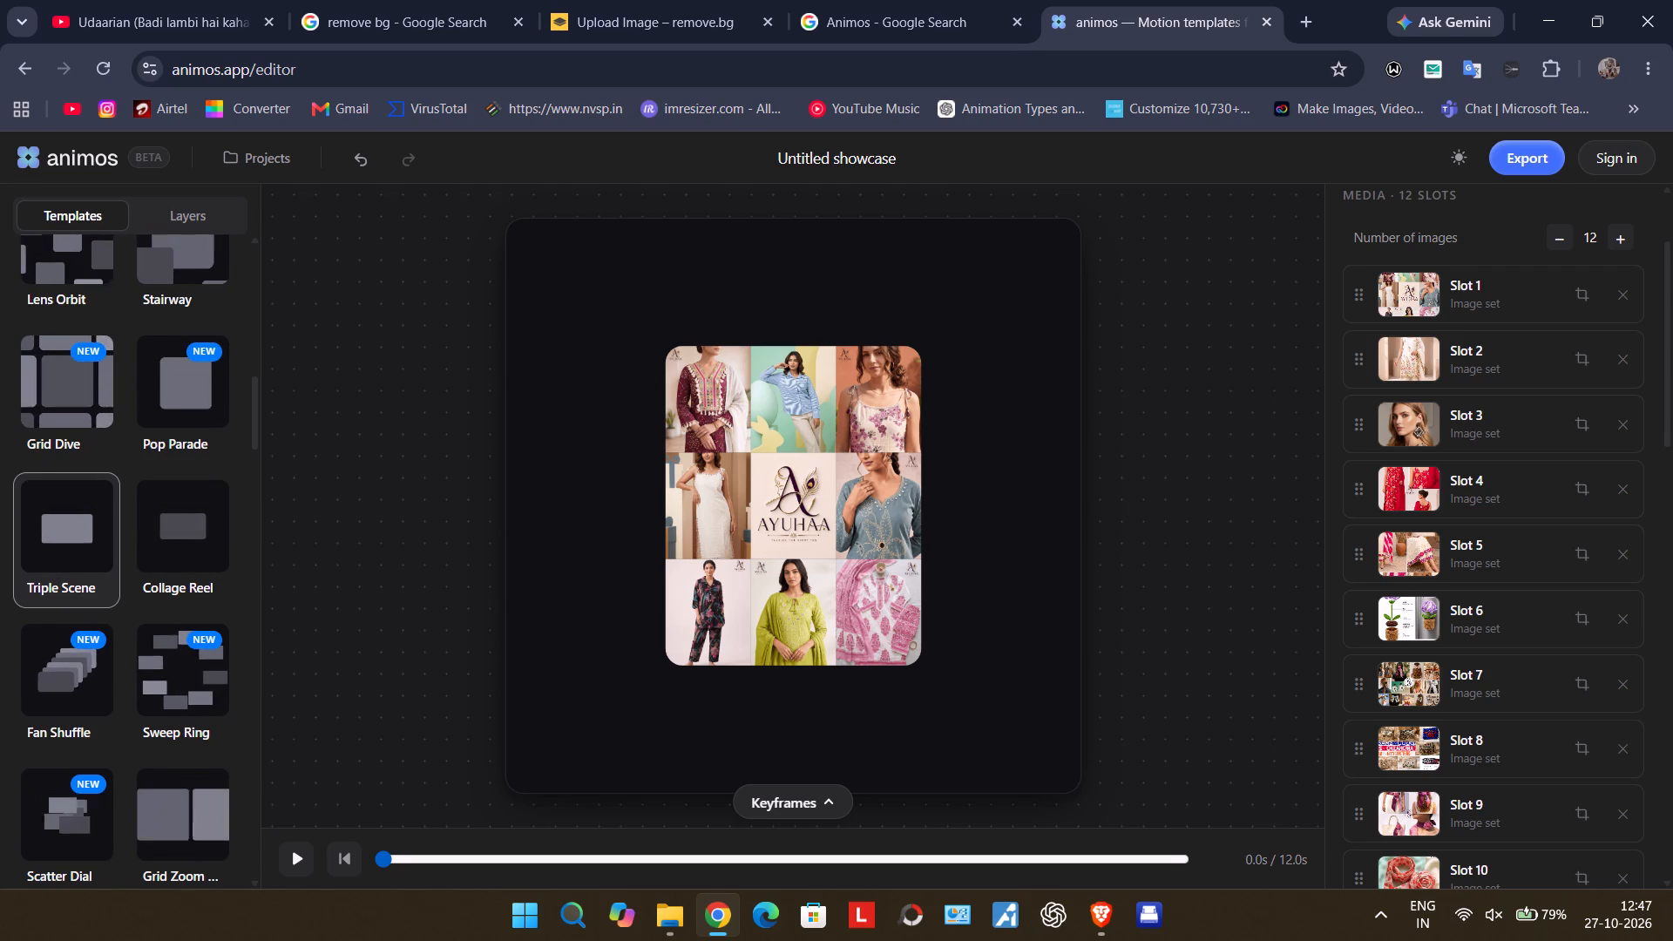
drag(360, 825, 355, 831)
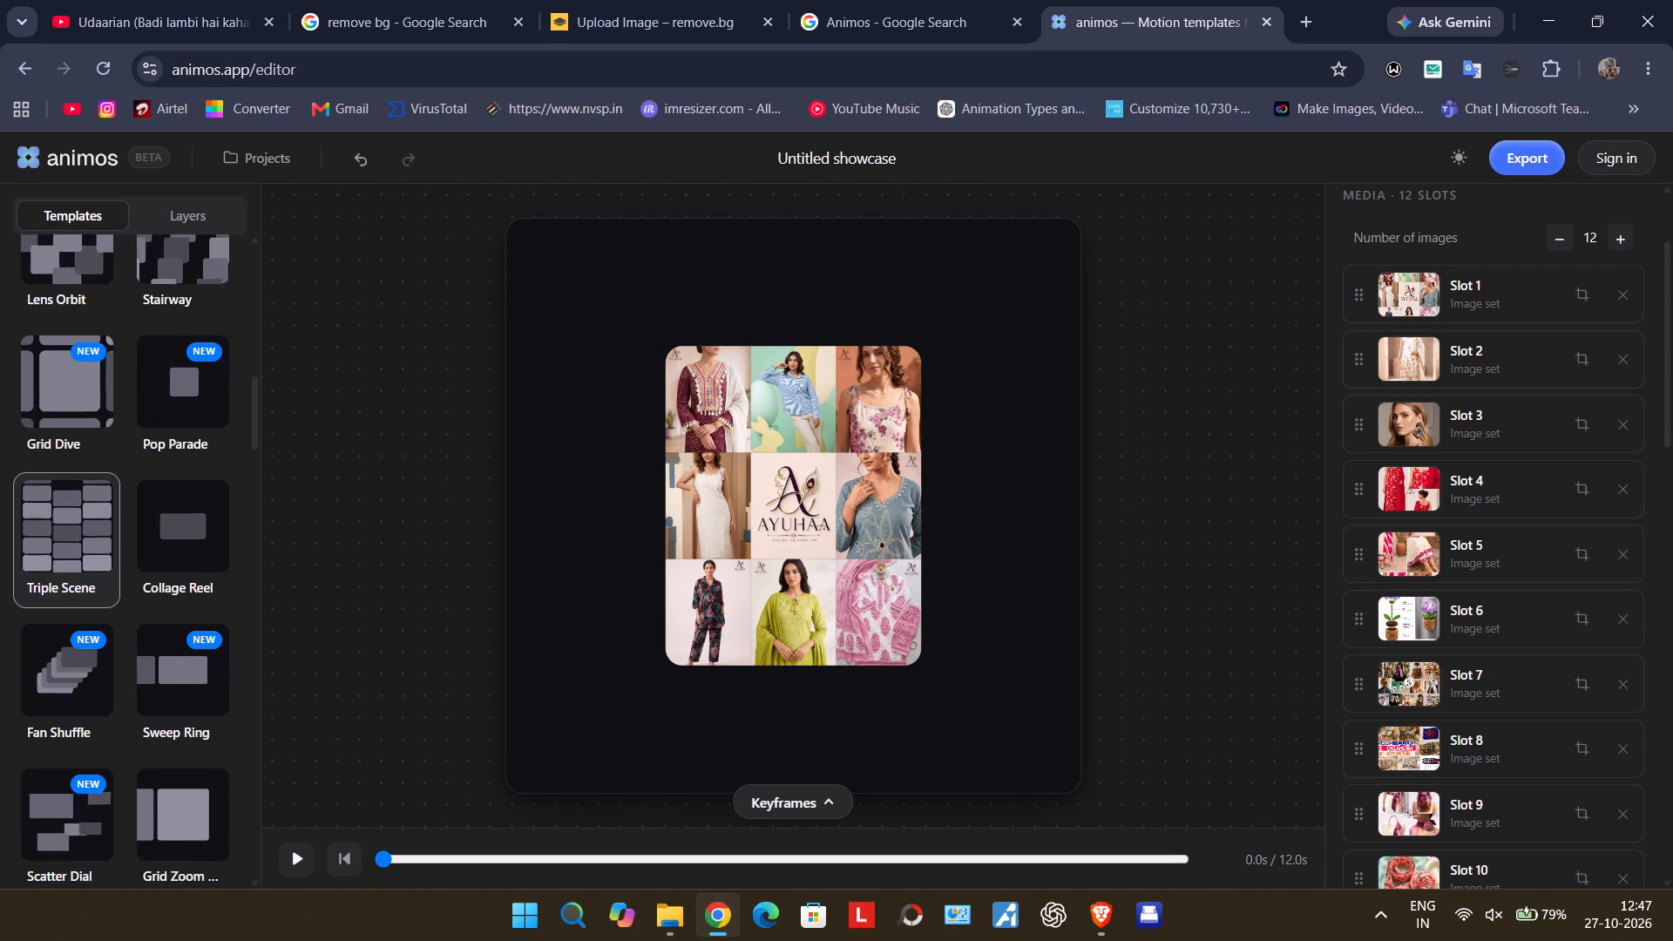
click(288, 866)
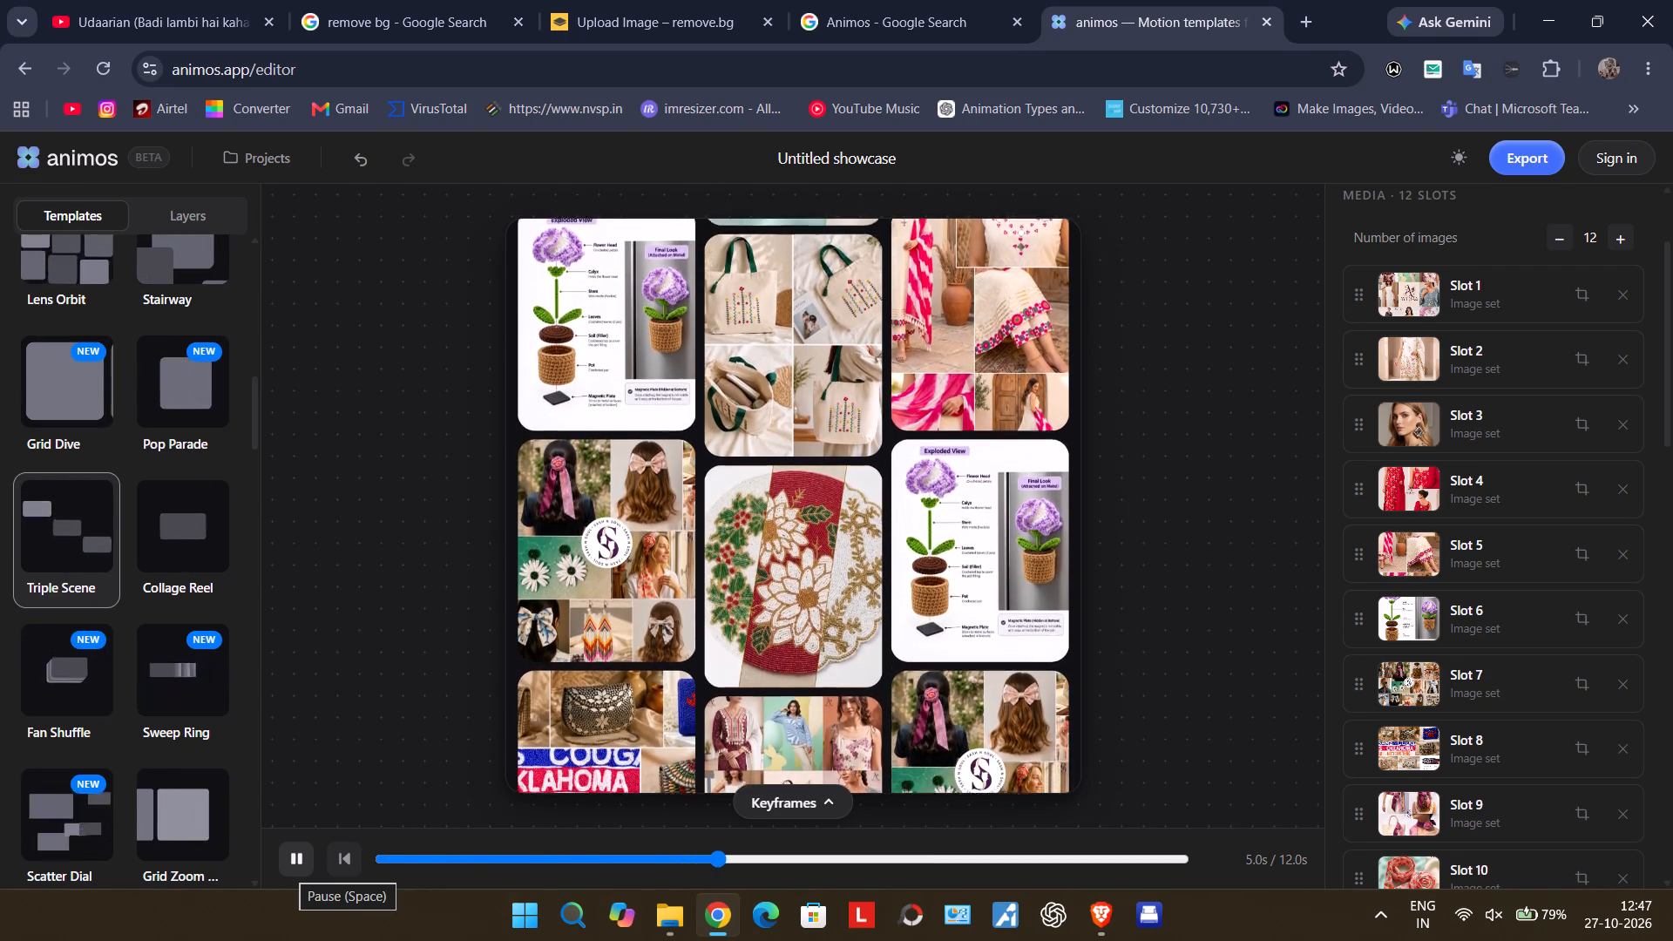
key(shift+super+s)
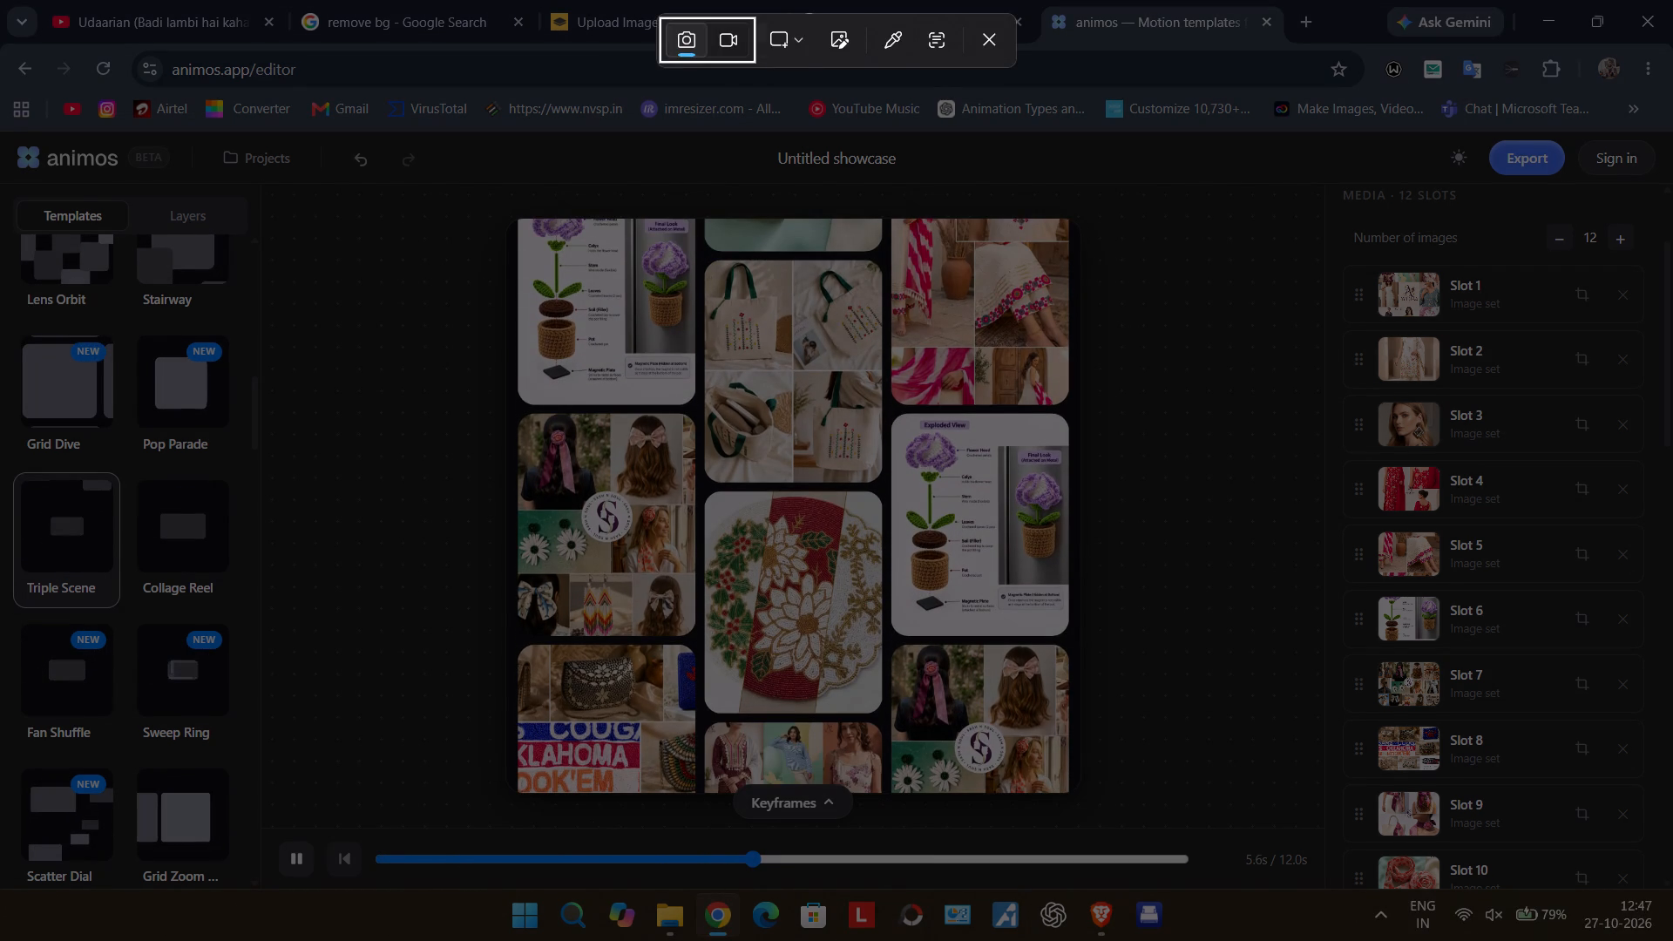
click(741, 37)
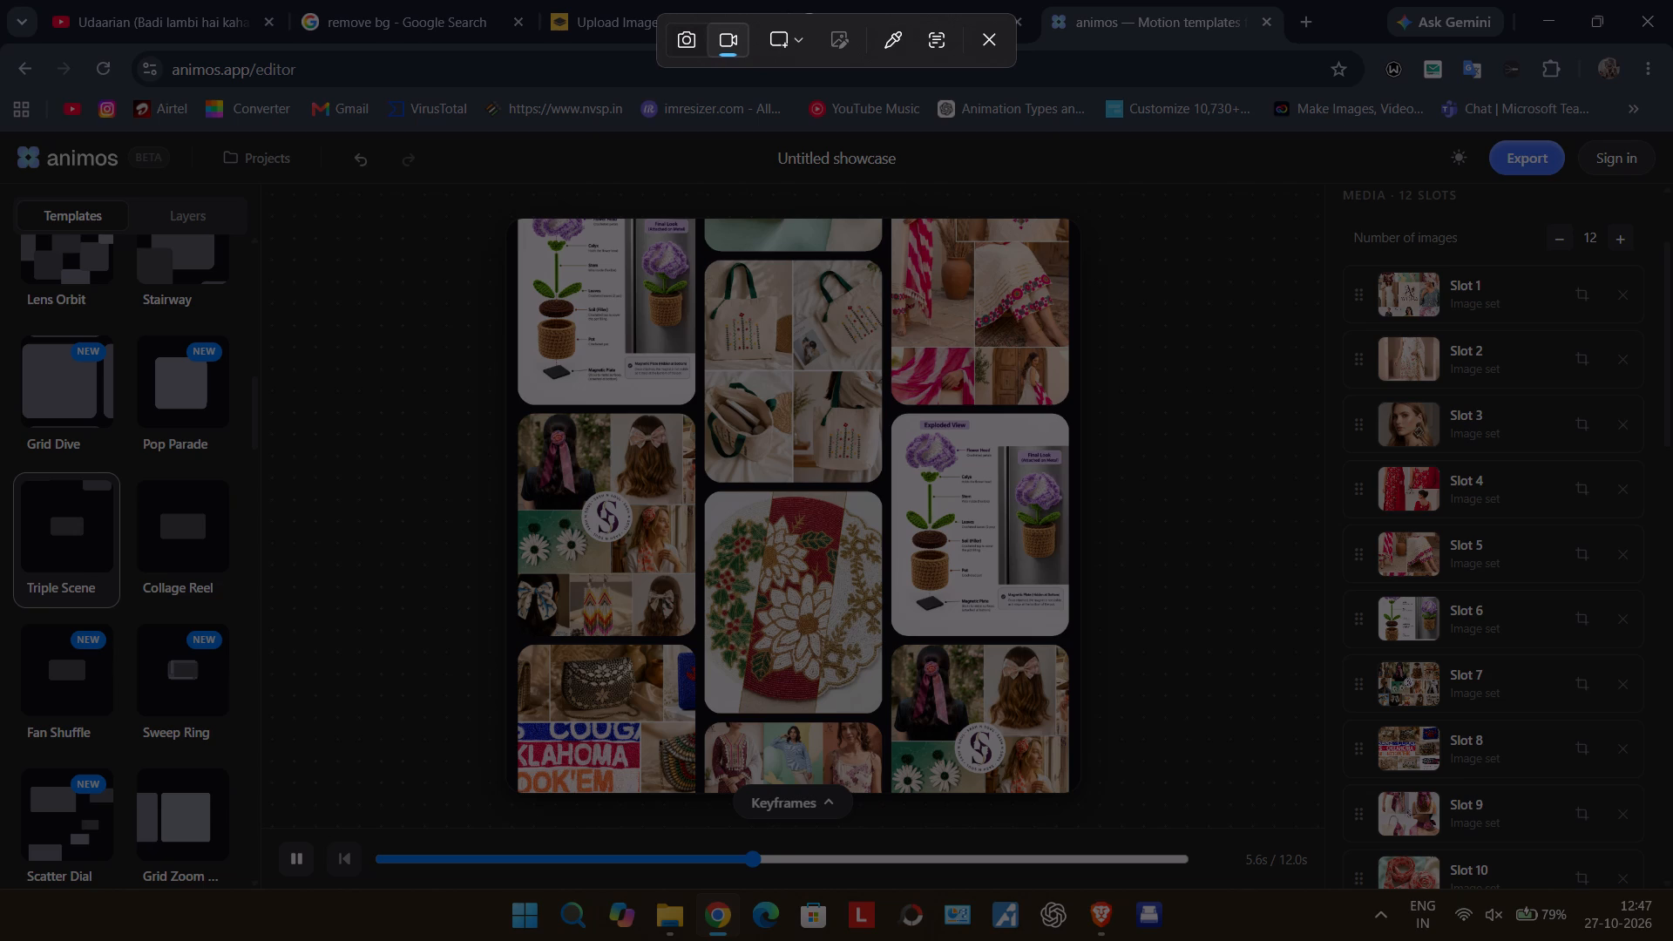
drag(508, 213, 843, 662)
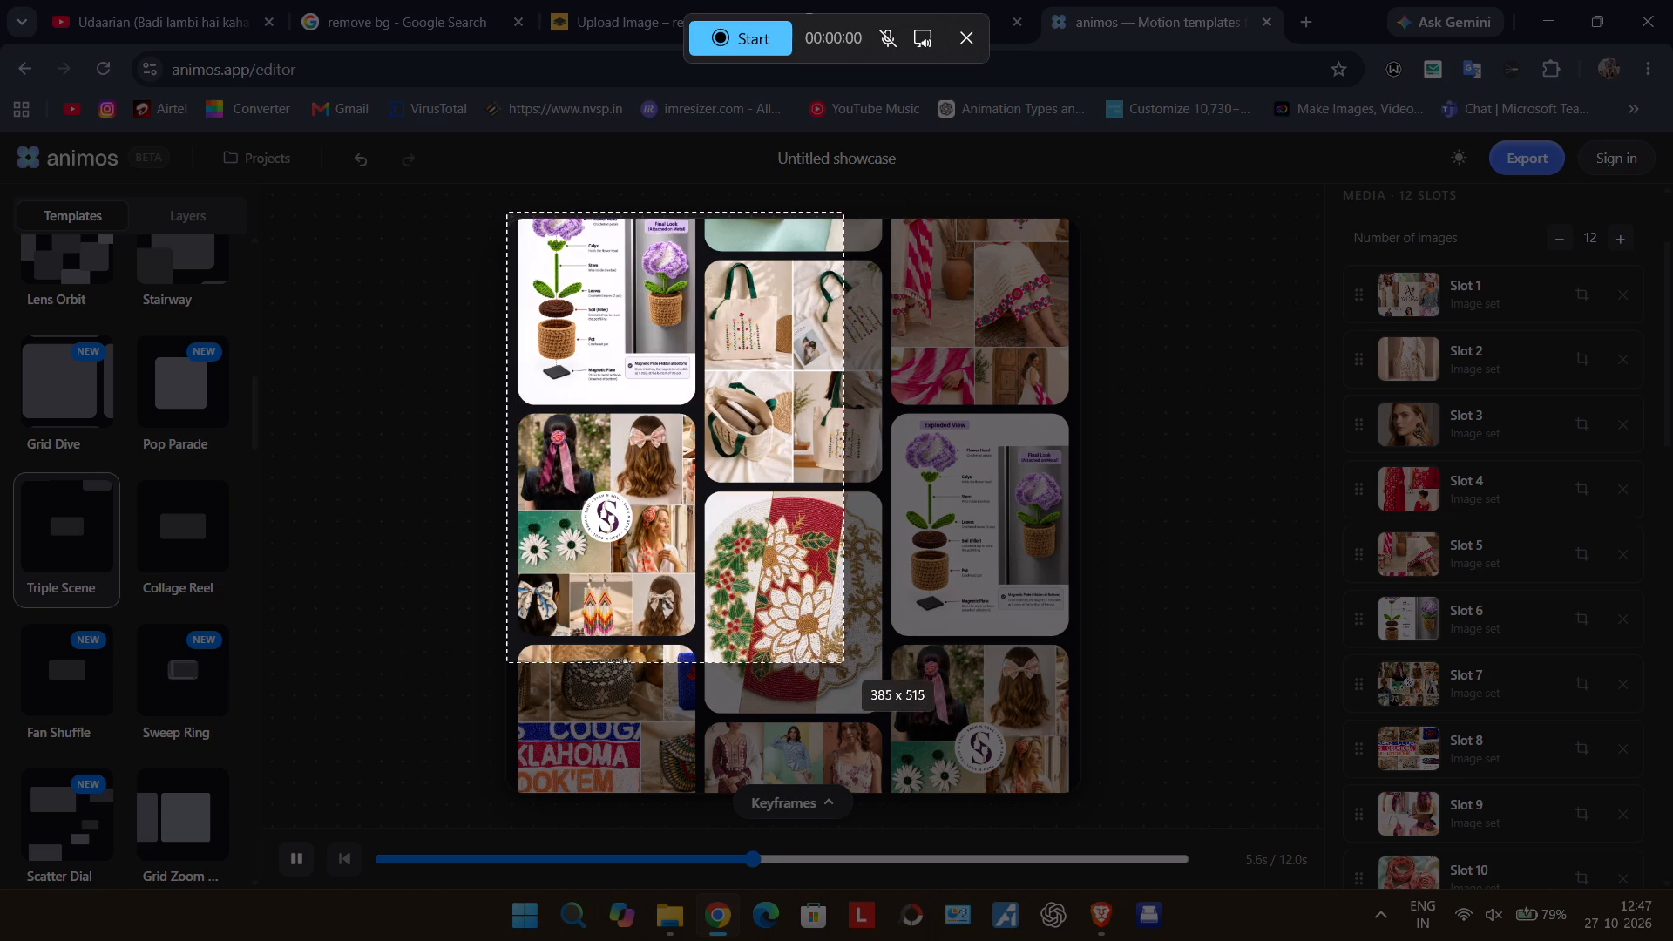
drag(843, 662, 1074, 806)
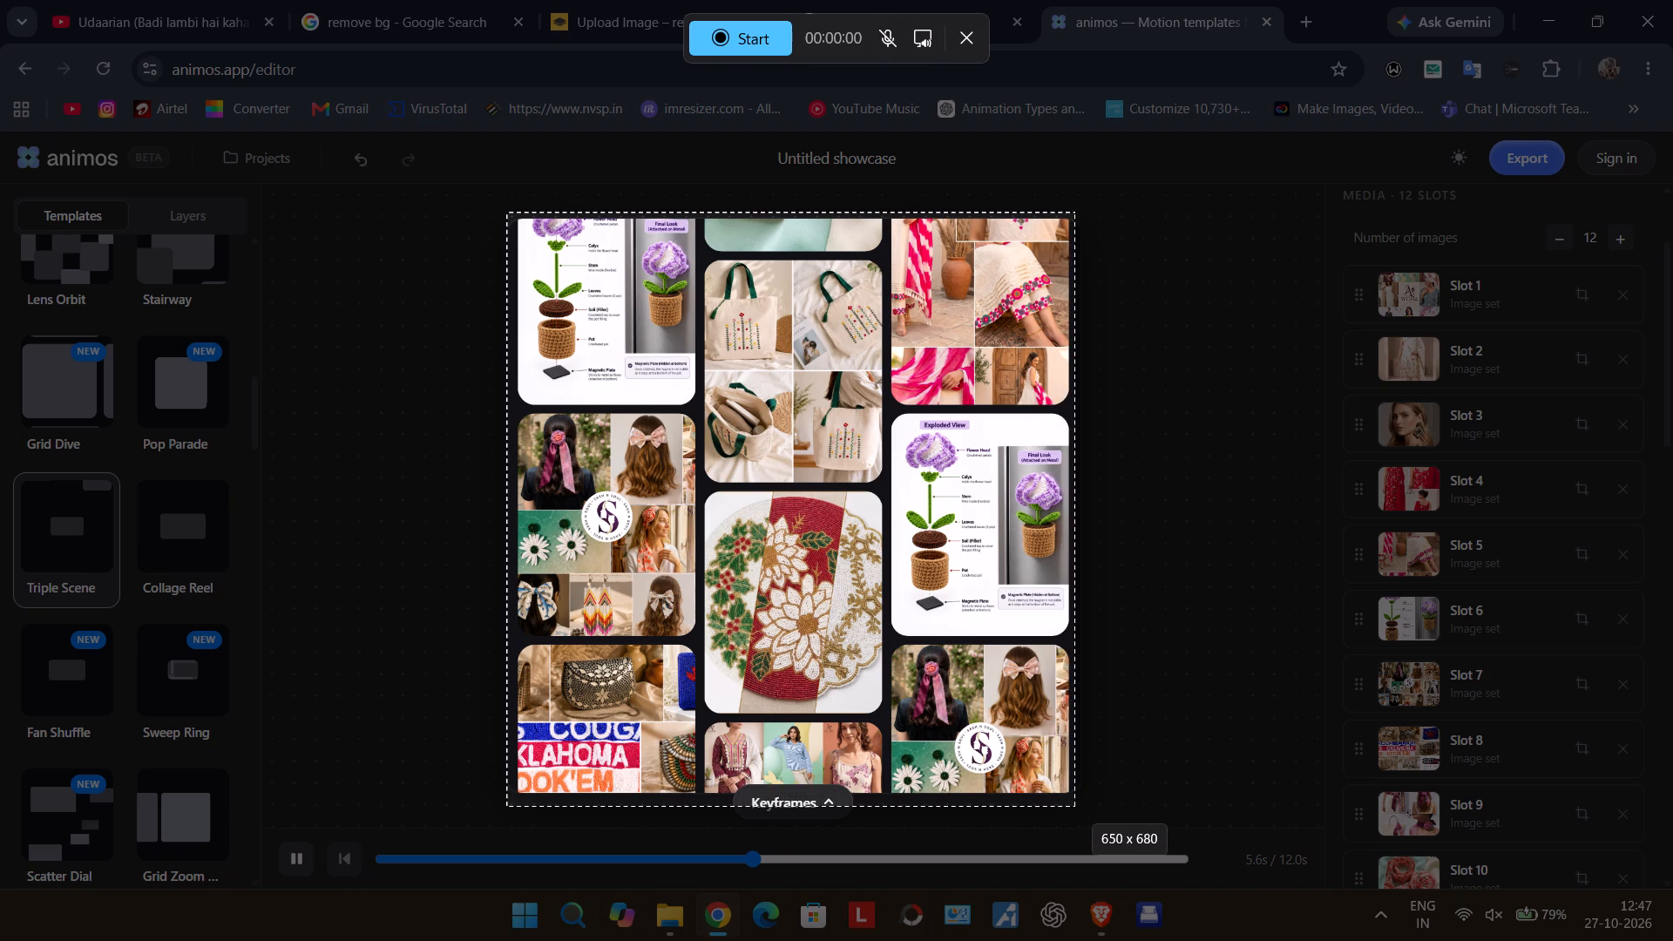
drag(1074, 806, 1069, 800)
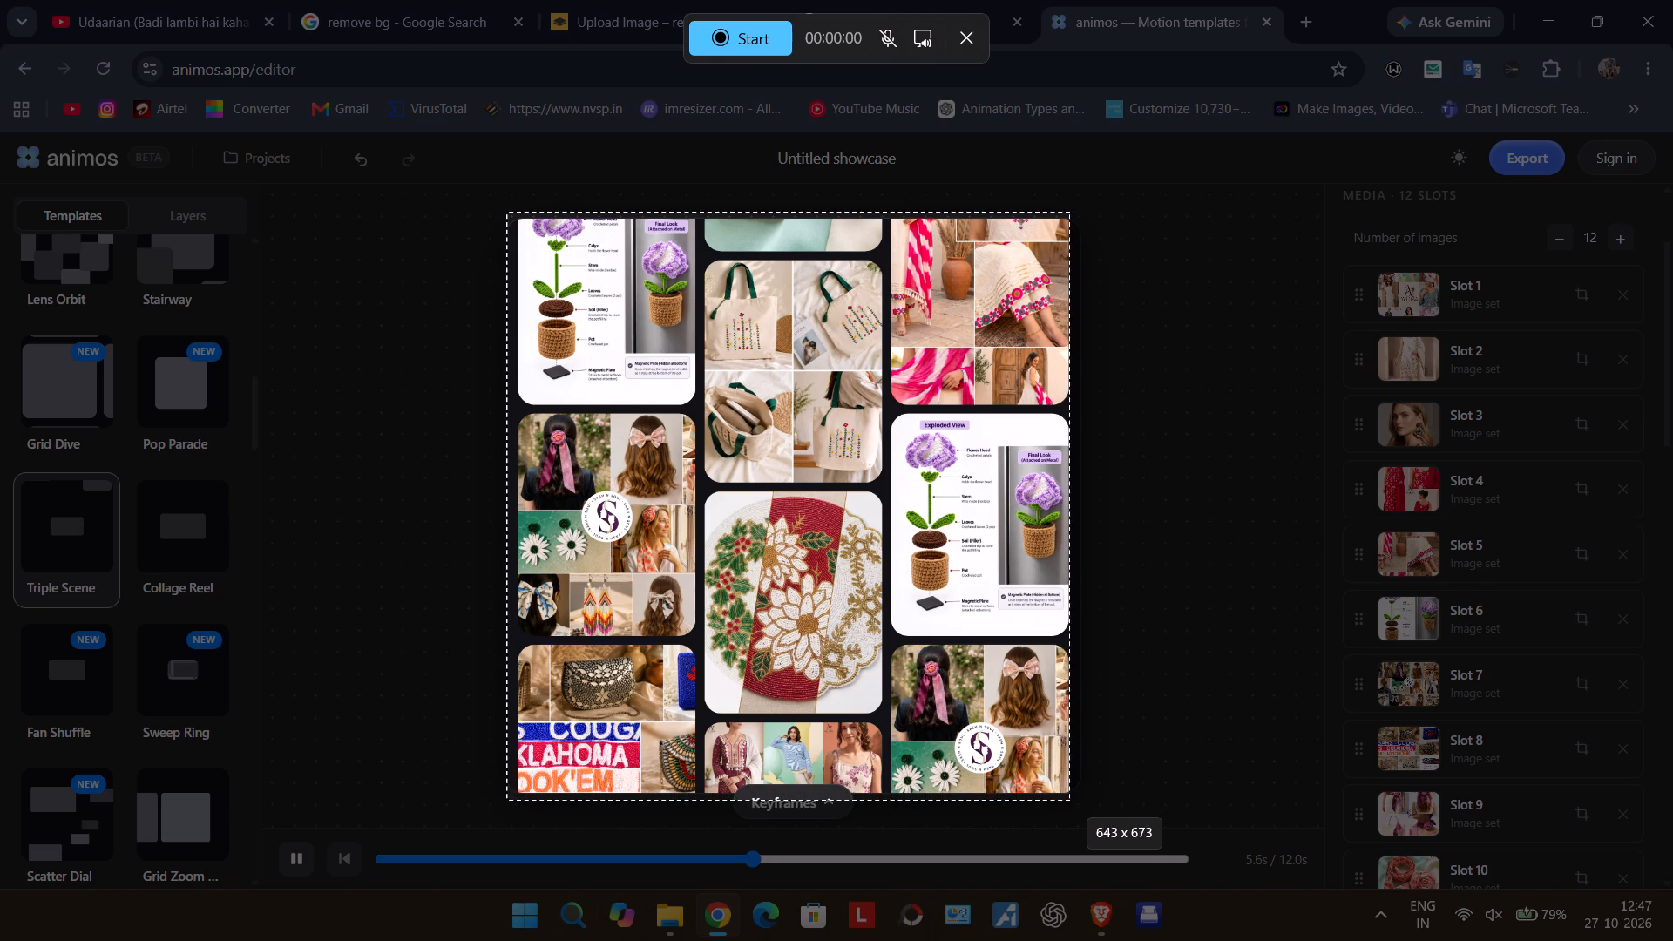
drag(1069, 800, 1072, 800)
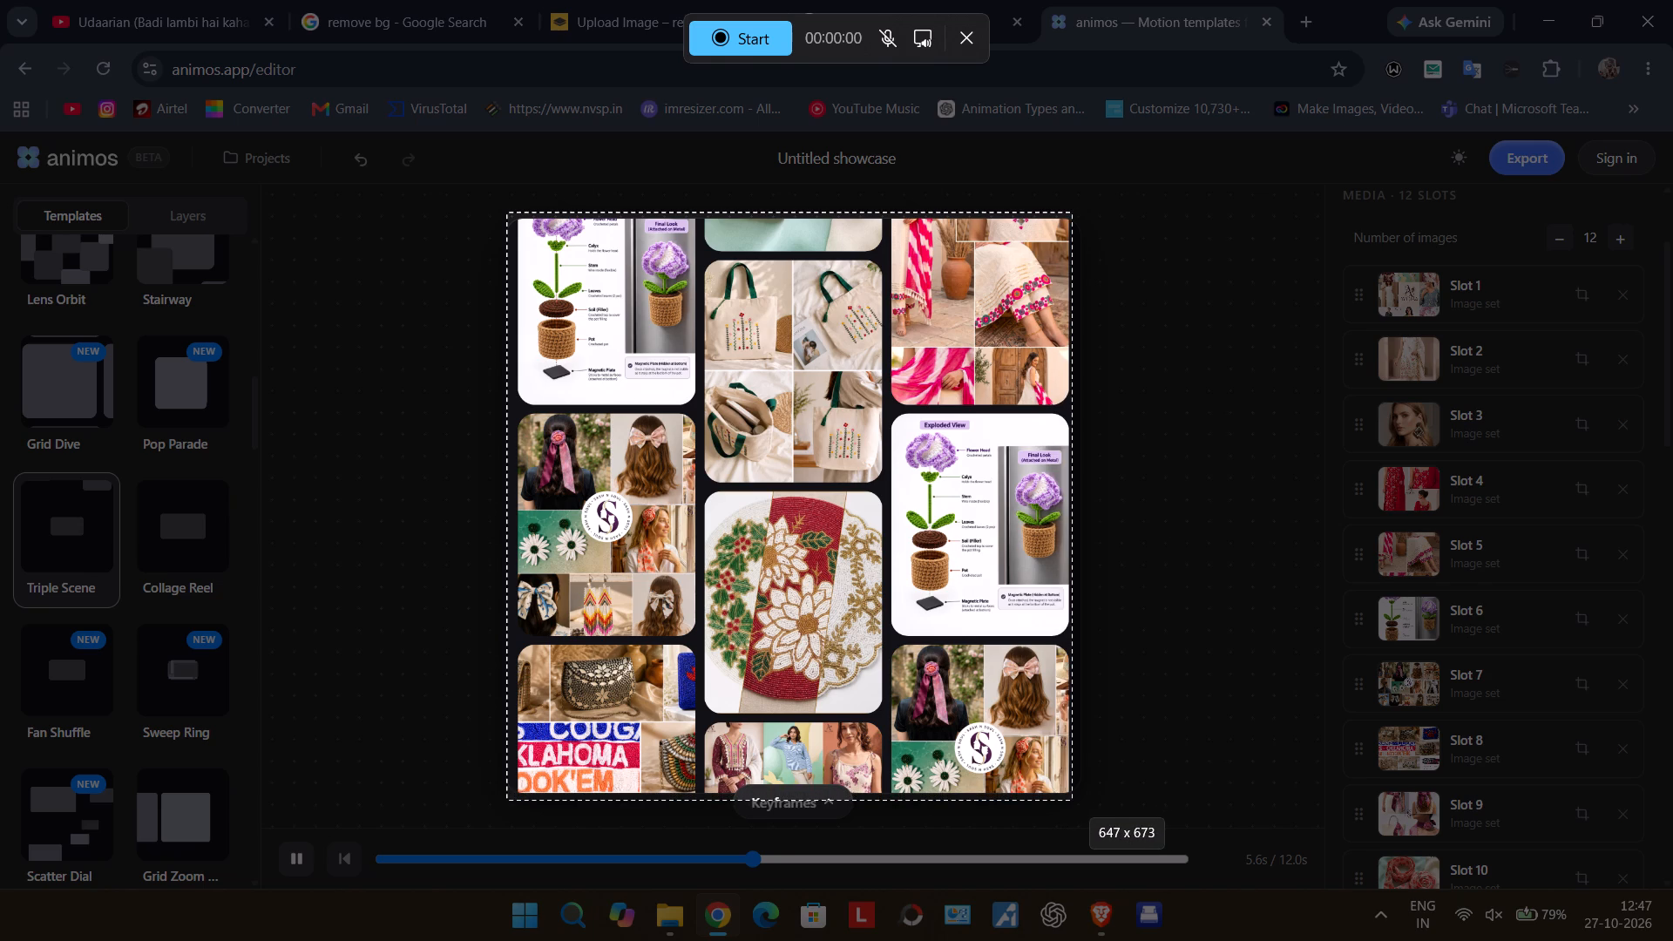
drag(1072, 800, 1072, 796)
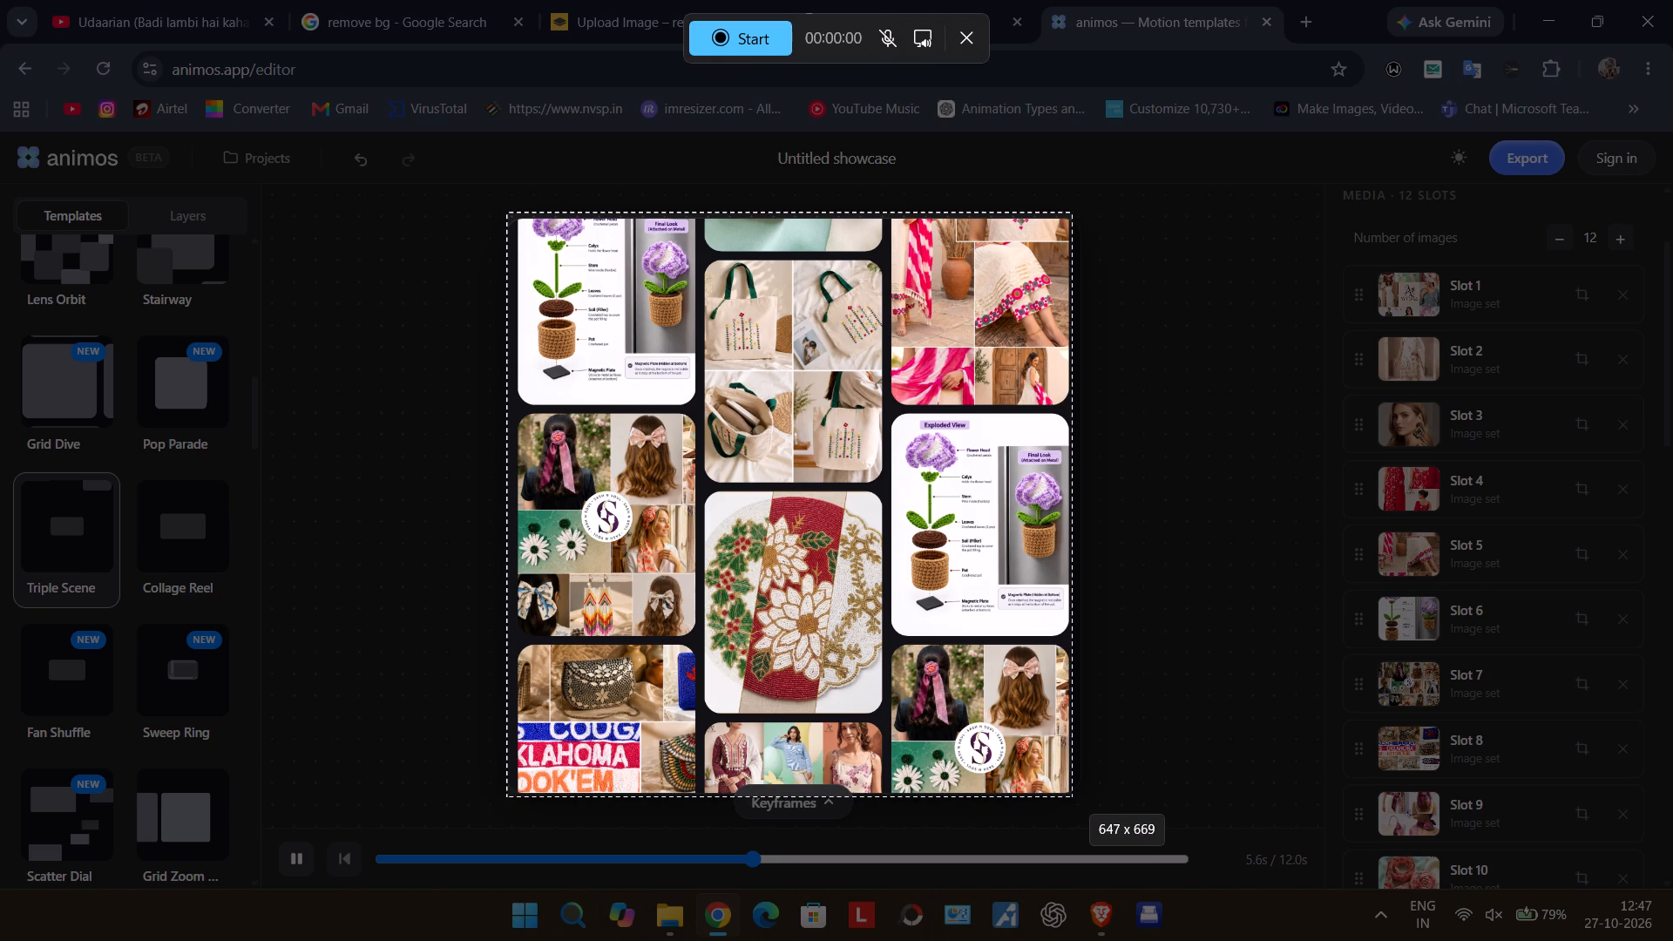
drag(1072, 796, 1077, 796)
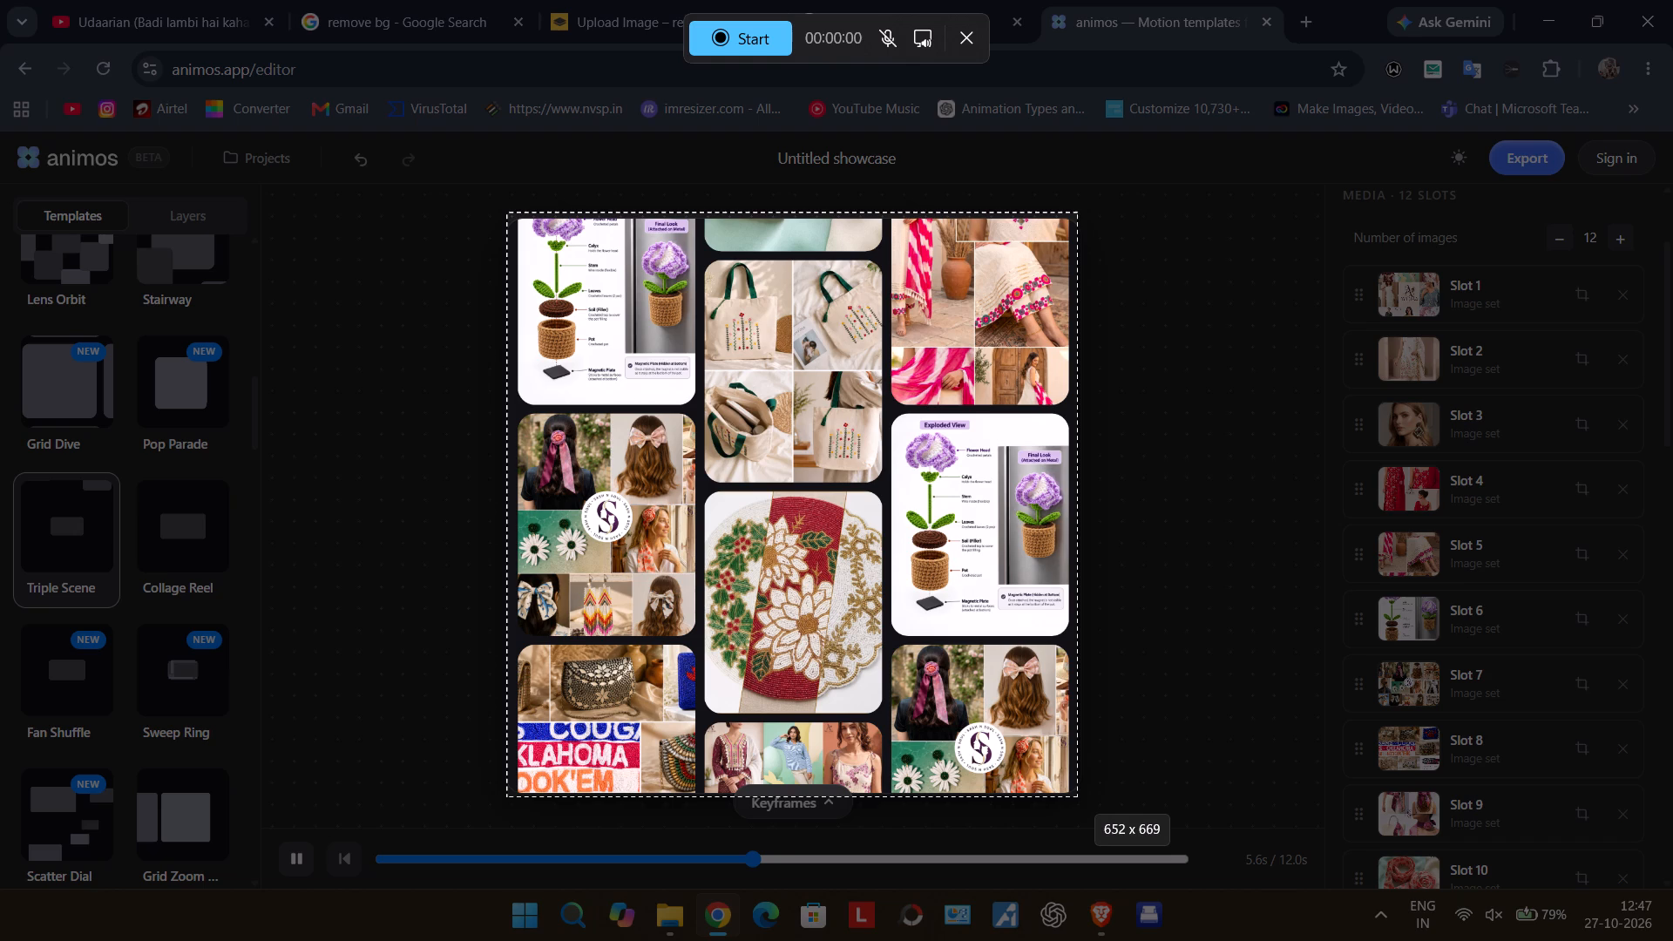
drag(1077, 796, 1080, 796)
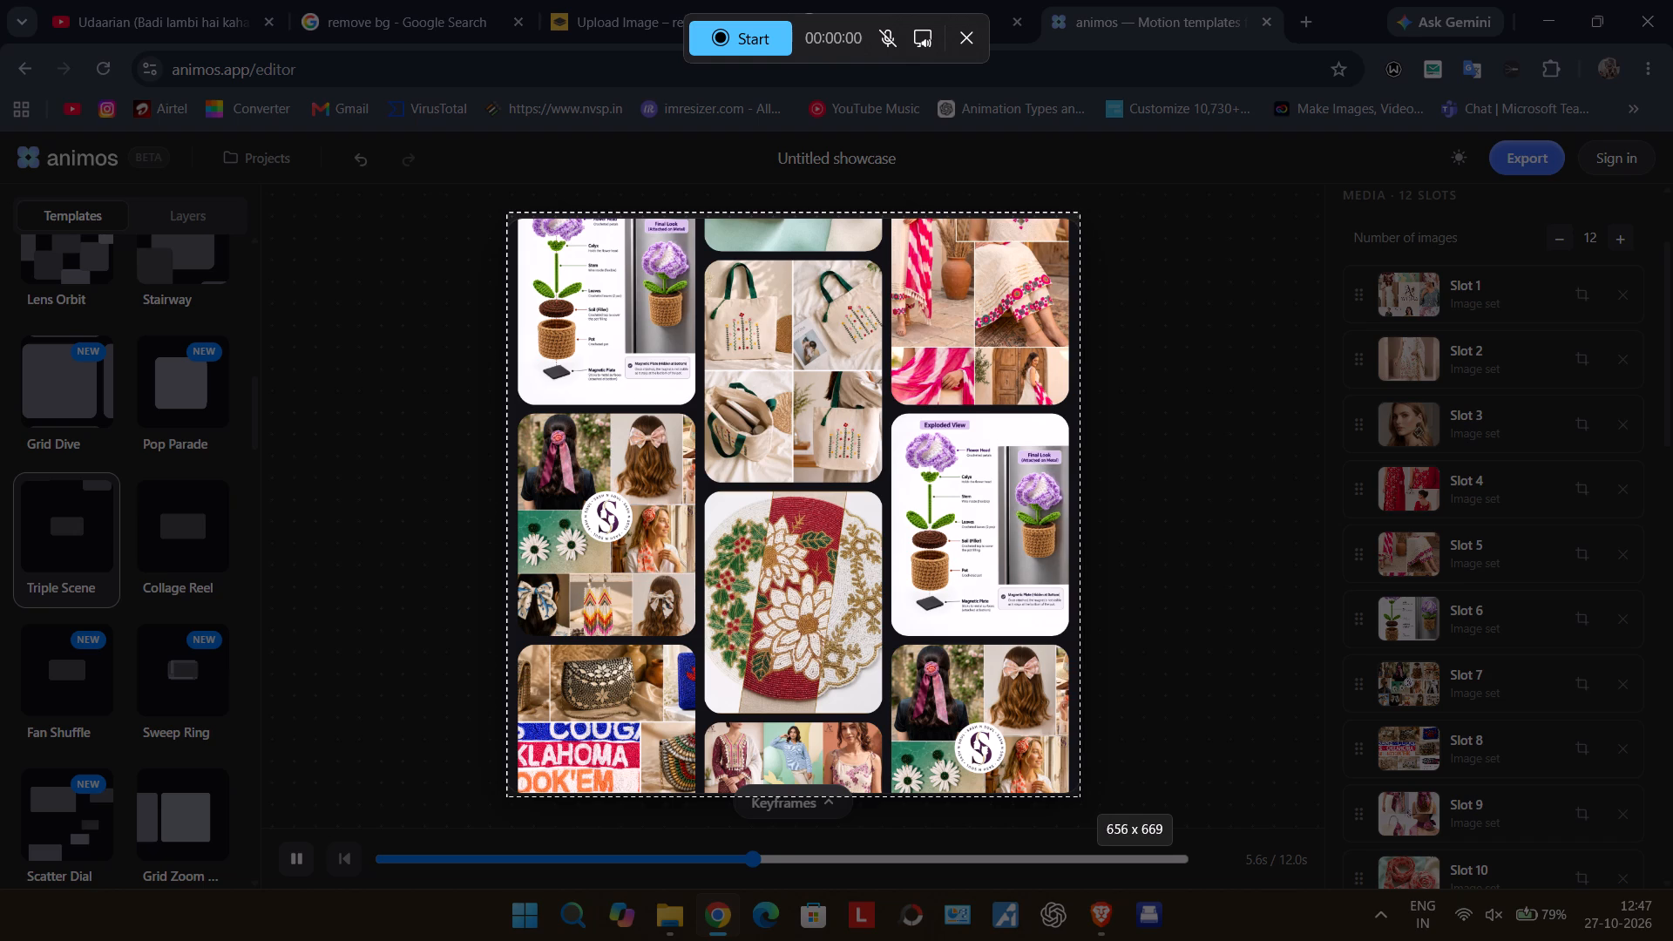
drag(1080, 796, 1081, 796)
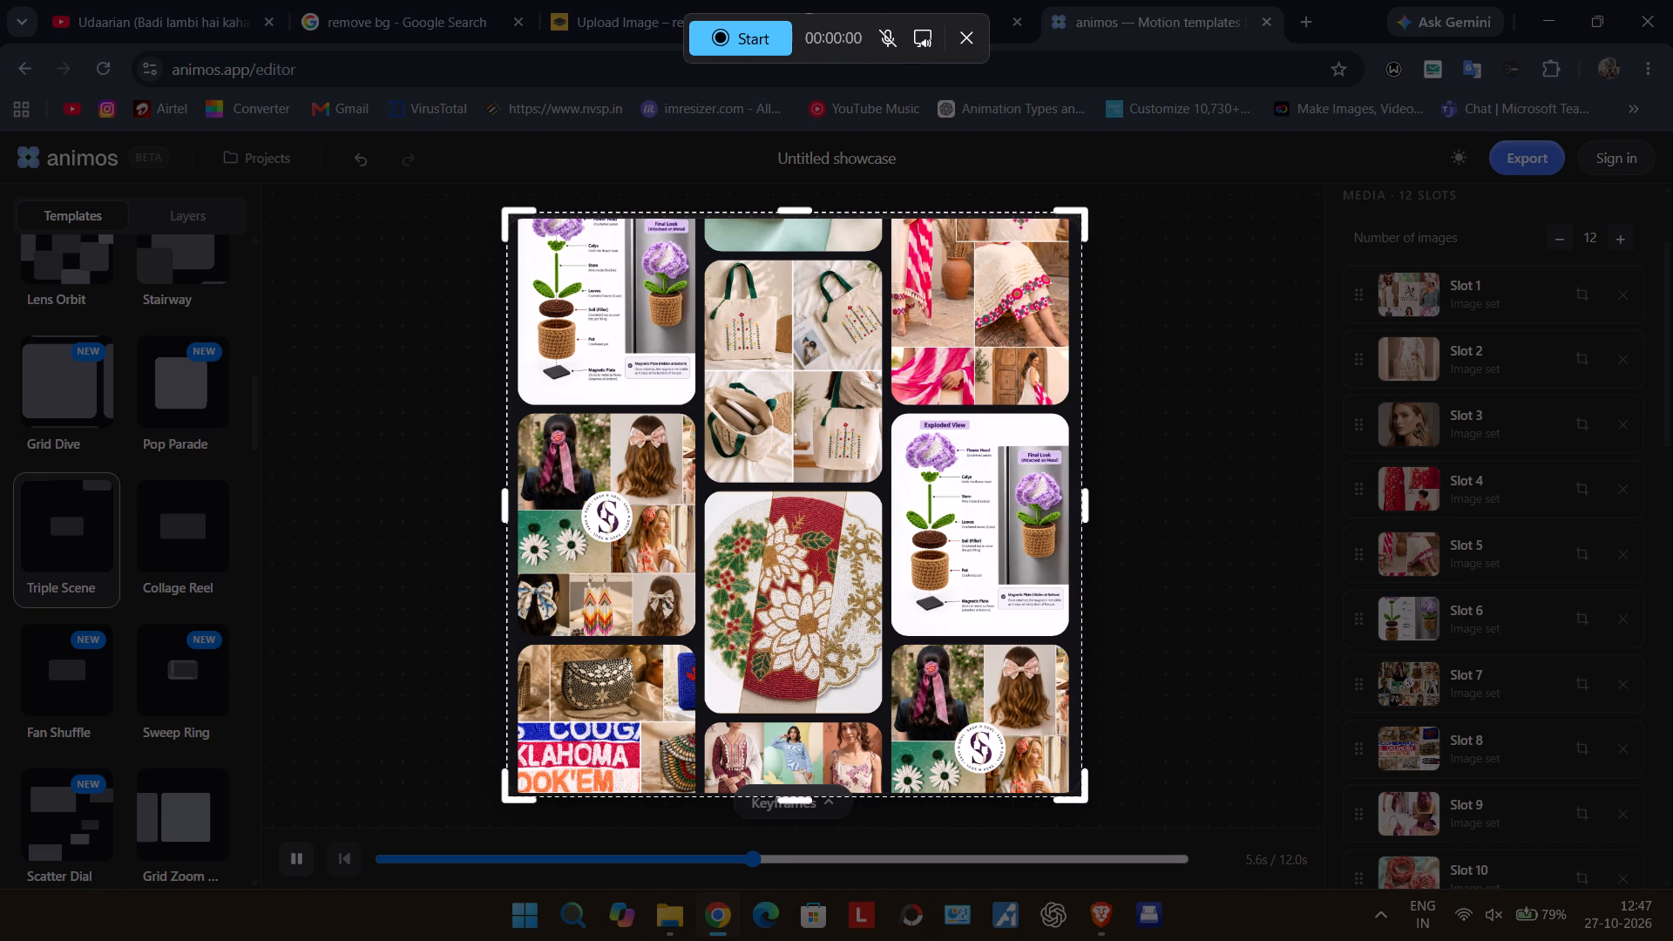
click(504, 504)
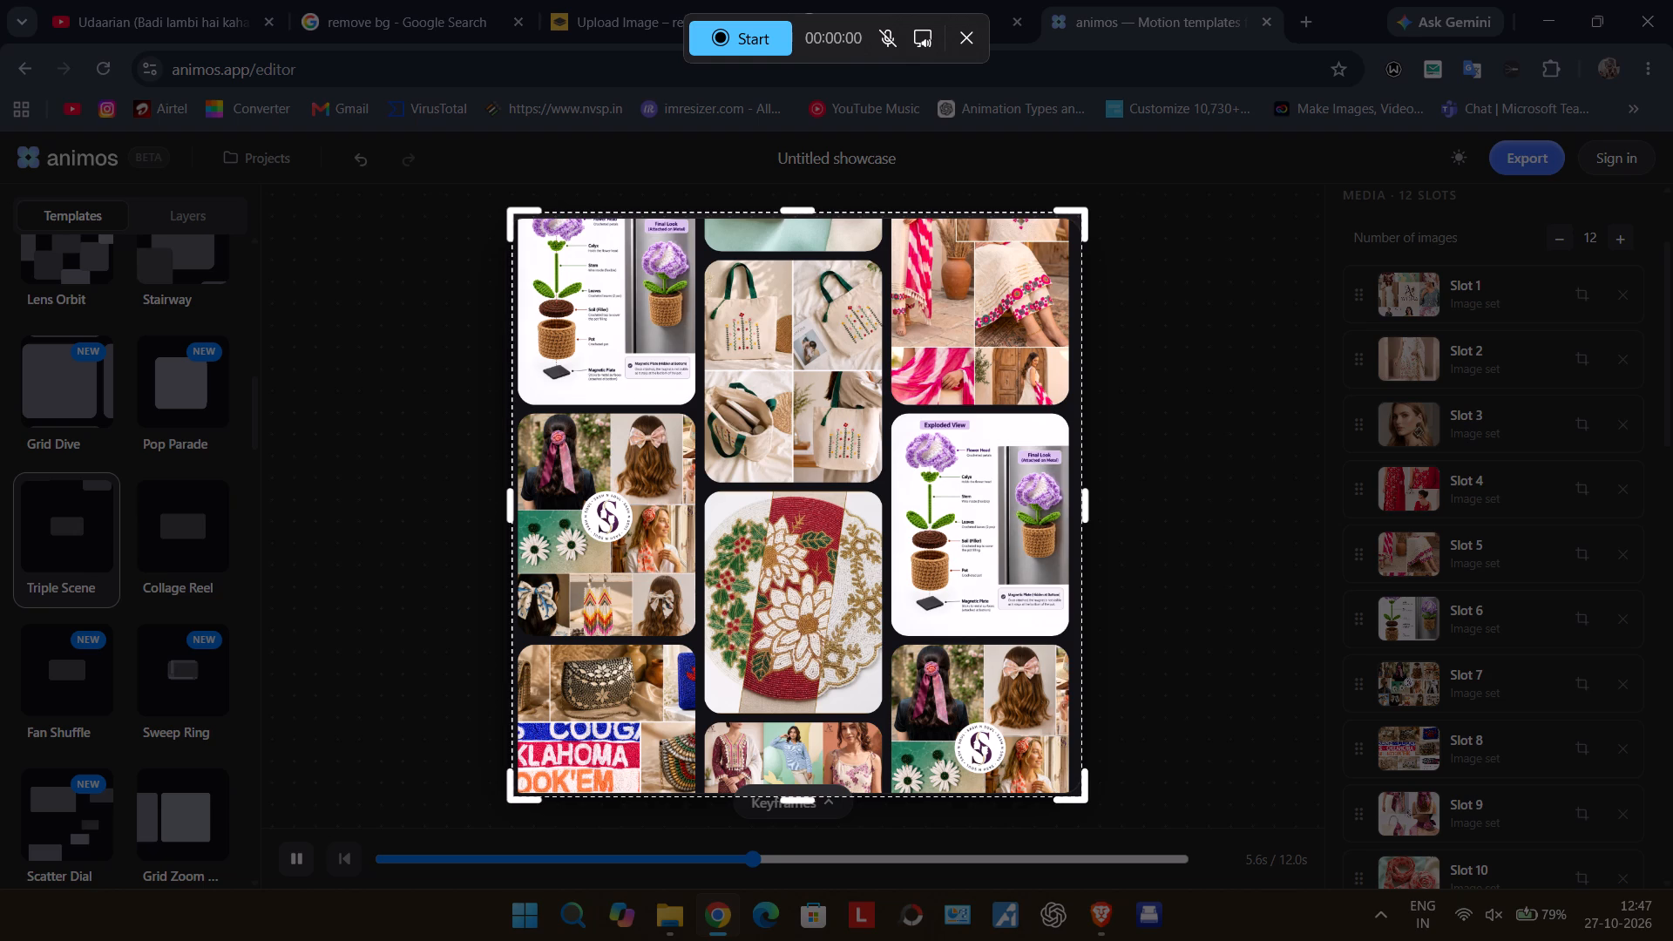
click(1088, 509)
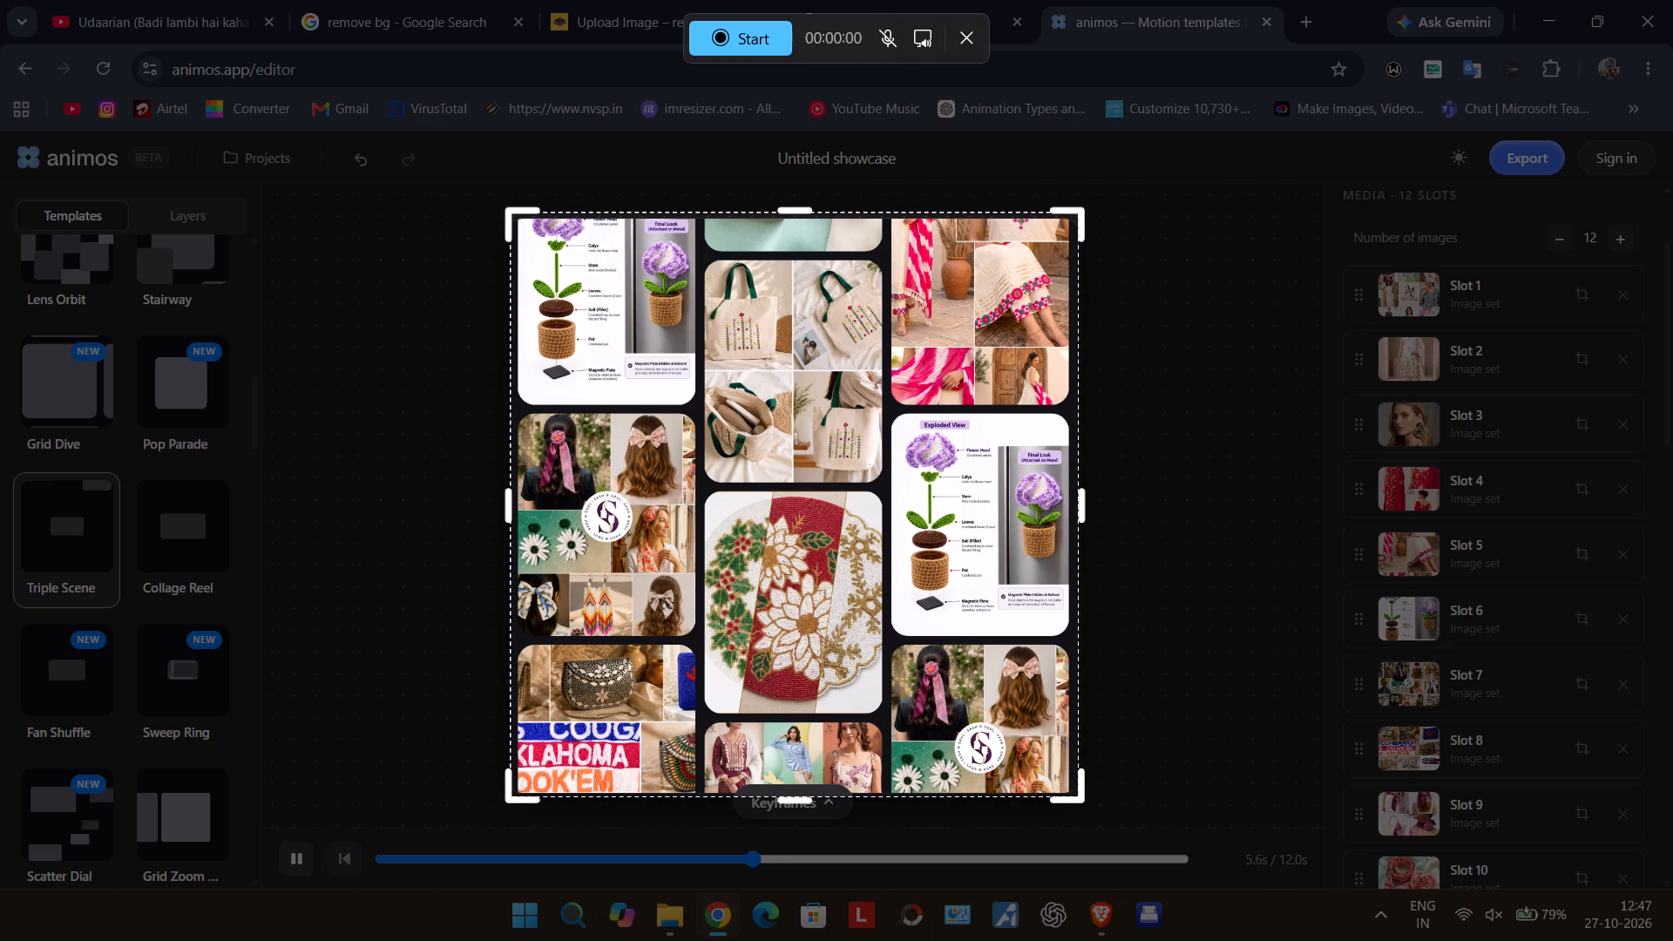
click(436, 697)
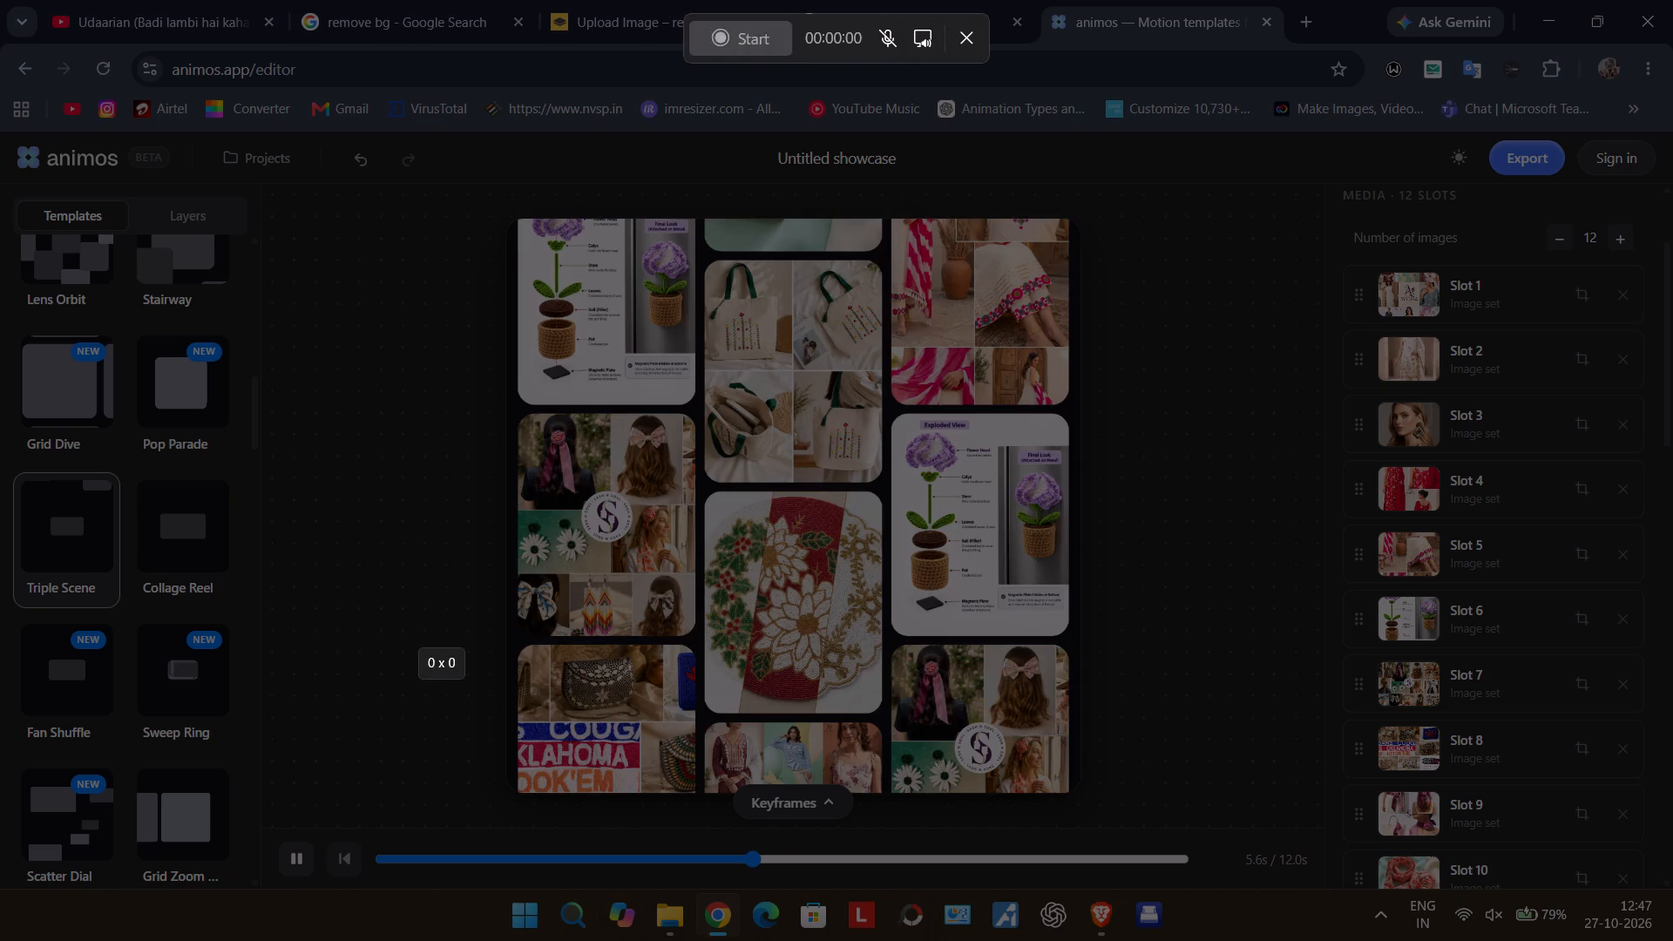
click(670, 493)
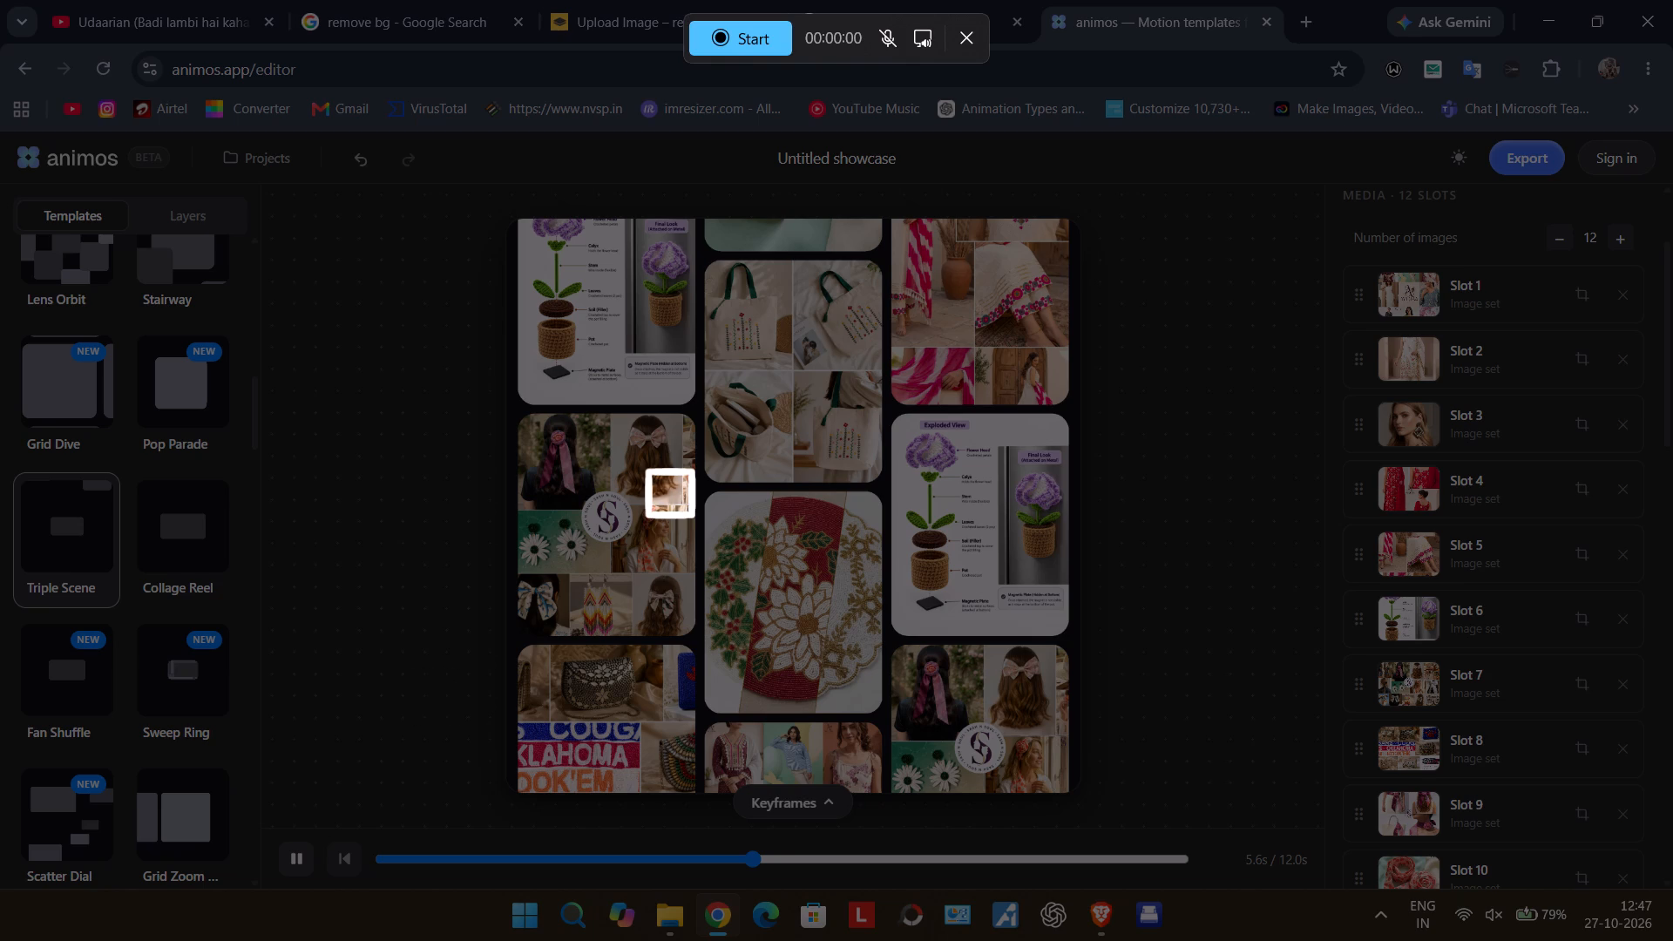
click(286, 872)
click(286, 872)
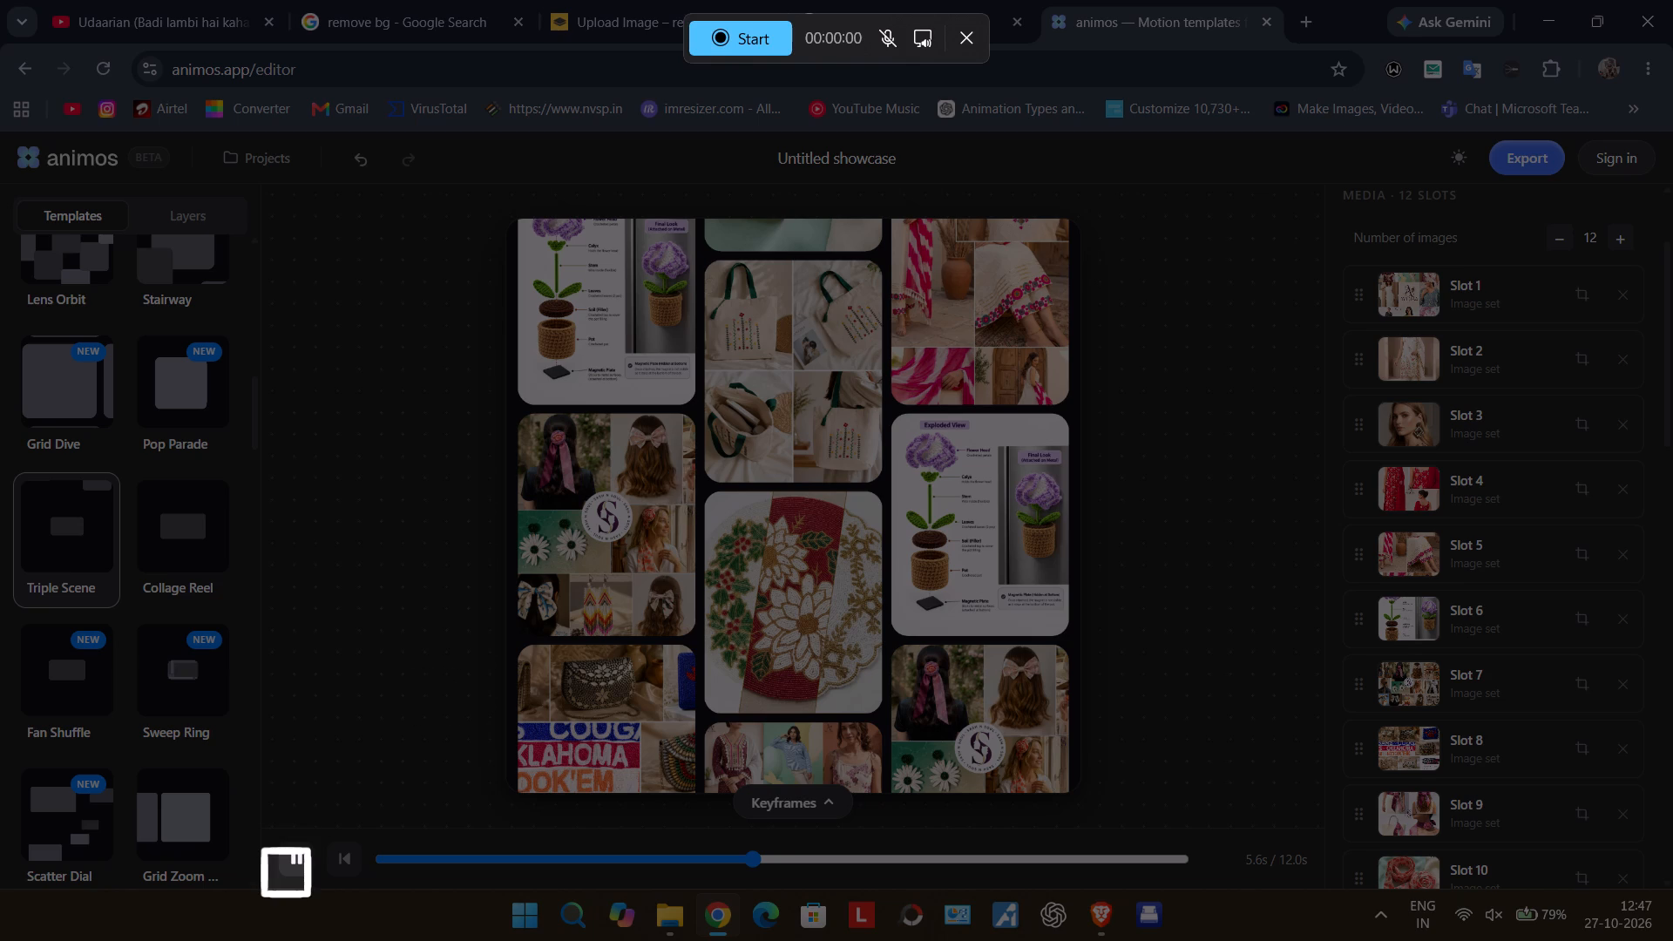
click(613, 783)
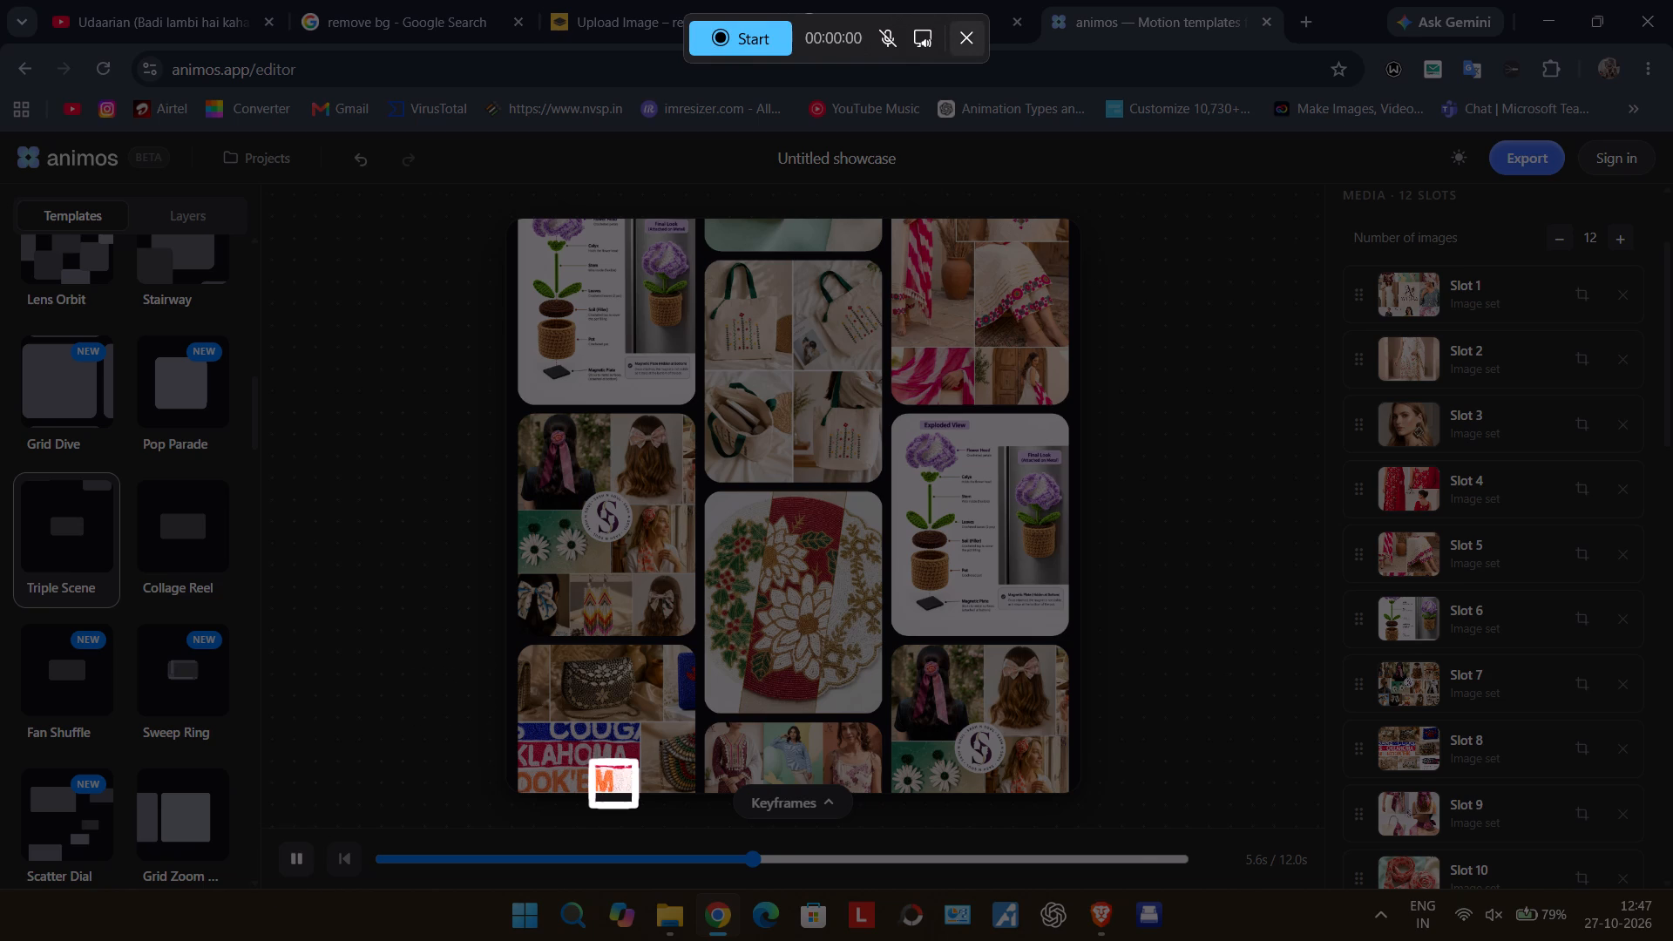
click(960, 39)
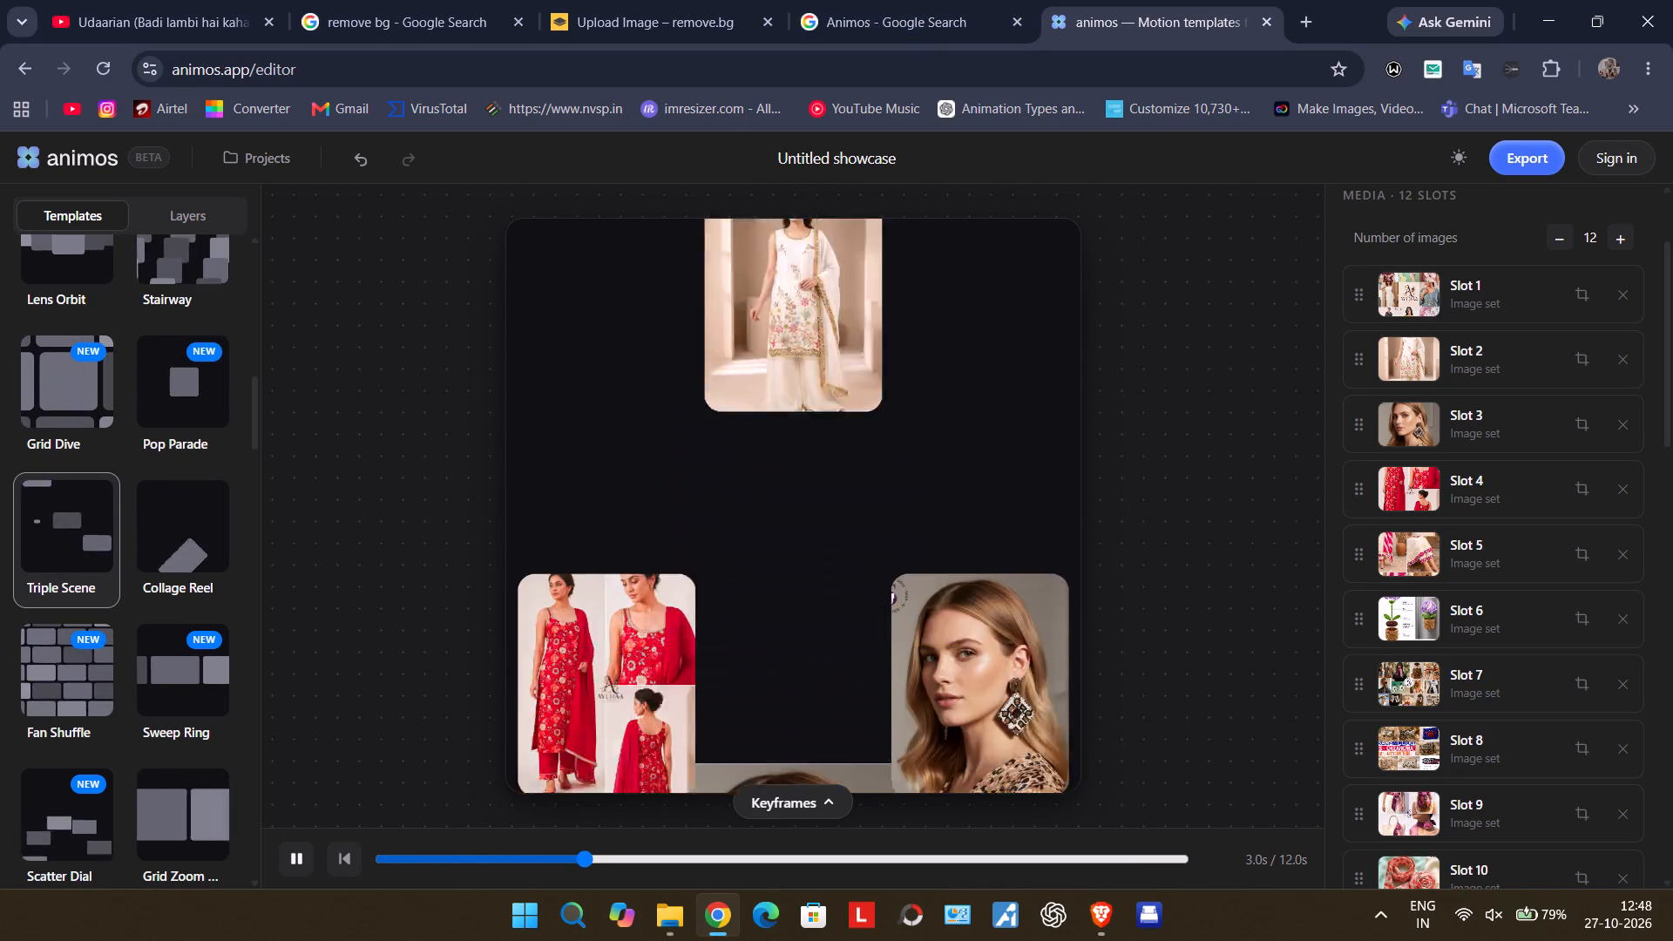
Set up a Snipping Tool video capture area framed closely around the showcase preview canvas.
key(shift+super+s)
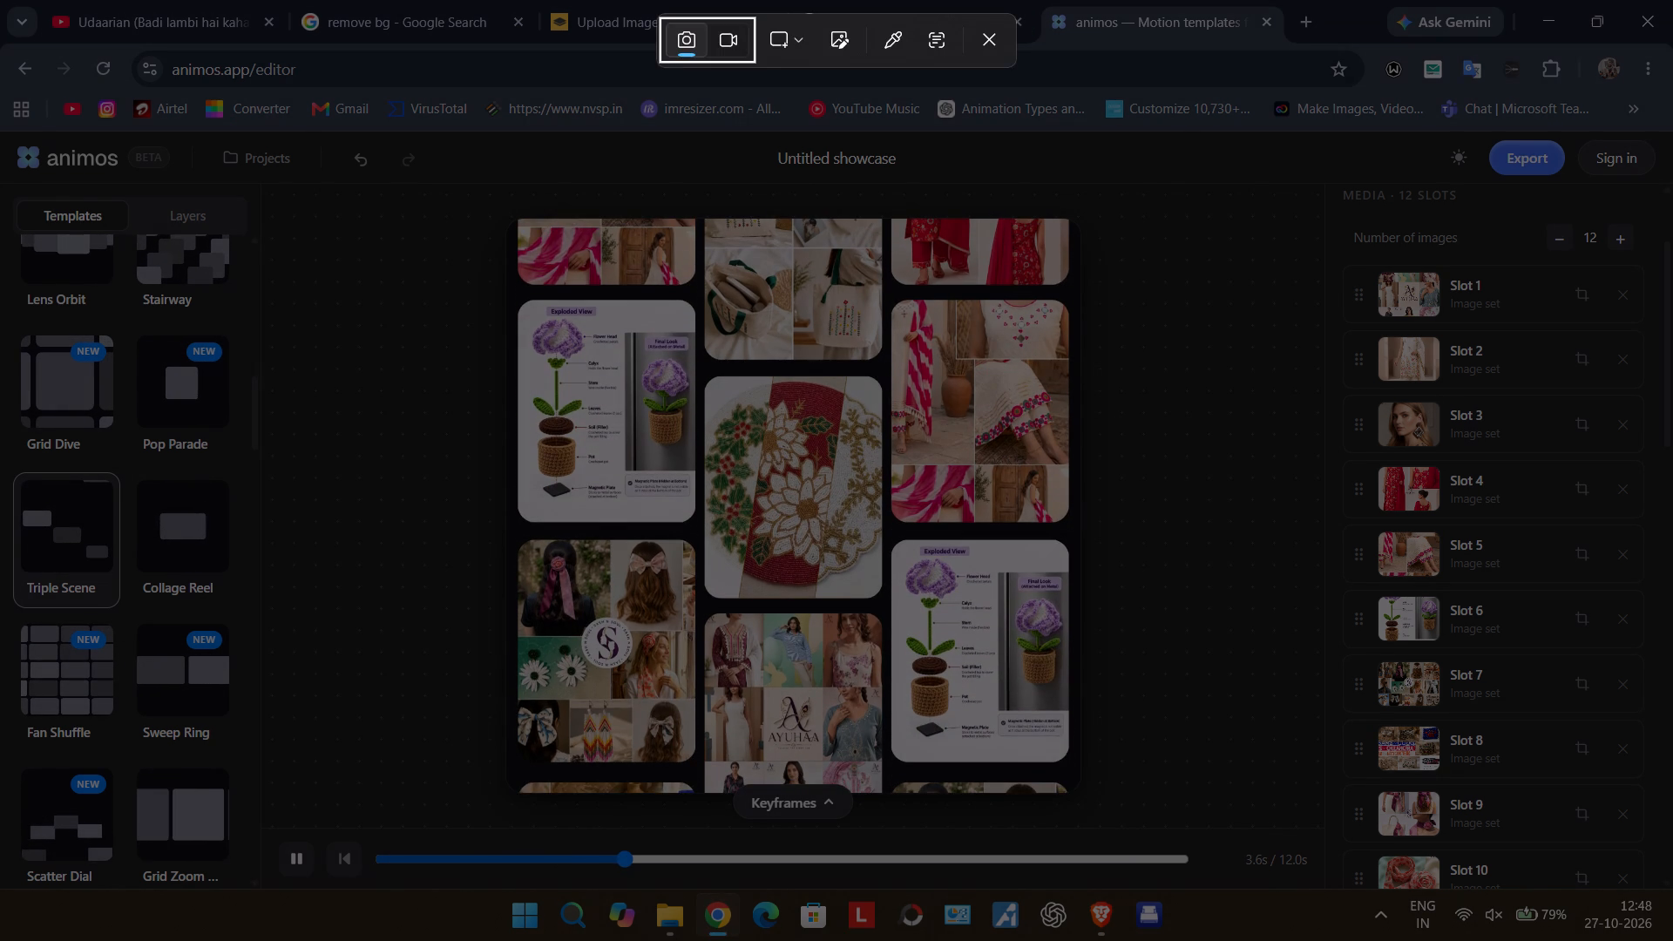
click(743, 44)
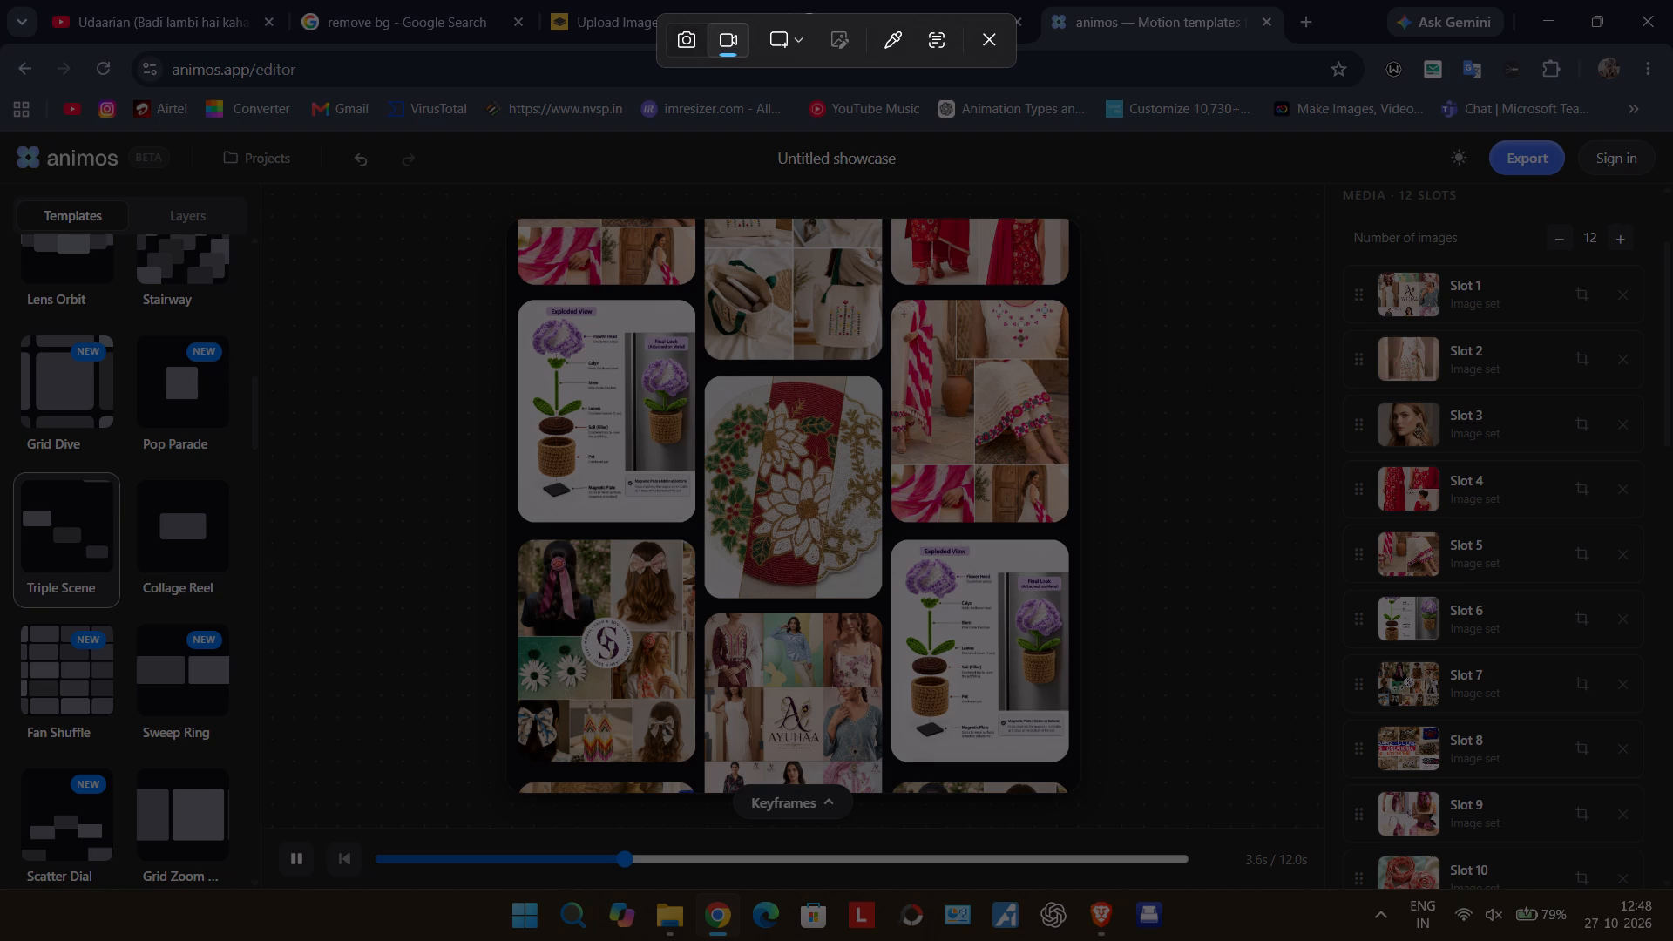
click(501, 193)
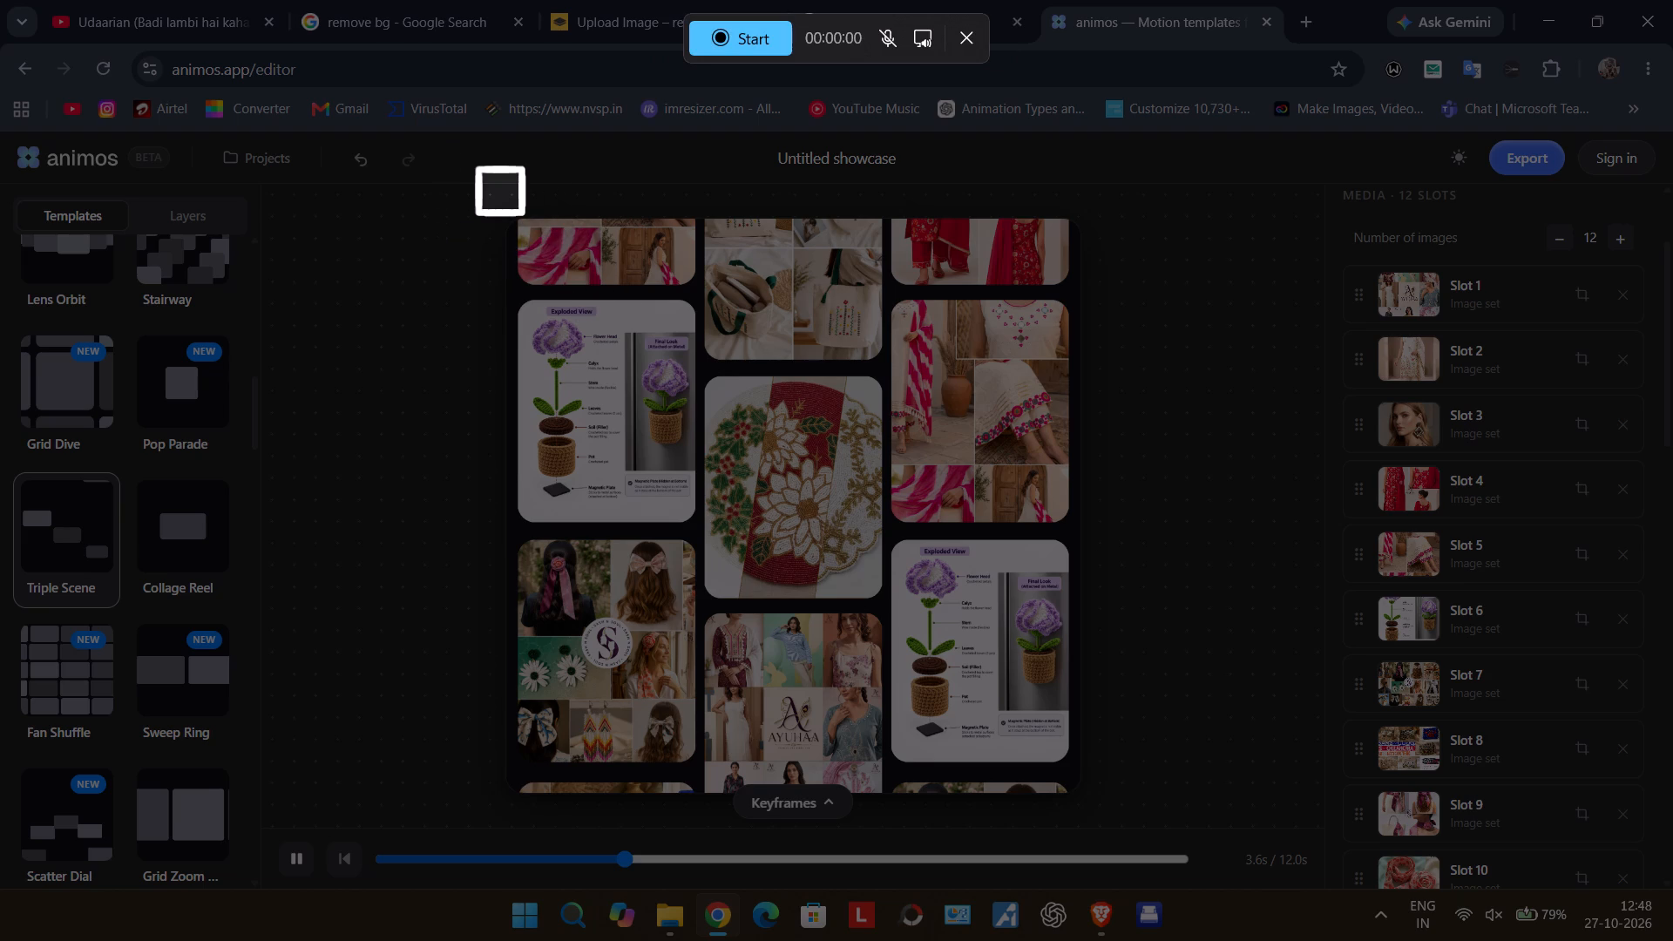
click(513, 225)
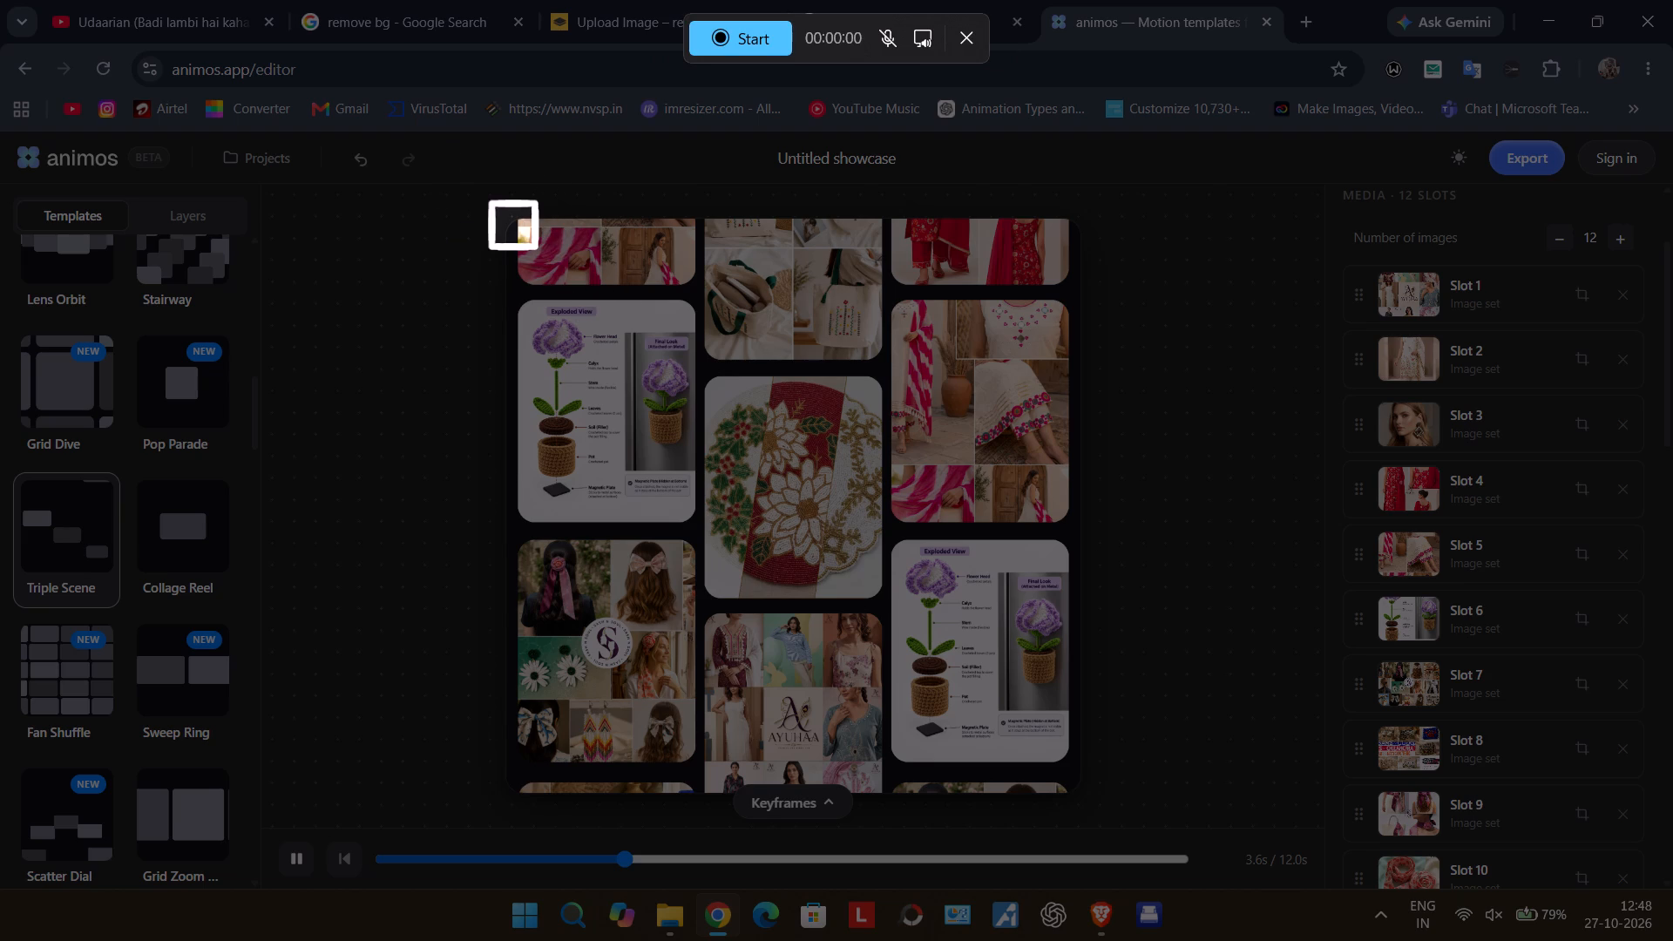
drag(507, 216, 724, 766)
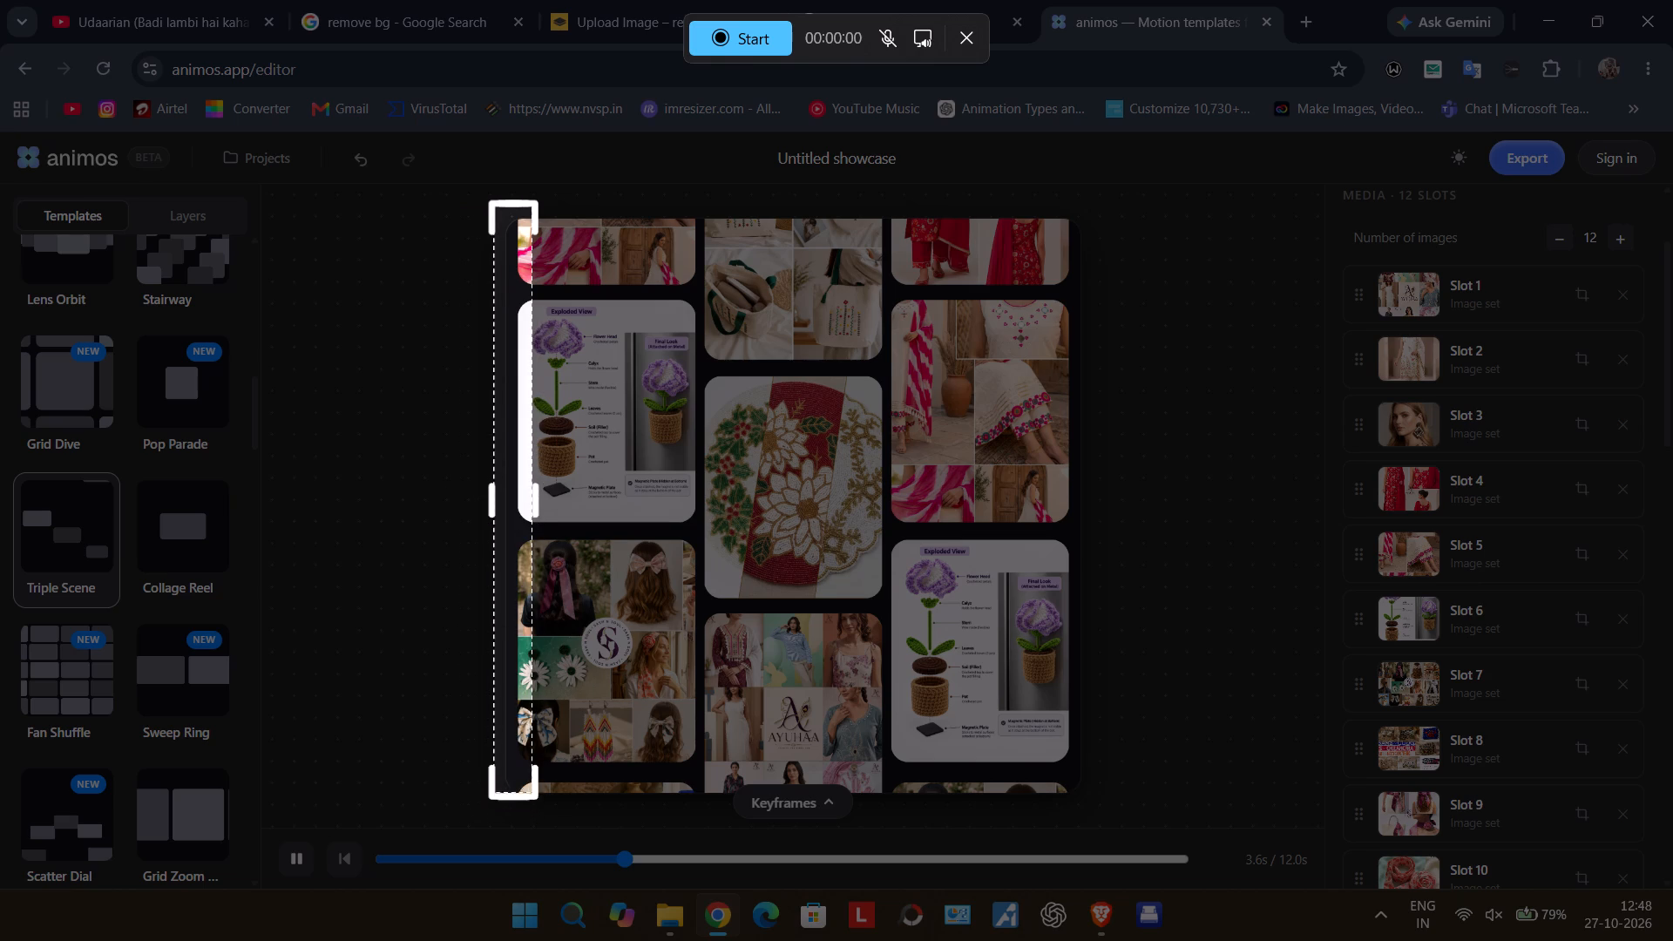
drag(724, 766, 728, 759)
drag(538, 488, 1062, 511)
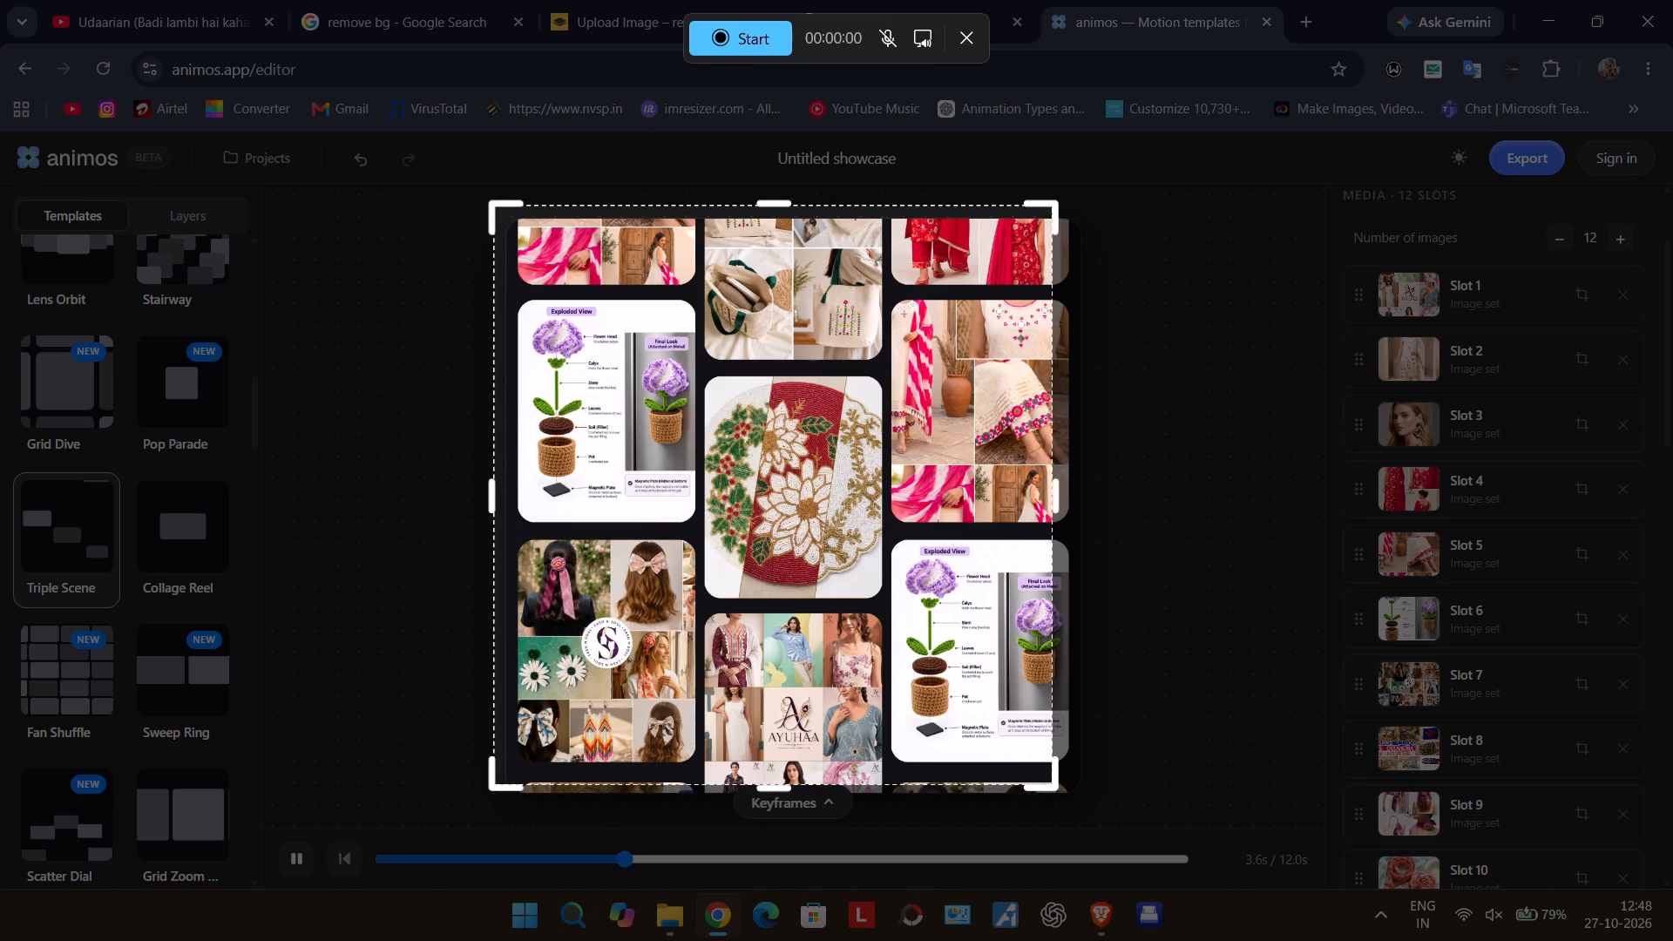
drag(1062, 511, 1084, 511)
drag(491, 500, 505, 504)
drag(802, 788, 798, 814)
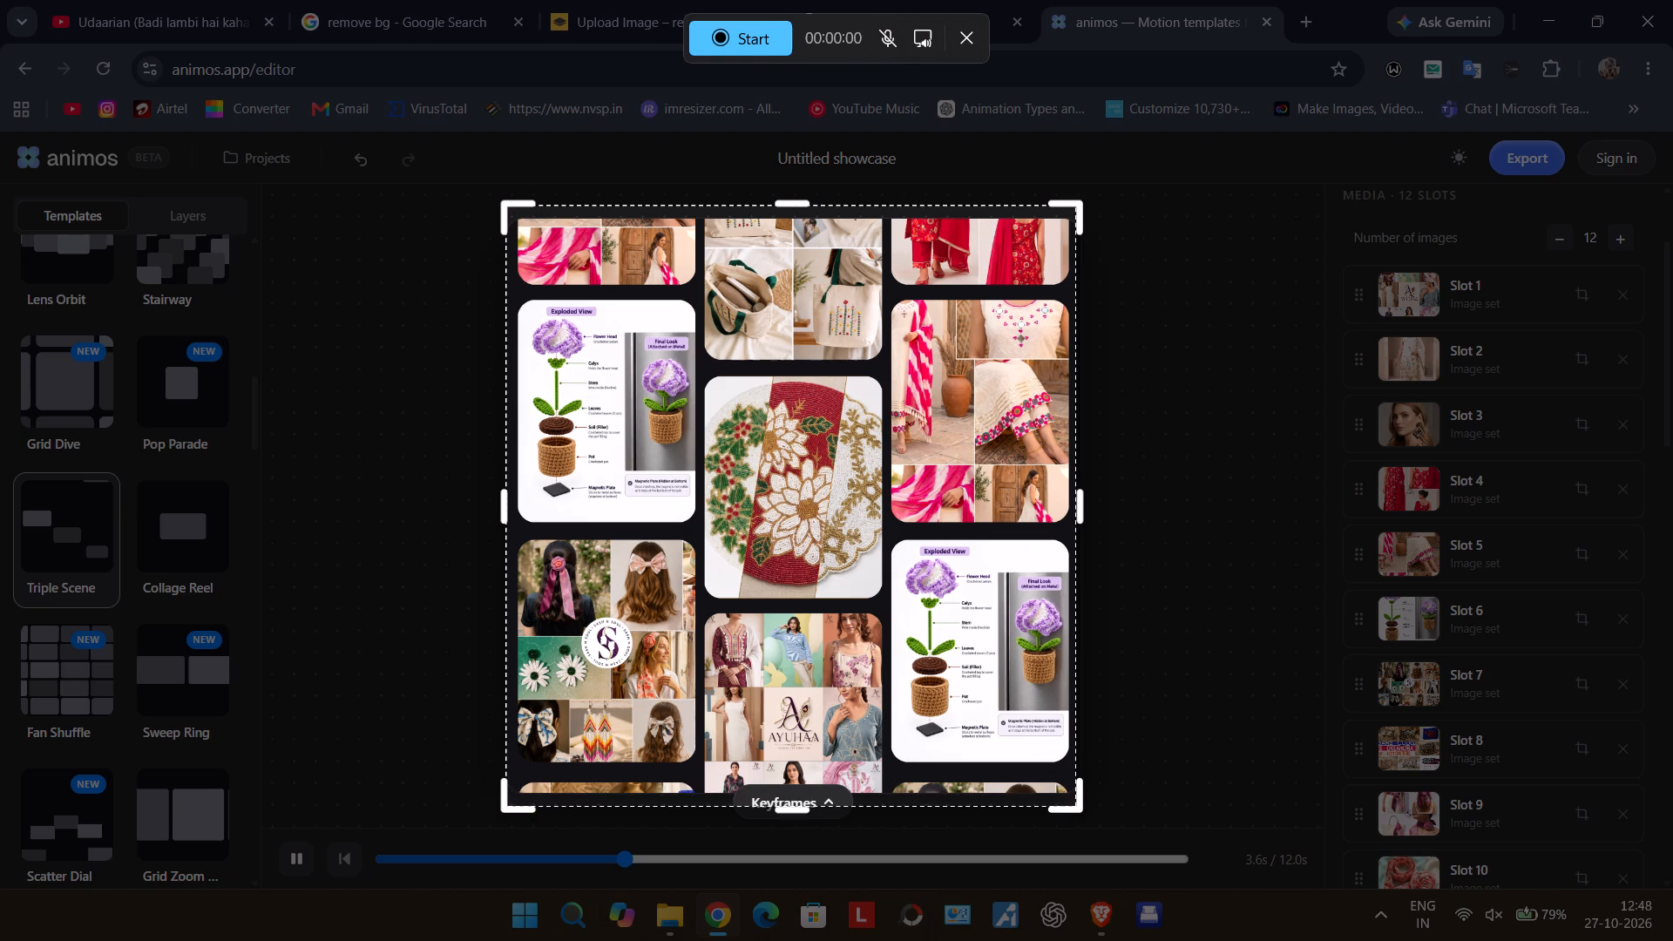
drag(798, 814, 804, 806)
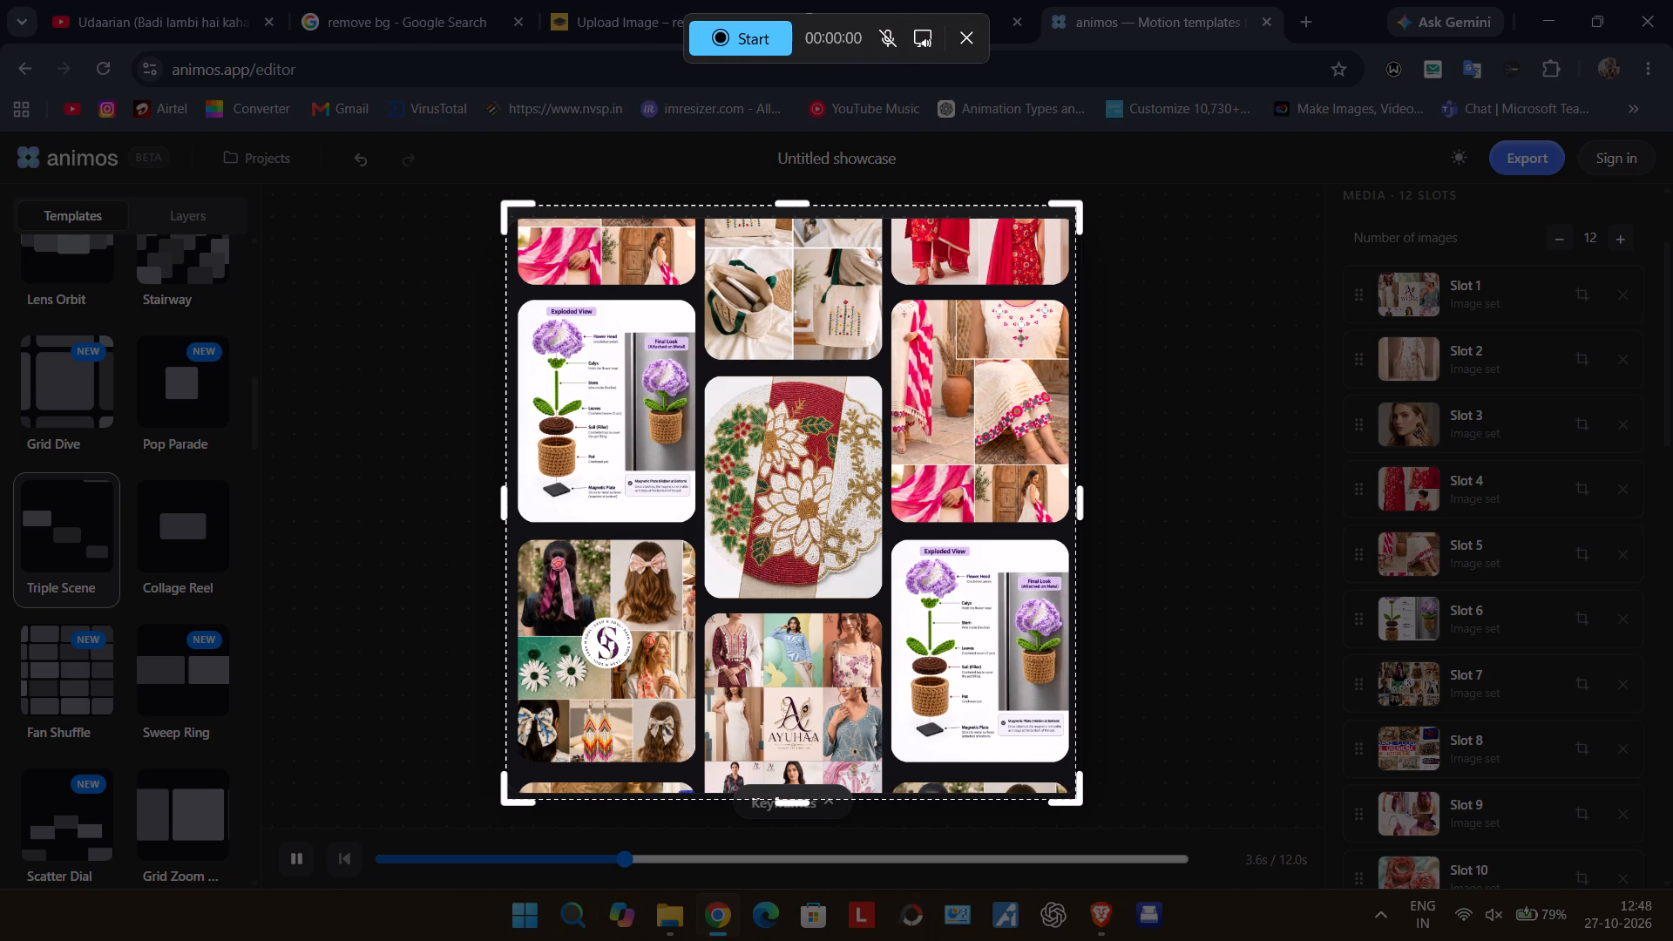
click(787, 206)
Start the screen recording and allow Snipping Tool to access the microphone.
click(748, 41)
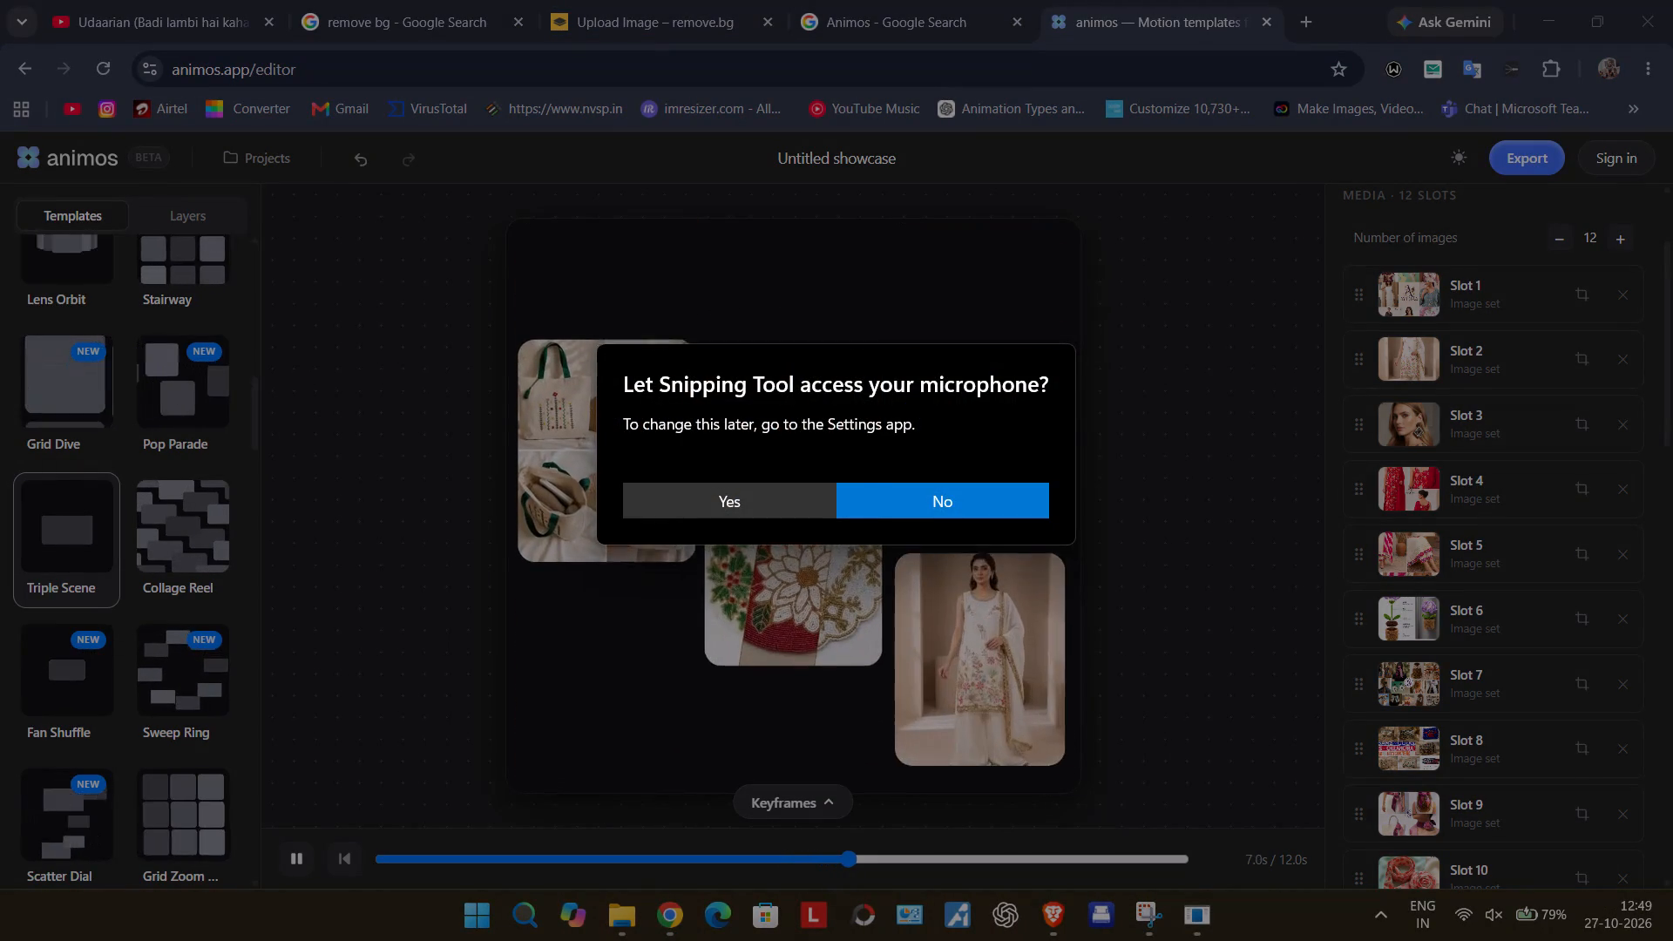
click(789, 499)
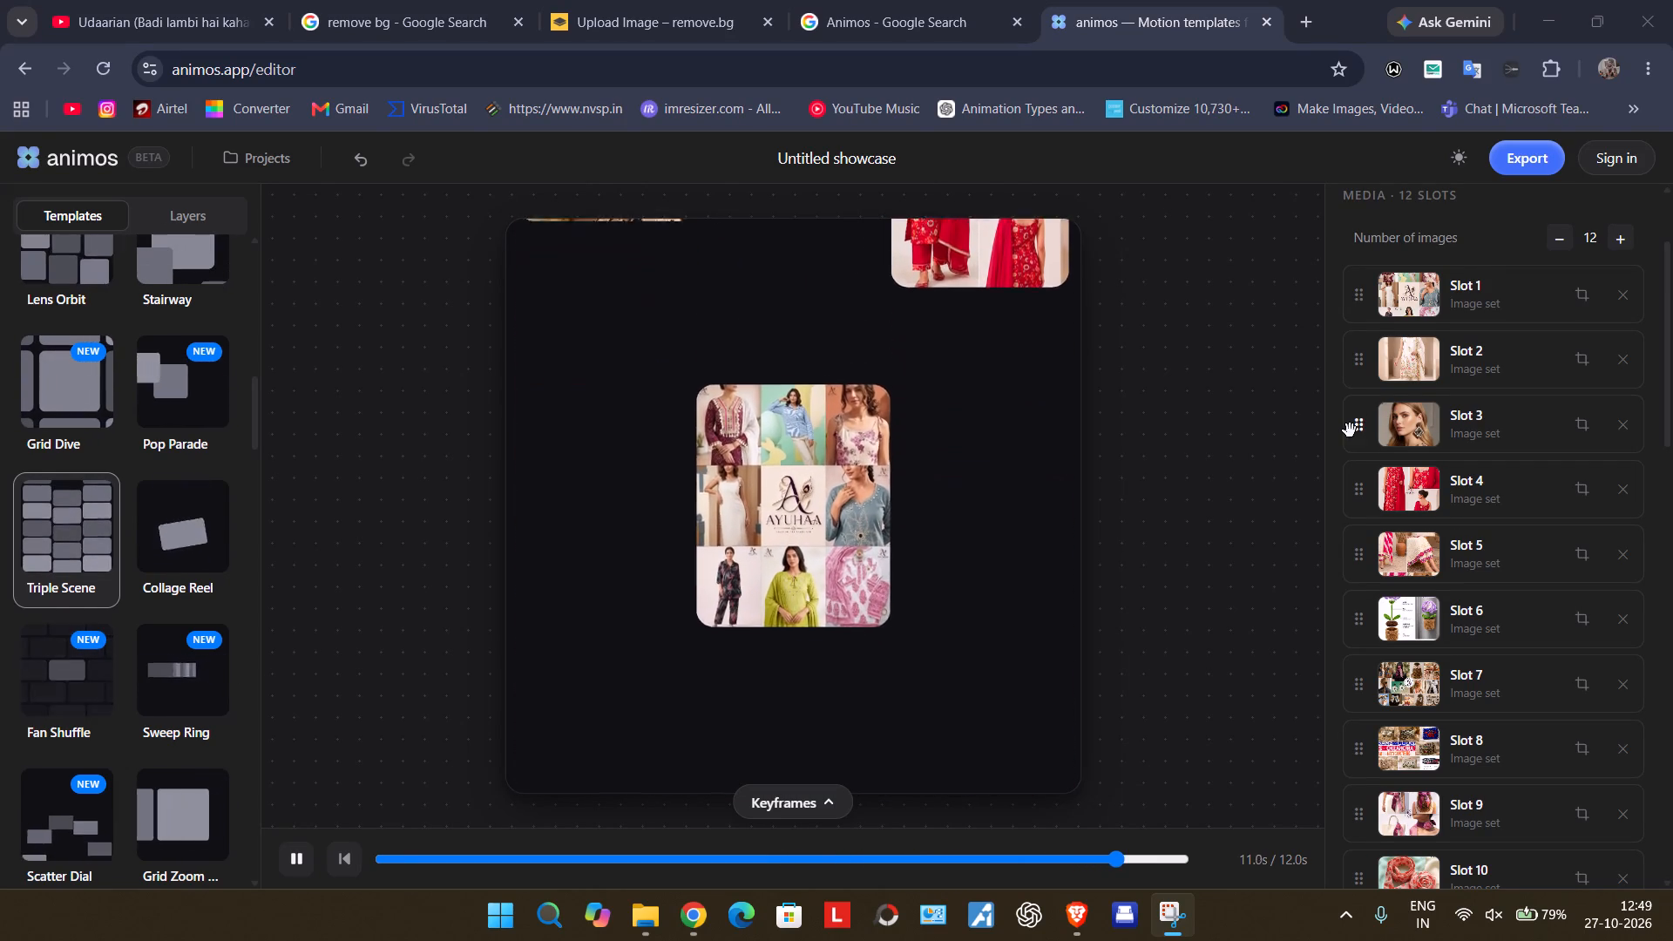
Move the earring model image from Slot 3 up to Slot 2, ahead of the white embroidered suit.
click(1368, 431)
drag(1362, 431, 1358, 388)
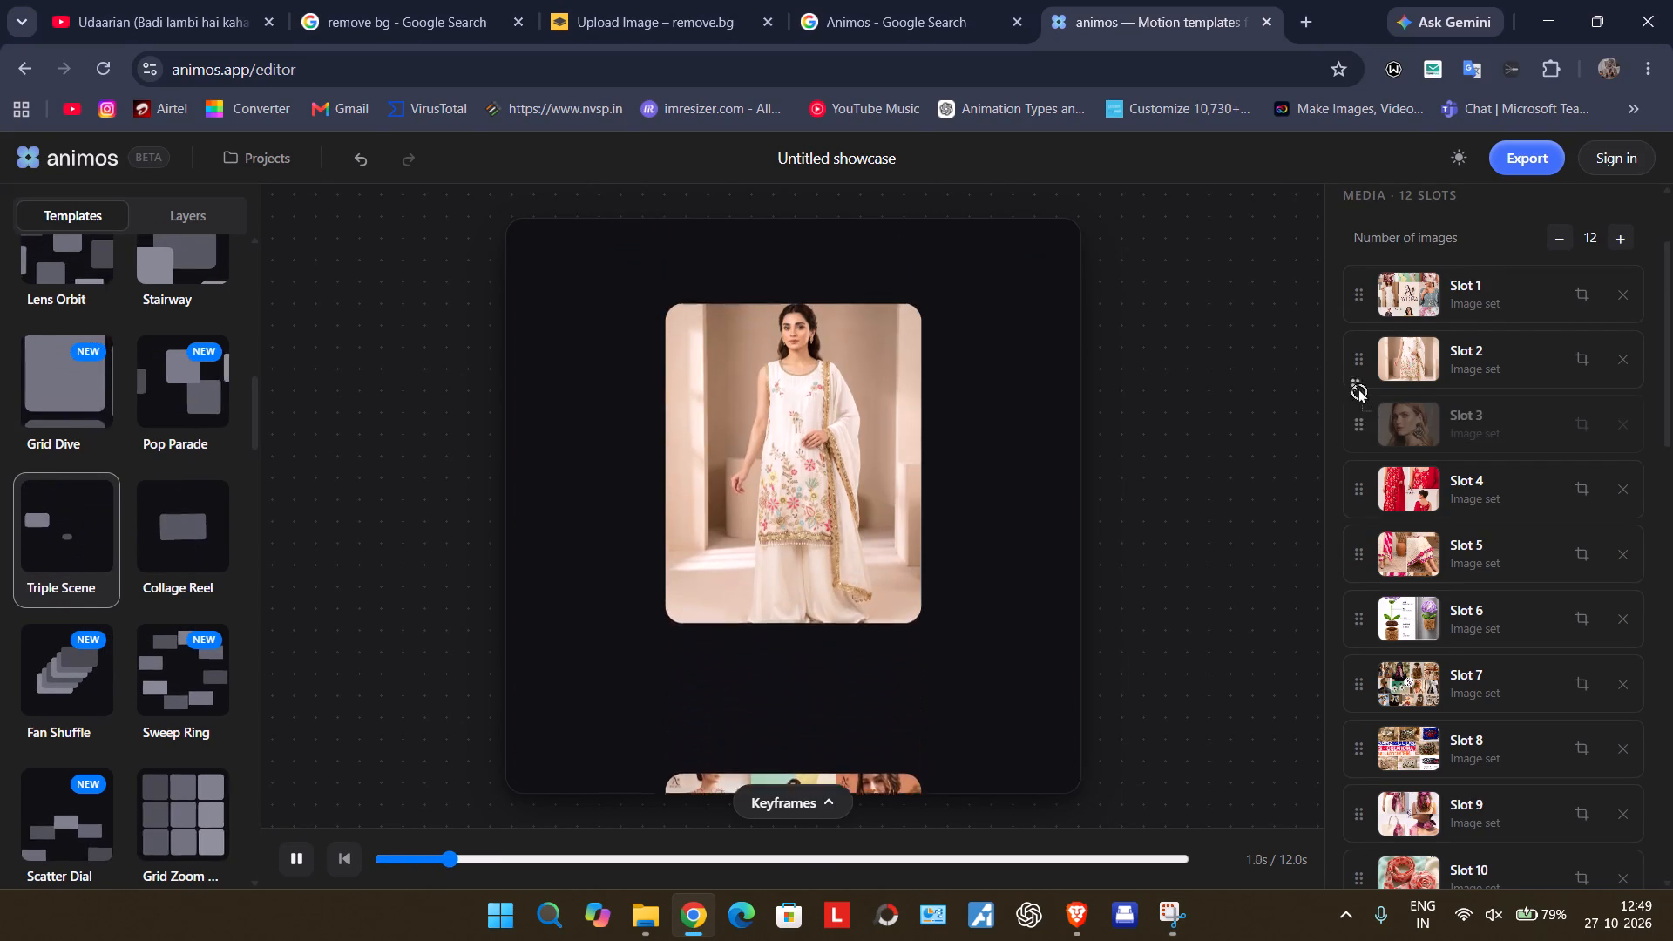
drag(1358, 388, 1357, 362)
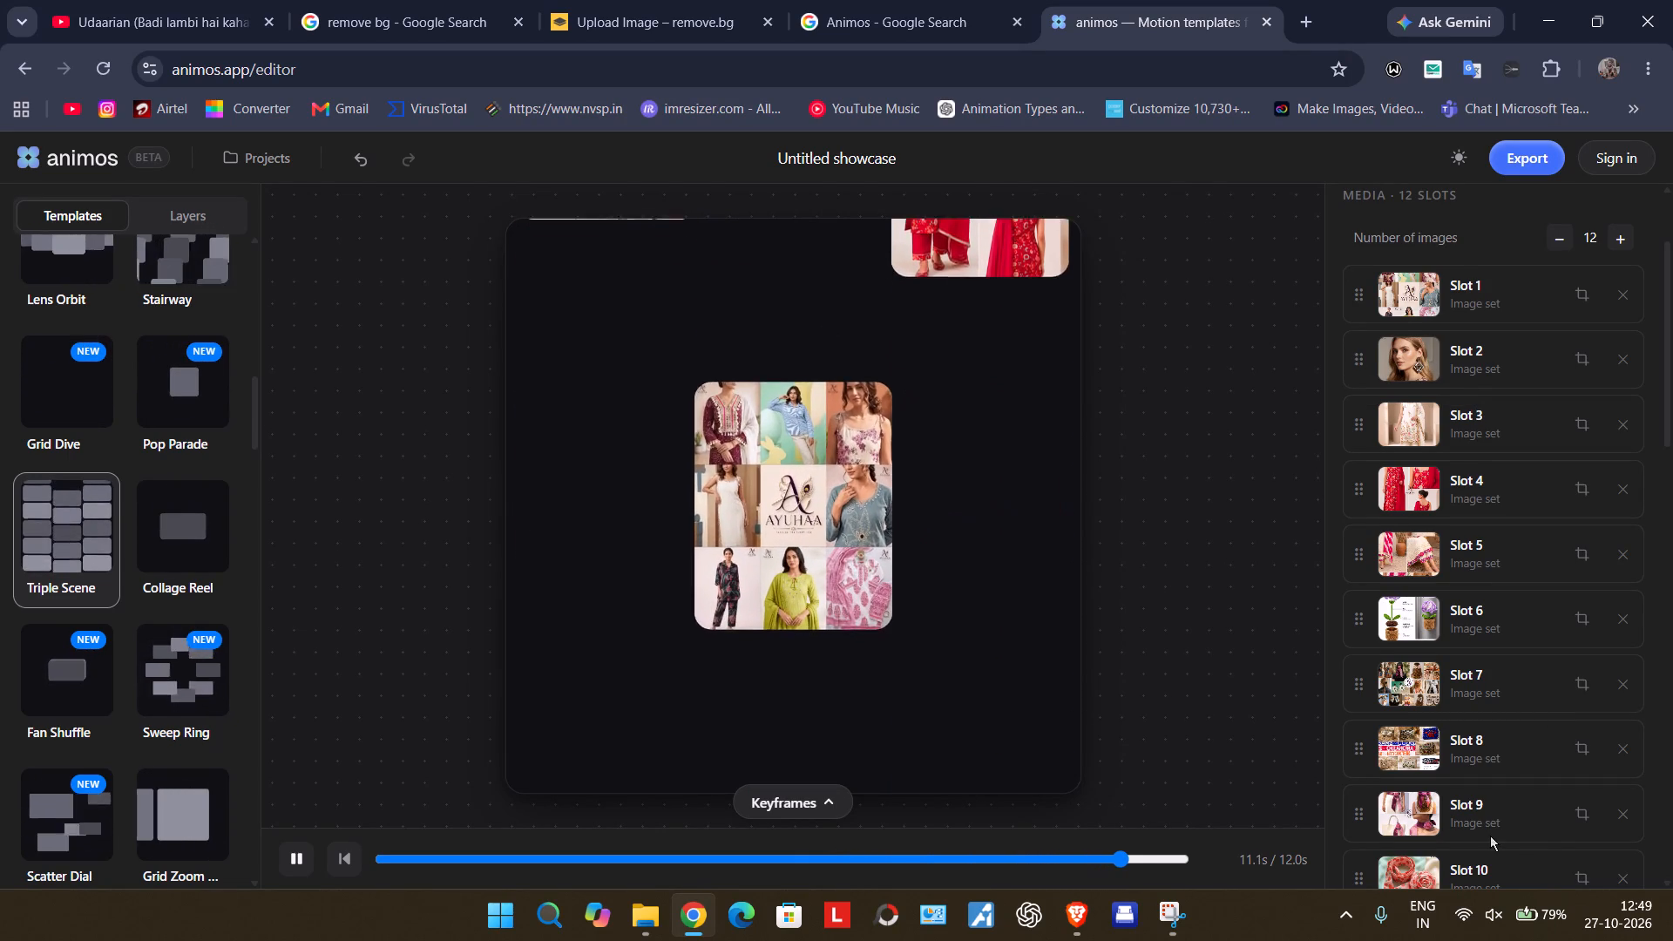
Move the coral floral ribbon image from Slot 10 down to Slot 12, at the end of the slot list.
scroll(1490, 836, down, 4)
scroll(1490, 836, up, 1)
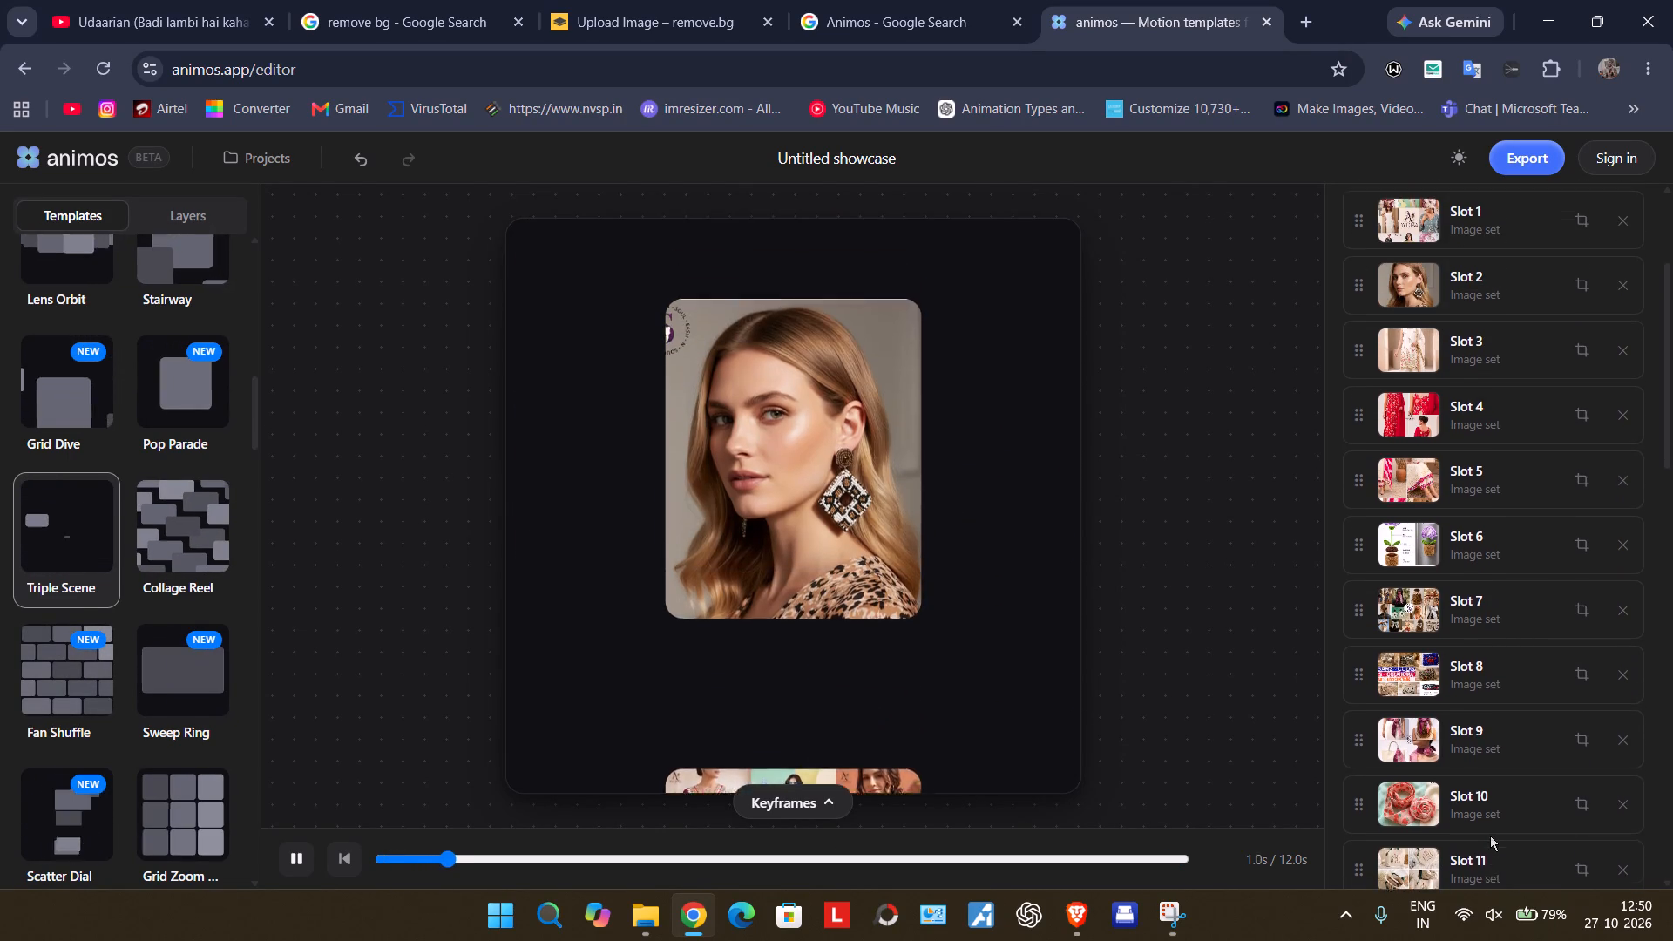
scroll(1490, 836, up, 1)
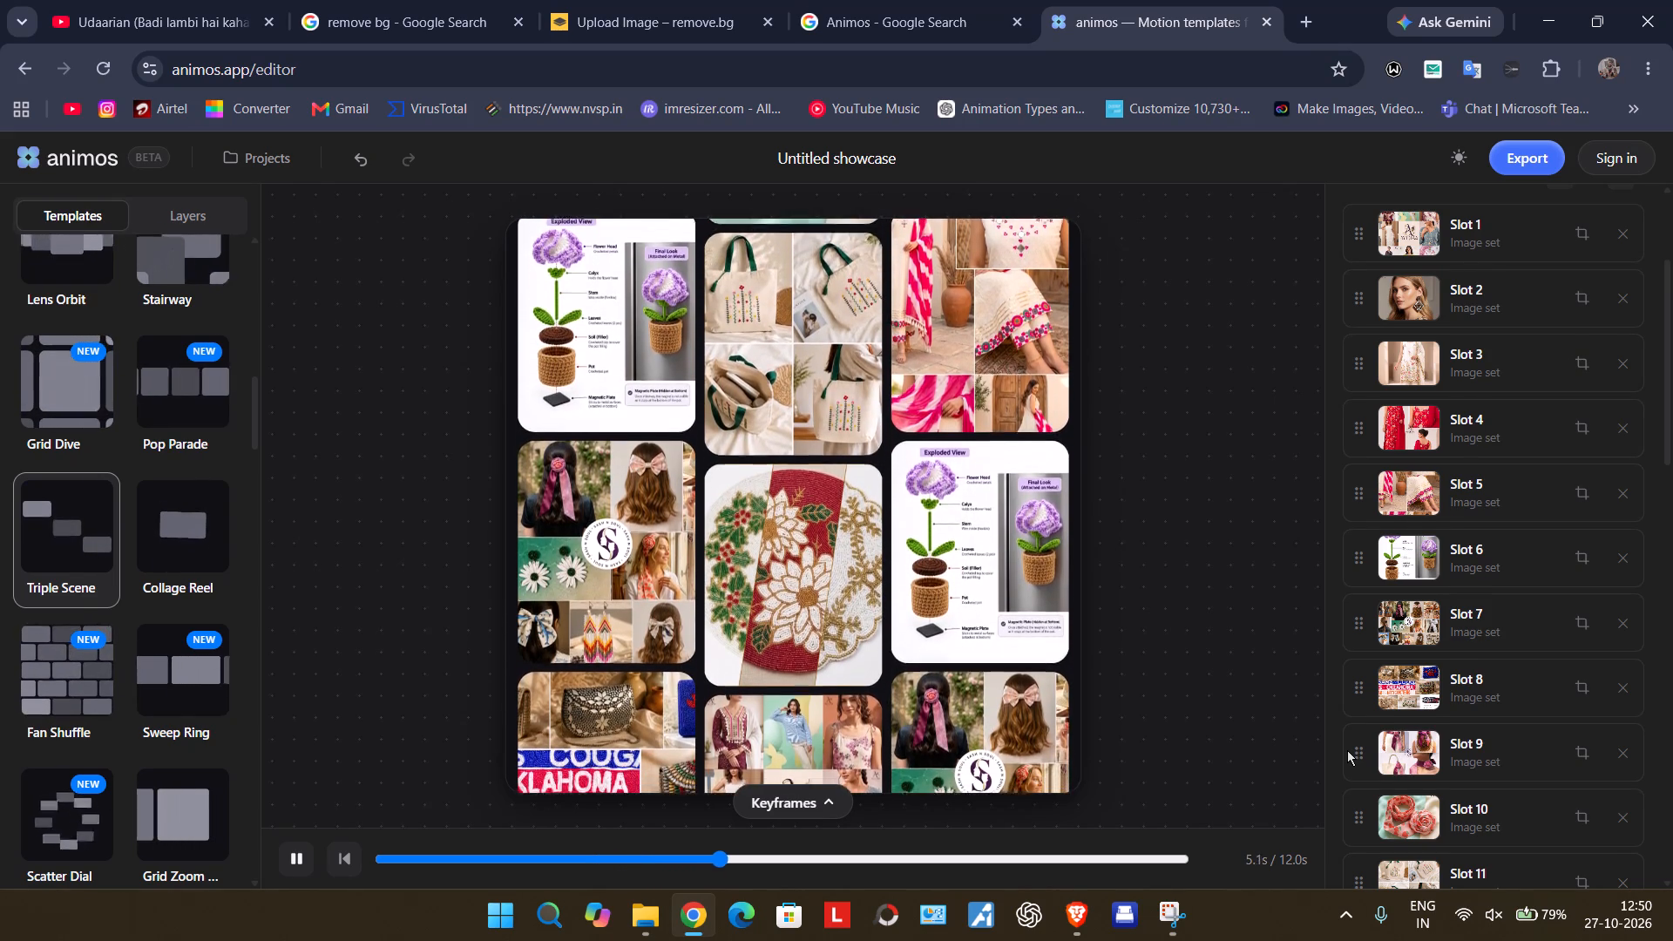
scroll(1347, 750, down, 2)
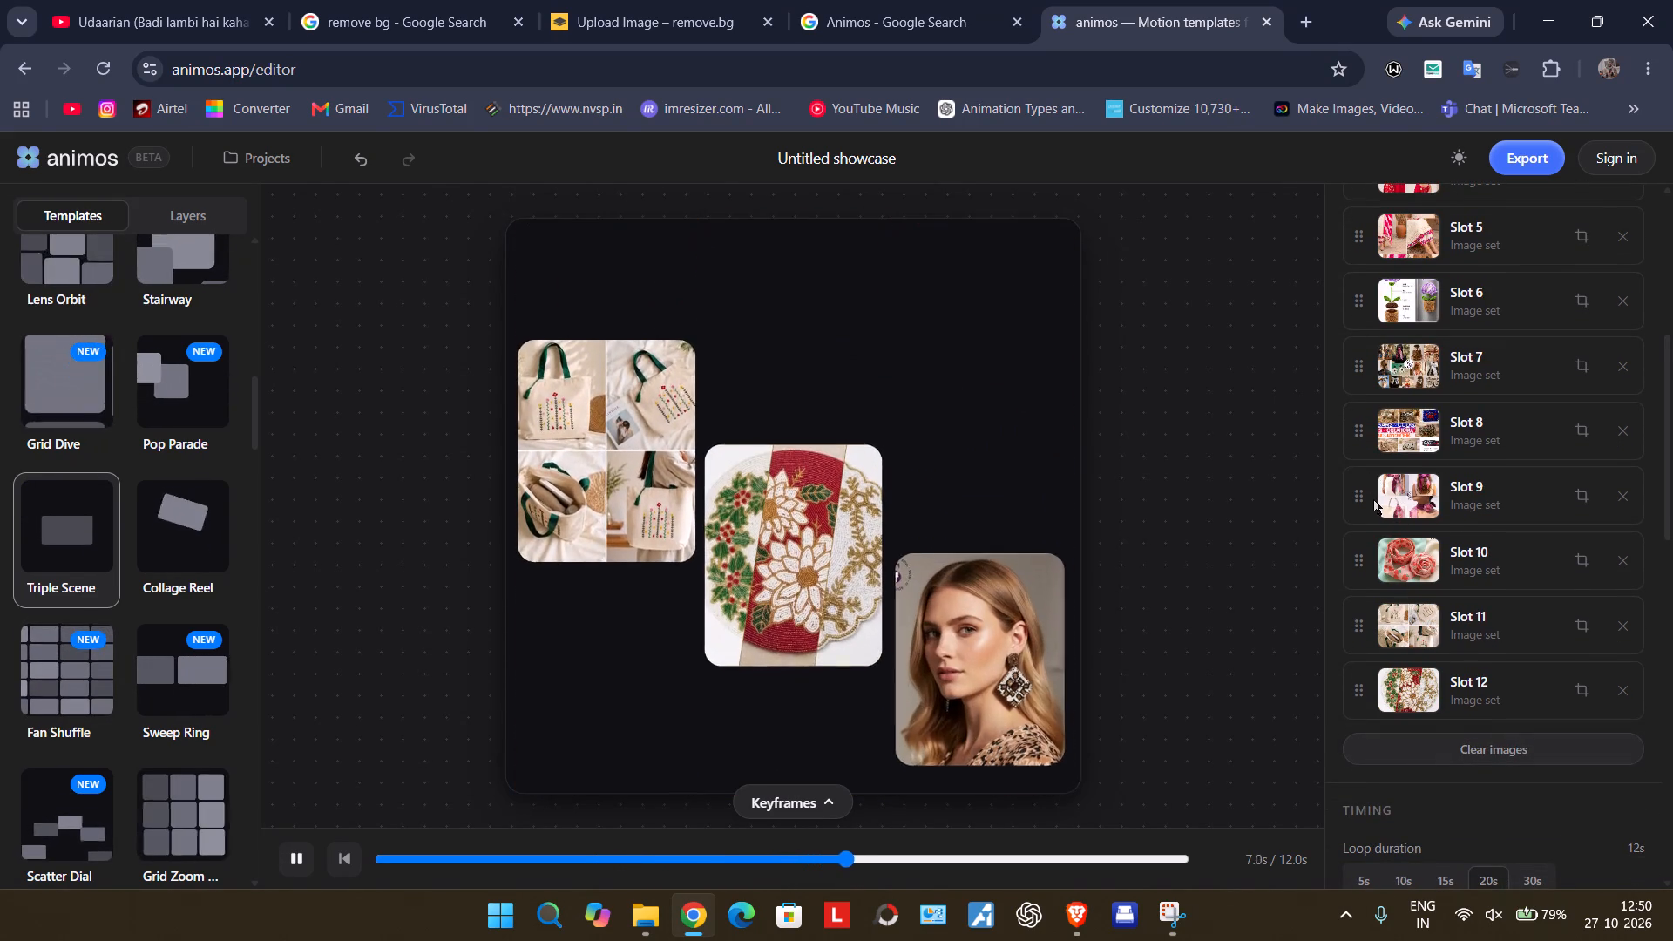
drag(1362, 565, 1365, 711)
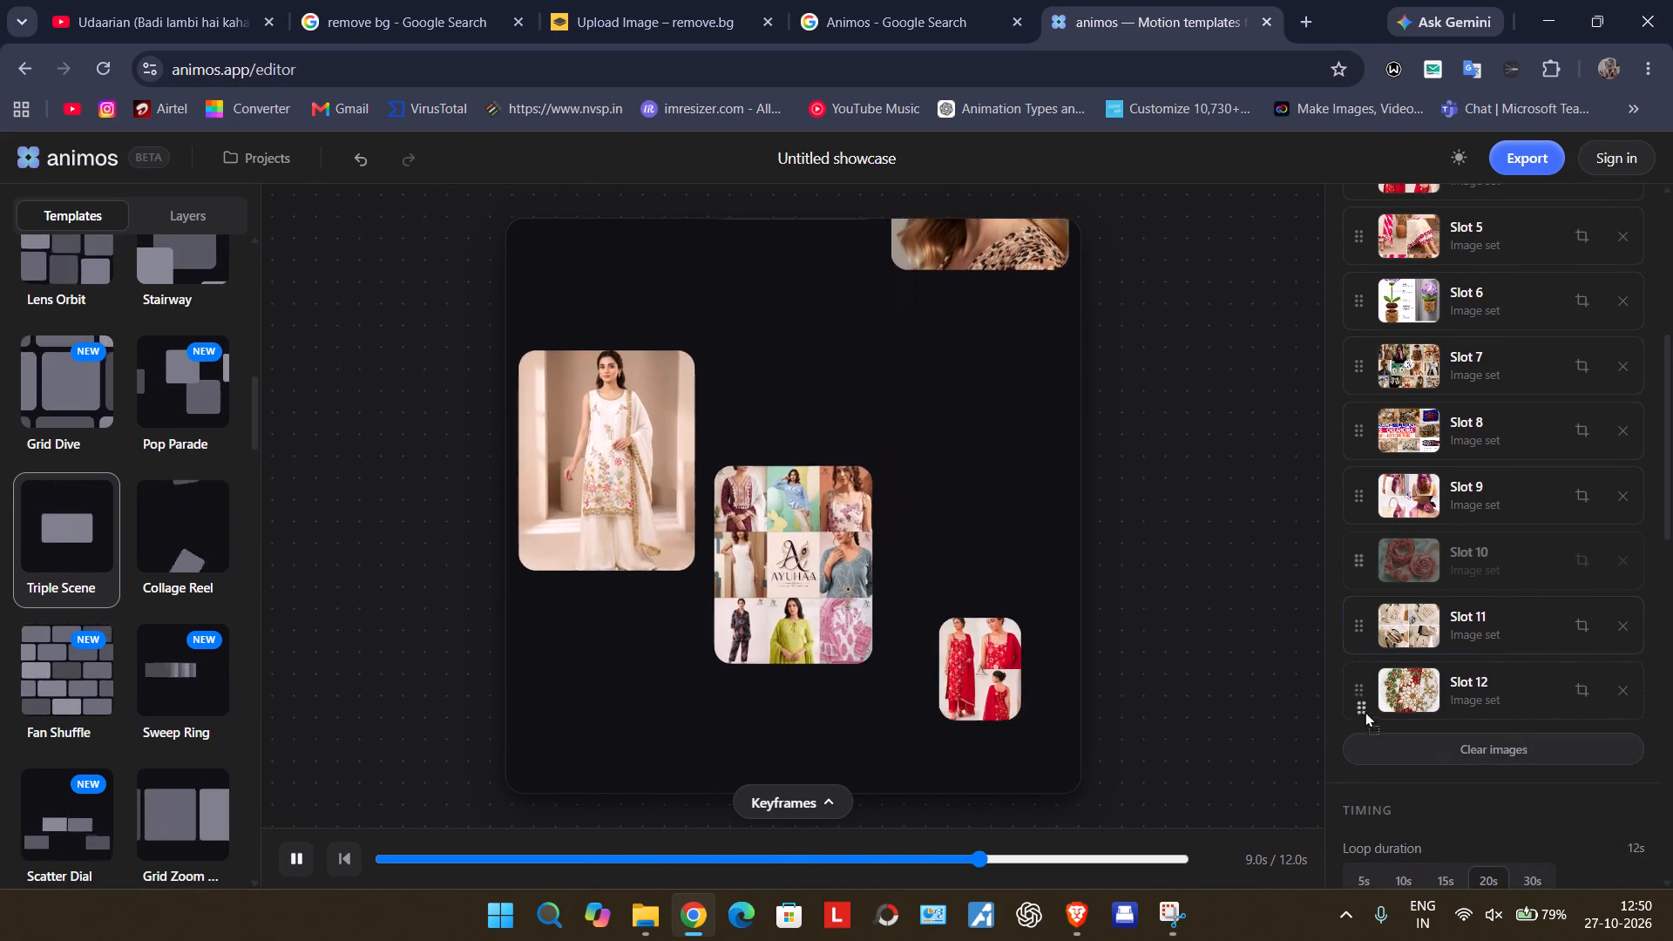
drag(1365, 711, 1365, 686)
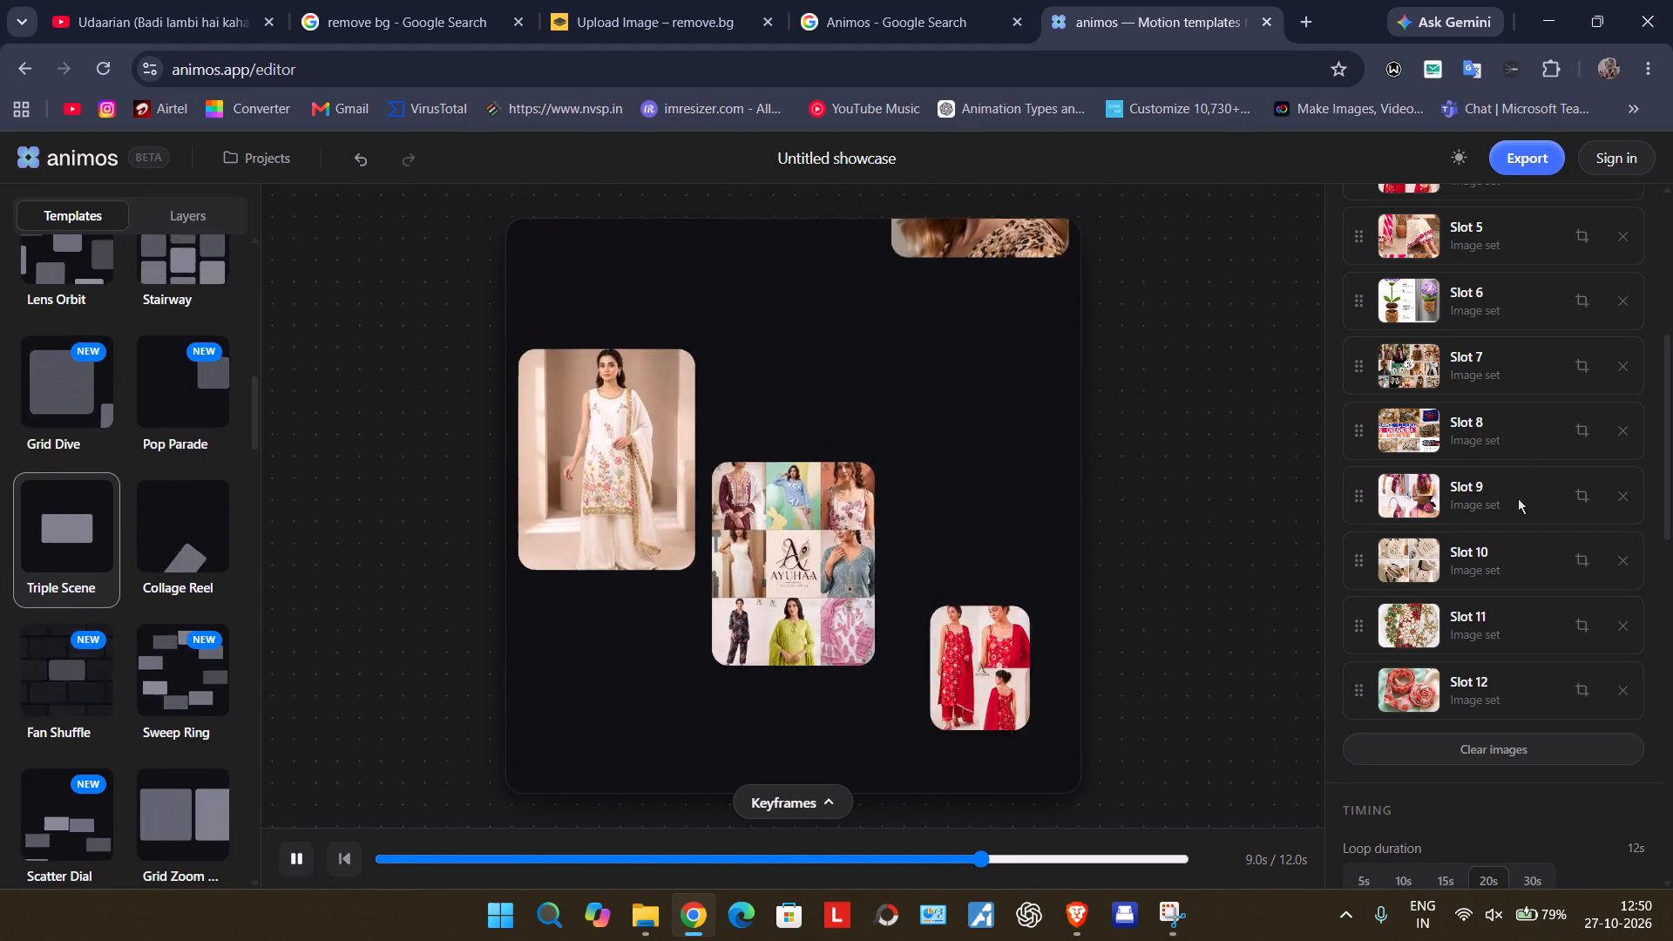
Look over the reordered slots, the playing animation, and the timing, colour and layout settings of Triple Scene.
scroll(1518, 498, up, 2)
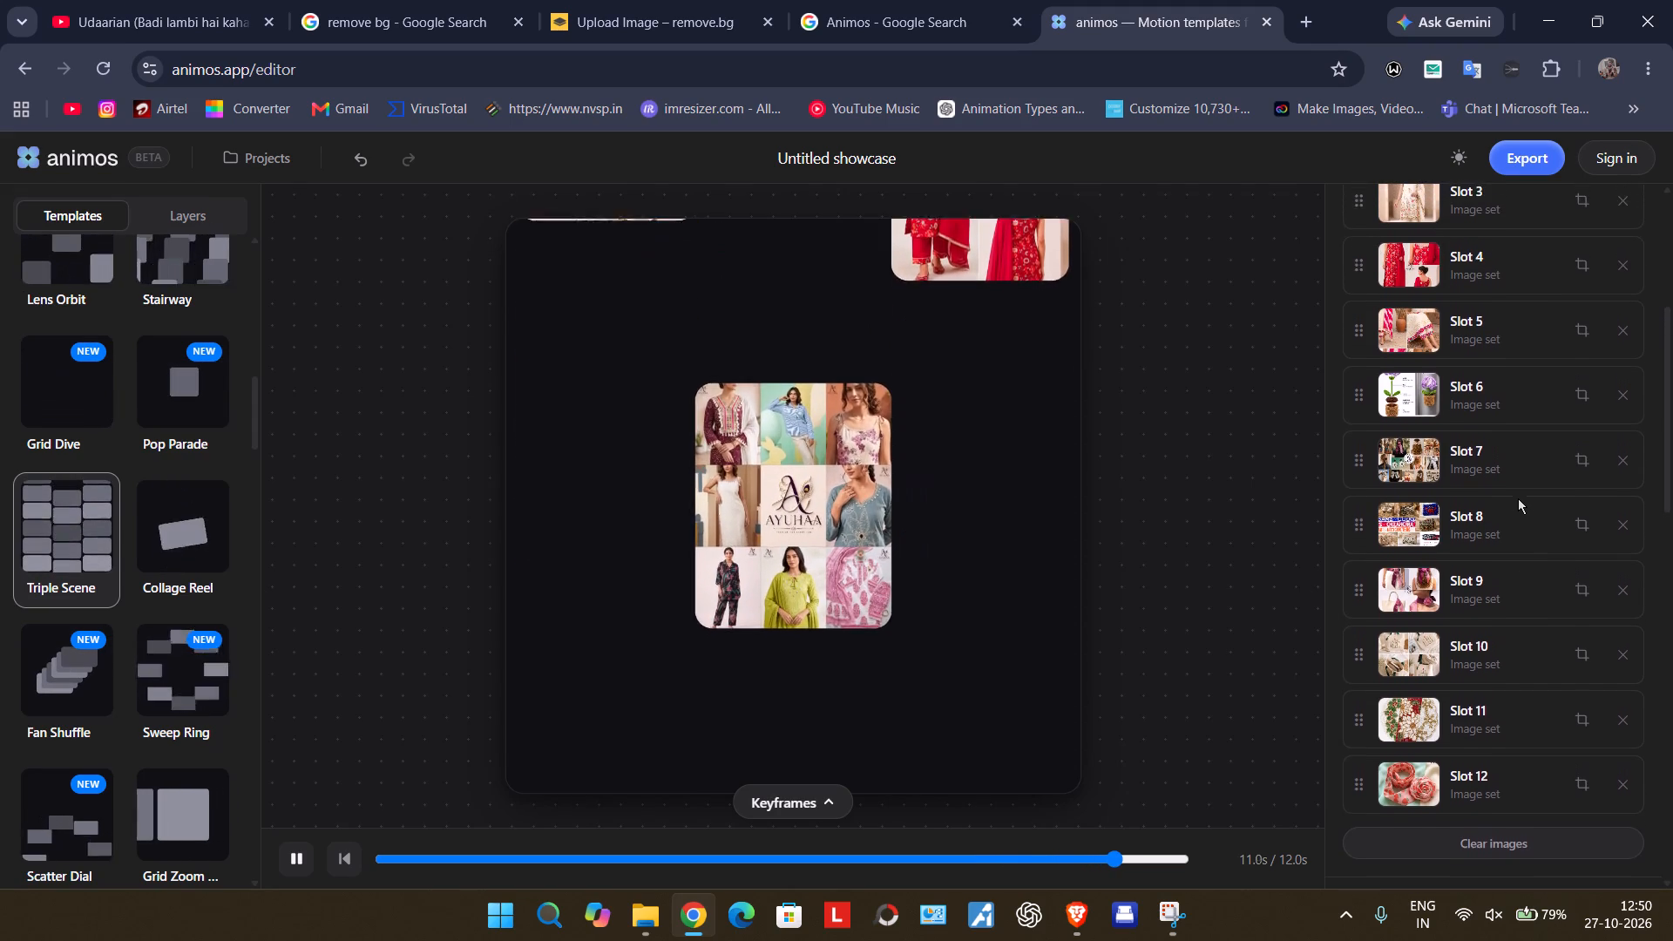
scroll(1518, 498, up, 2)
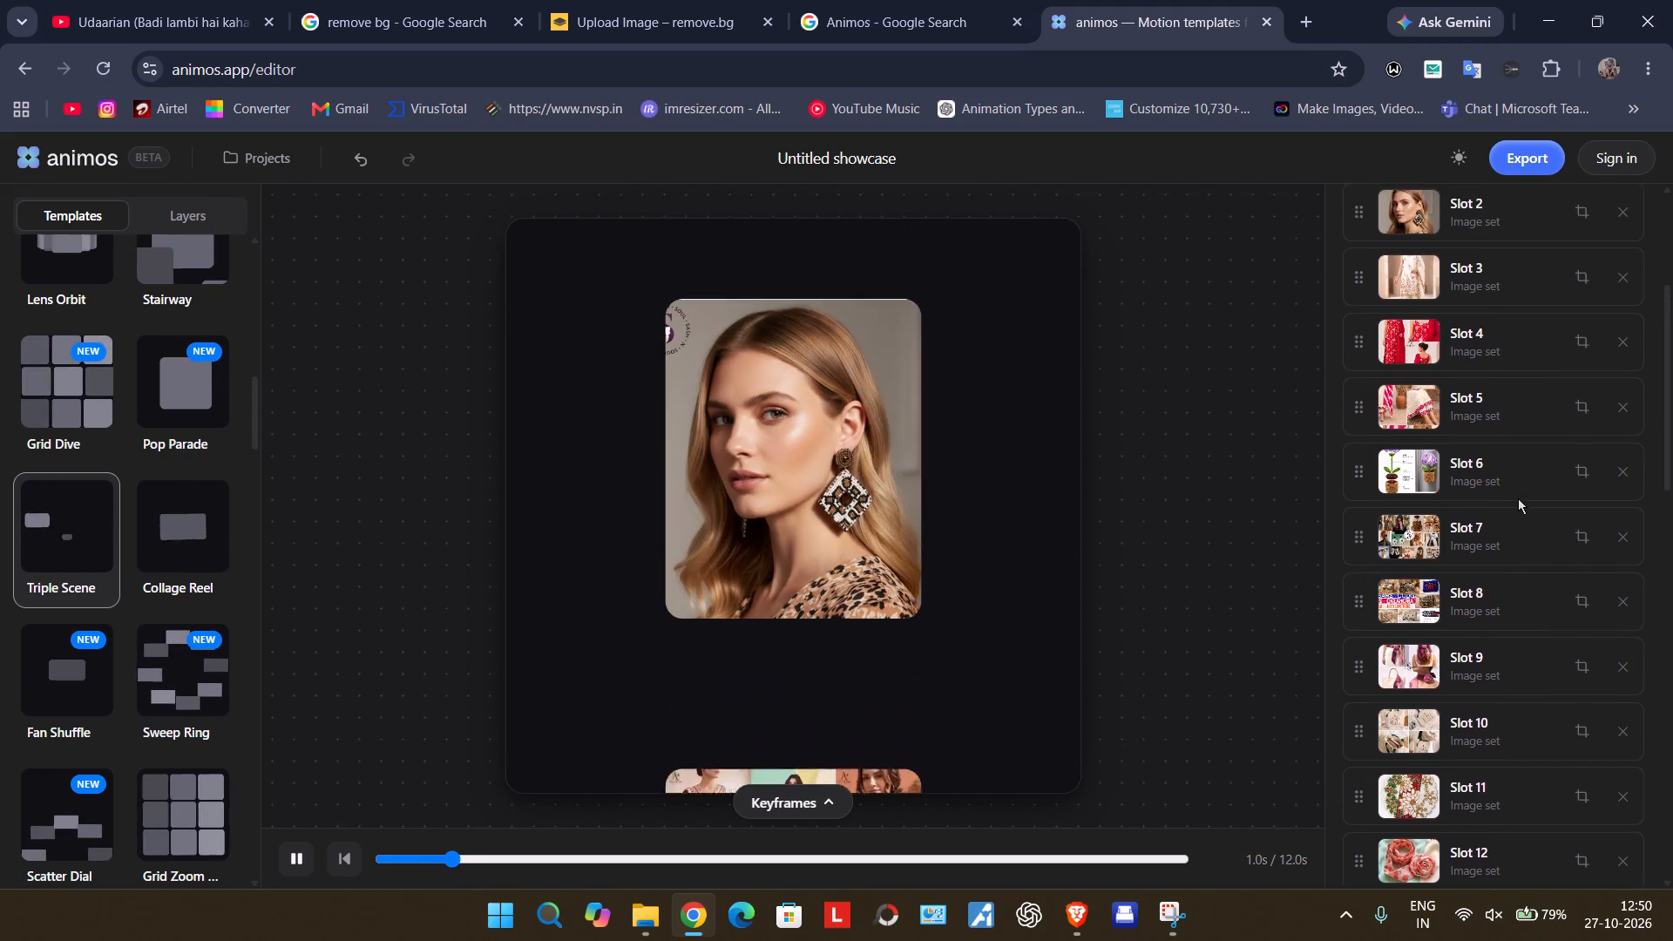
scroll(1518, 498, up, 2)
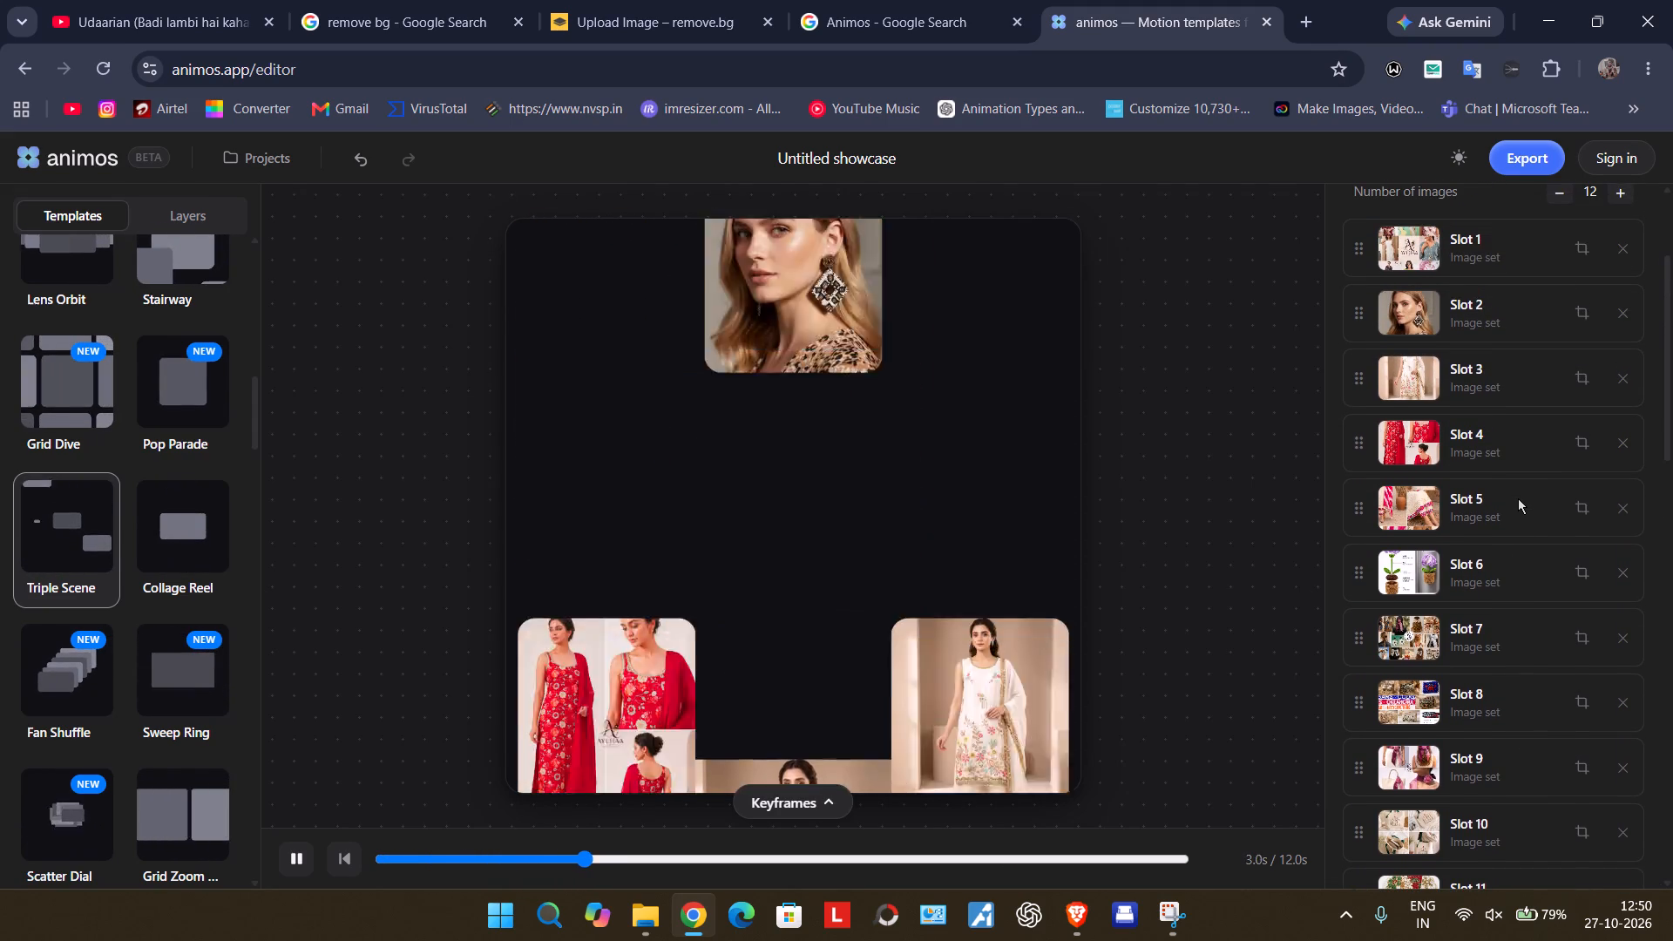
scroll(1518, 498, up, 2)
scroll(1518, 498, down, 2)
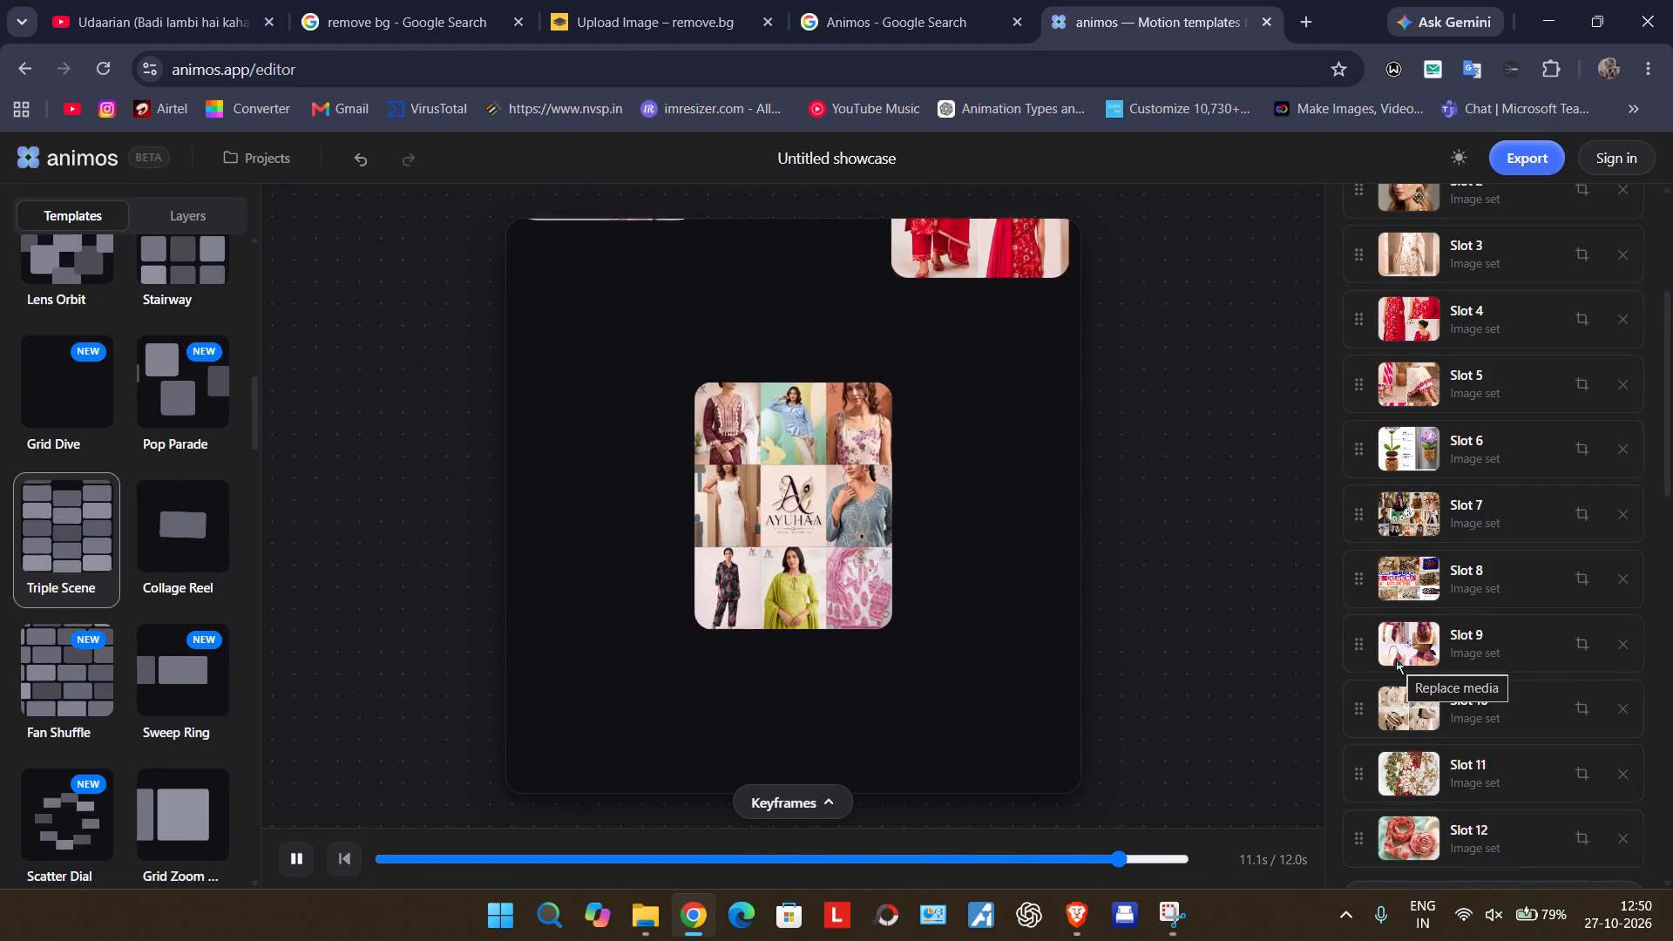
scroll(1396, 659, down, 3)
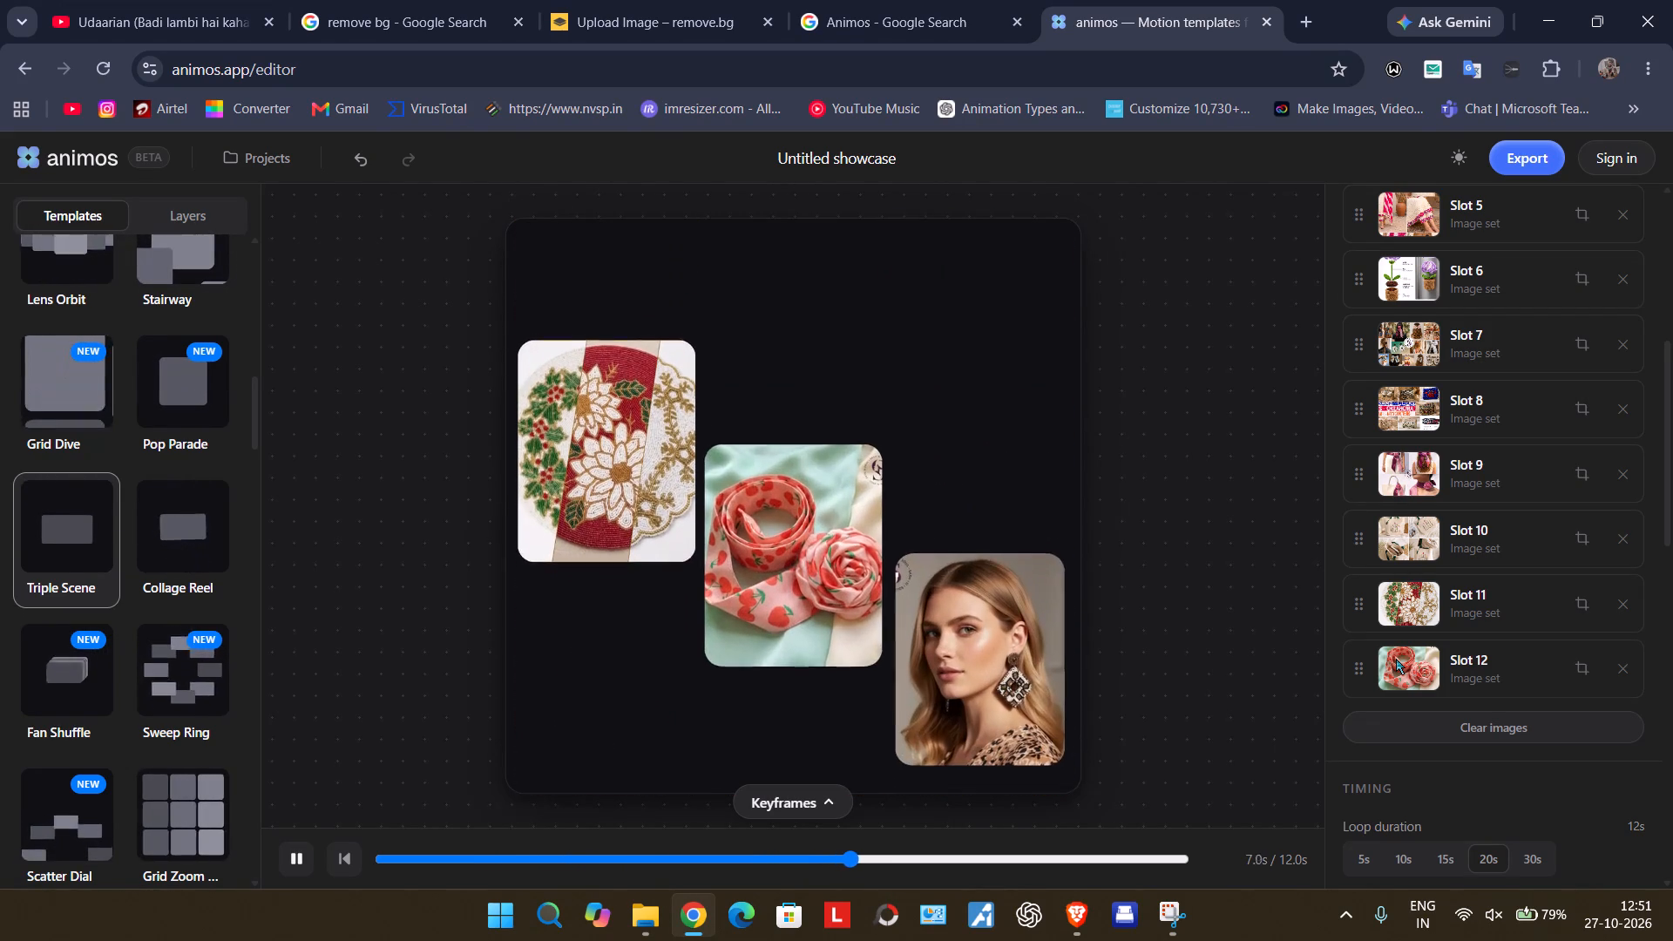
click(613, 406)
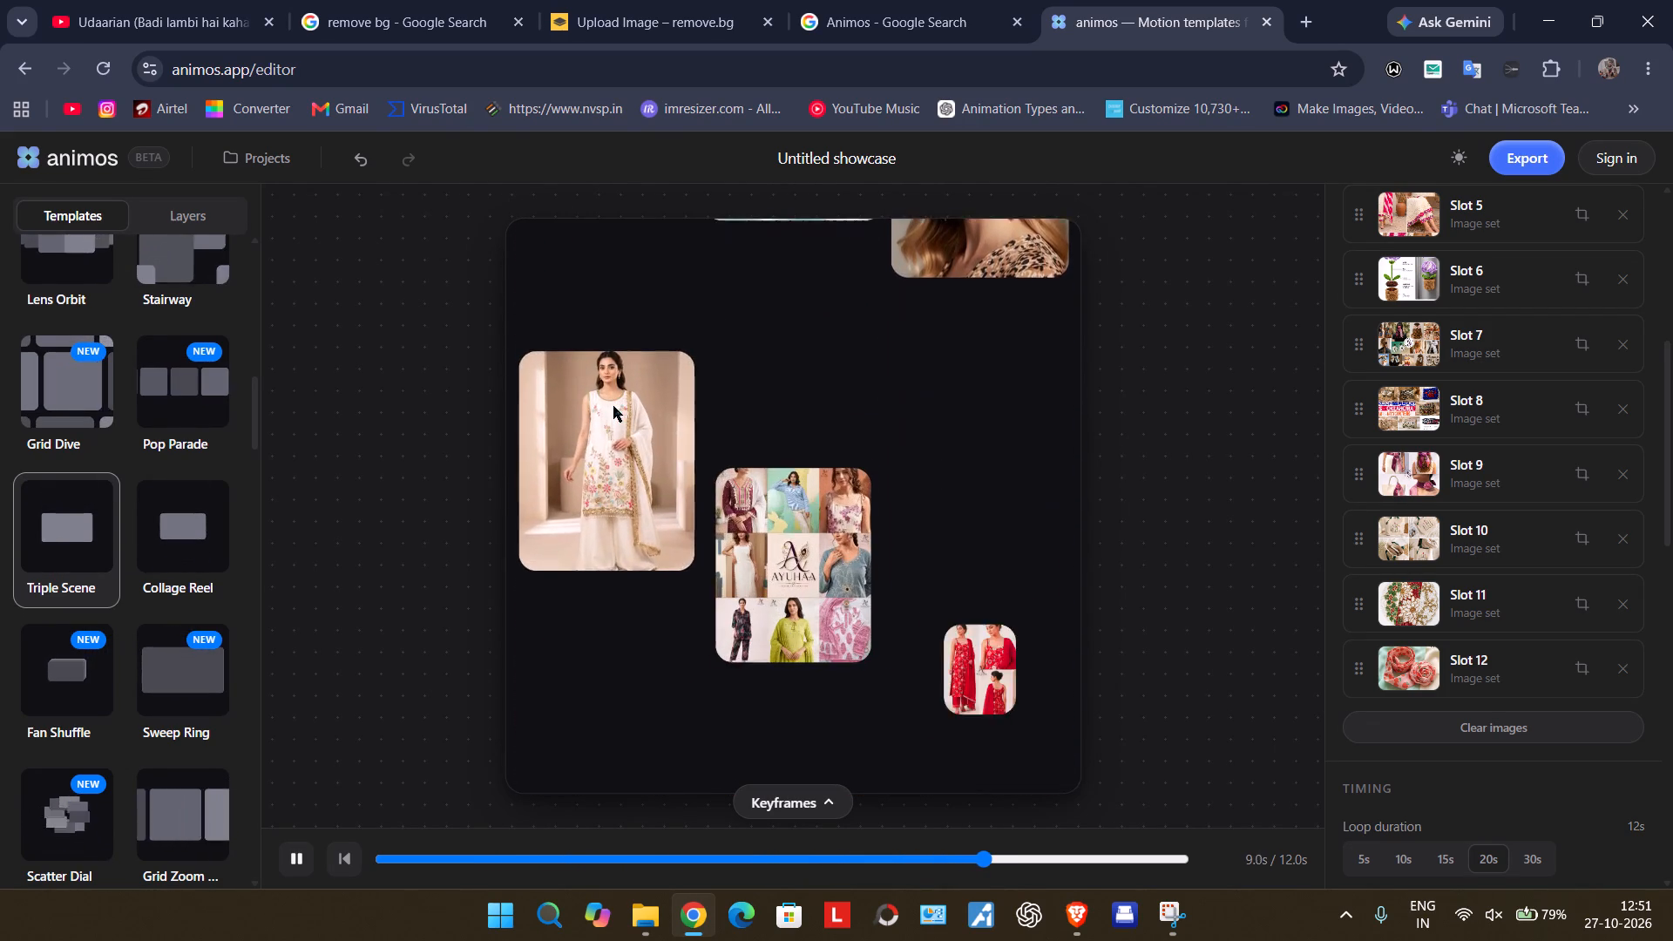
scroll(1408, 748, down, 3)
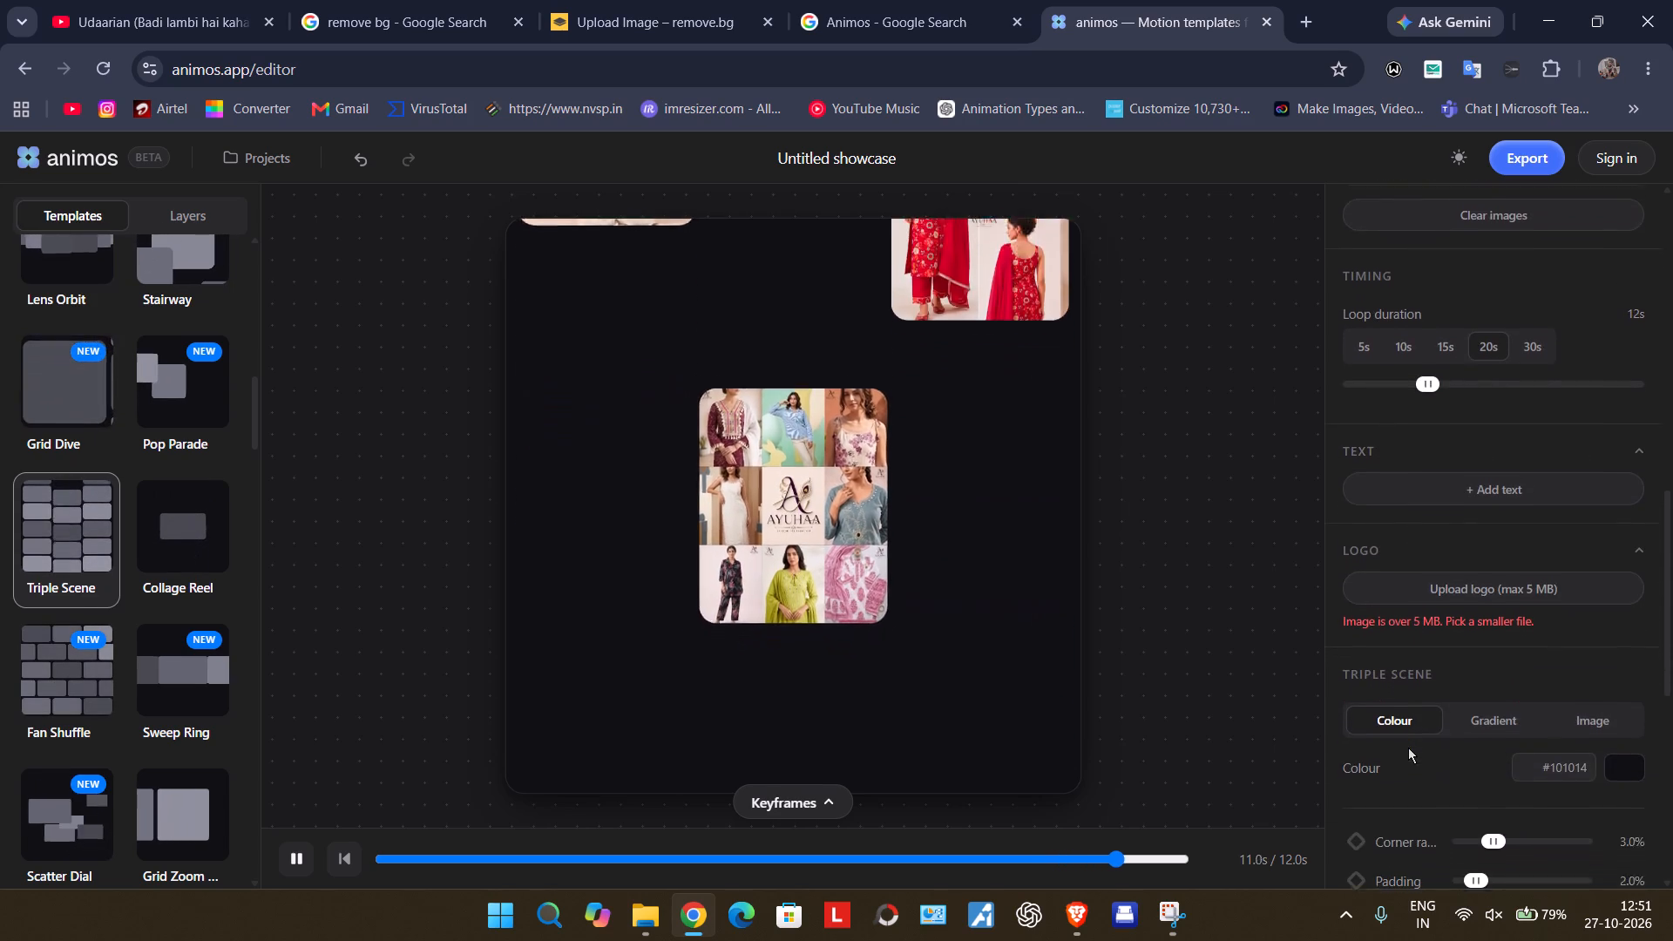
scroll(1413, 810, down, 2)
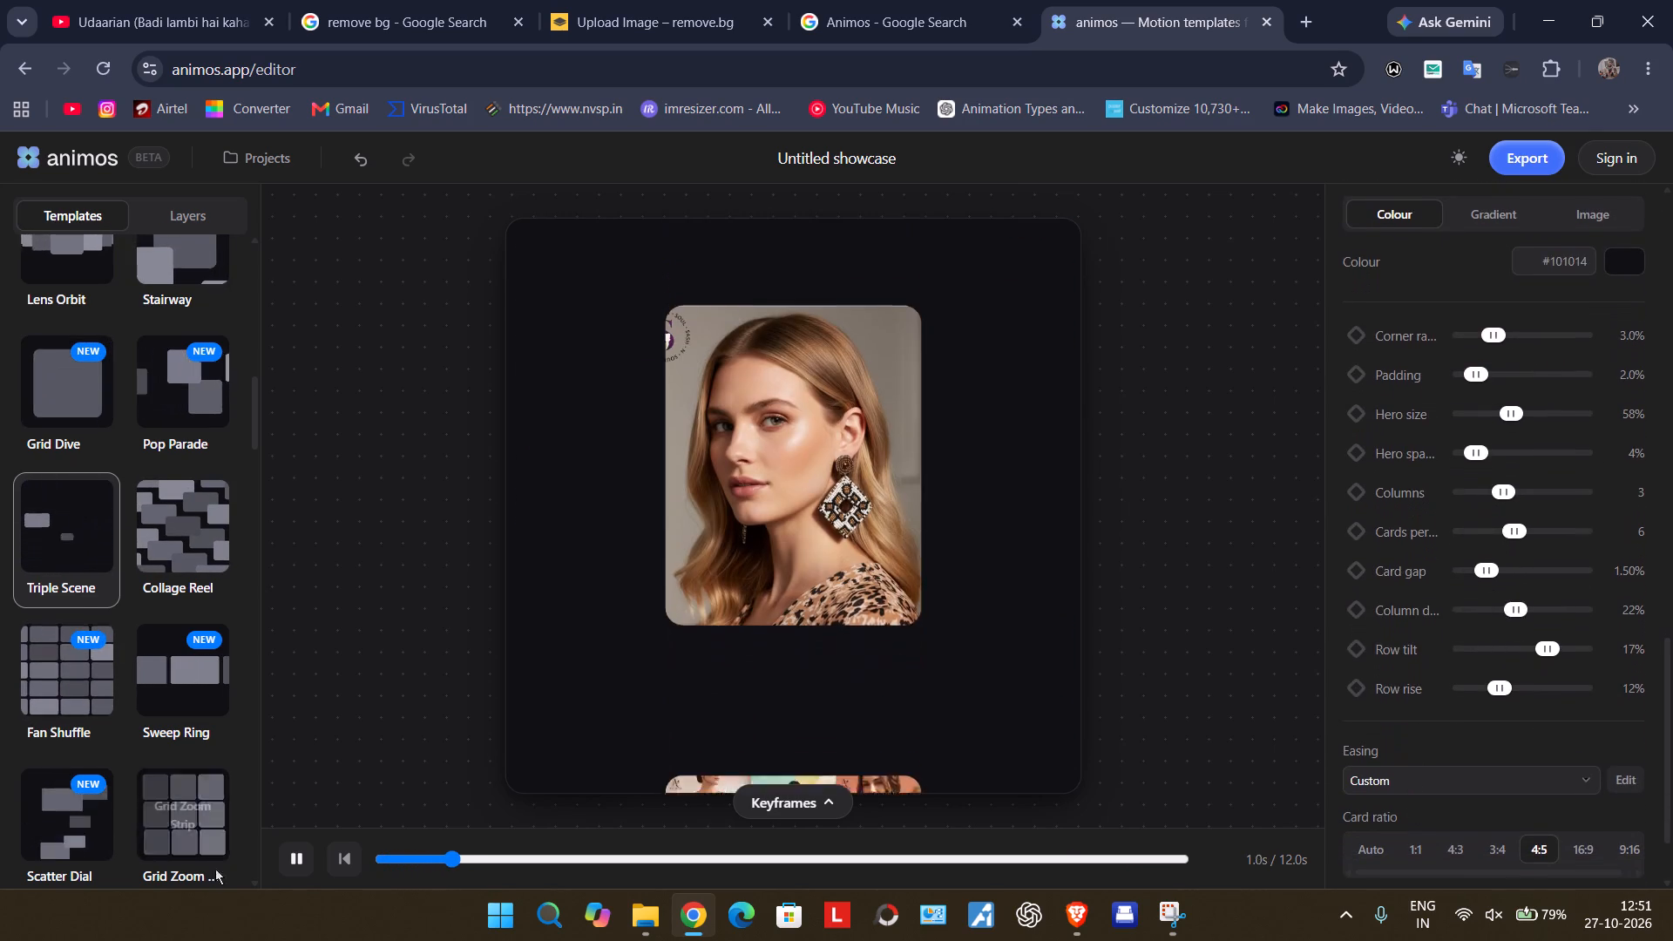
Stop the screen recording of the showcase animation and bring up the captured clip in Snipping Tool.
click(715, 30)
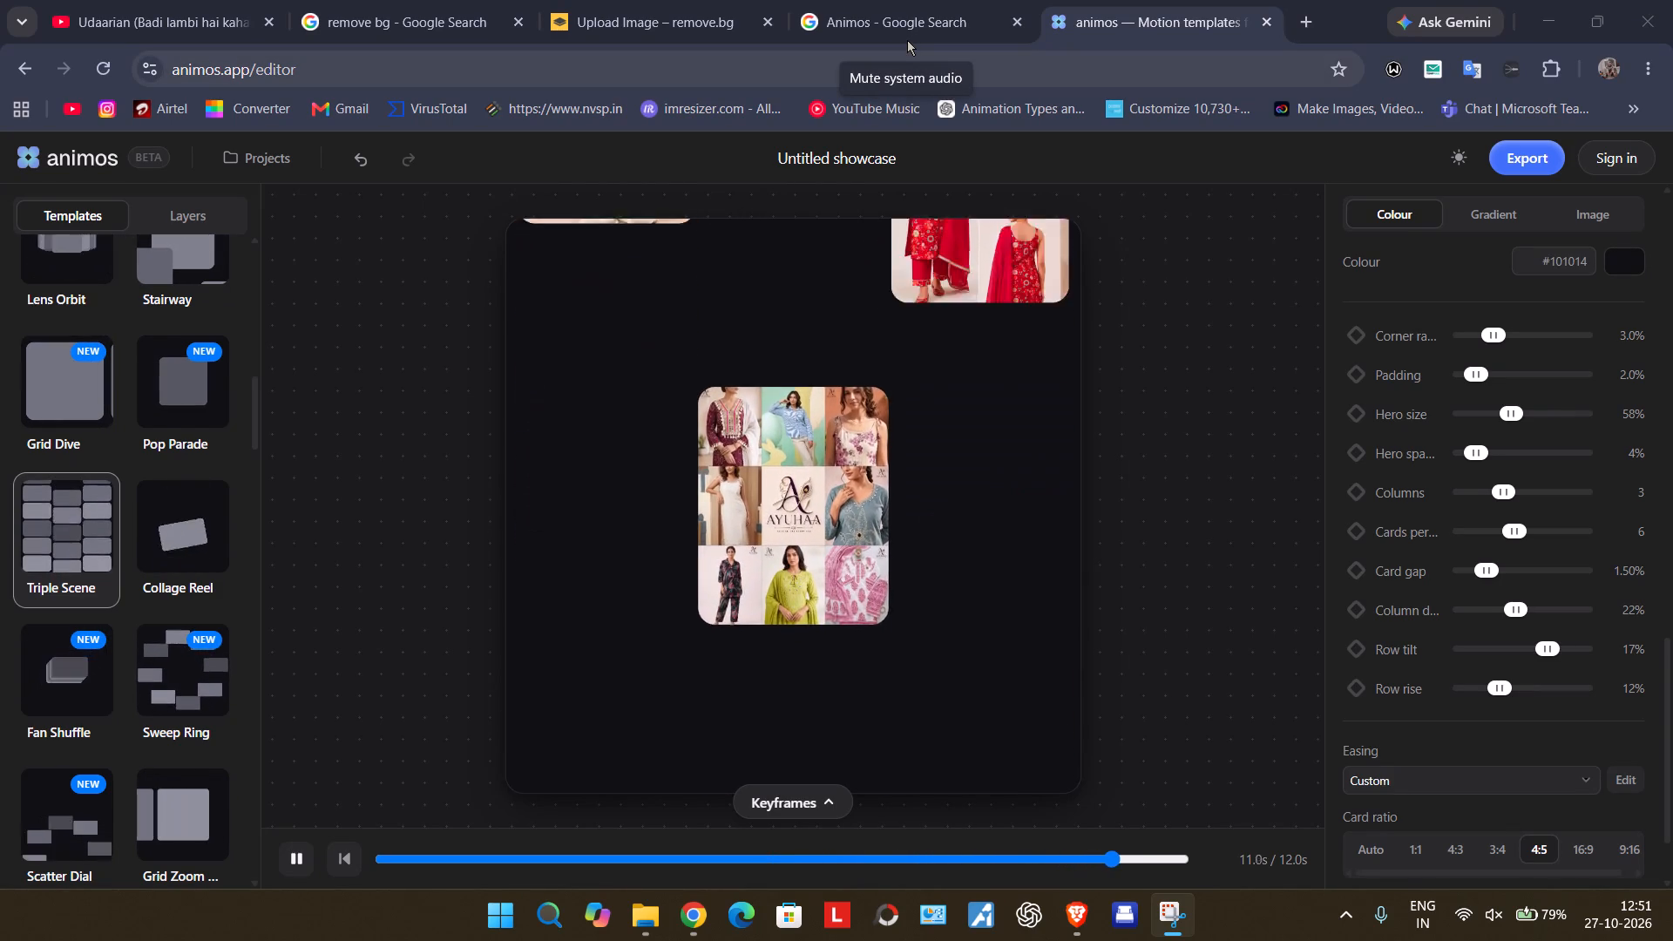
click(769, 43)
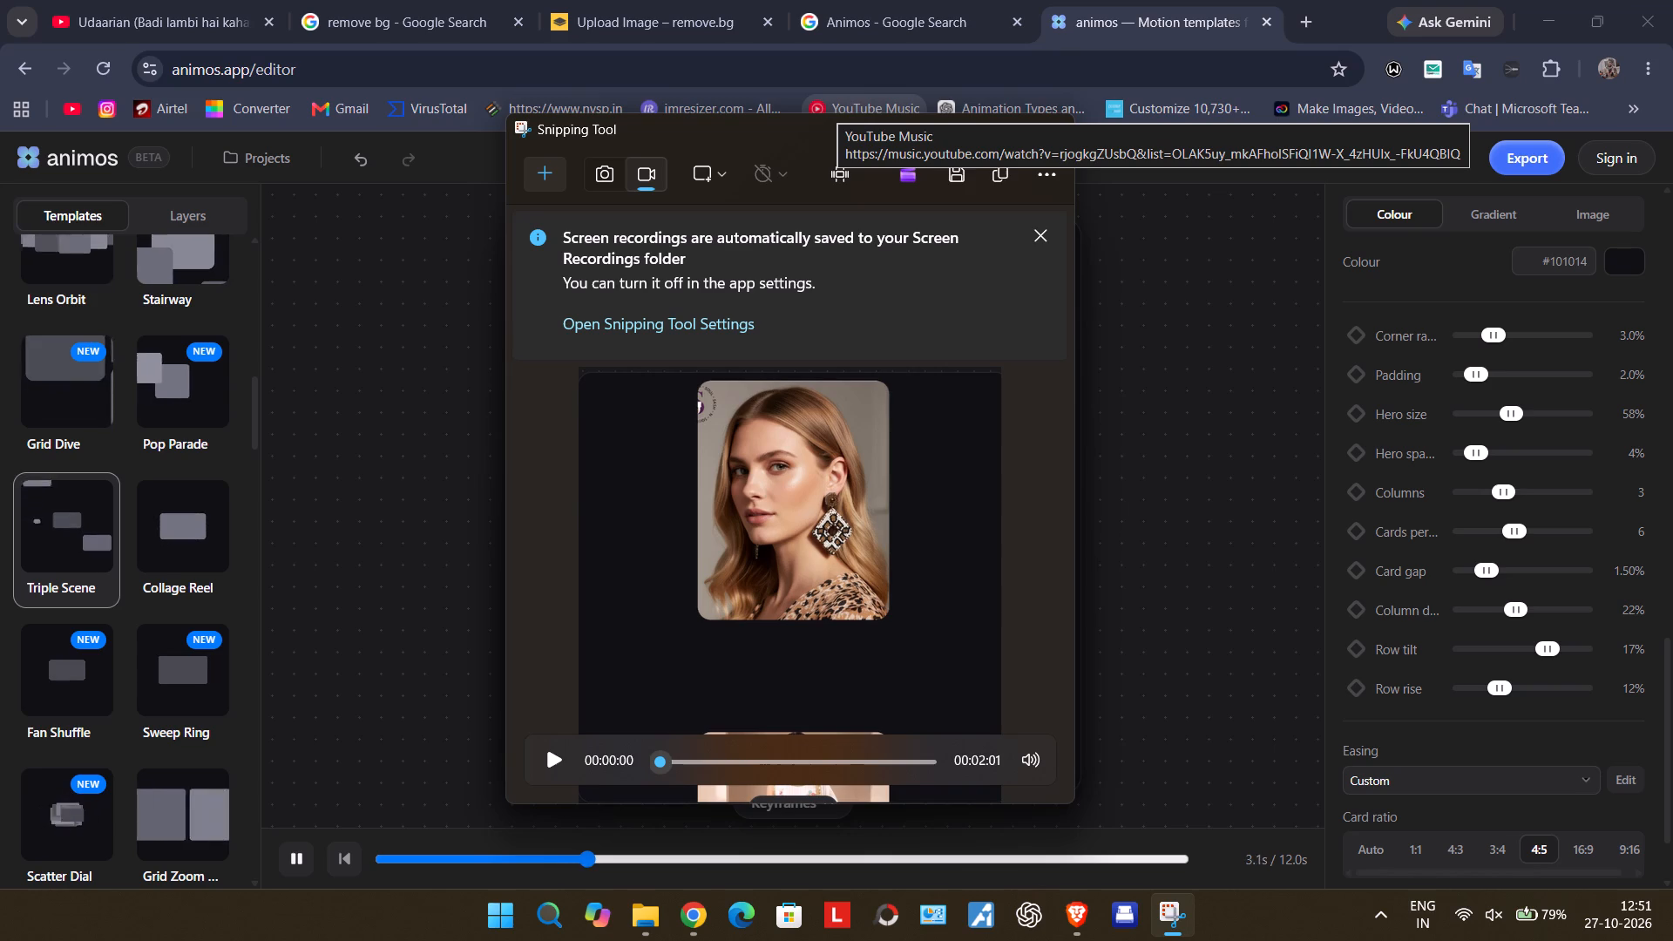
click(731, 135)
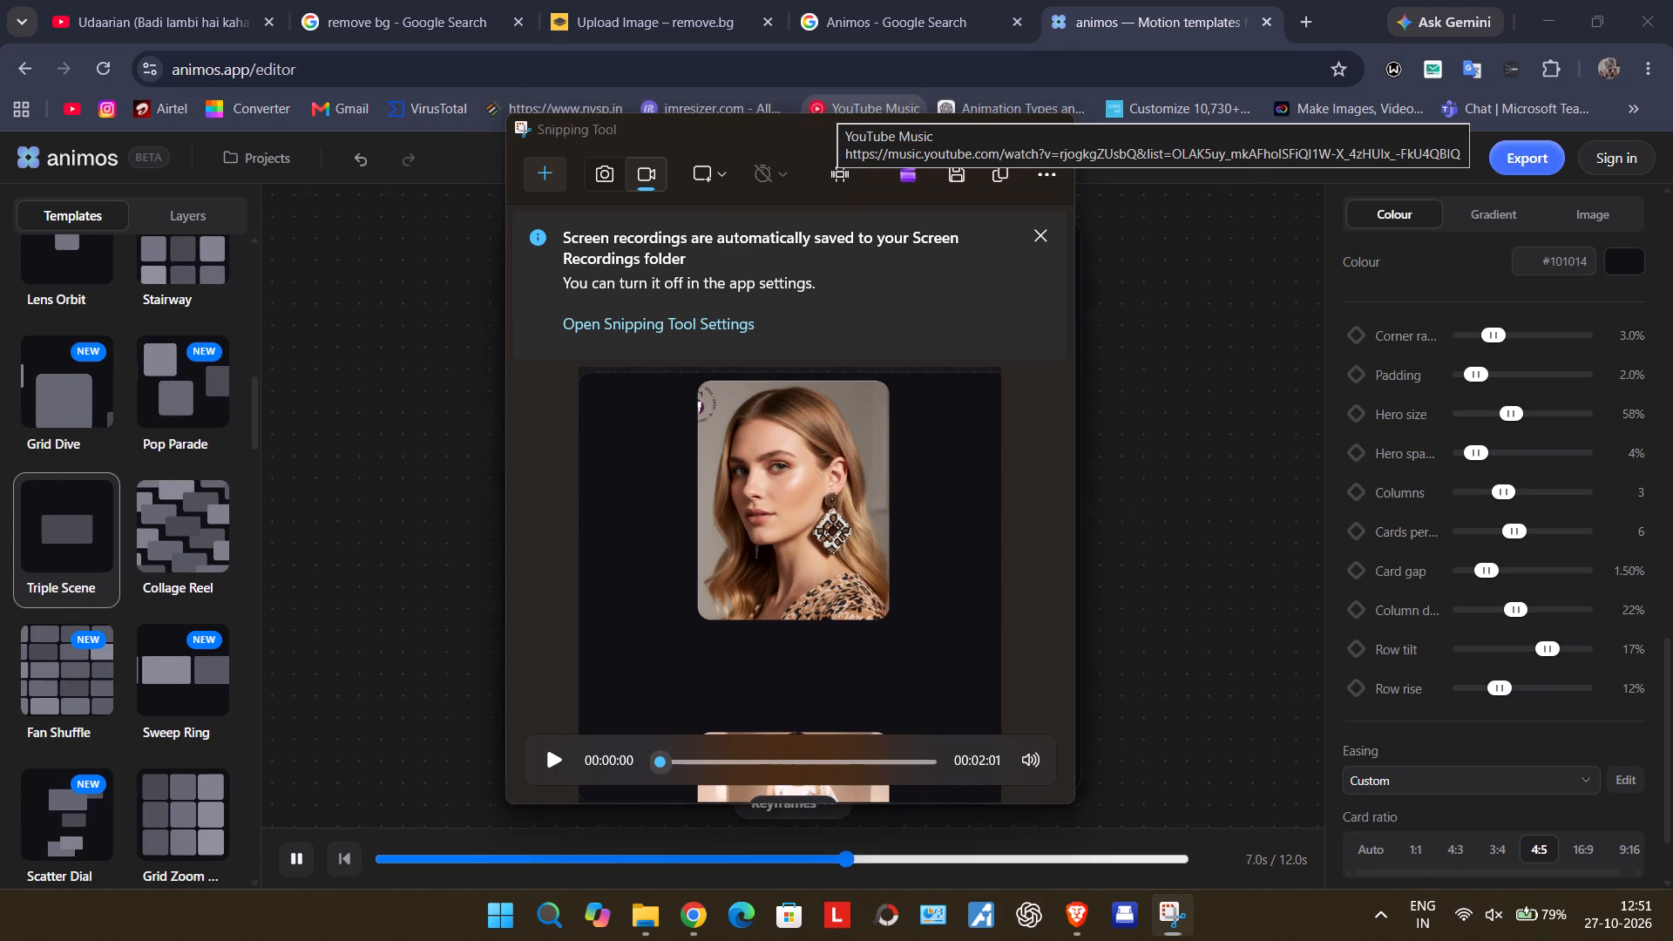
Search Windows for "sign" to find the Signal app.
text(sign)
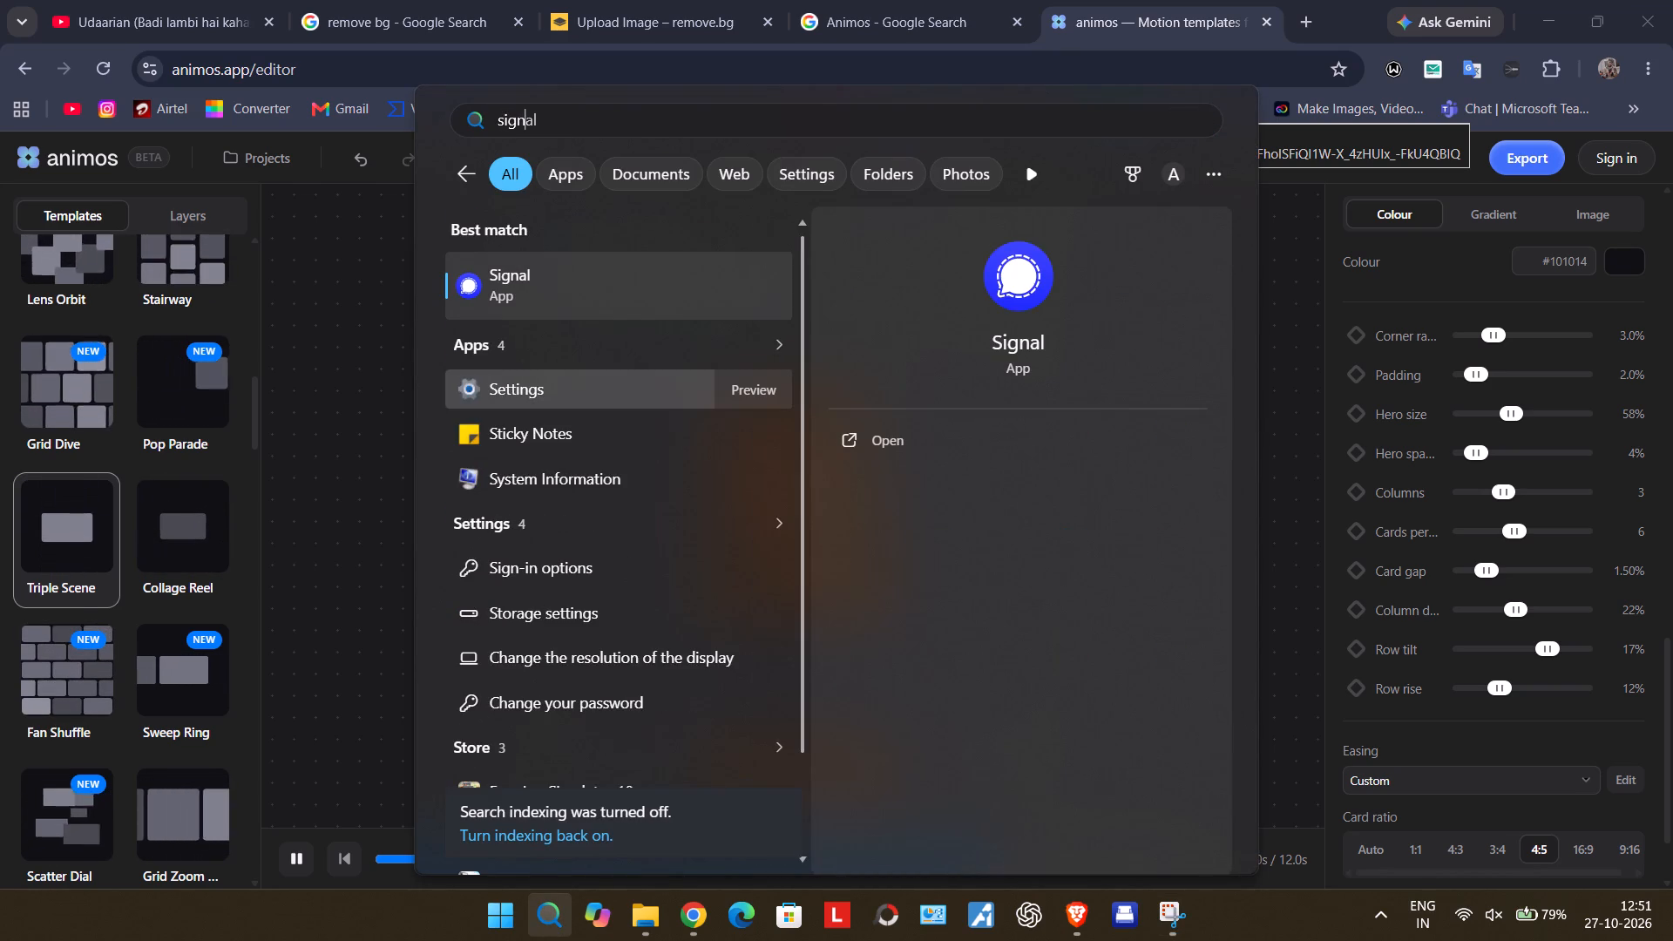
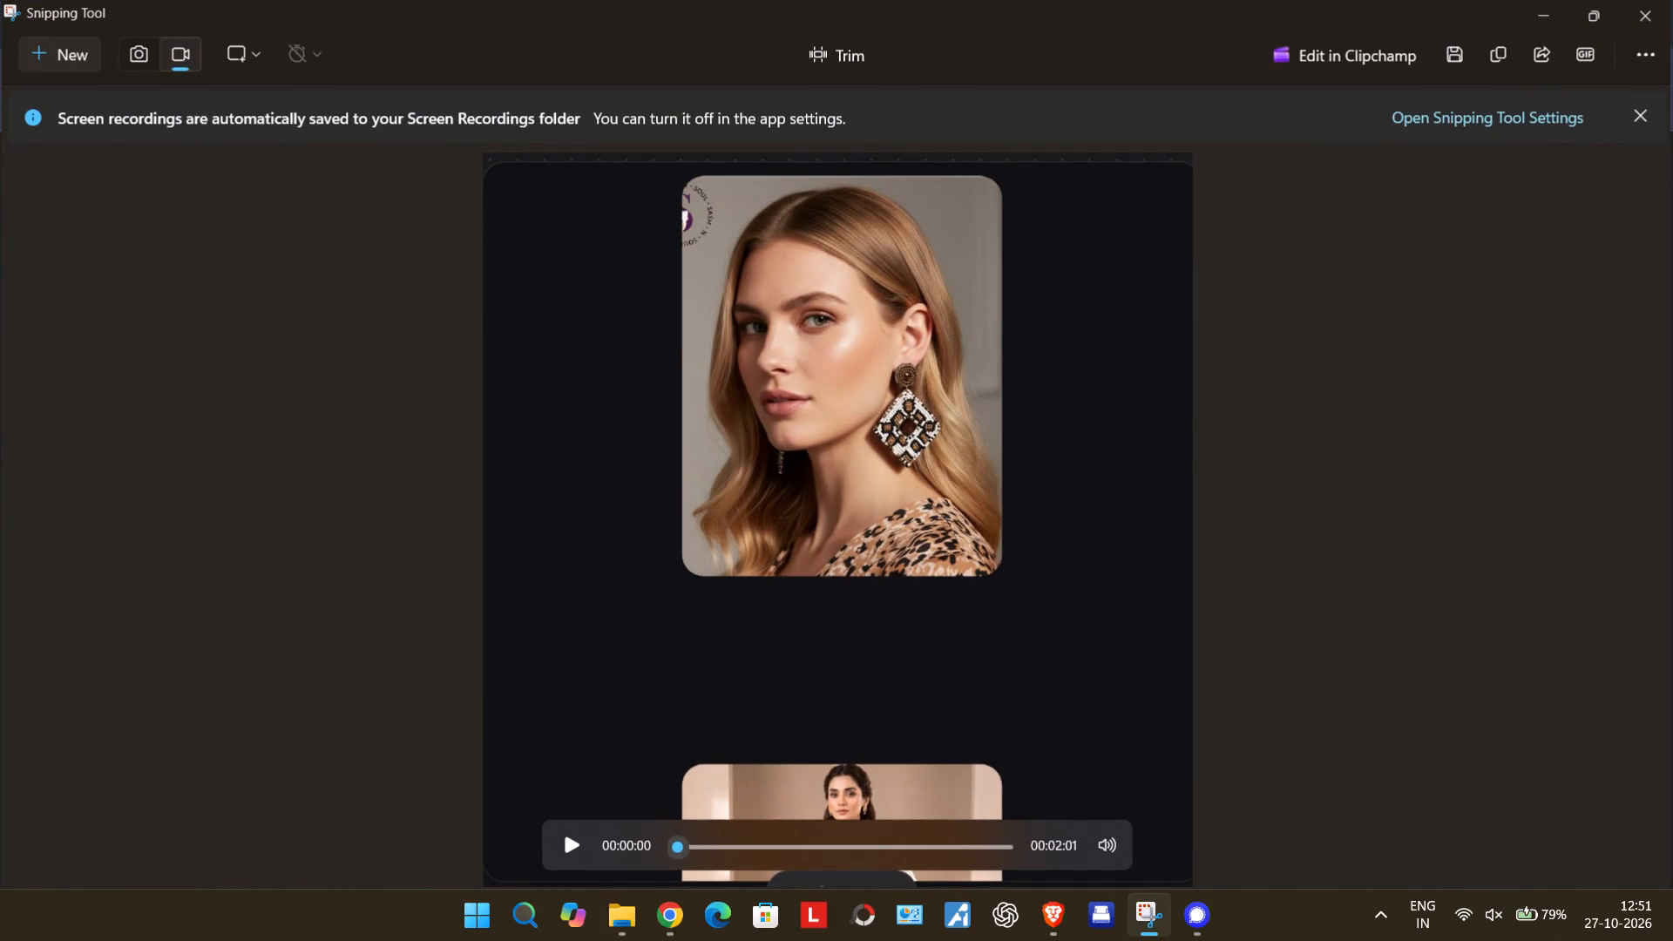
Turn on Multiple windows and Ask to save edited screenshots in the Snipping Tool settings.
click(1474, 129)
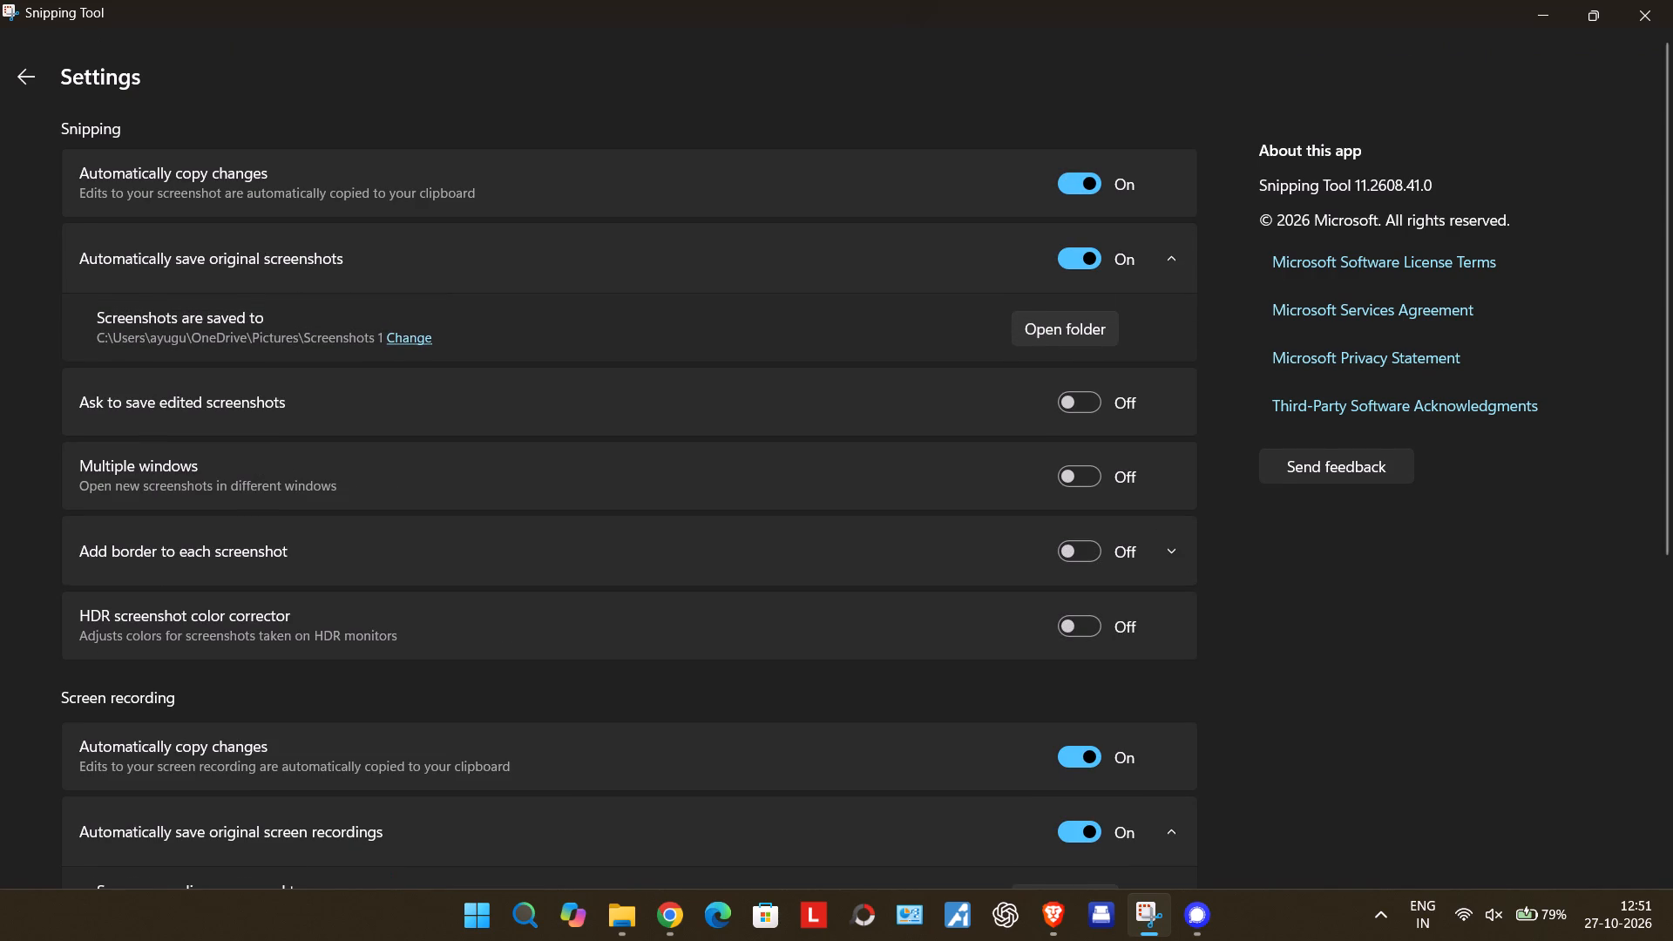
click(1076, 474)
click(1094, 405)
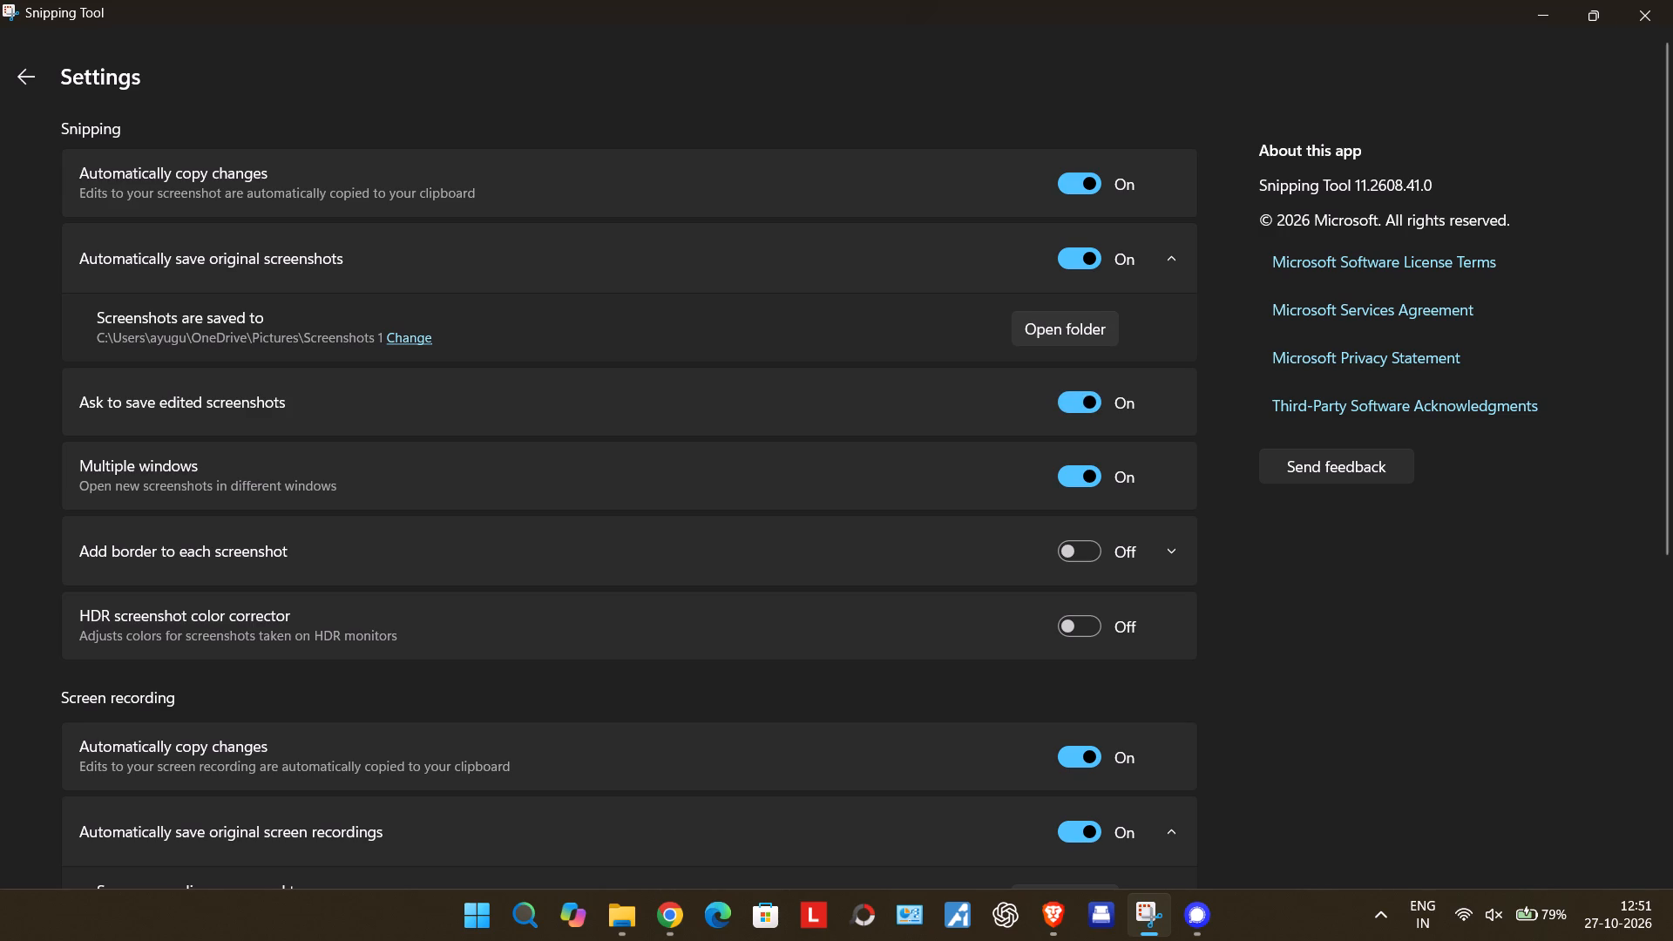
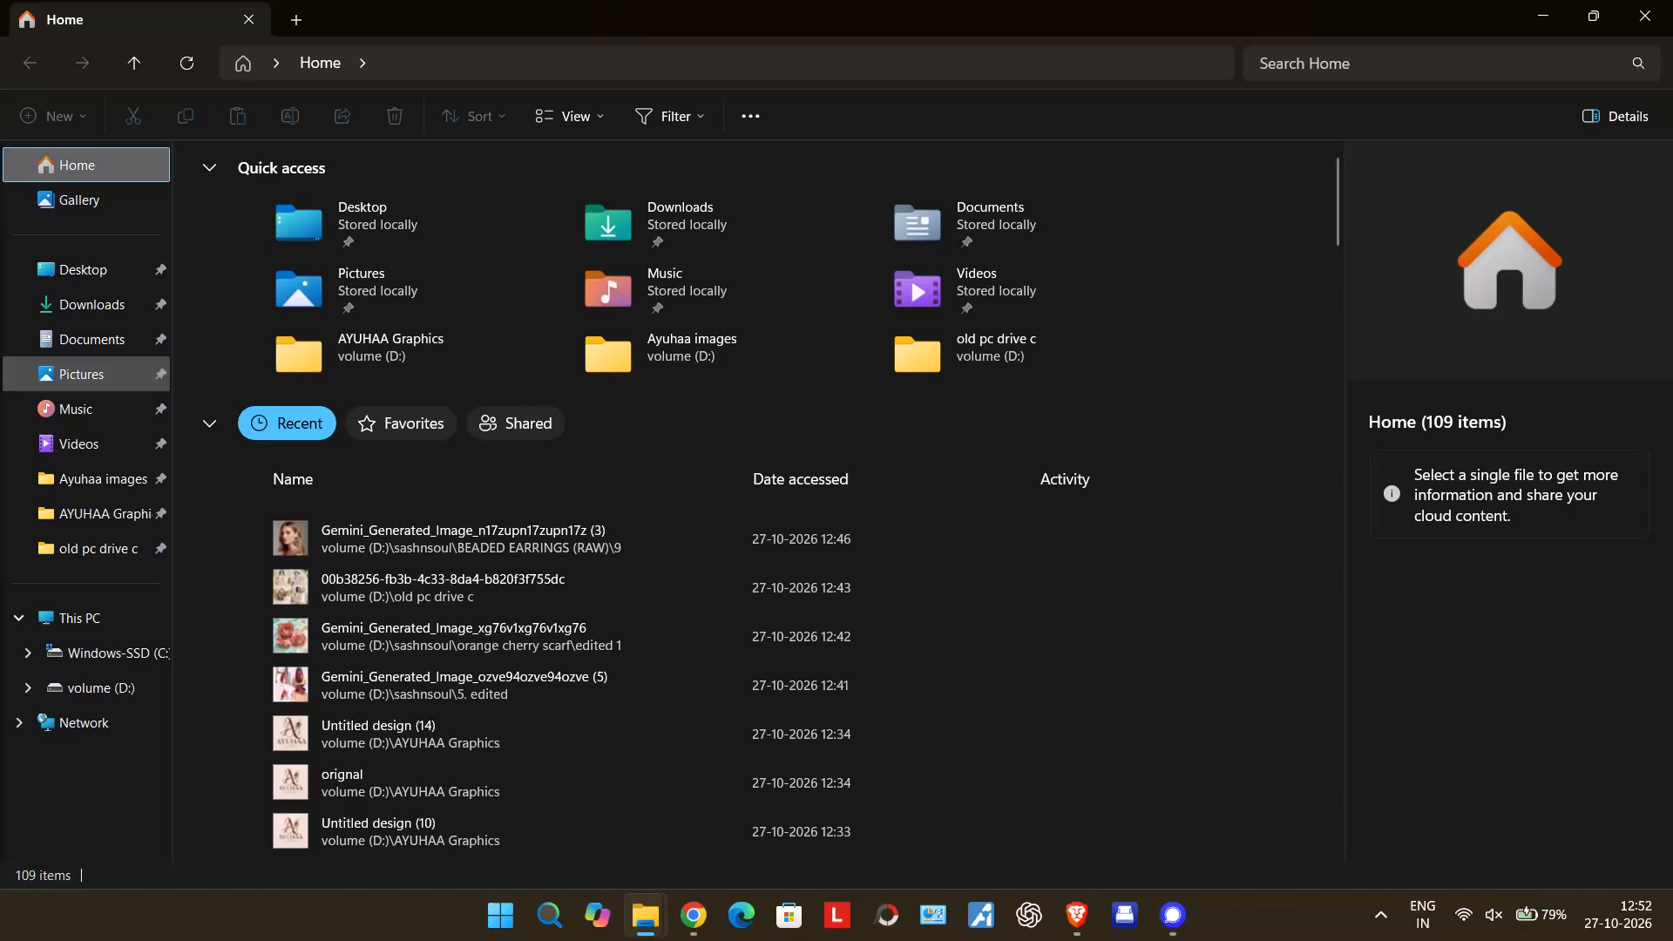
click(91, 443)
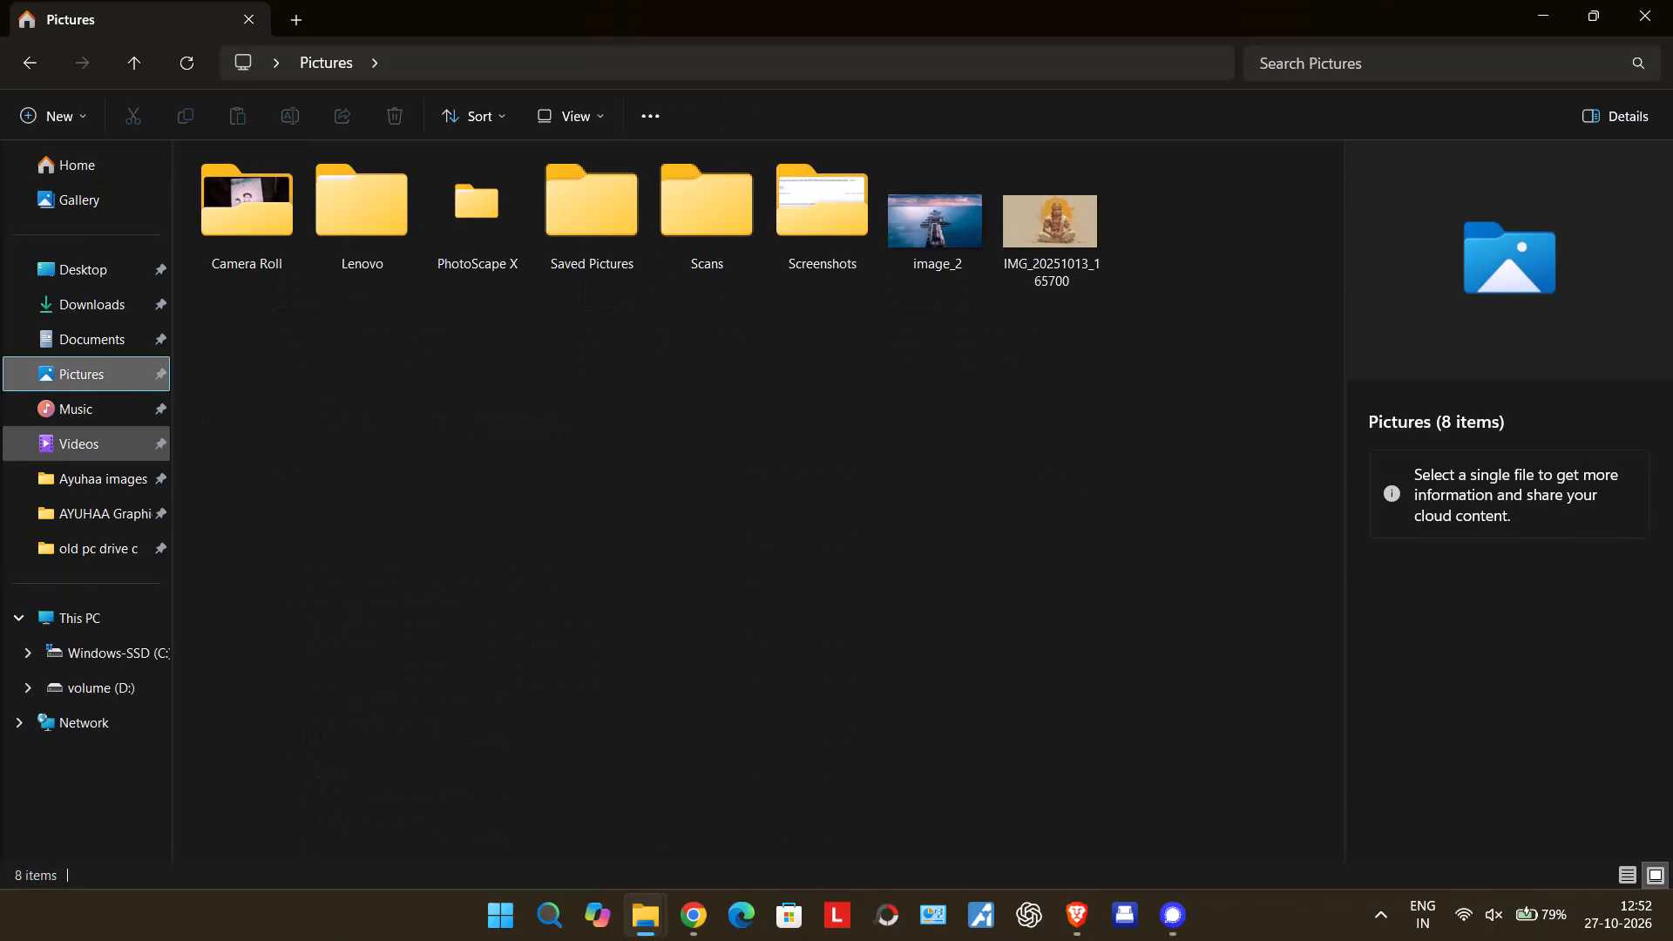
double_click(351, 248)
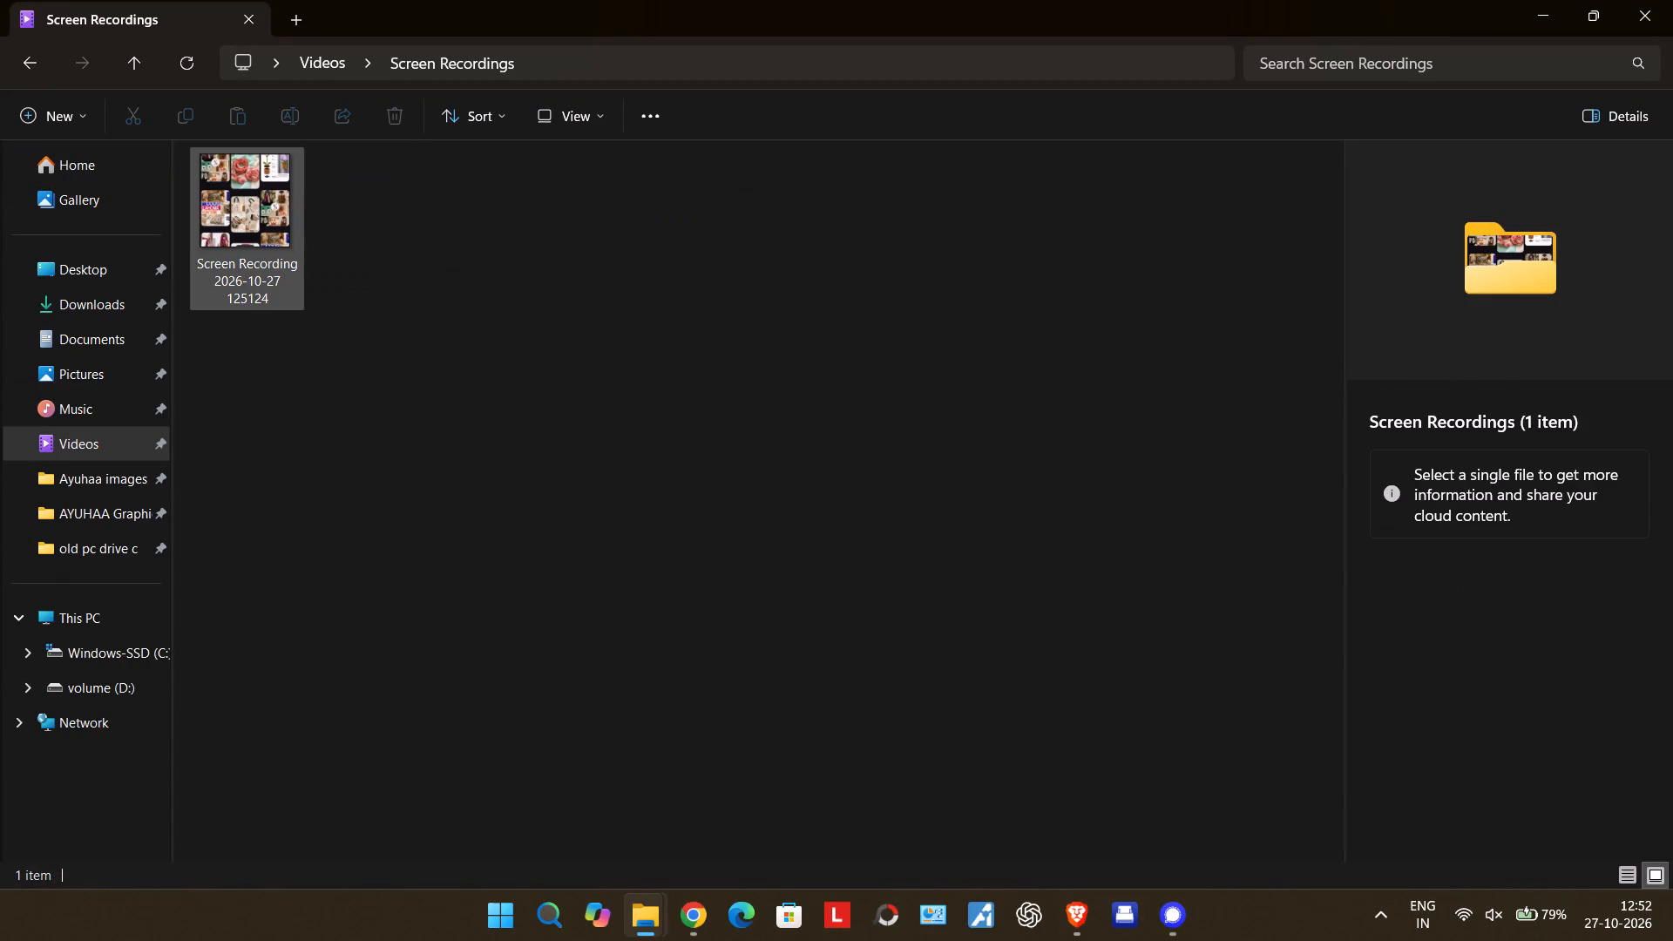
double_click(229, 213)
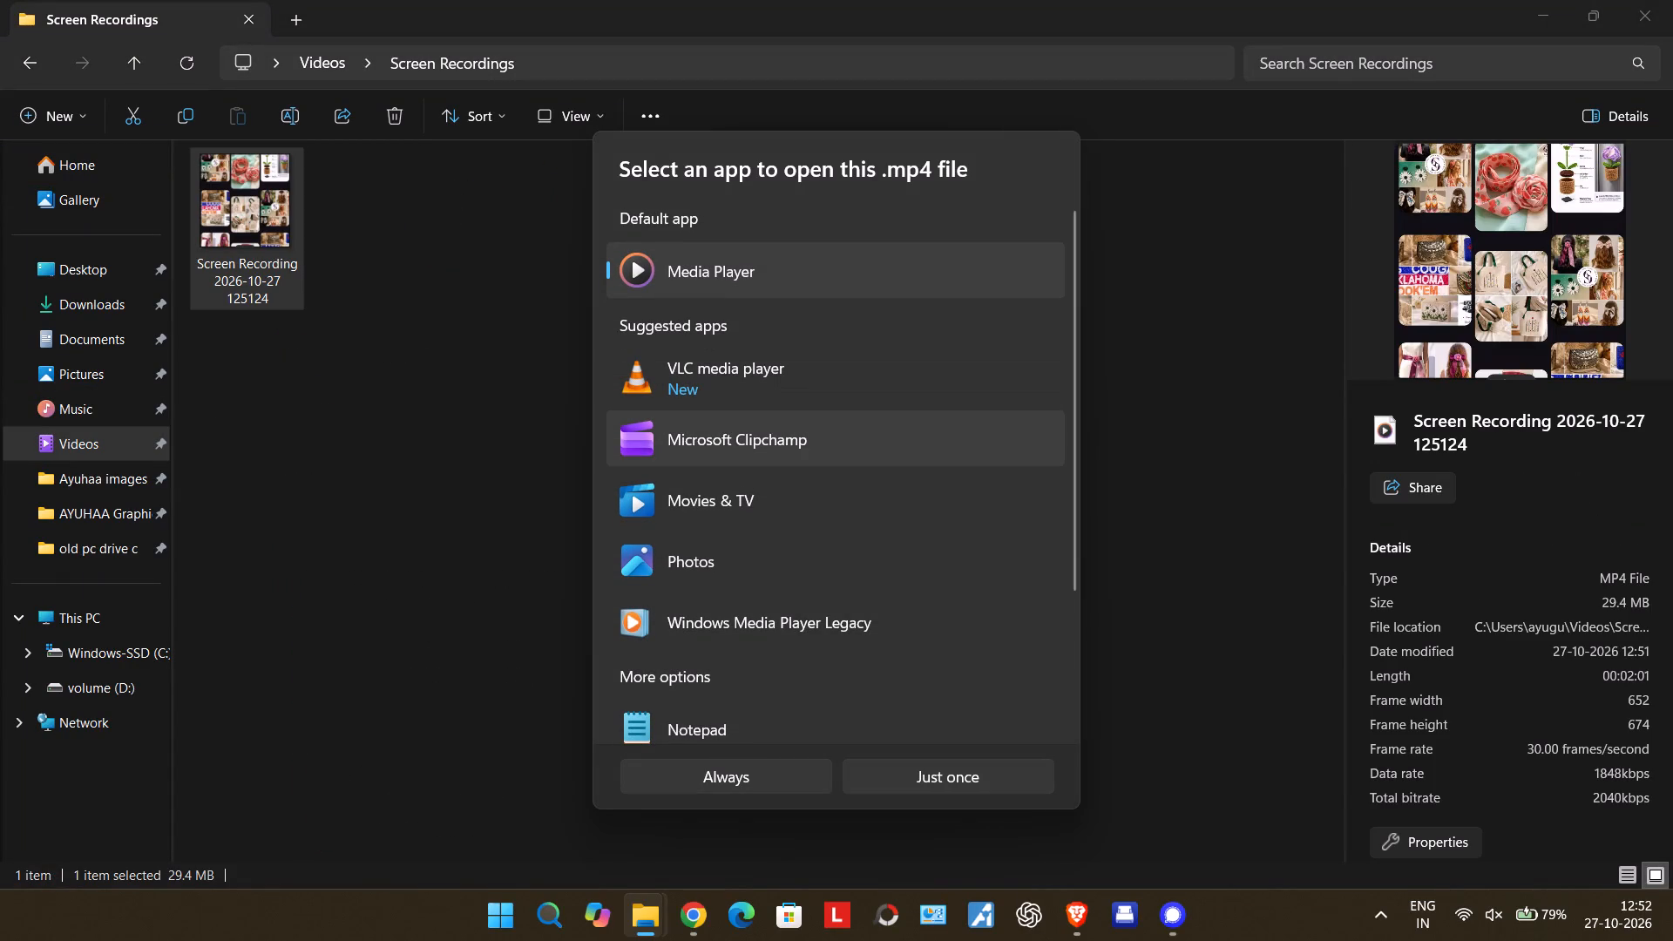
click(757, 410)
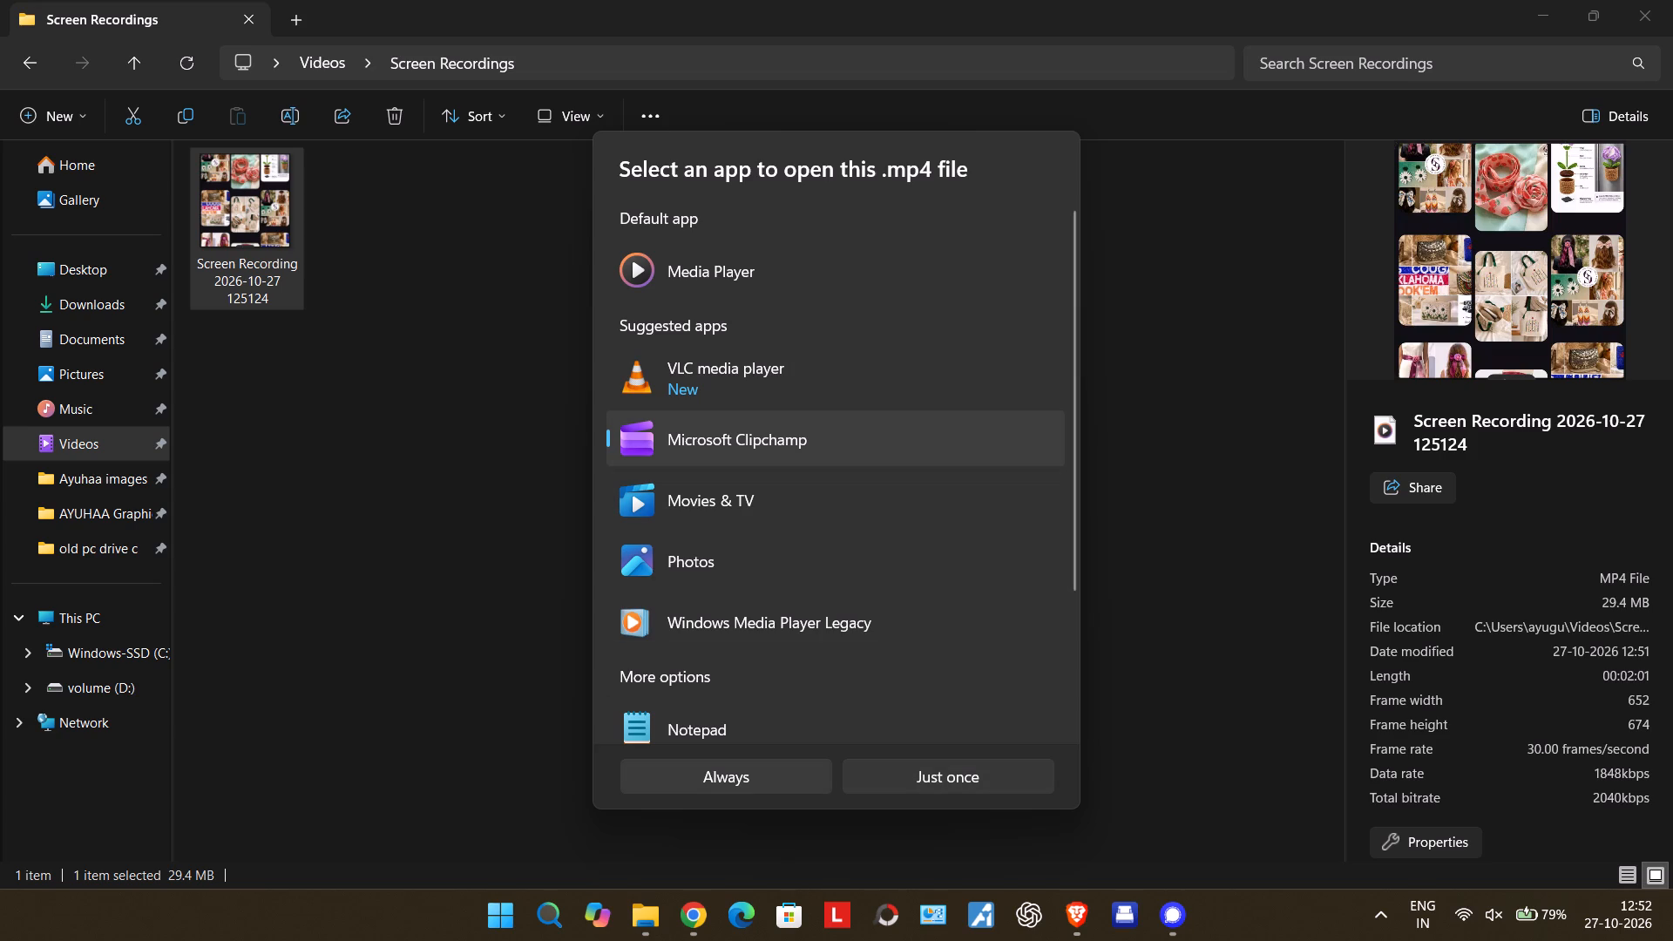
click(888, 787)
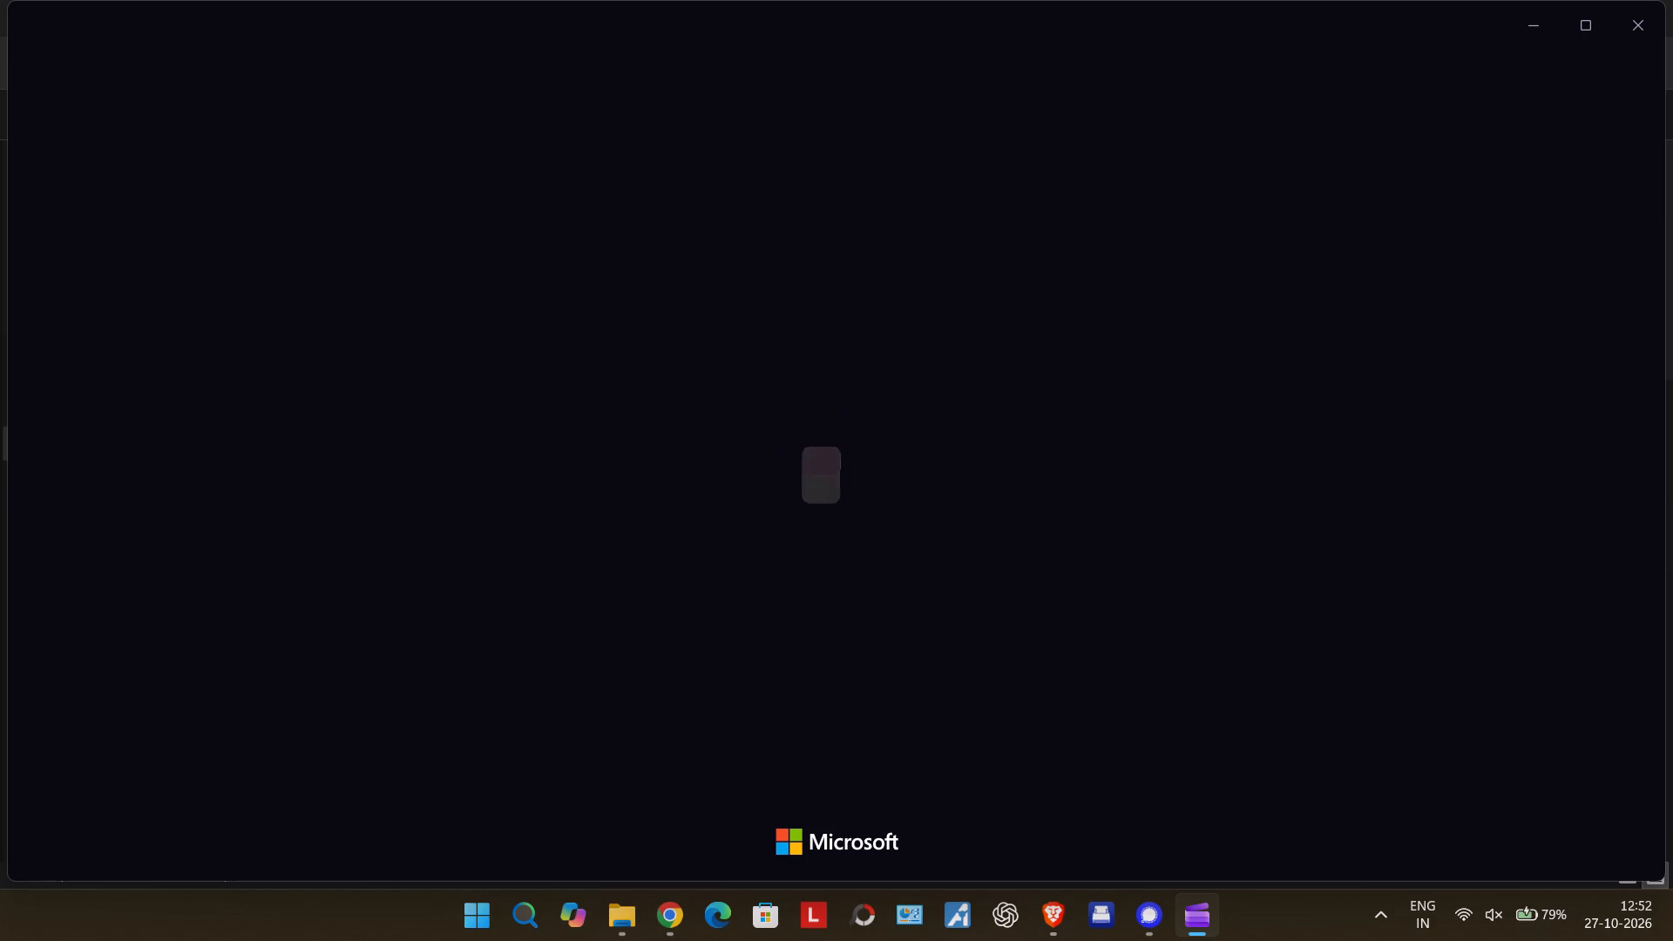
Switch back to the animos editor in Chrome and start exporting the Triple Scene showcase.
click(687, 919)
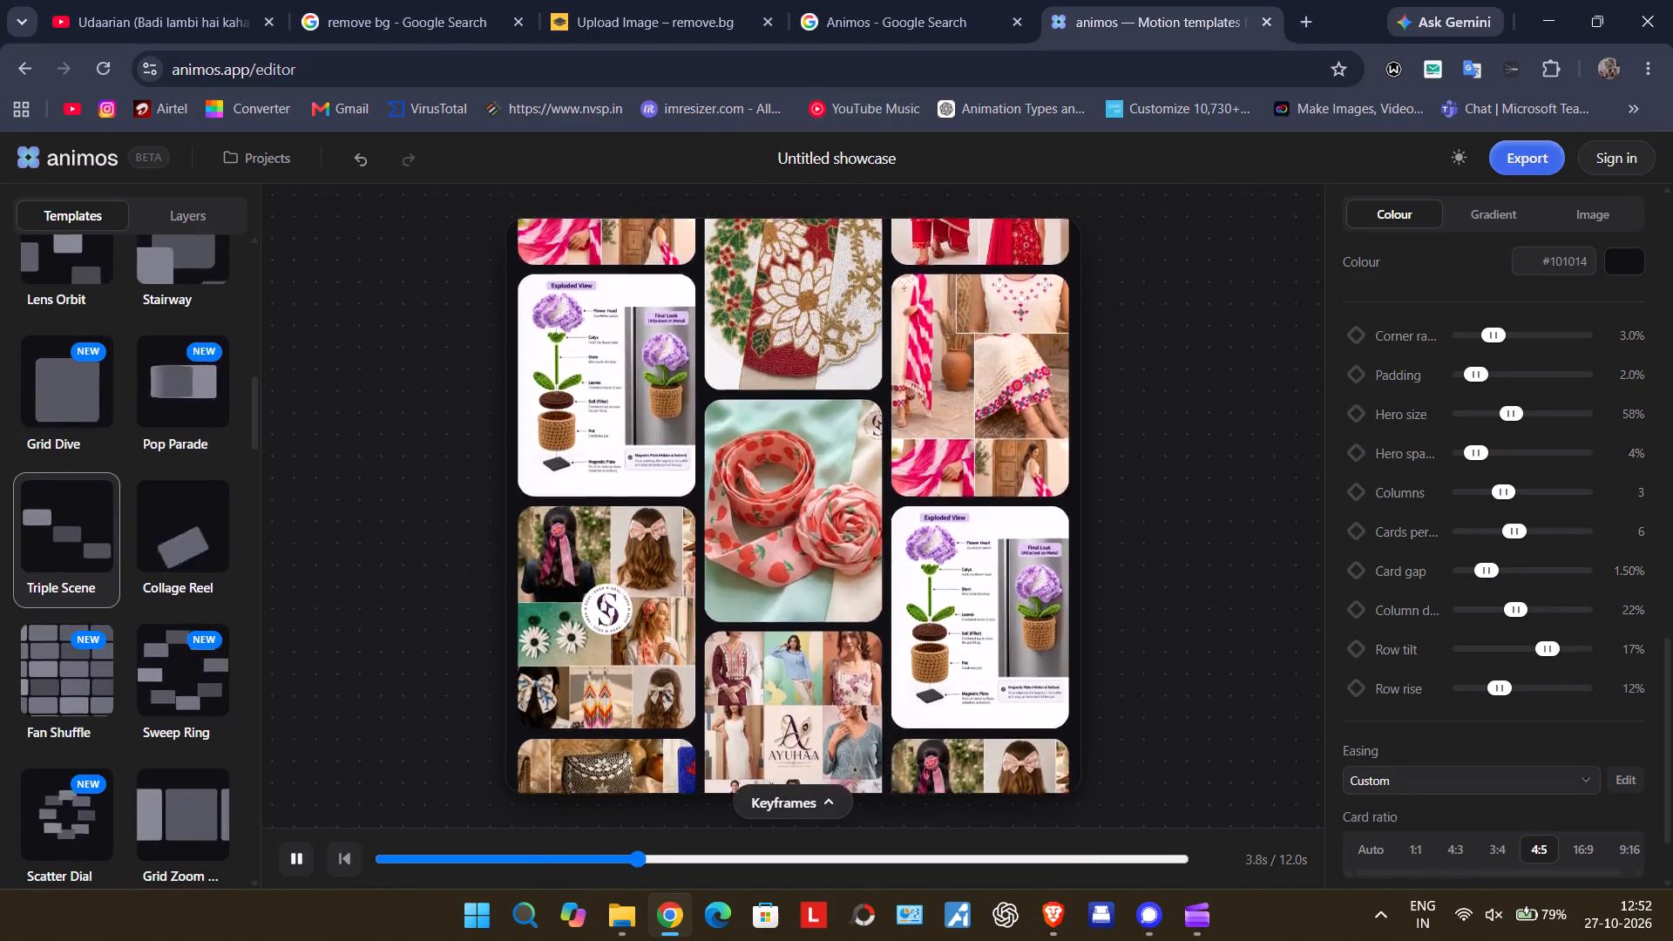
click(1517, 168)
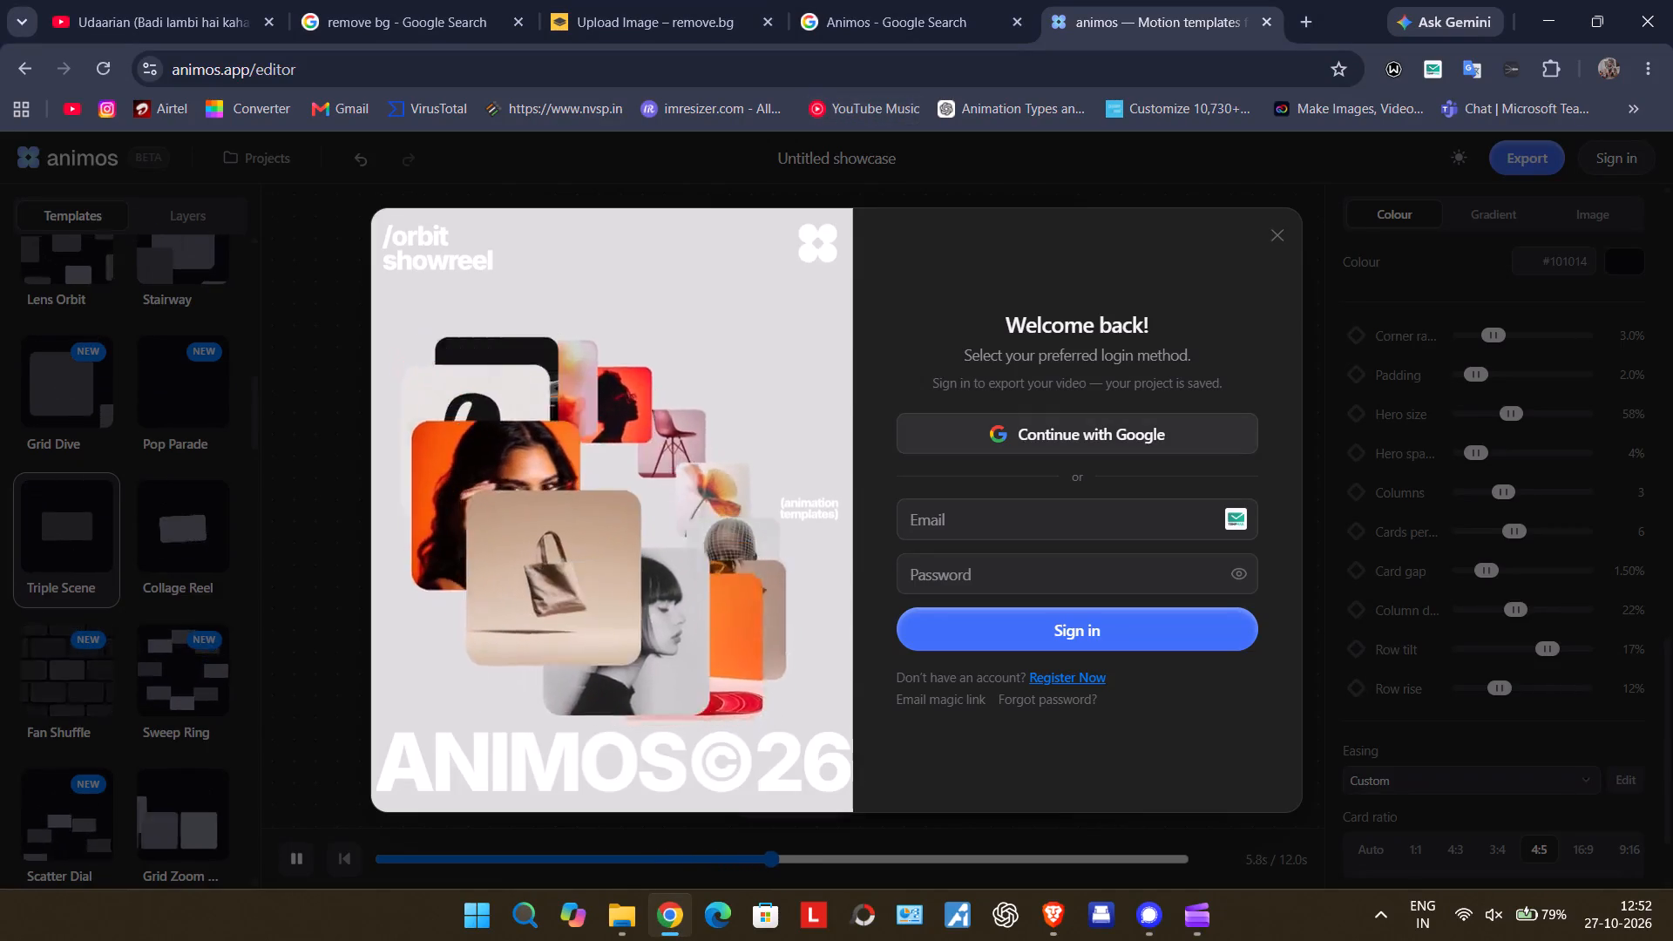
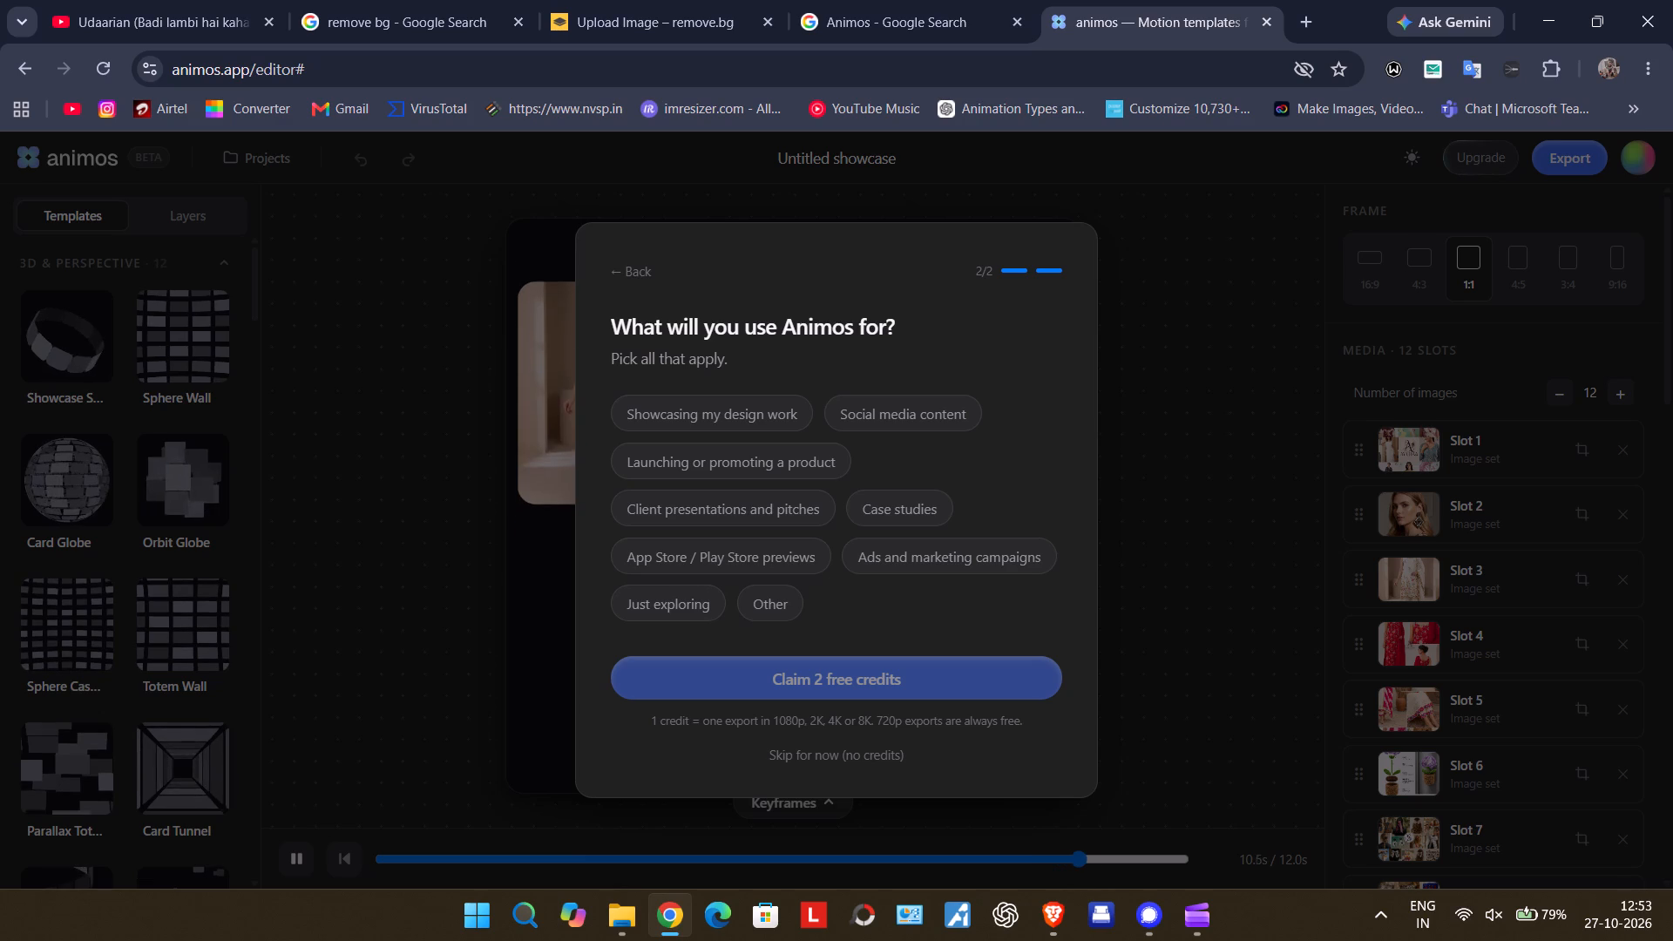
Answer what Animos will be used for with Just exploring and Showcasing my design work.
click(832, 689)
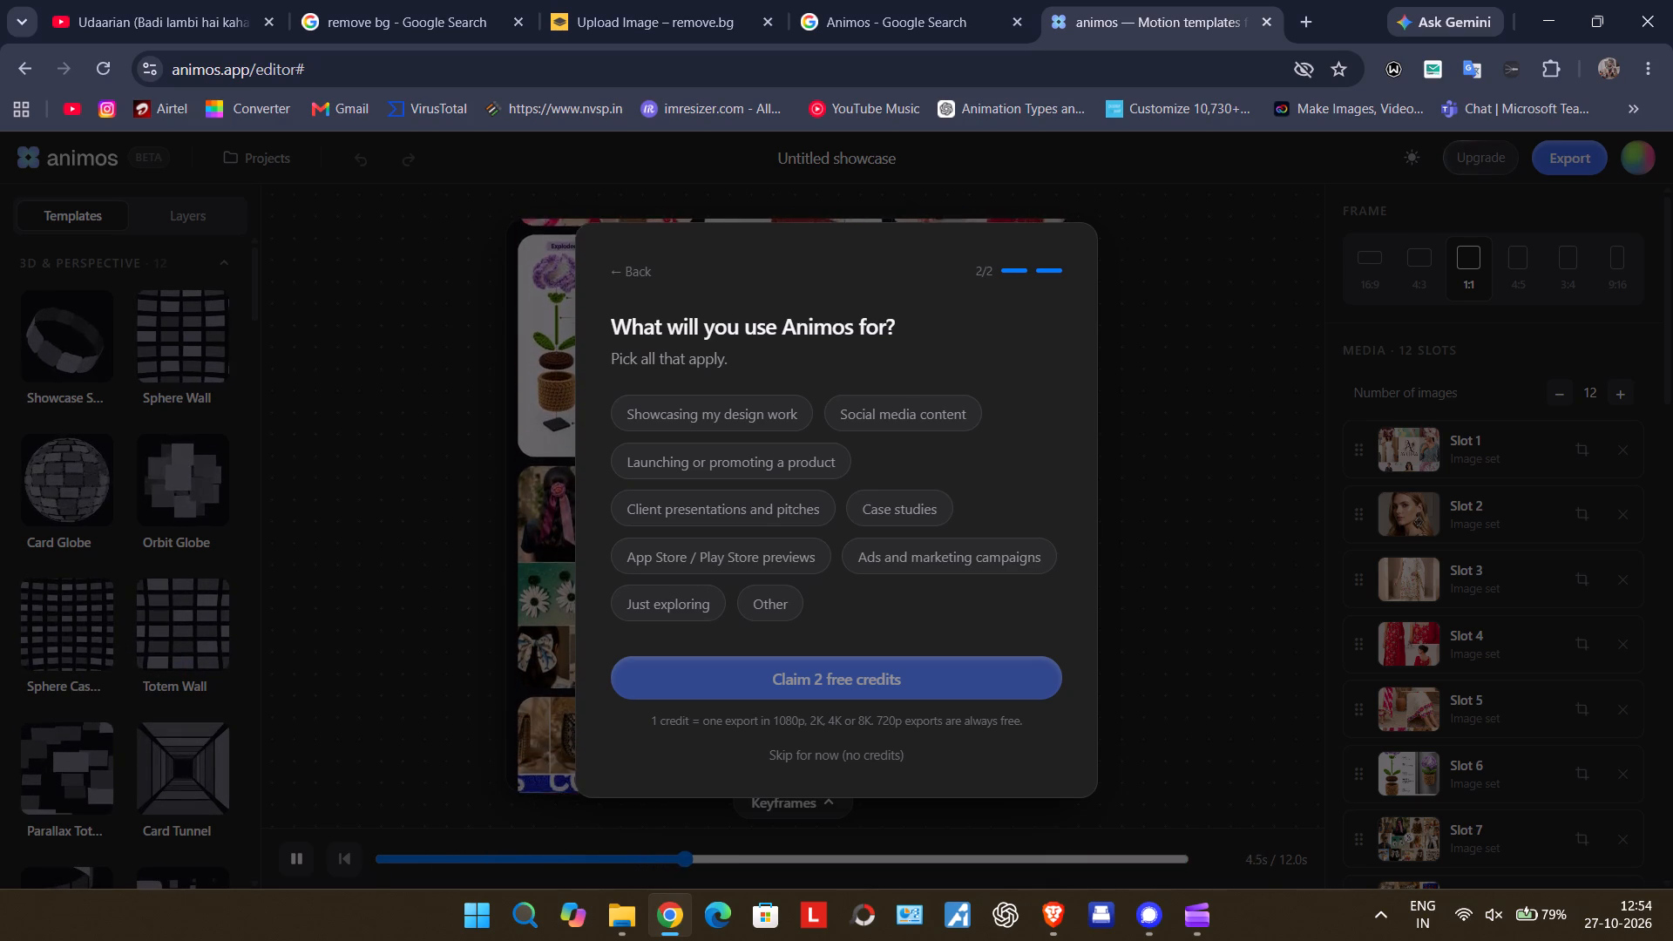
click(672, 606)
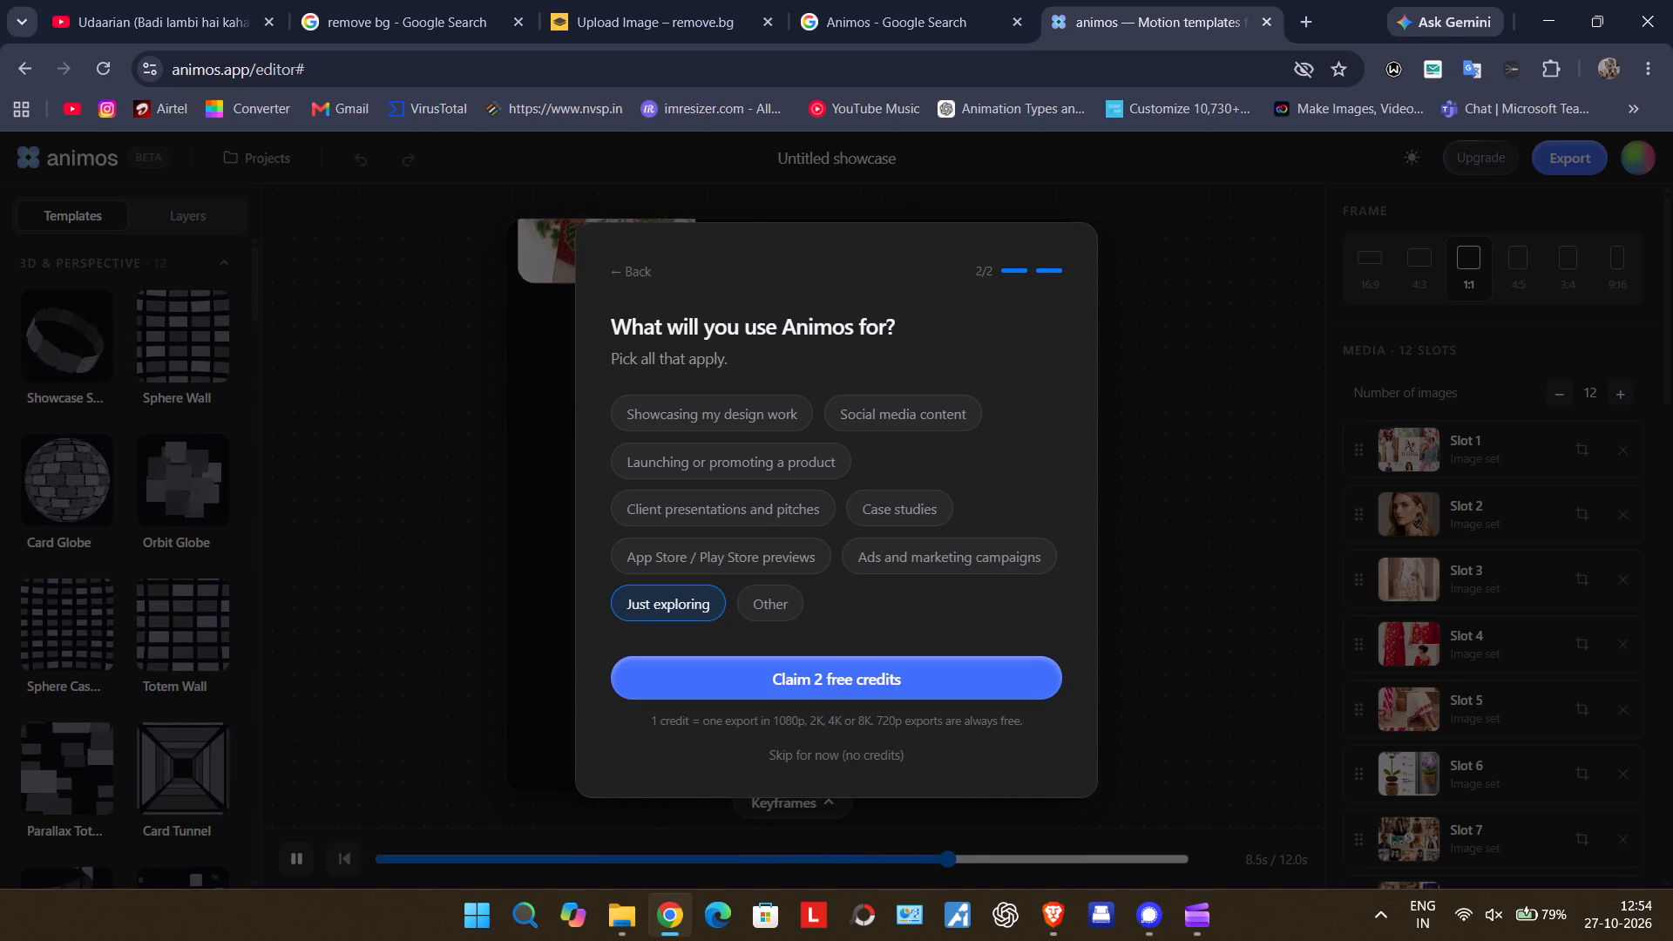
click(723, 428)
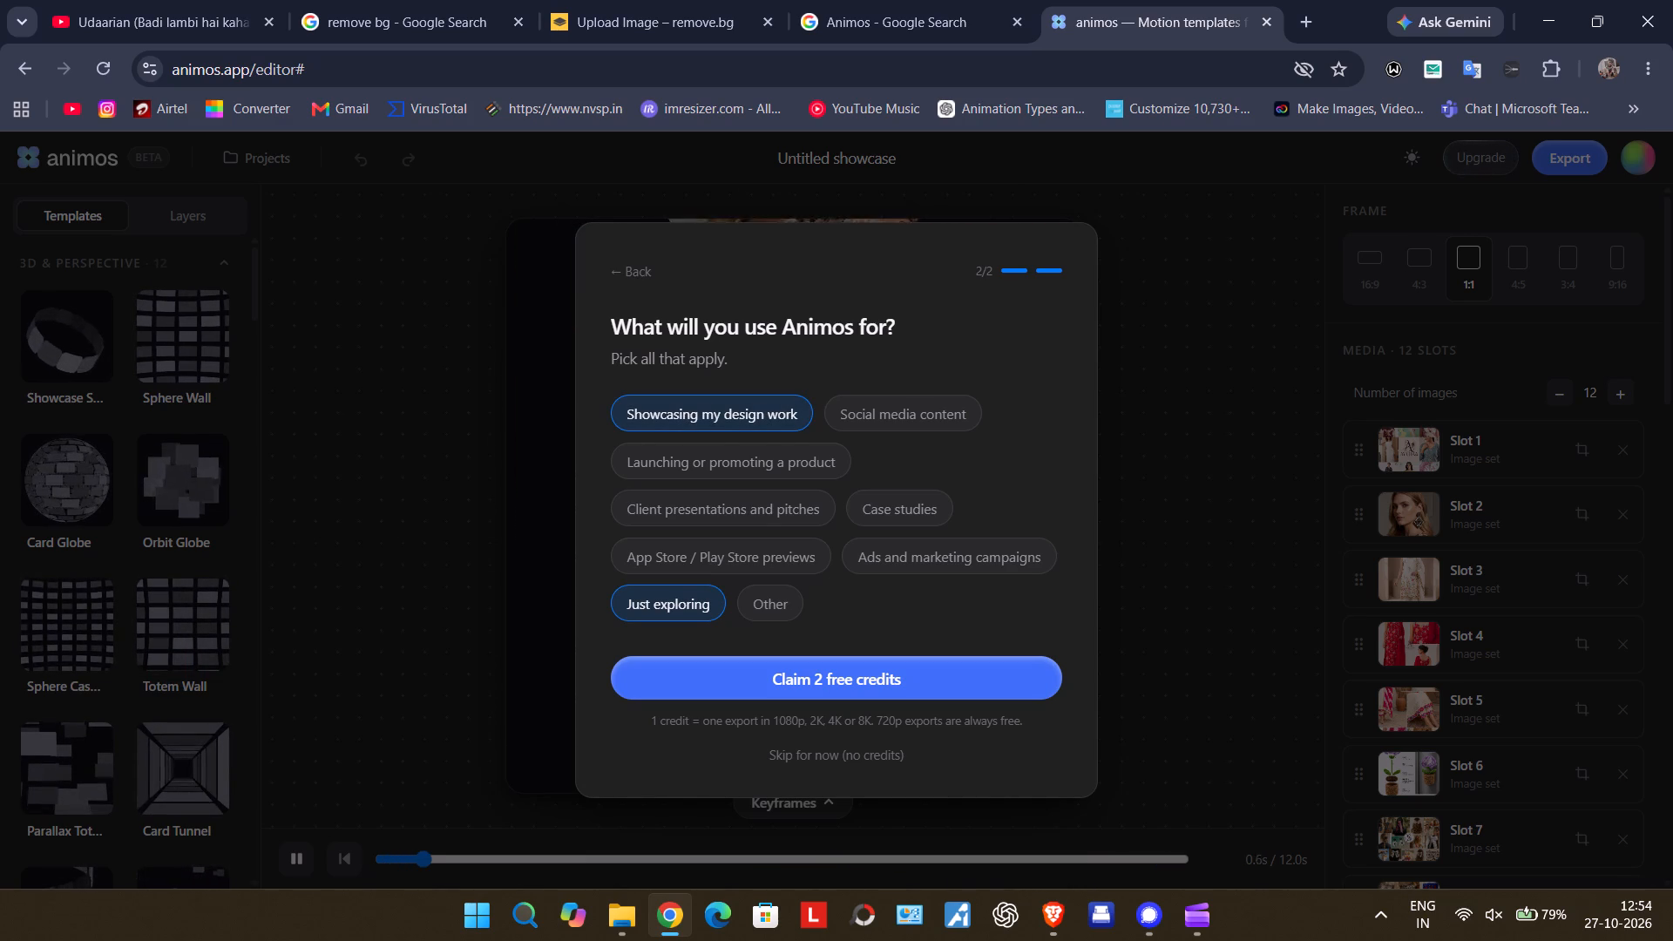
Claim the 2 free export credits and continue to the video export settings.
click(782, 691)
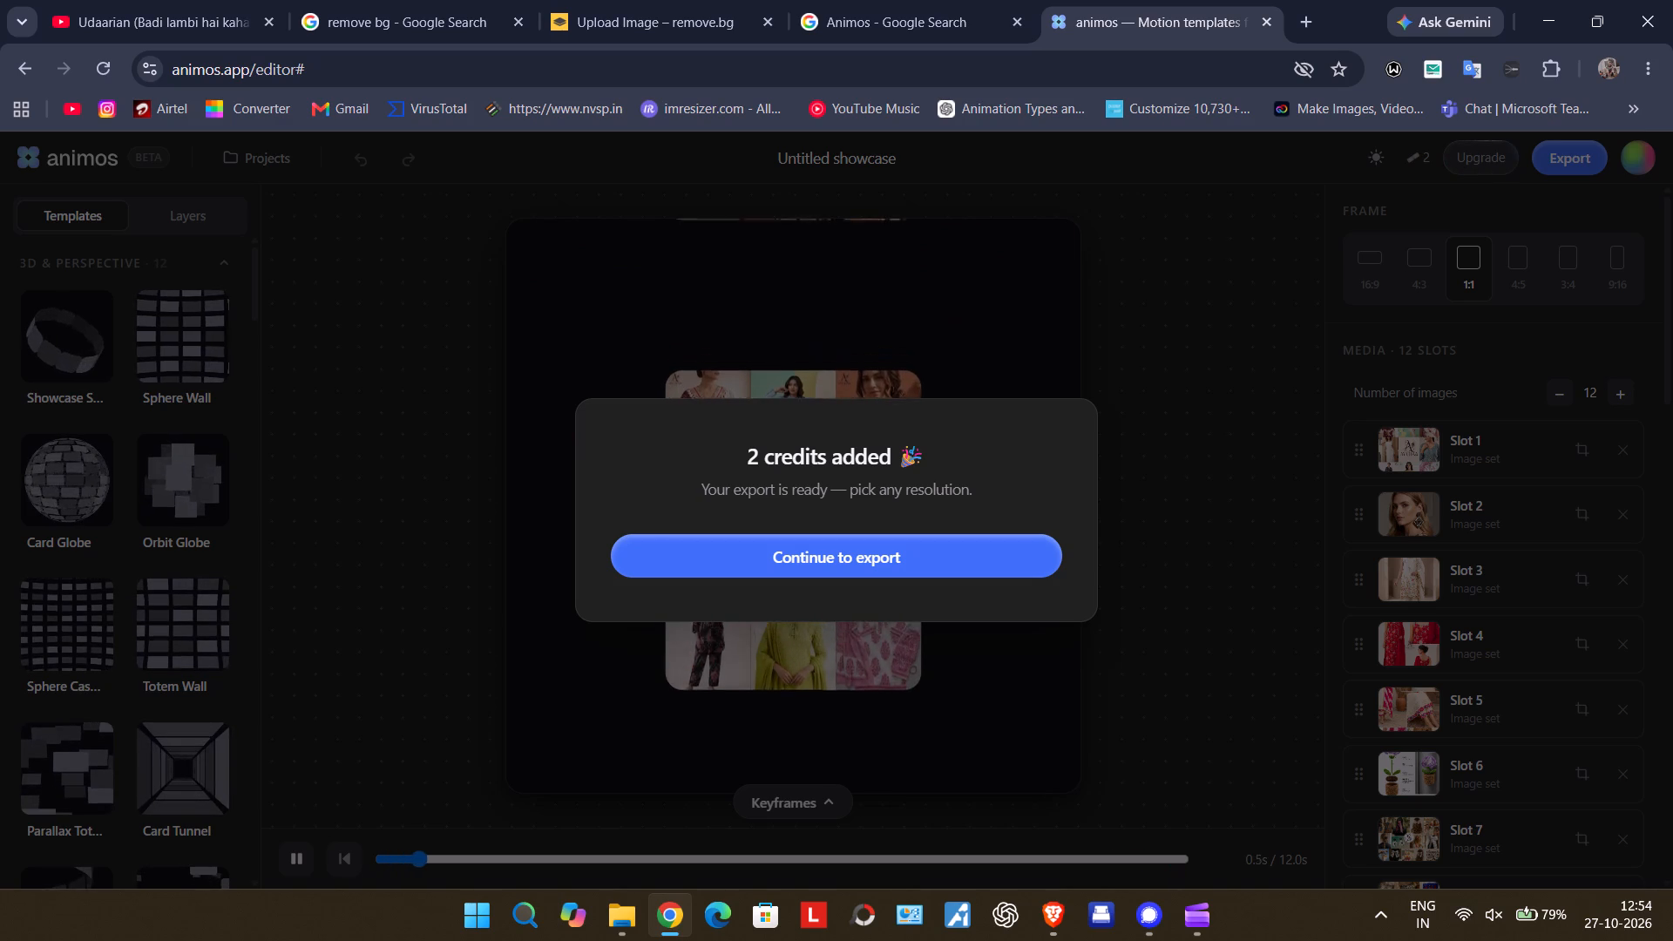
click(1003, 556)
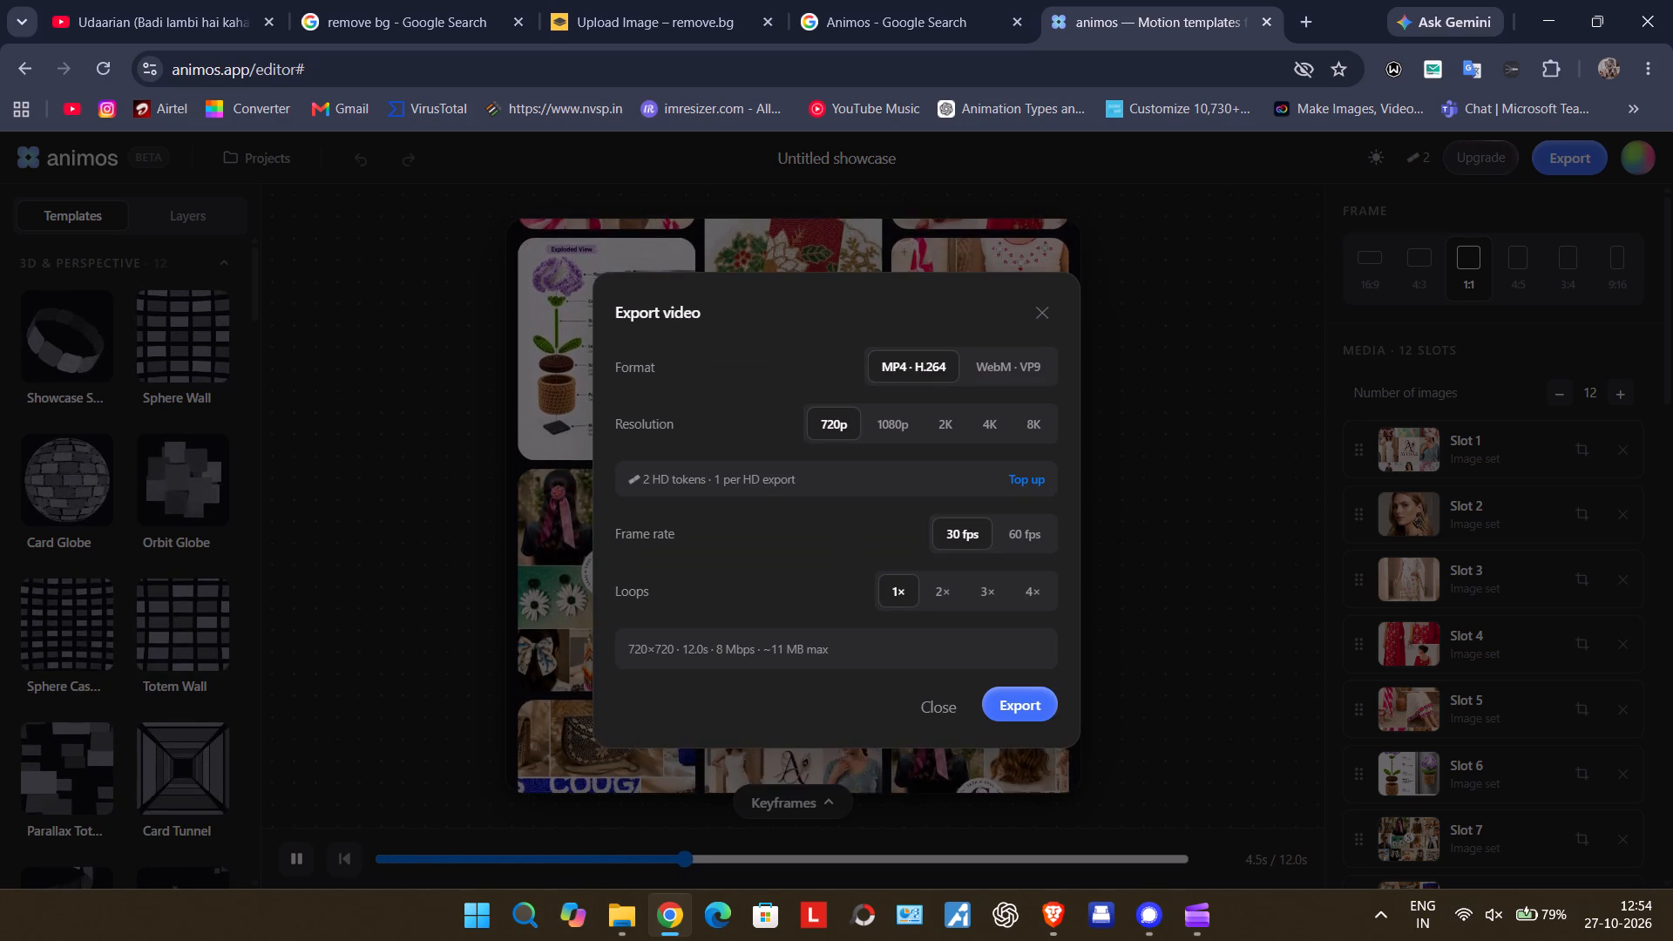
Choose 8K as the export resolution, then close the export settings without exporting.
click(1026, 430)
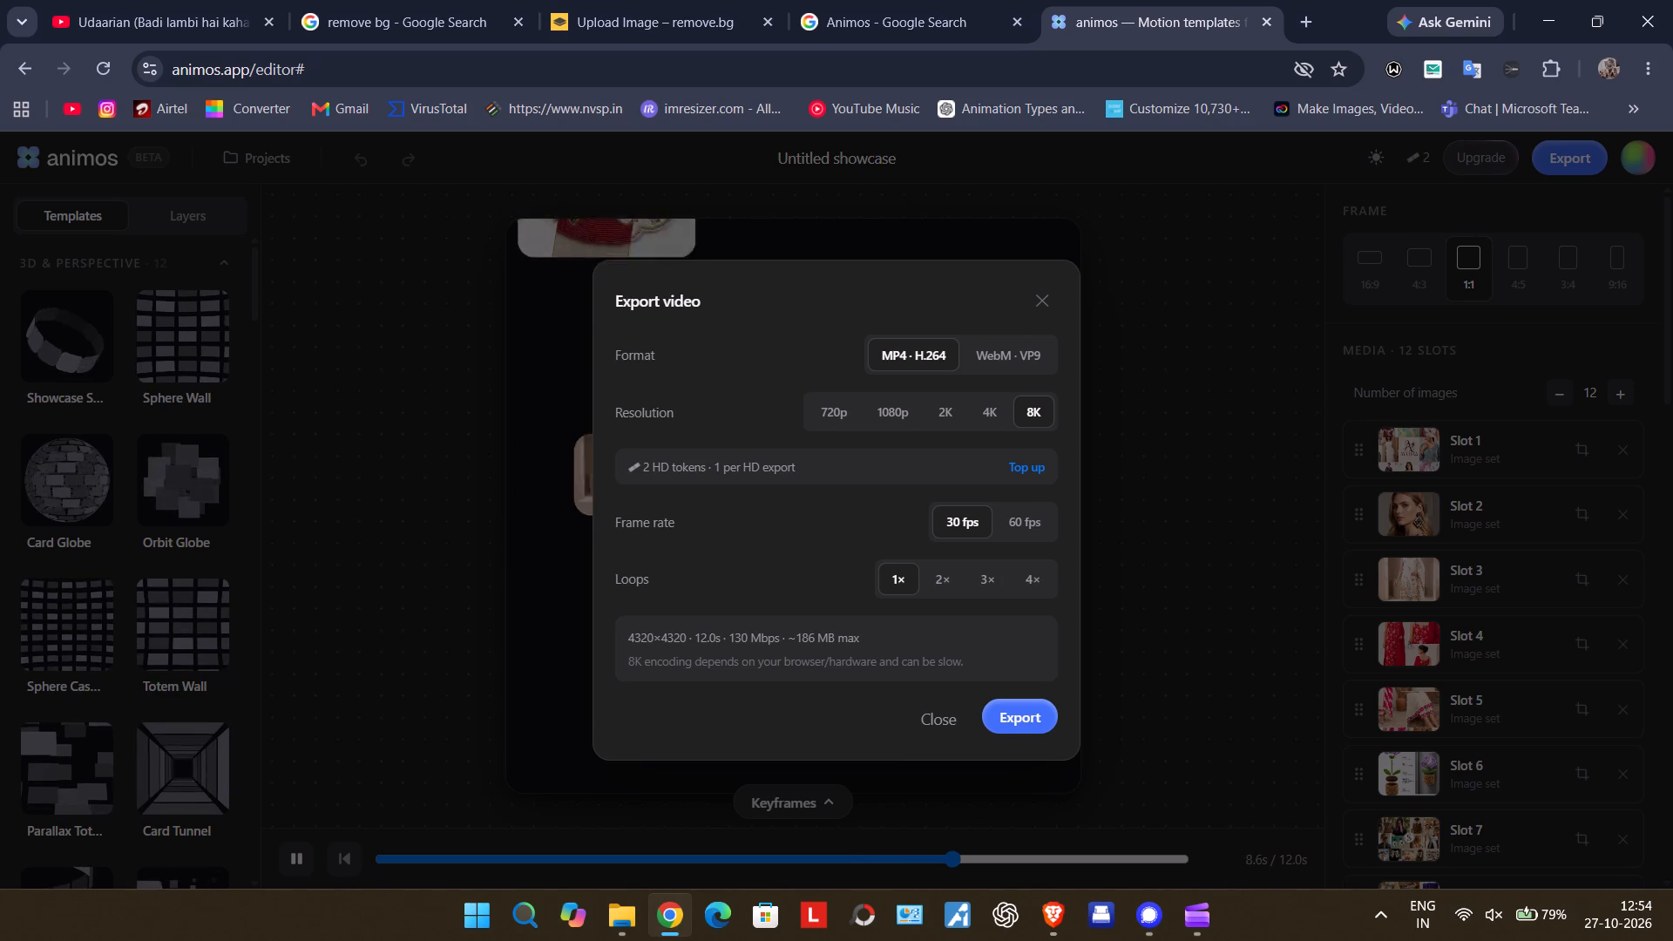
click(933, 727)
Set the showcase's loop duration to 20 seconds.
scroll(1470, 830, down, 3)
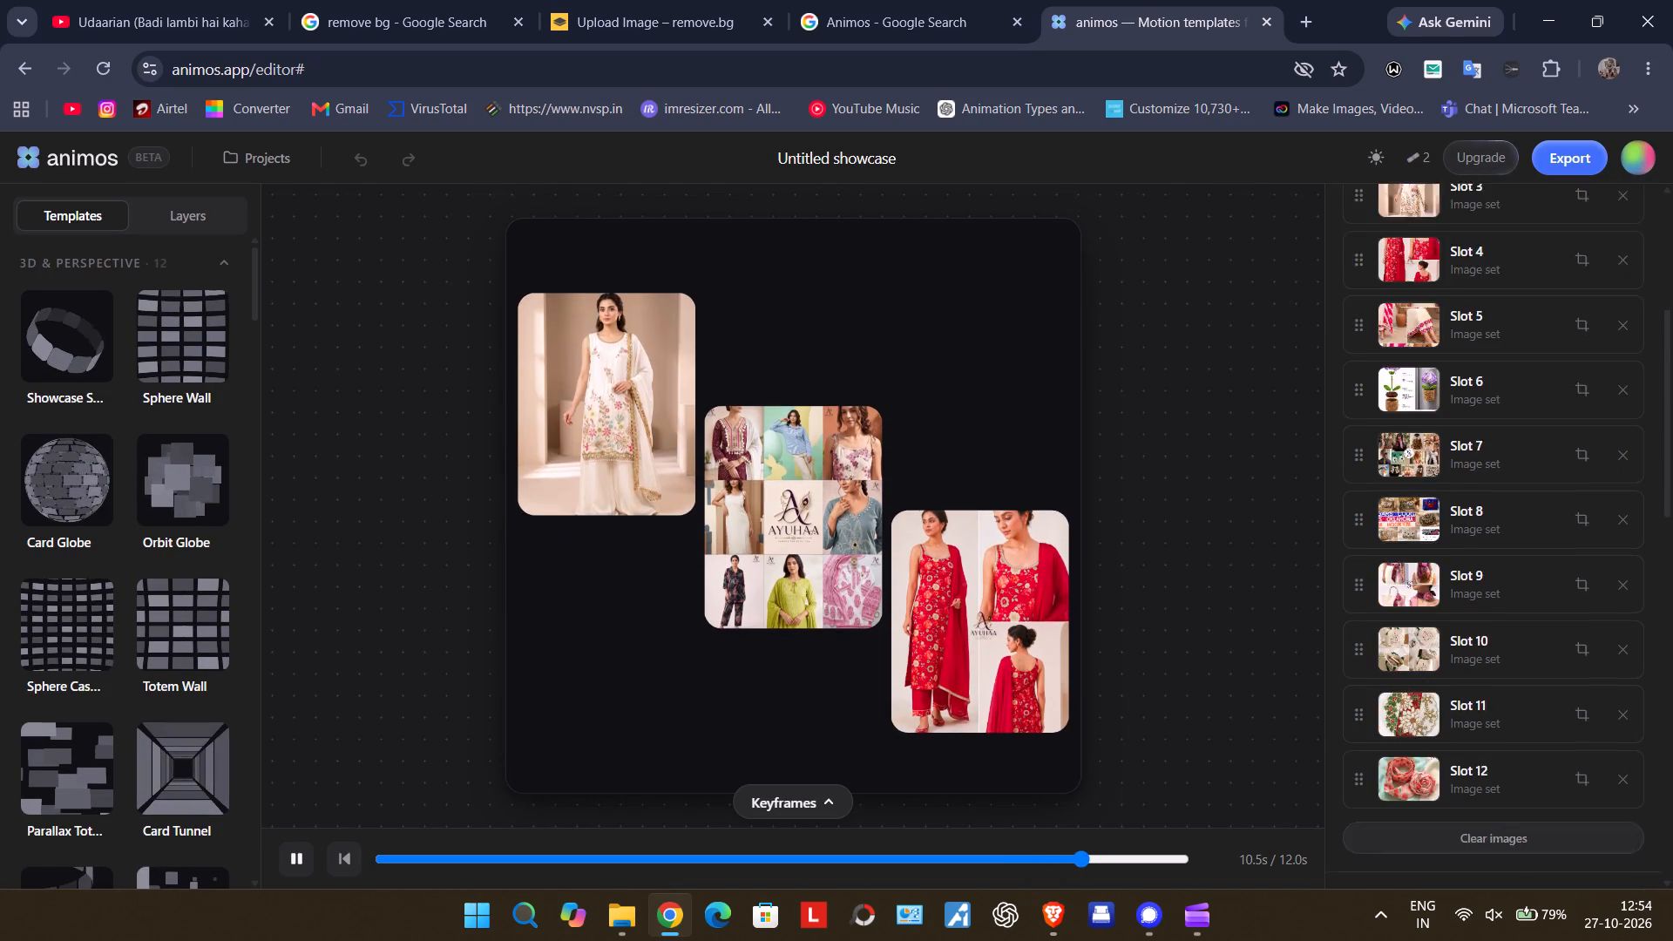
scroll(1470, 830, down, 4)
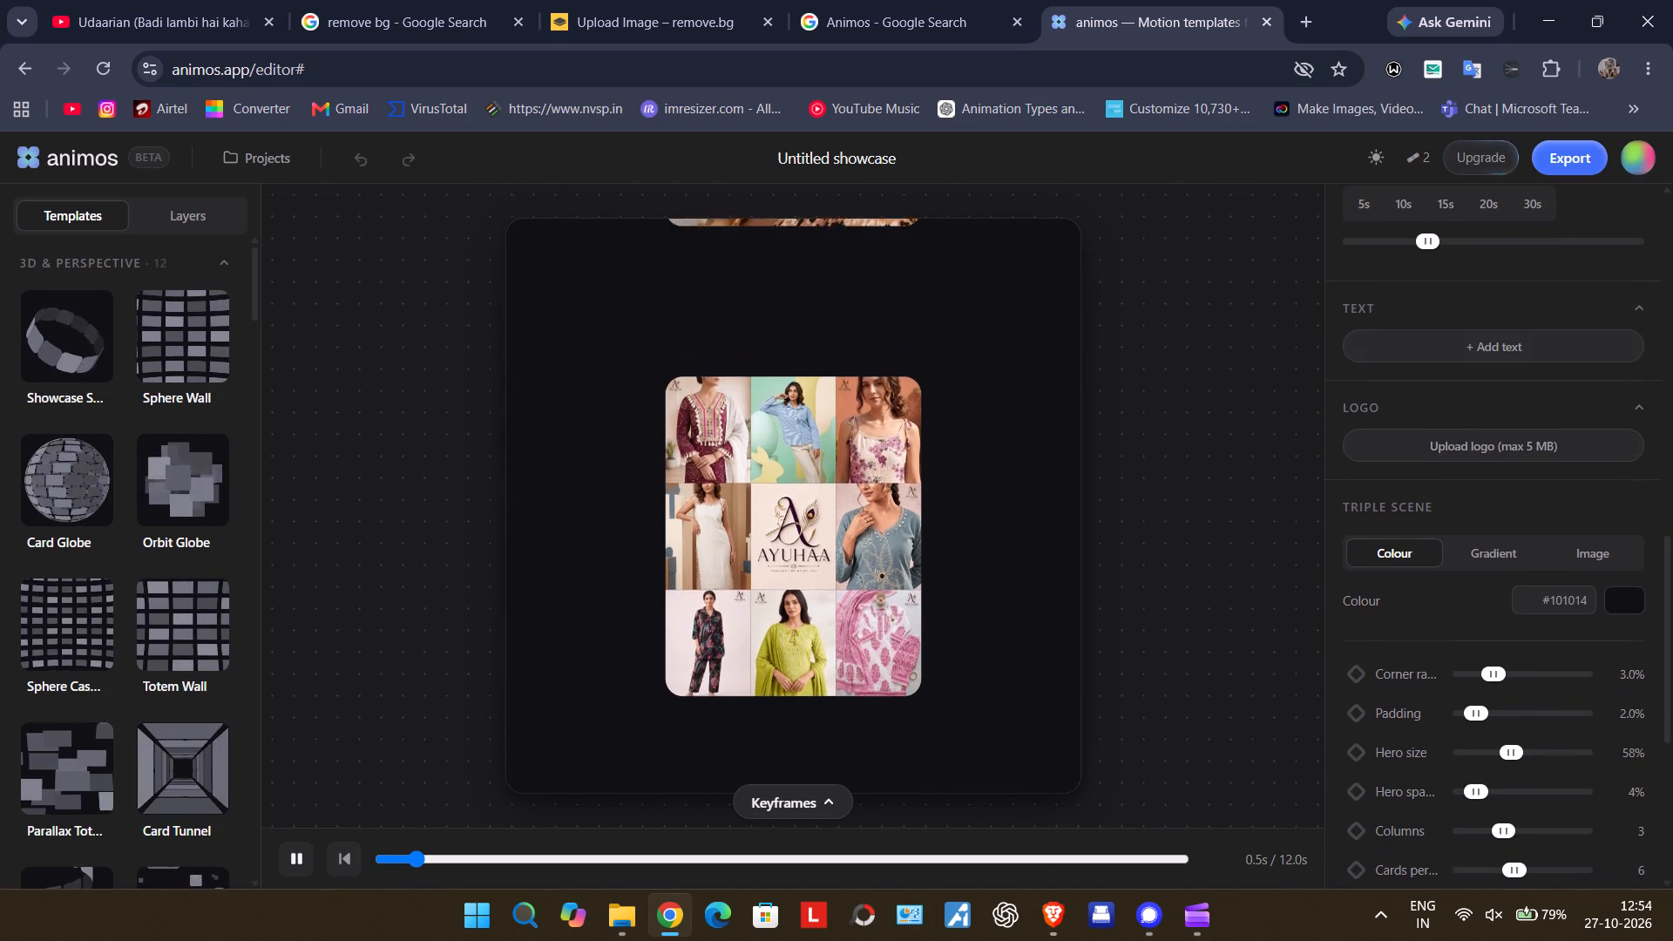
scroll(1432, 235, up, 2)
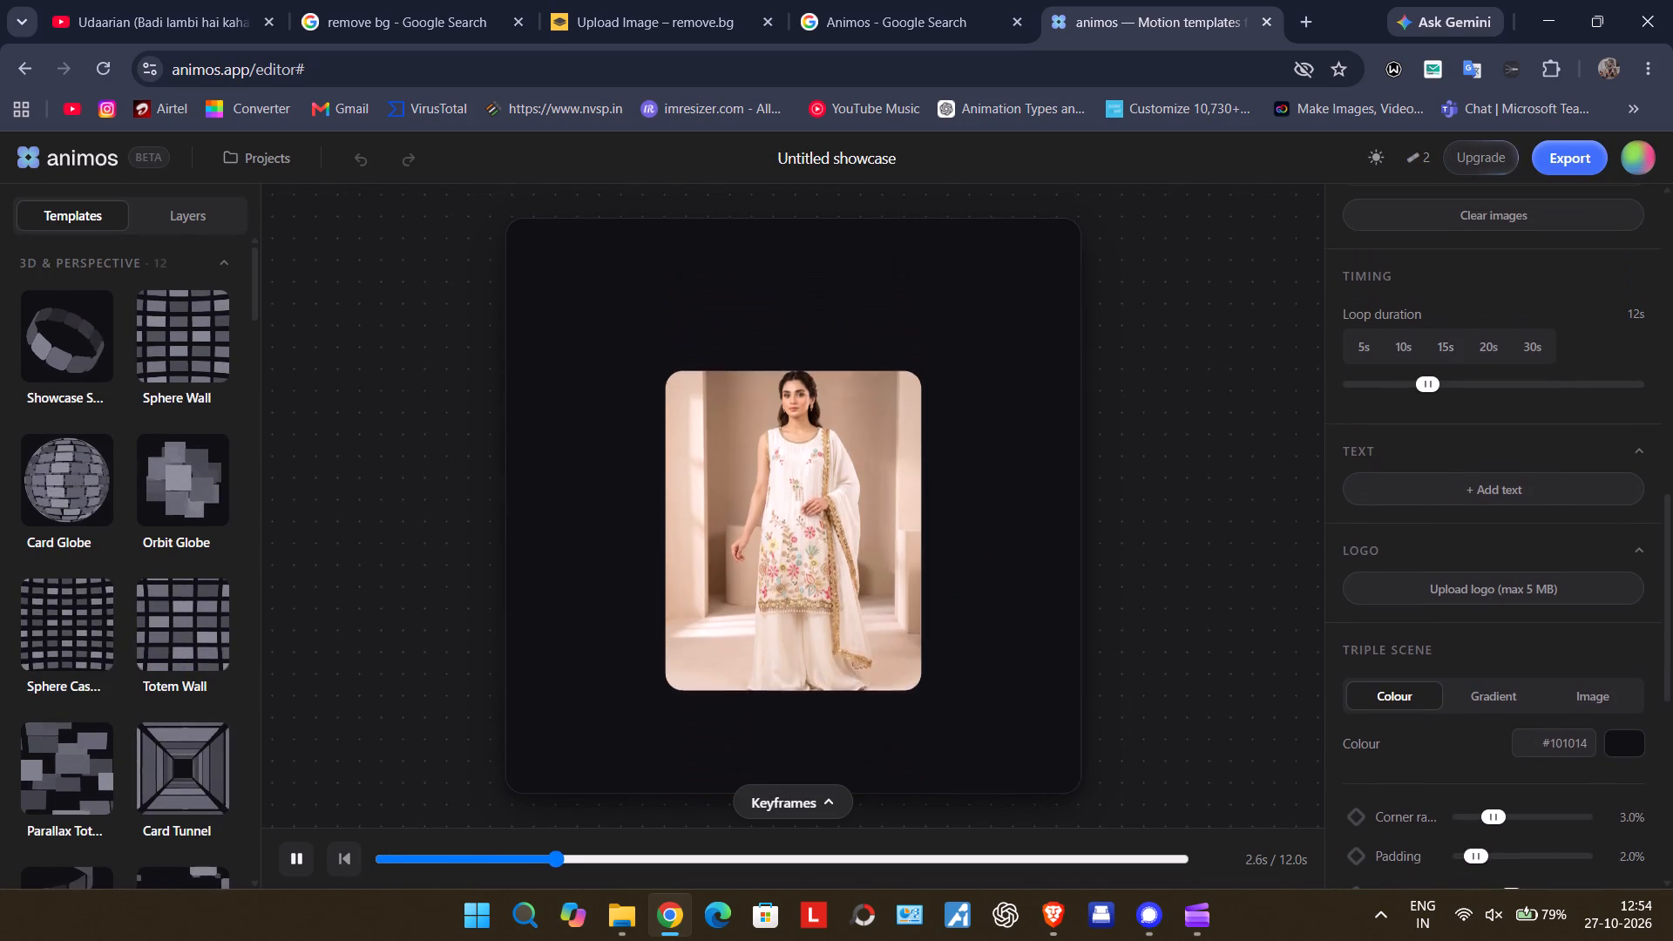
drag(1431, 386, 1543, 394)
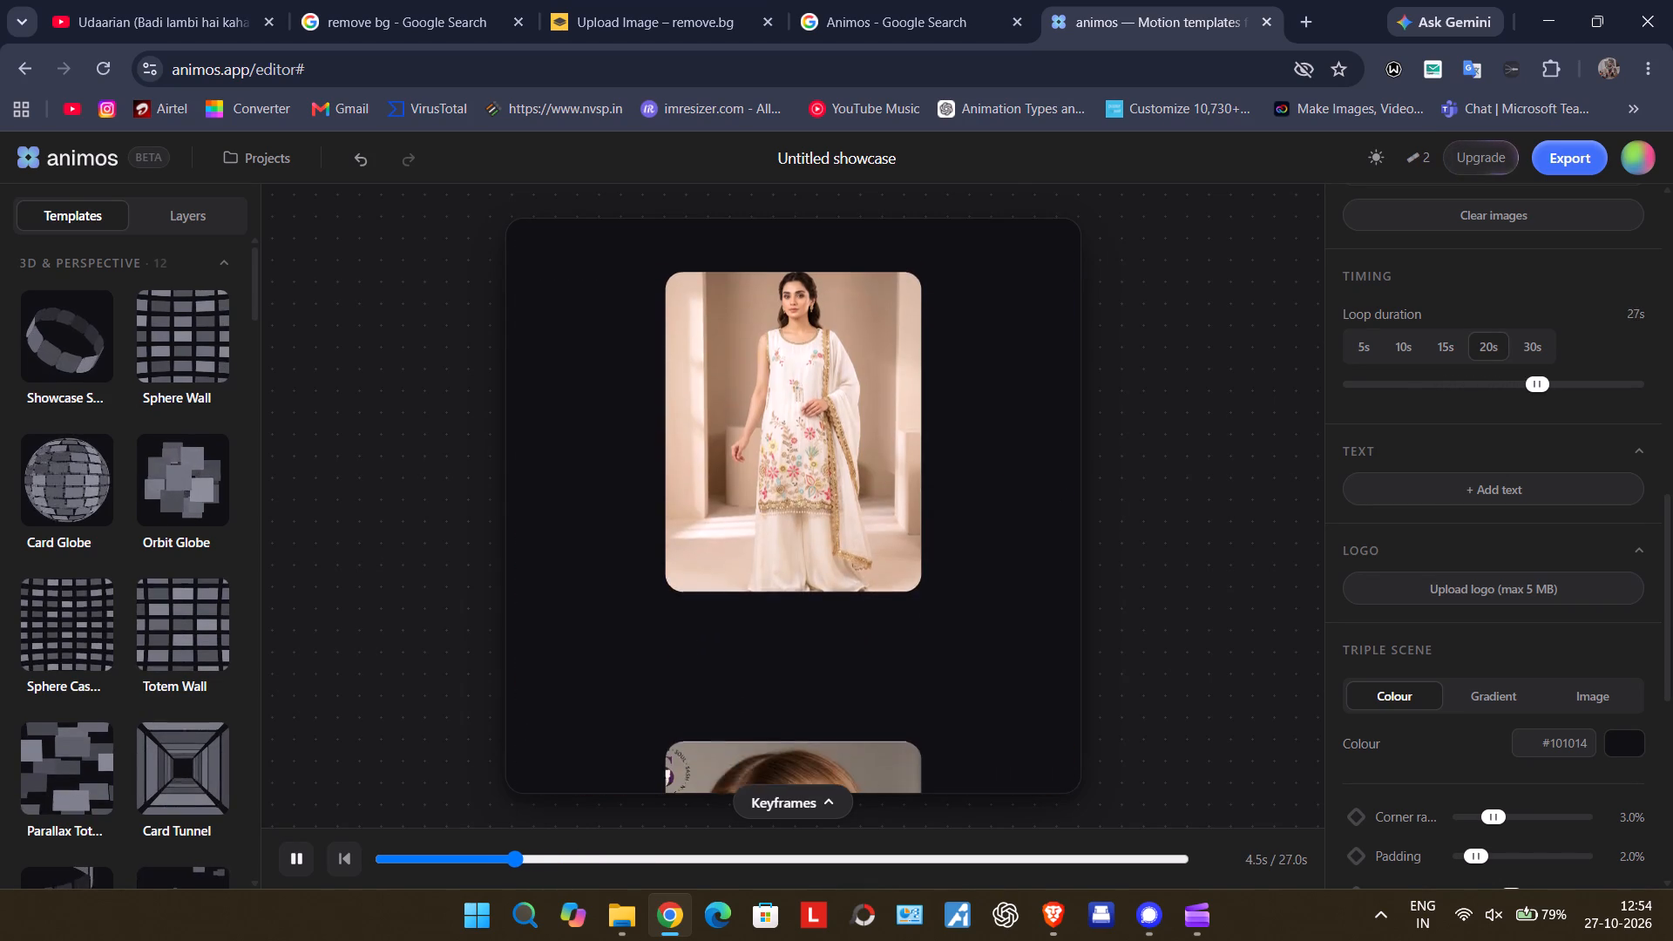
drag(1543, 394, 1544, 394)
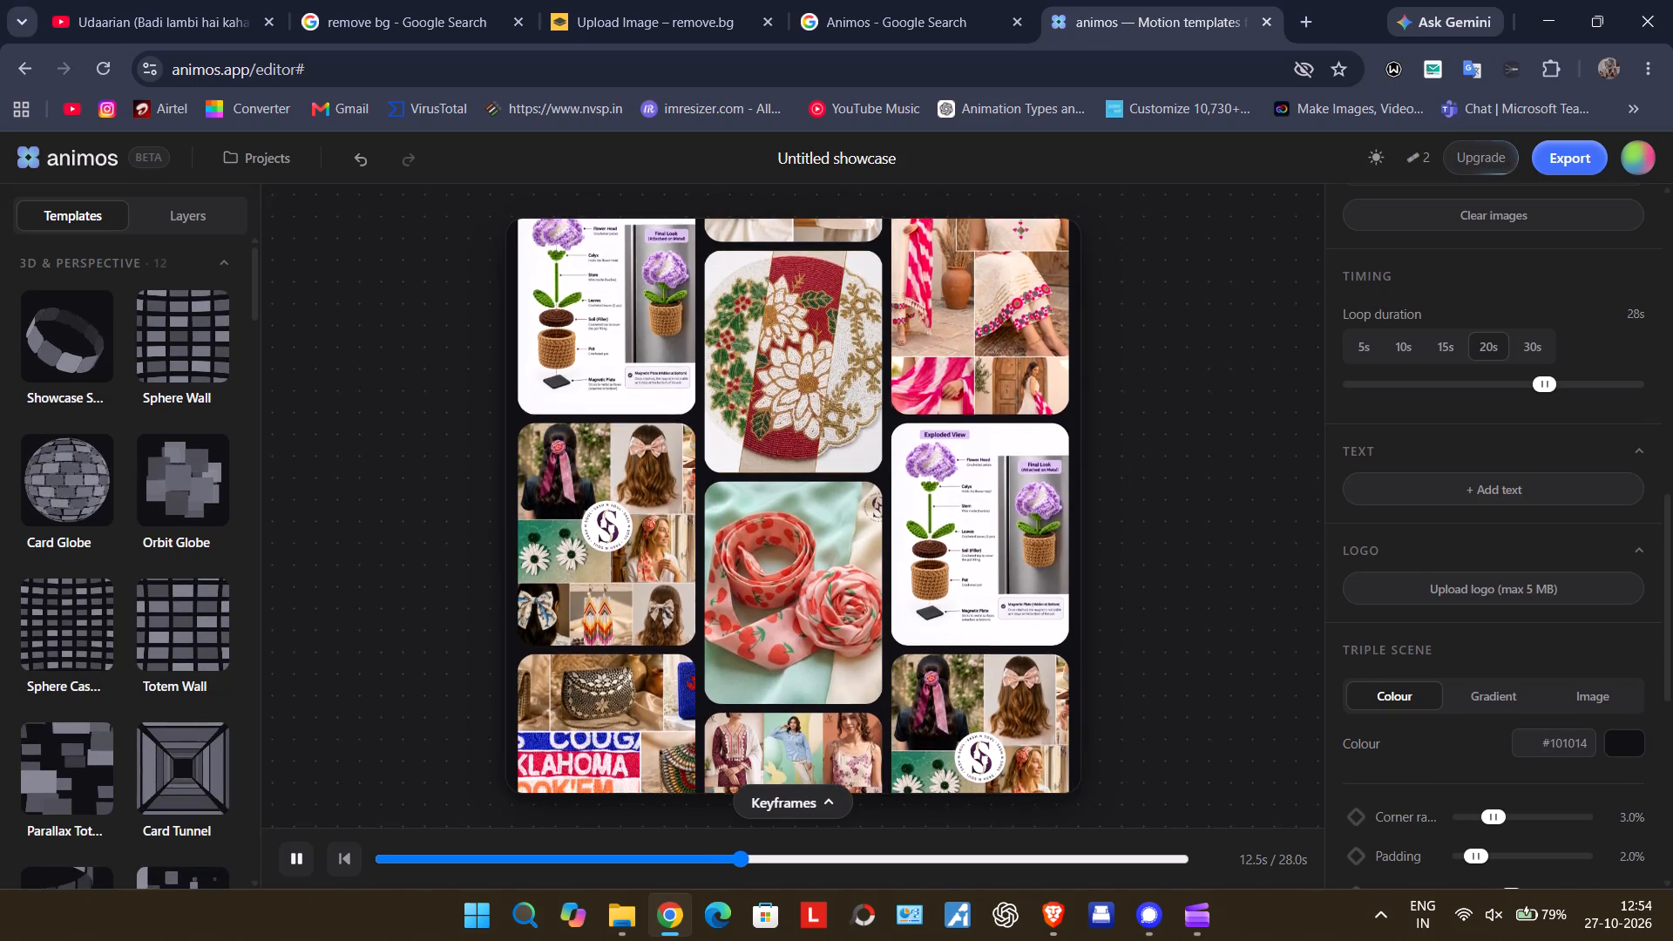
drag(1550, 385, 1493, 383)
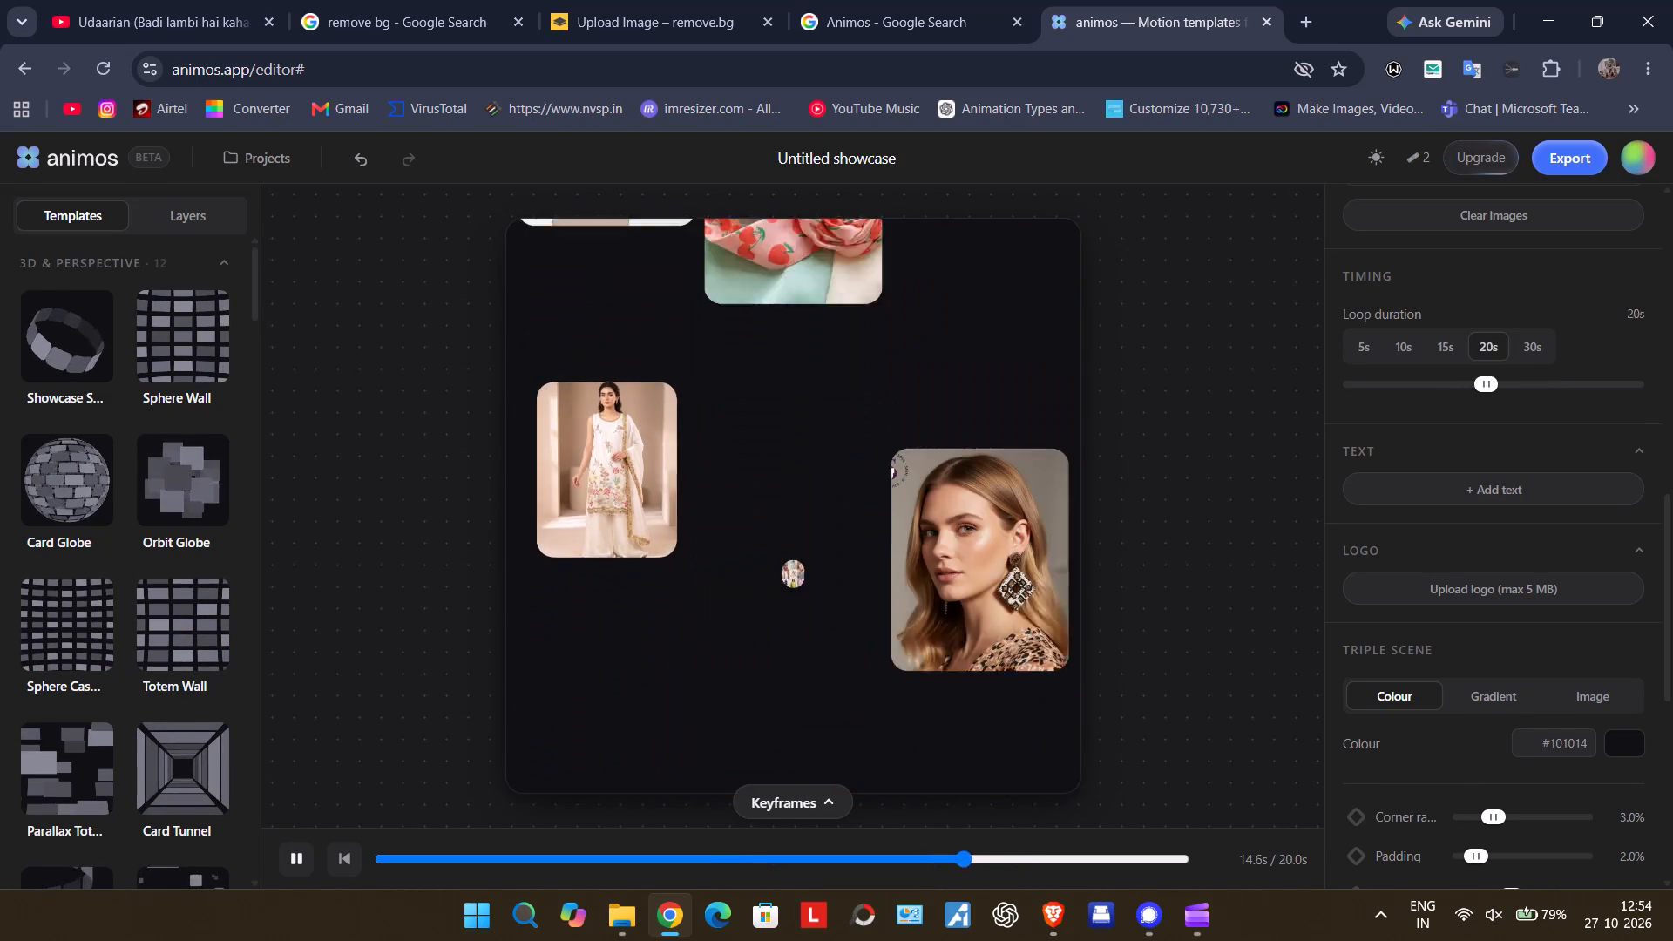
drag(1493, 383, 1485, 382)
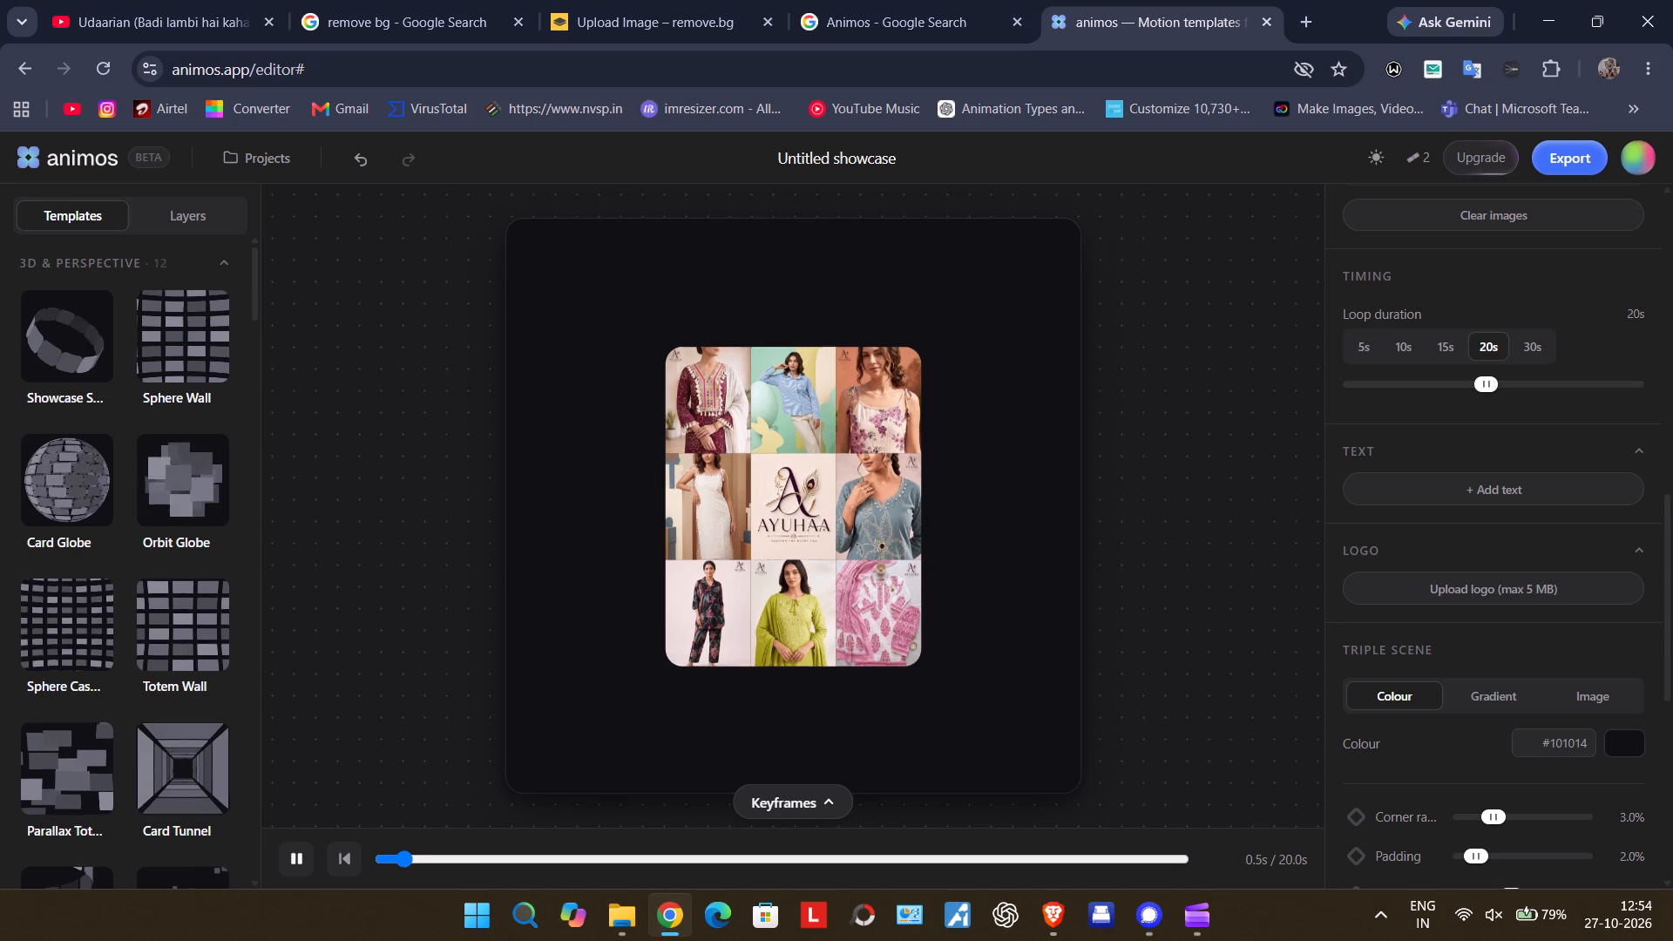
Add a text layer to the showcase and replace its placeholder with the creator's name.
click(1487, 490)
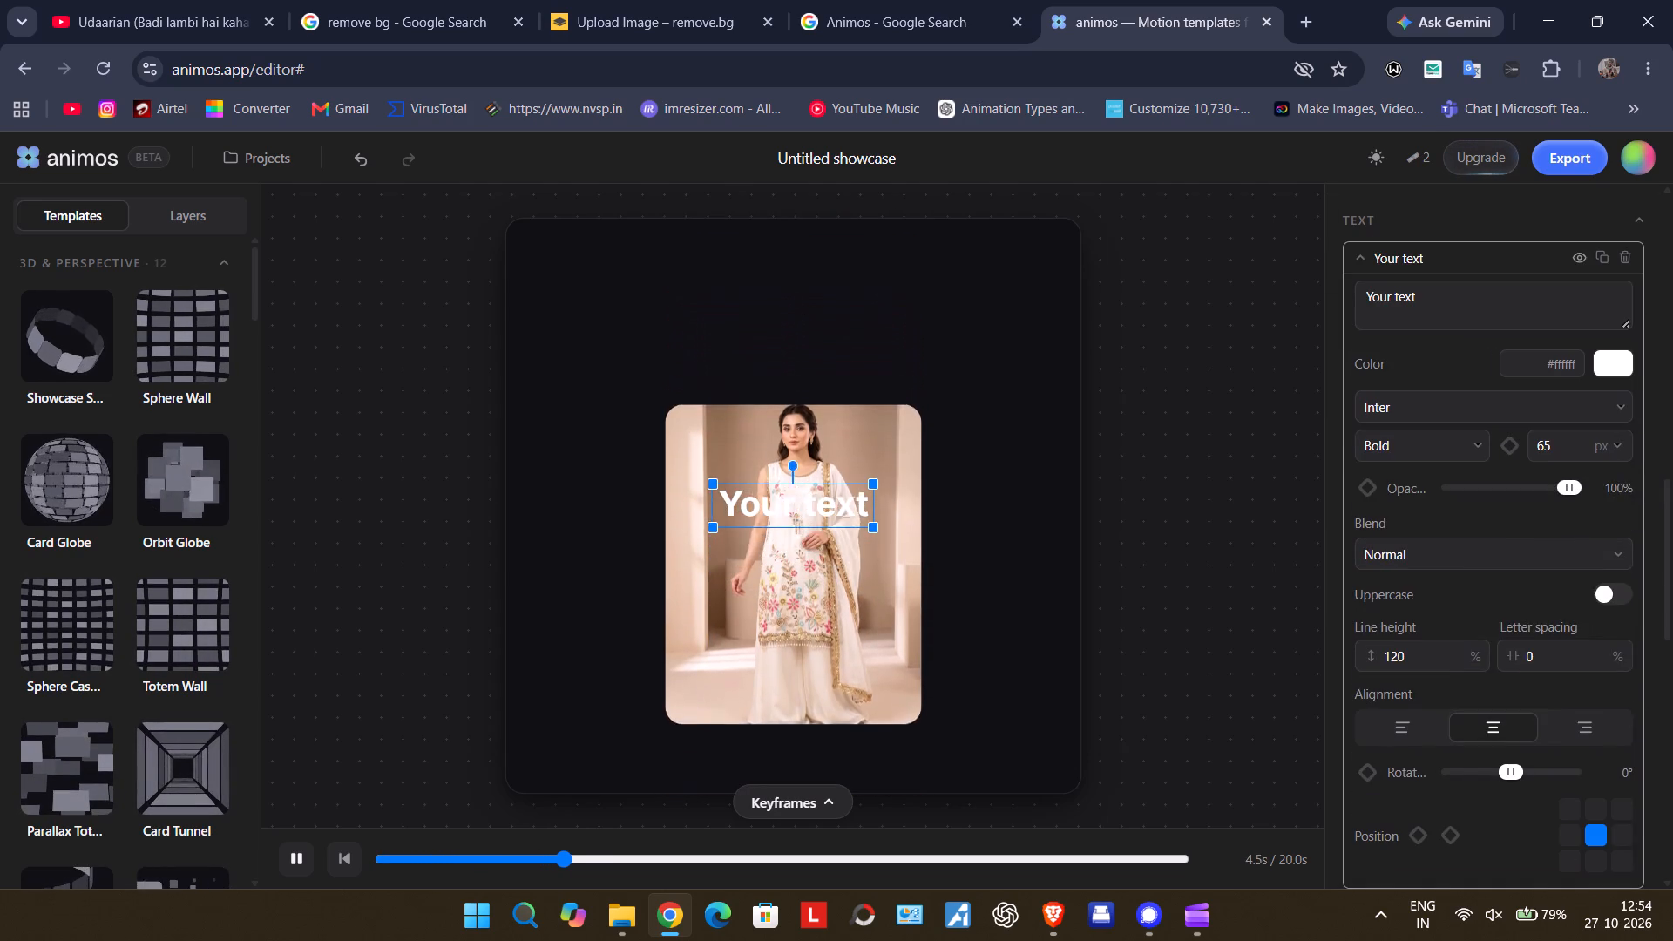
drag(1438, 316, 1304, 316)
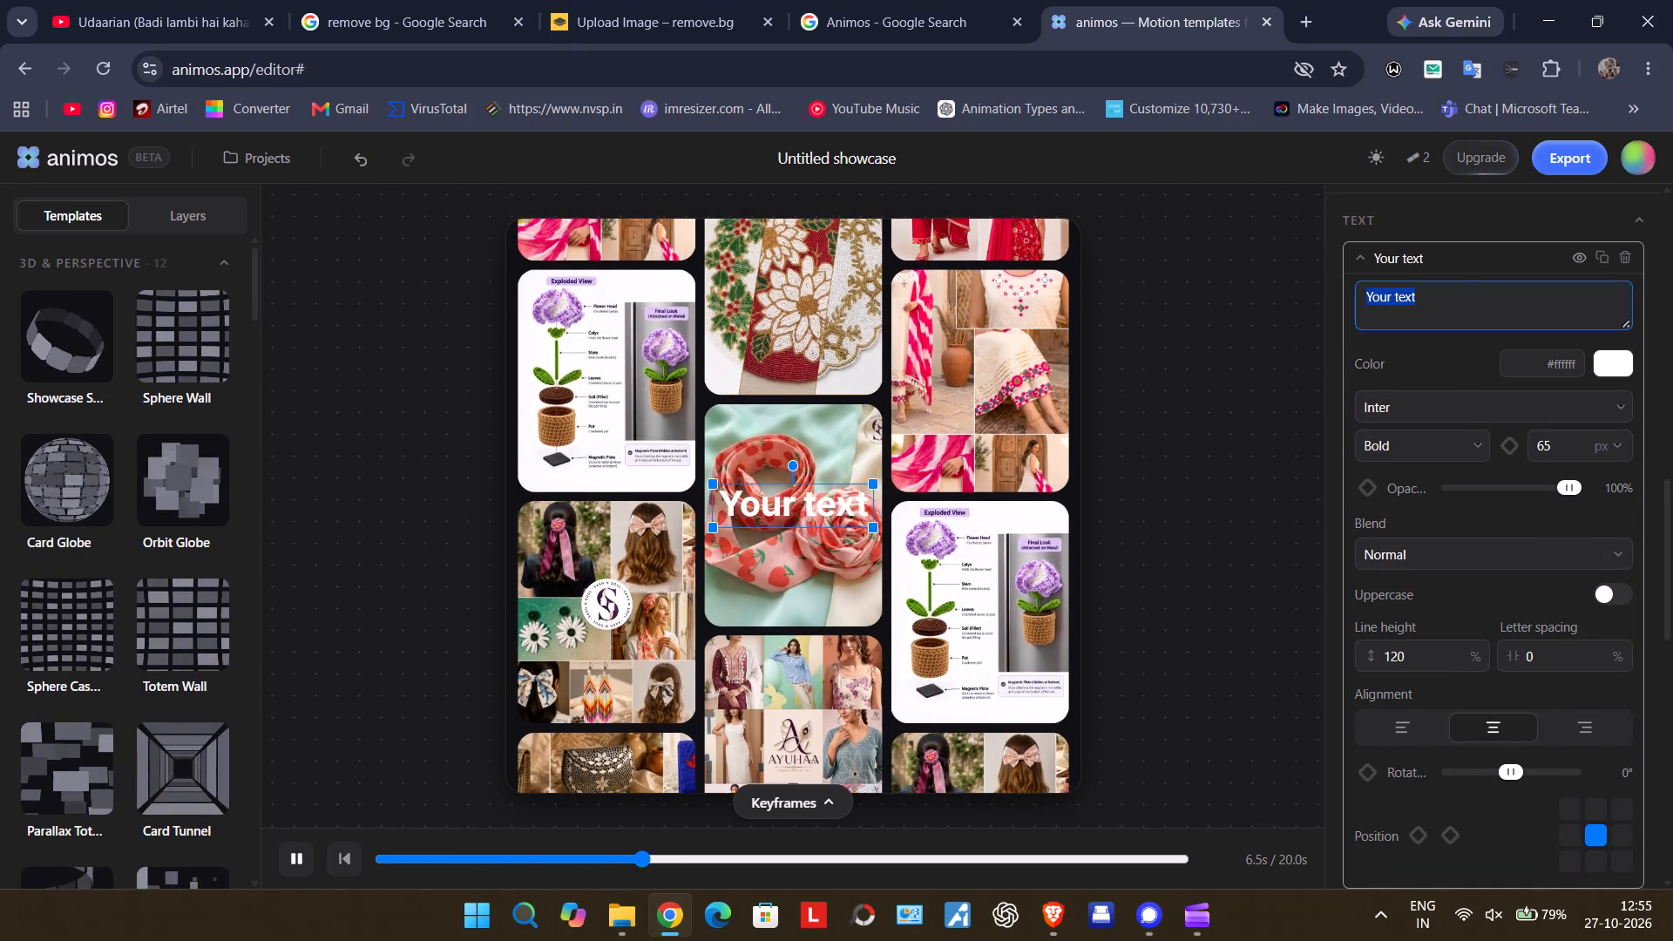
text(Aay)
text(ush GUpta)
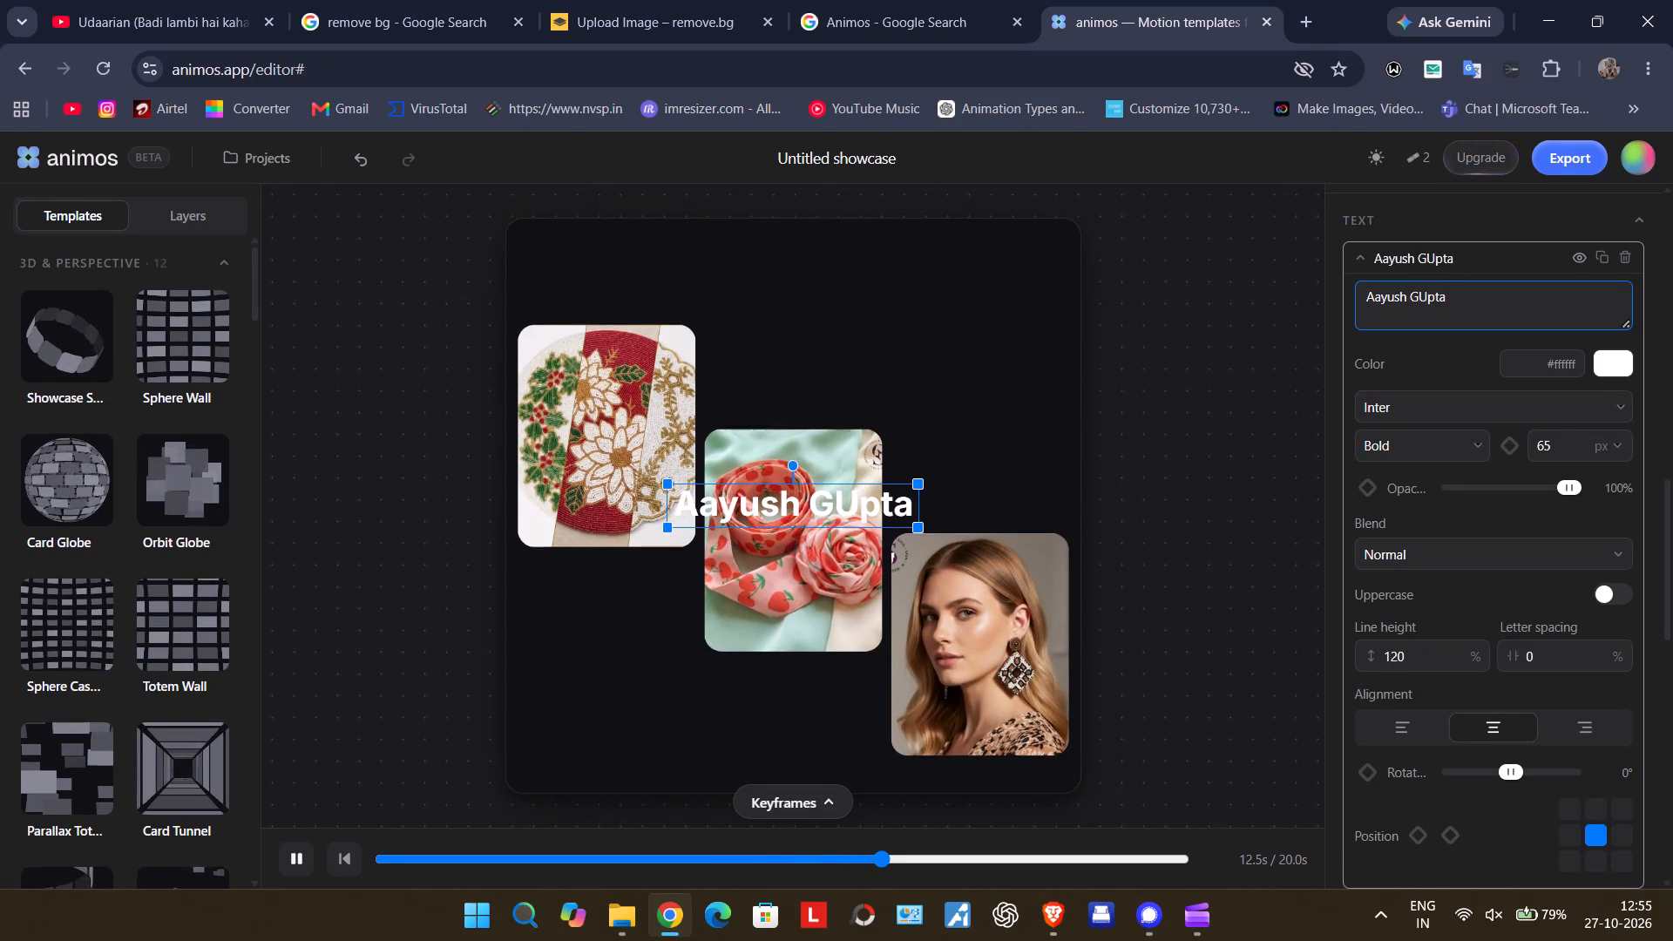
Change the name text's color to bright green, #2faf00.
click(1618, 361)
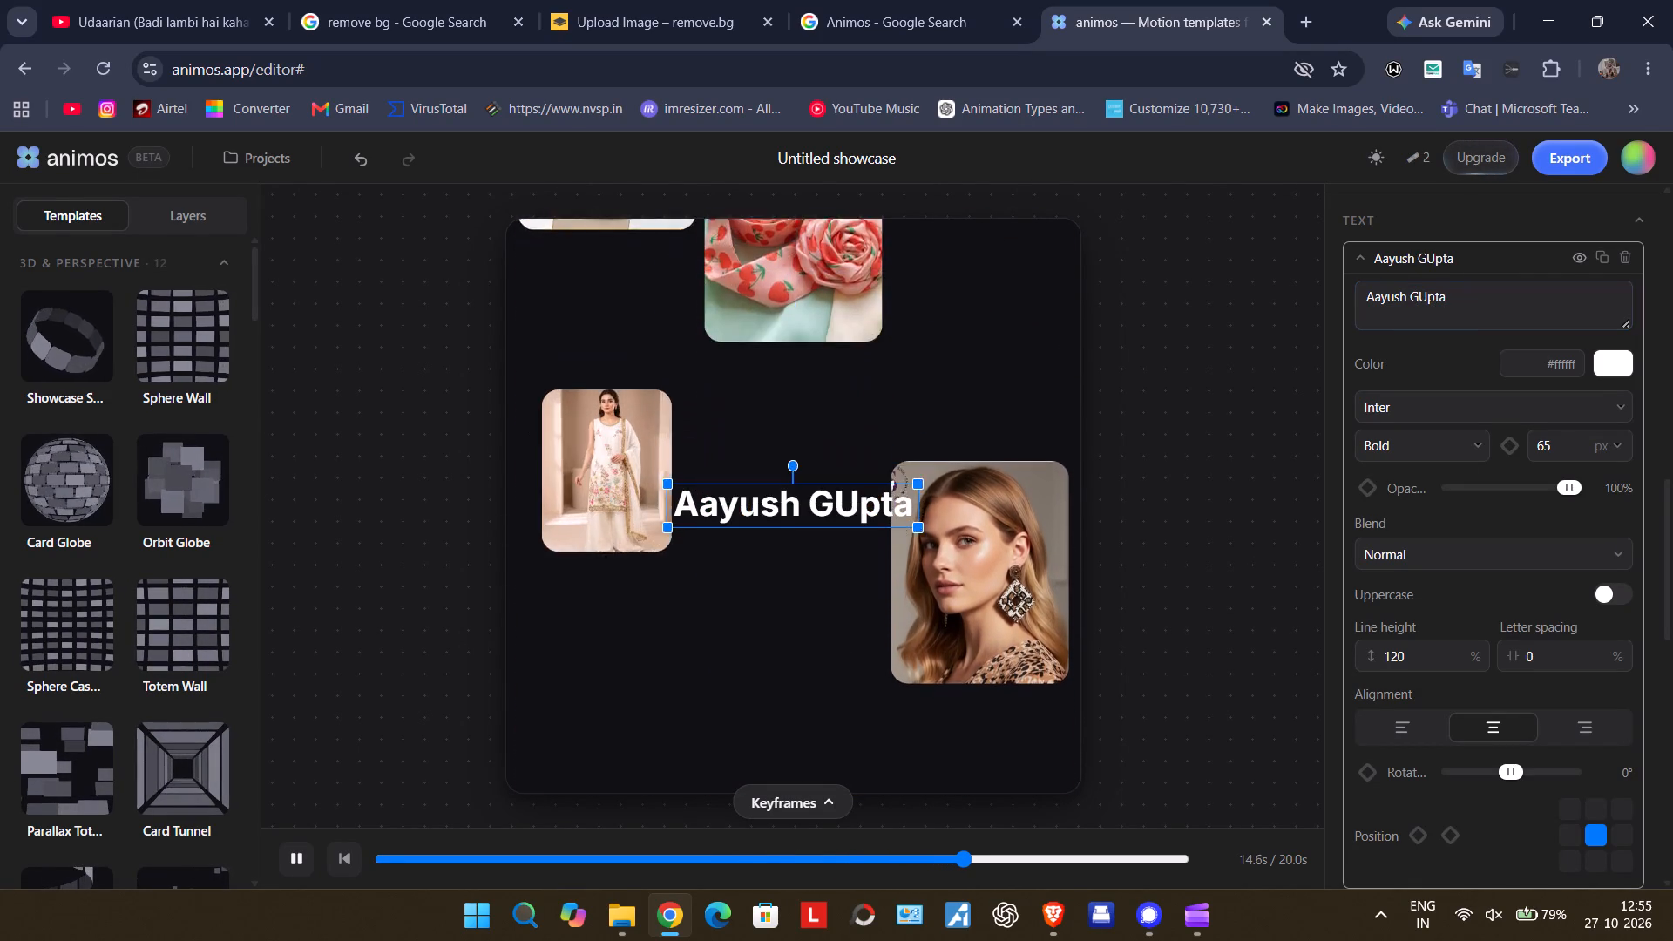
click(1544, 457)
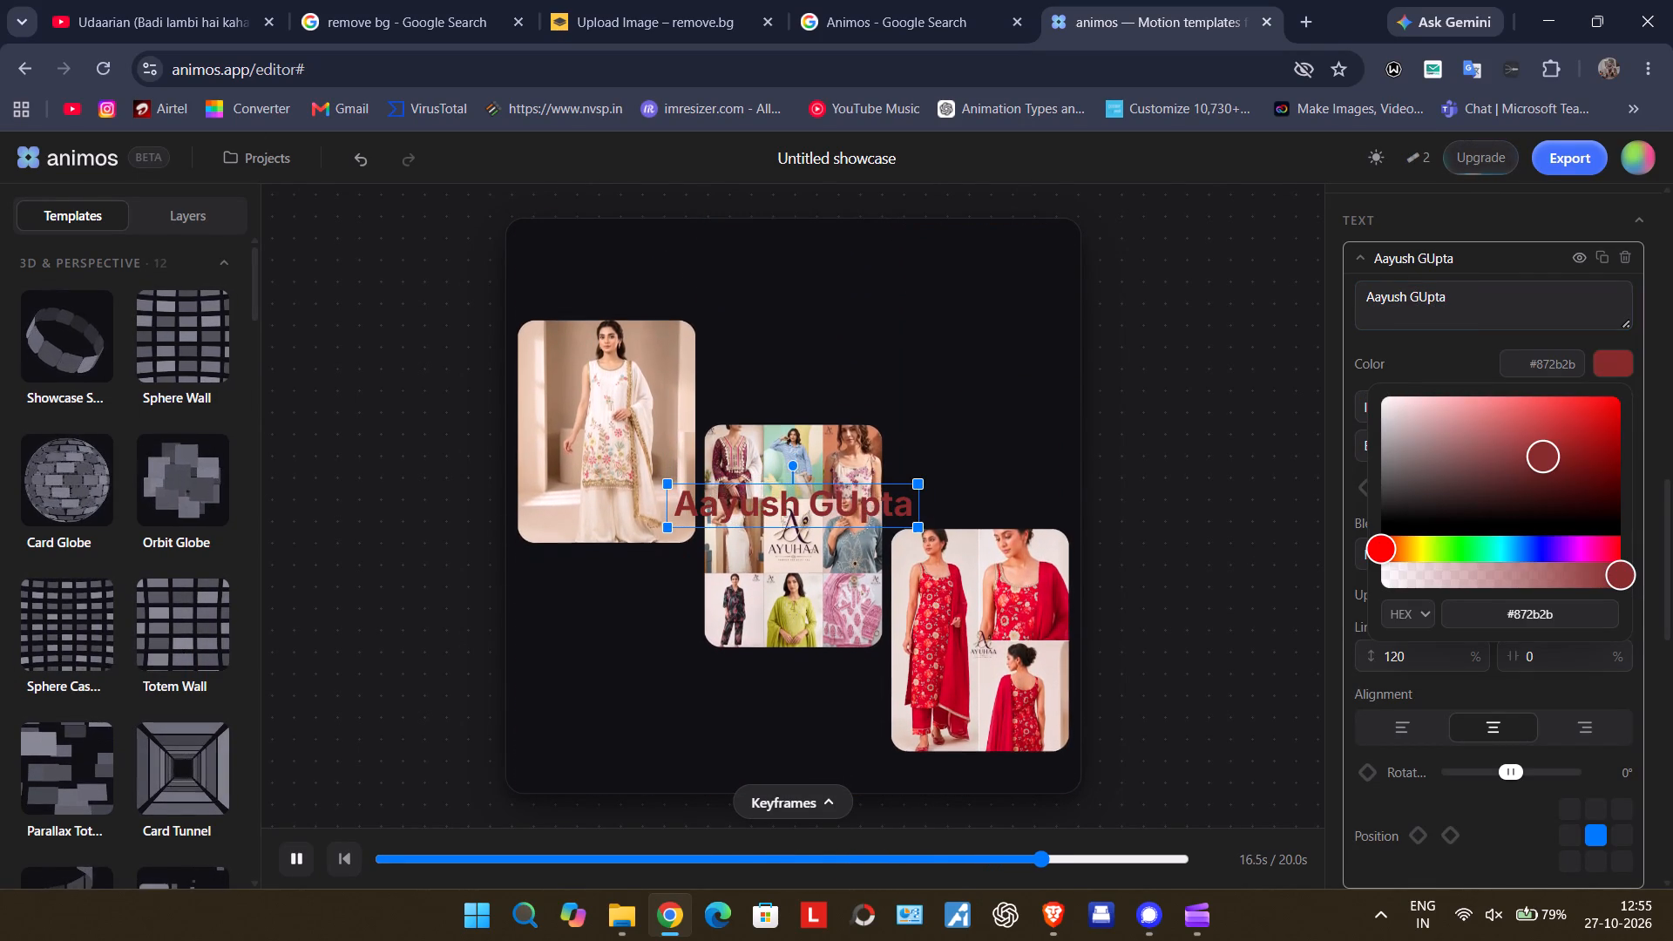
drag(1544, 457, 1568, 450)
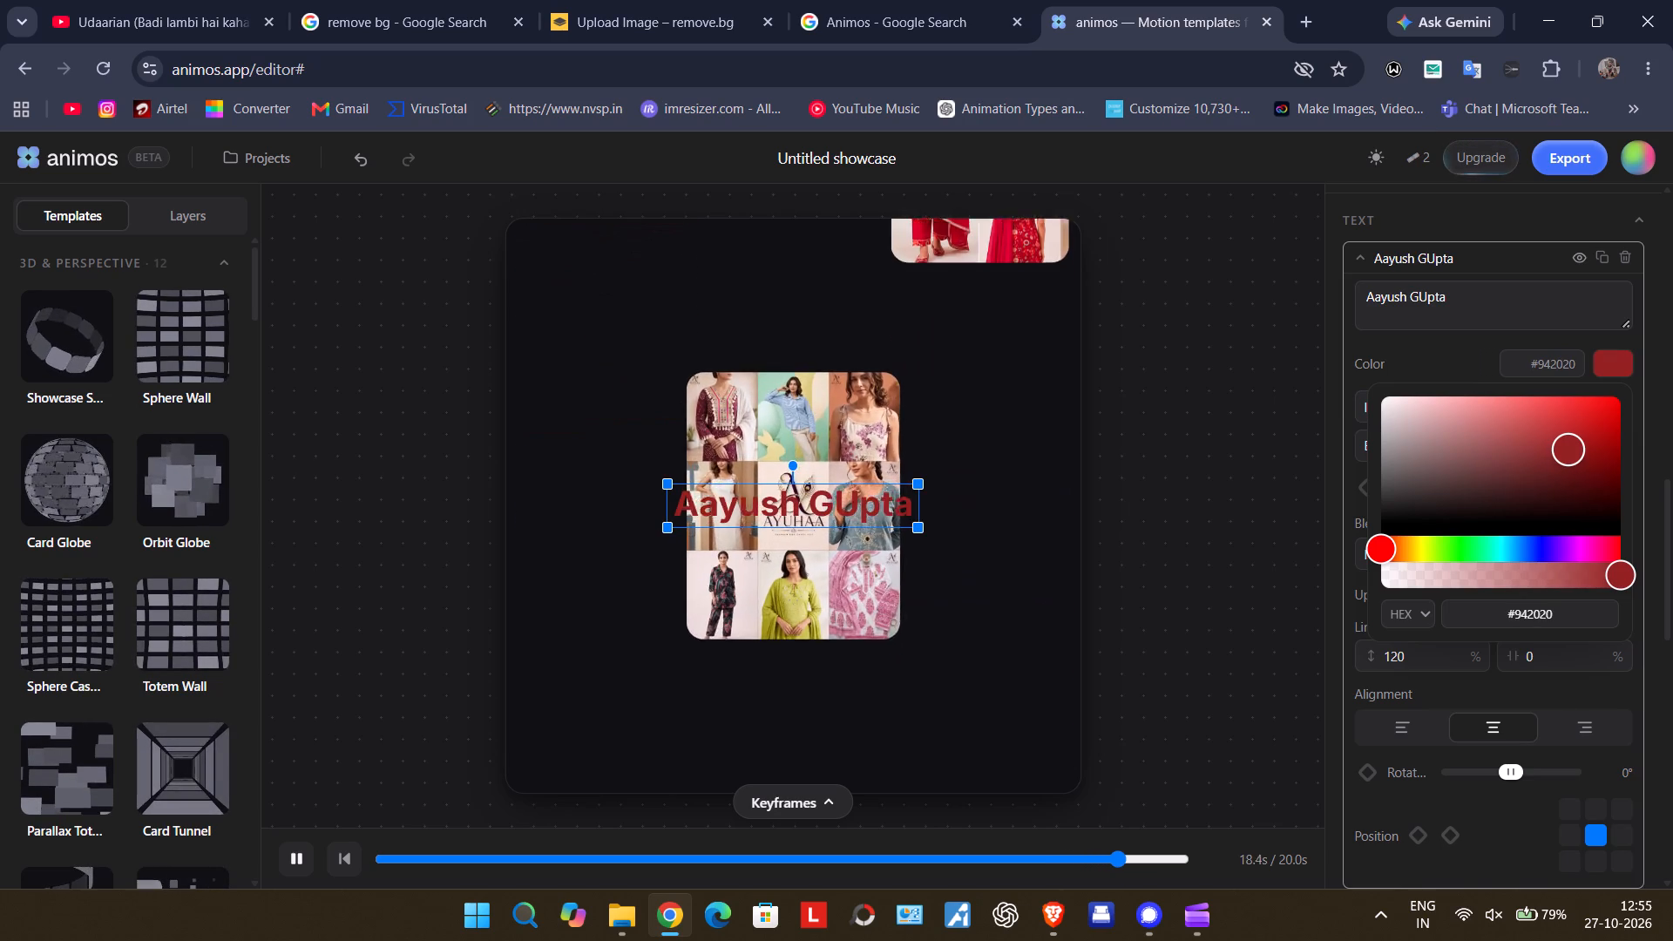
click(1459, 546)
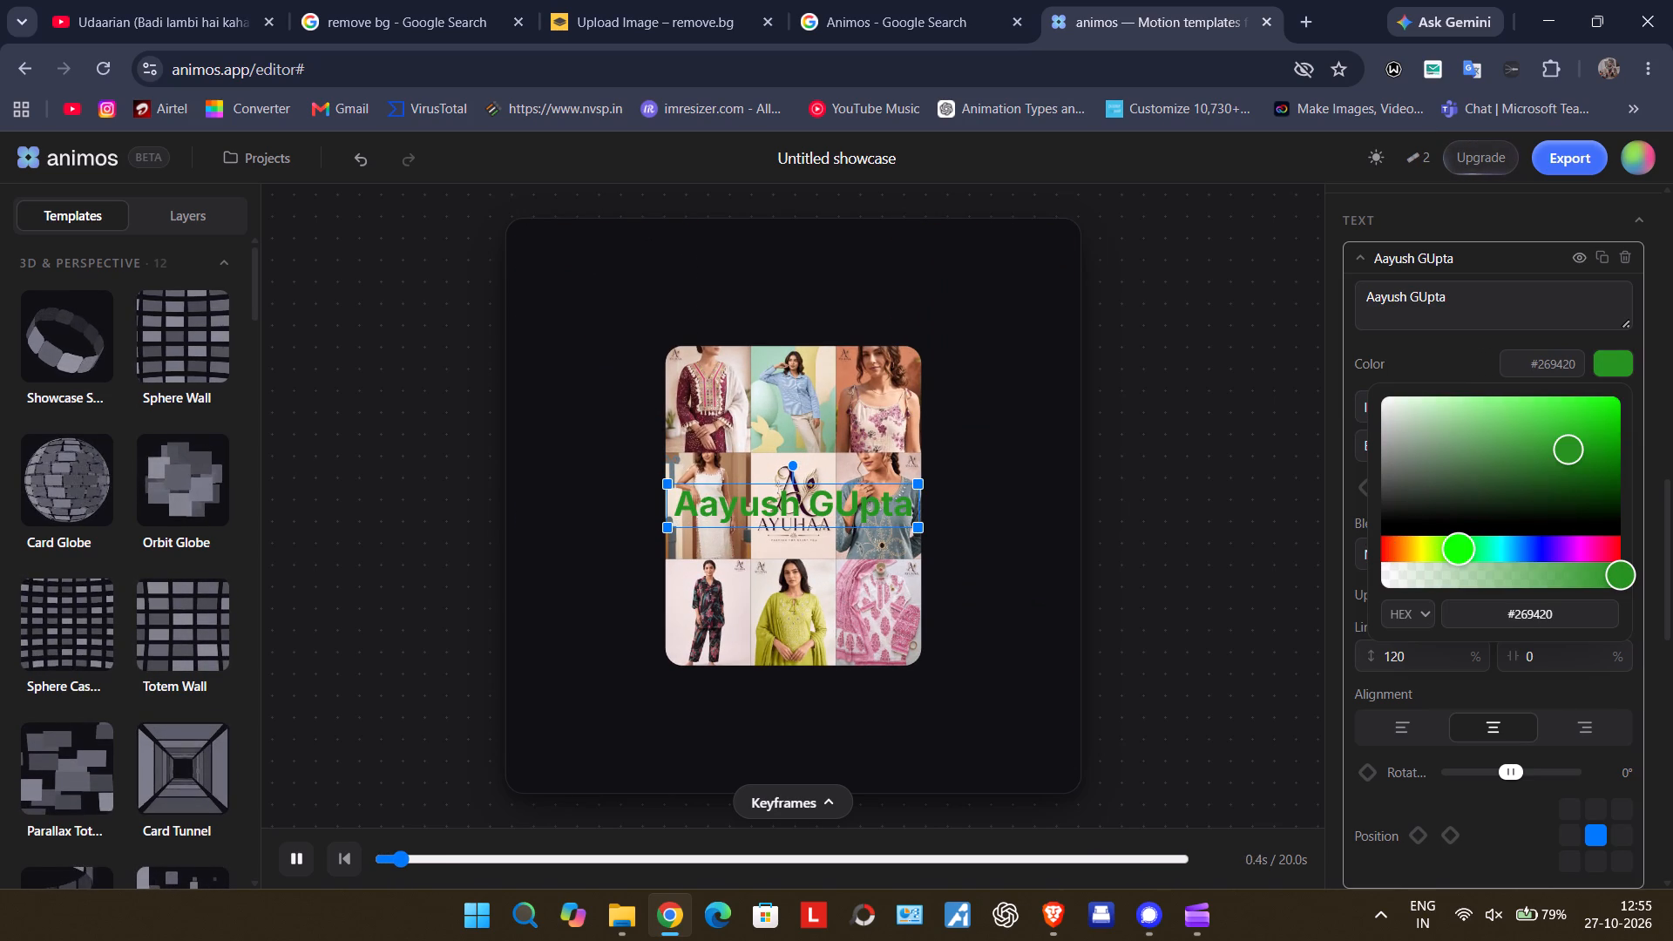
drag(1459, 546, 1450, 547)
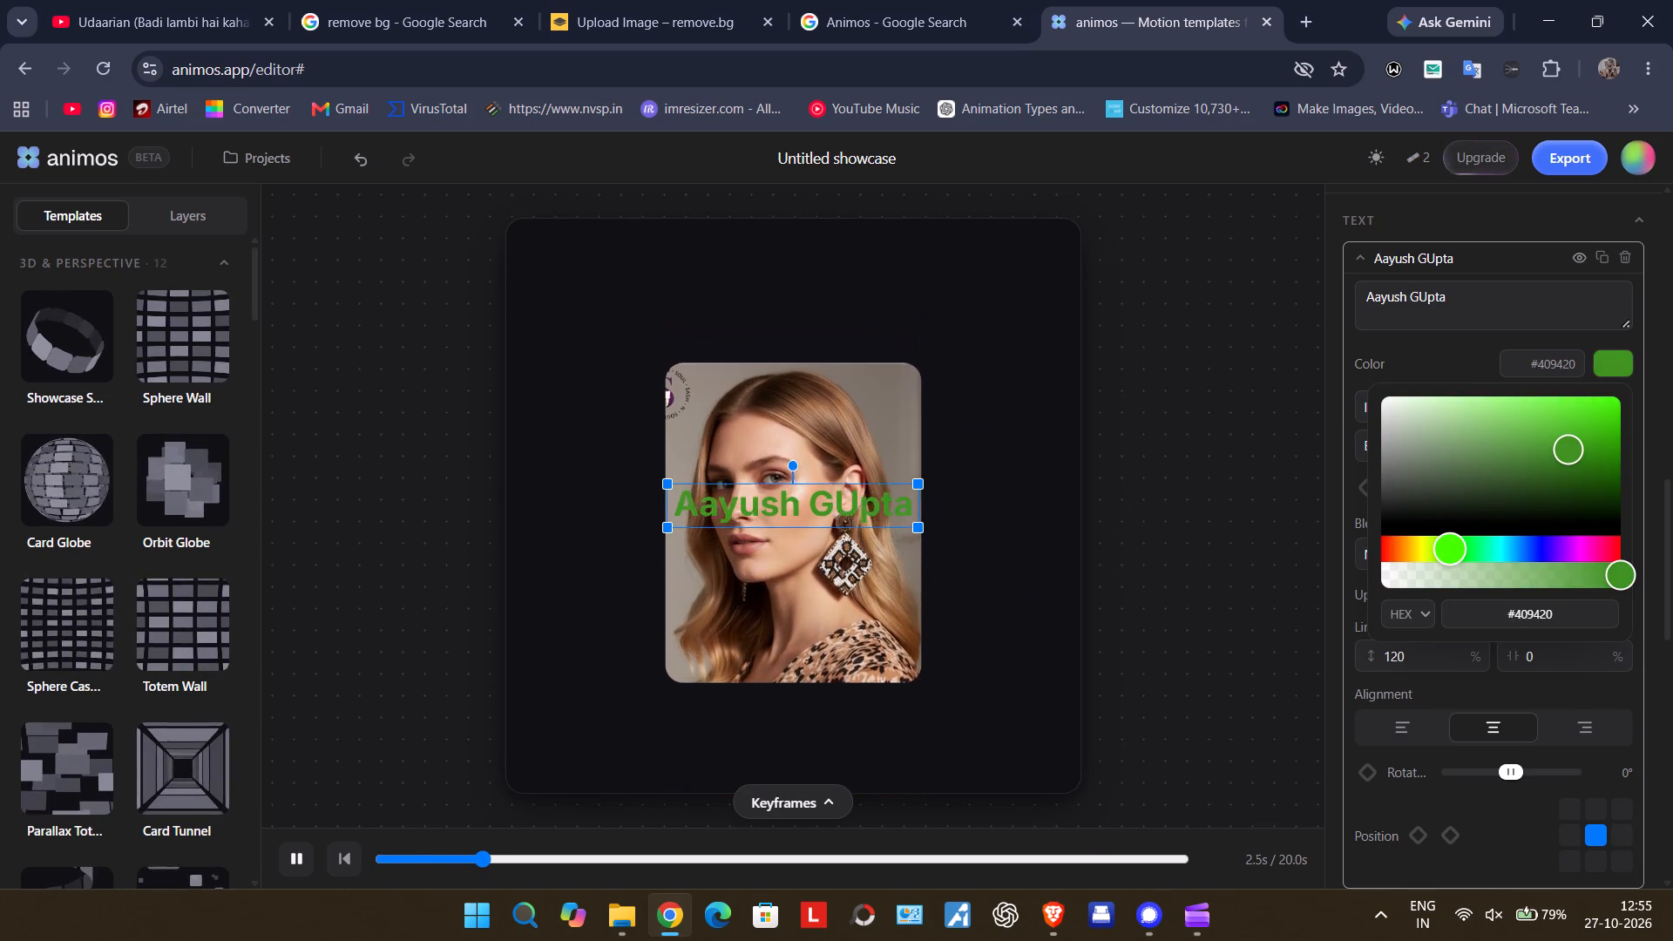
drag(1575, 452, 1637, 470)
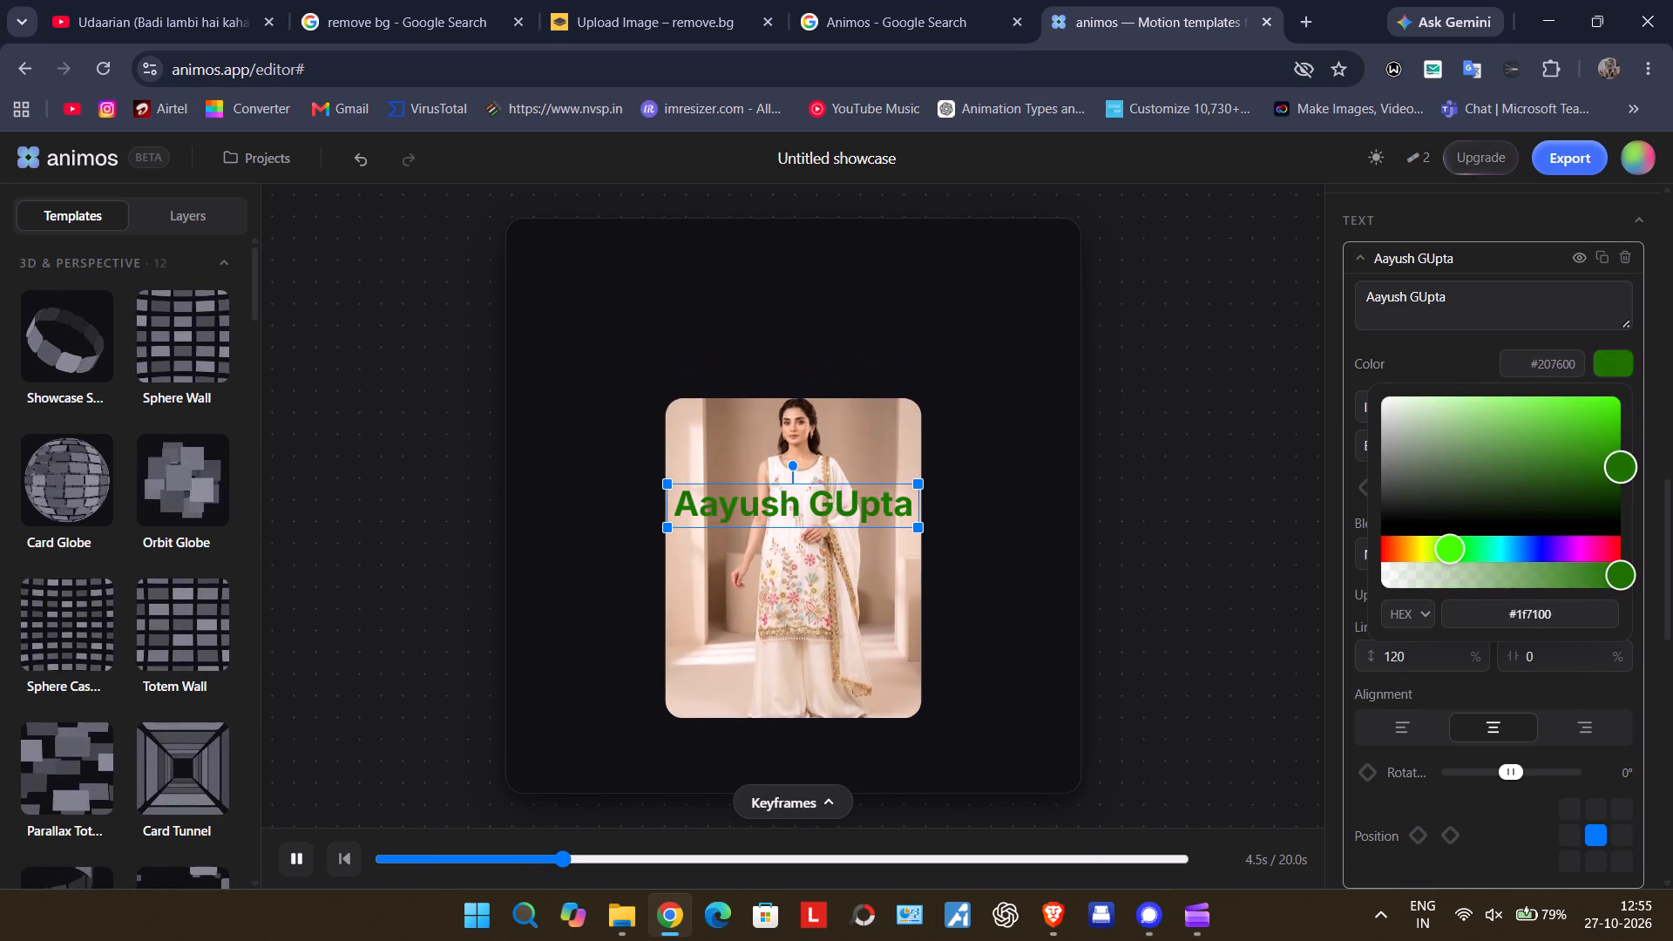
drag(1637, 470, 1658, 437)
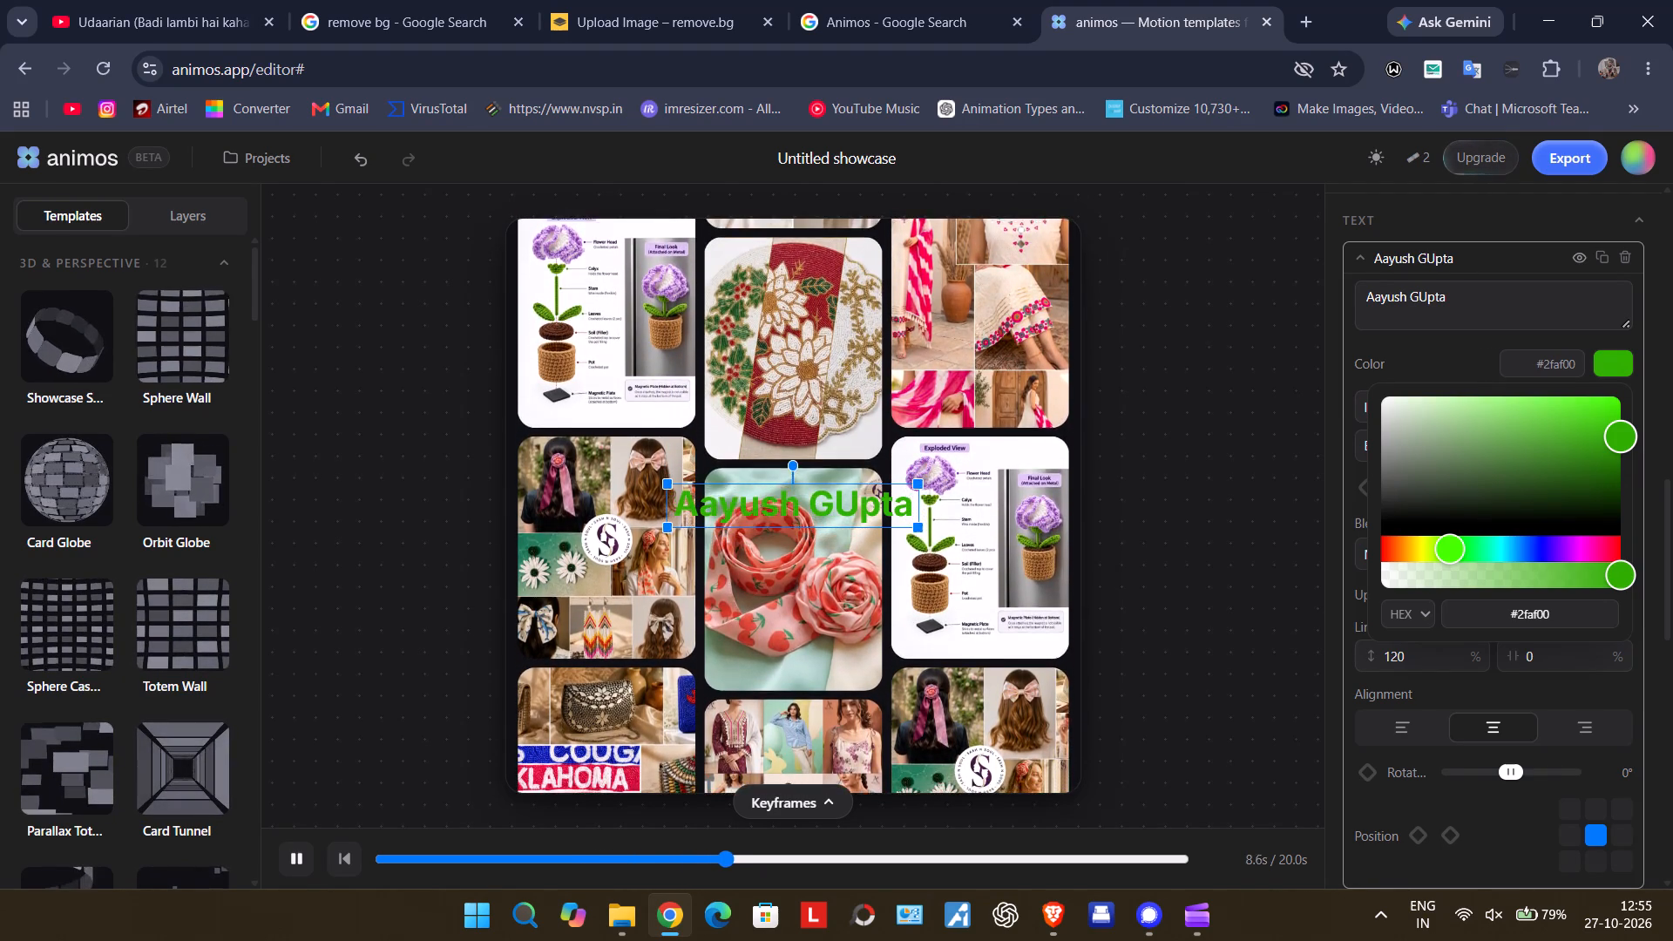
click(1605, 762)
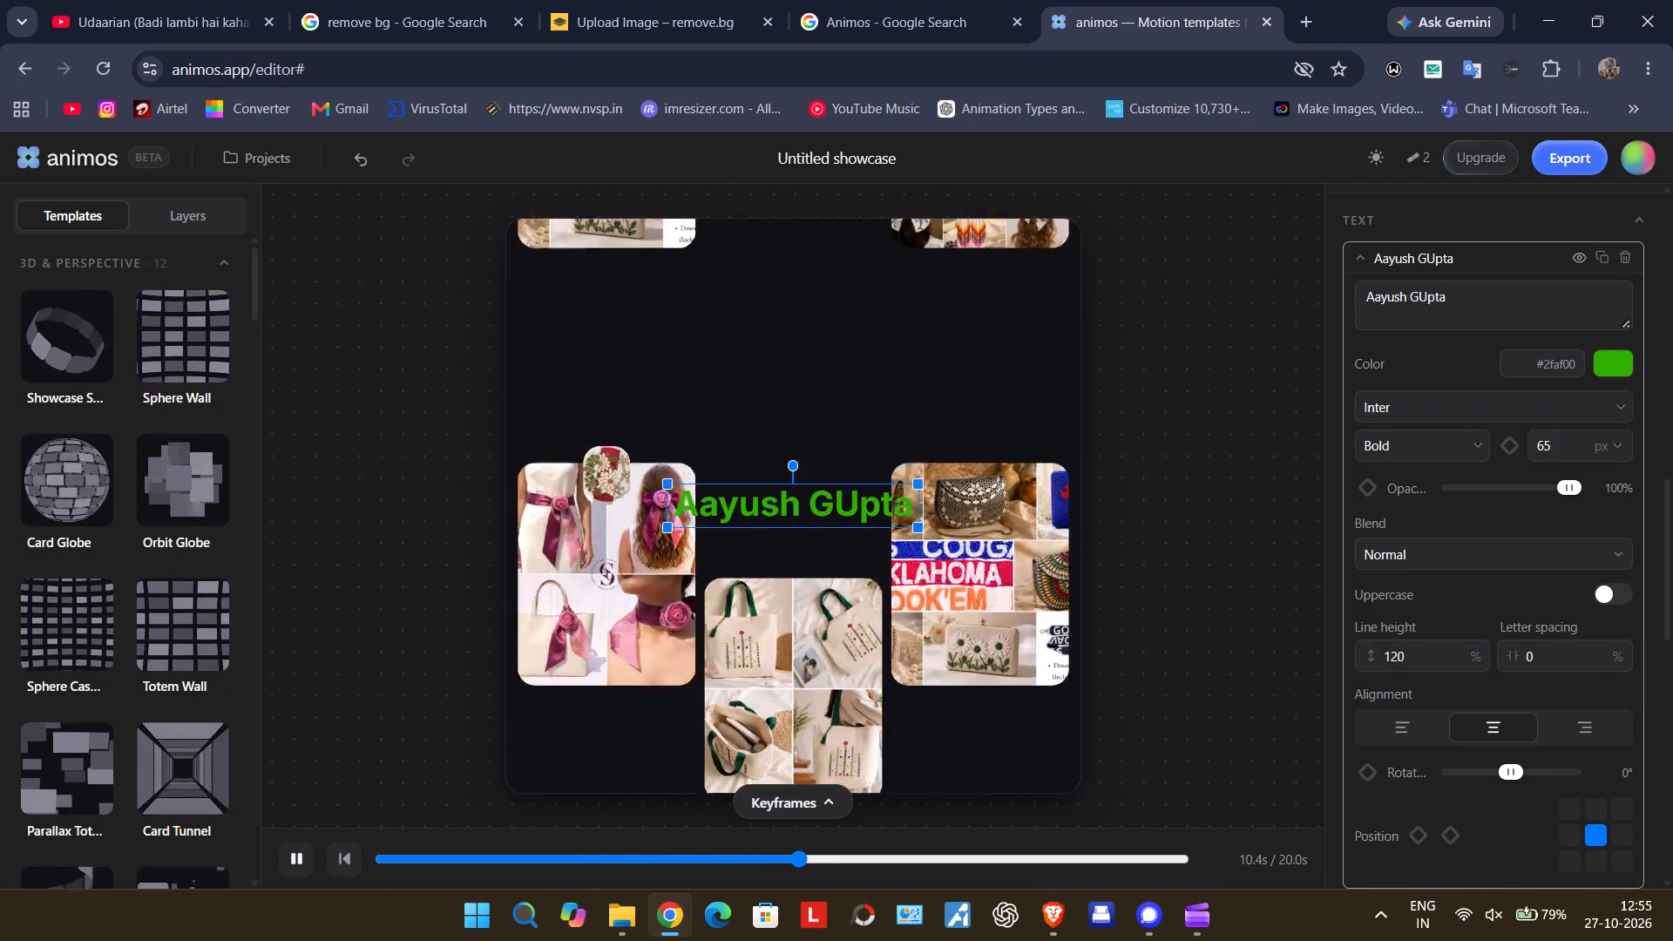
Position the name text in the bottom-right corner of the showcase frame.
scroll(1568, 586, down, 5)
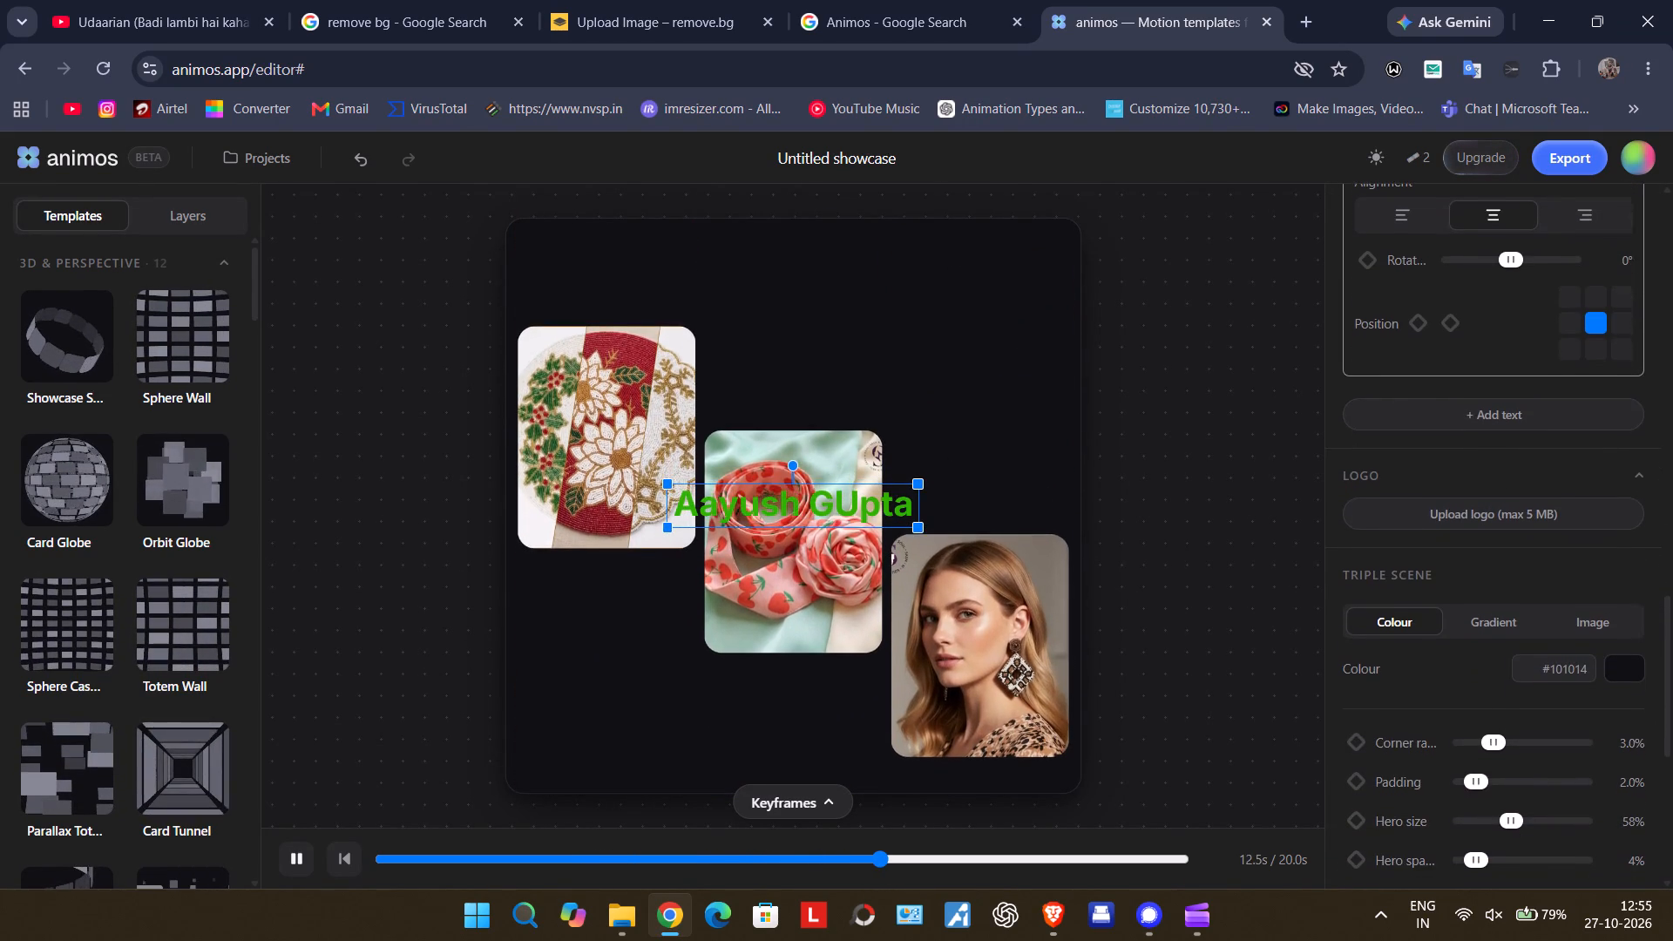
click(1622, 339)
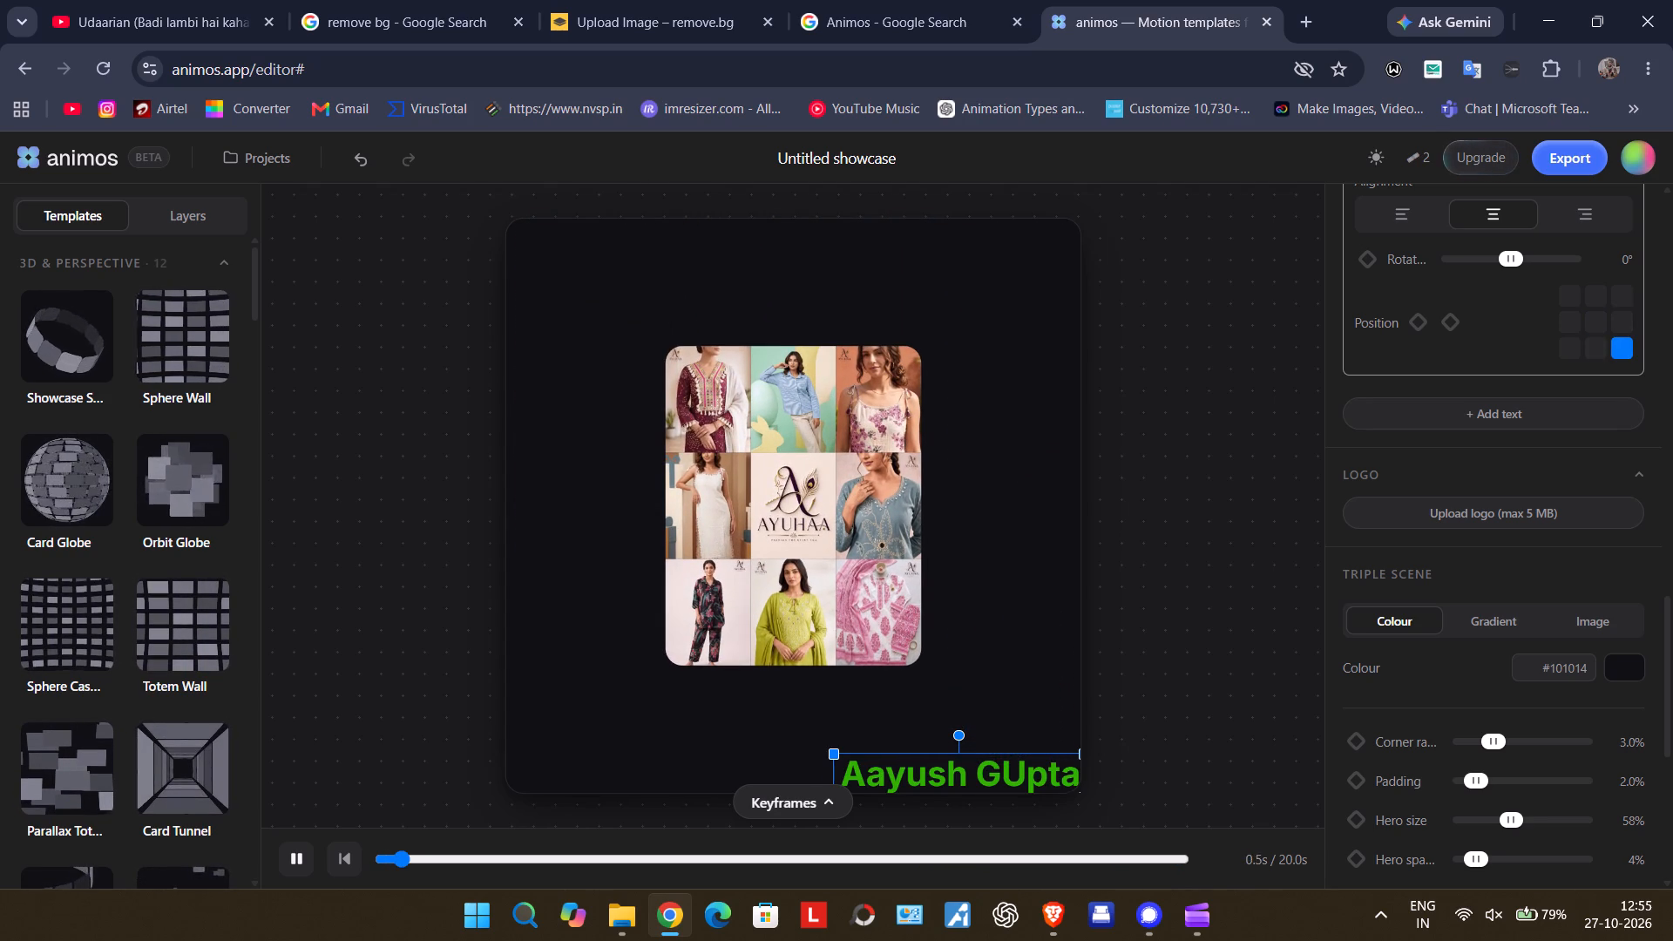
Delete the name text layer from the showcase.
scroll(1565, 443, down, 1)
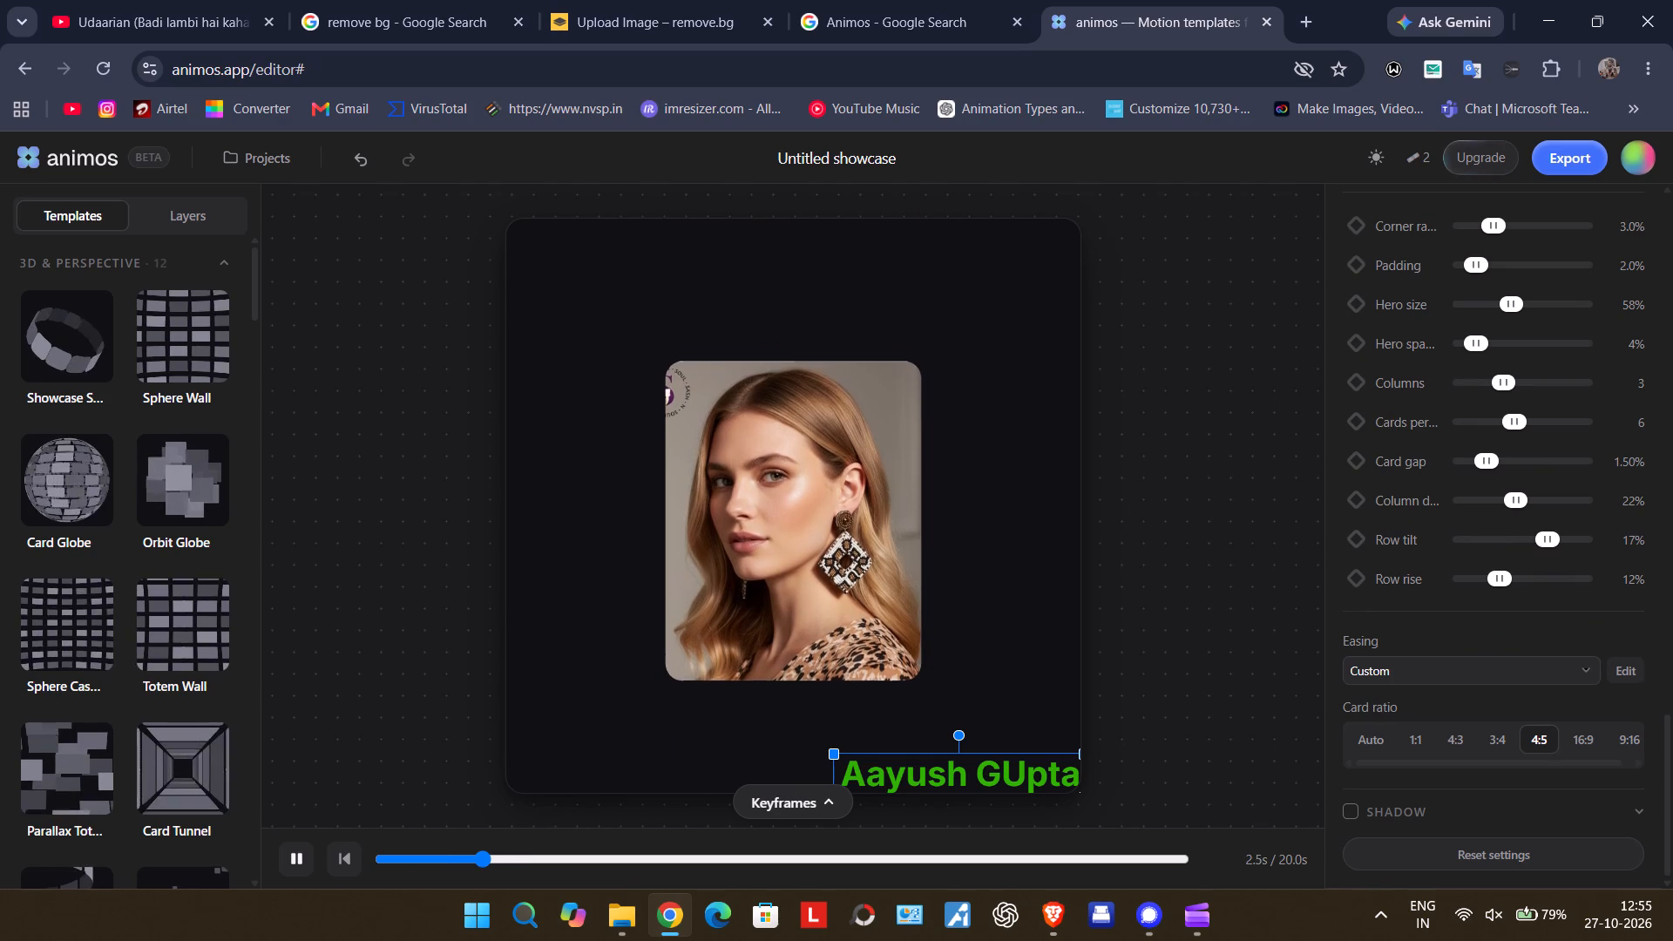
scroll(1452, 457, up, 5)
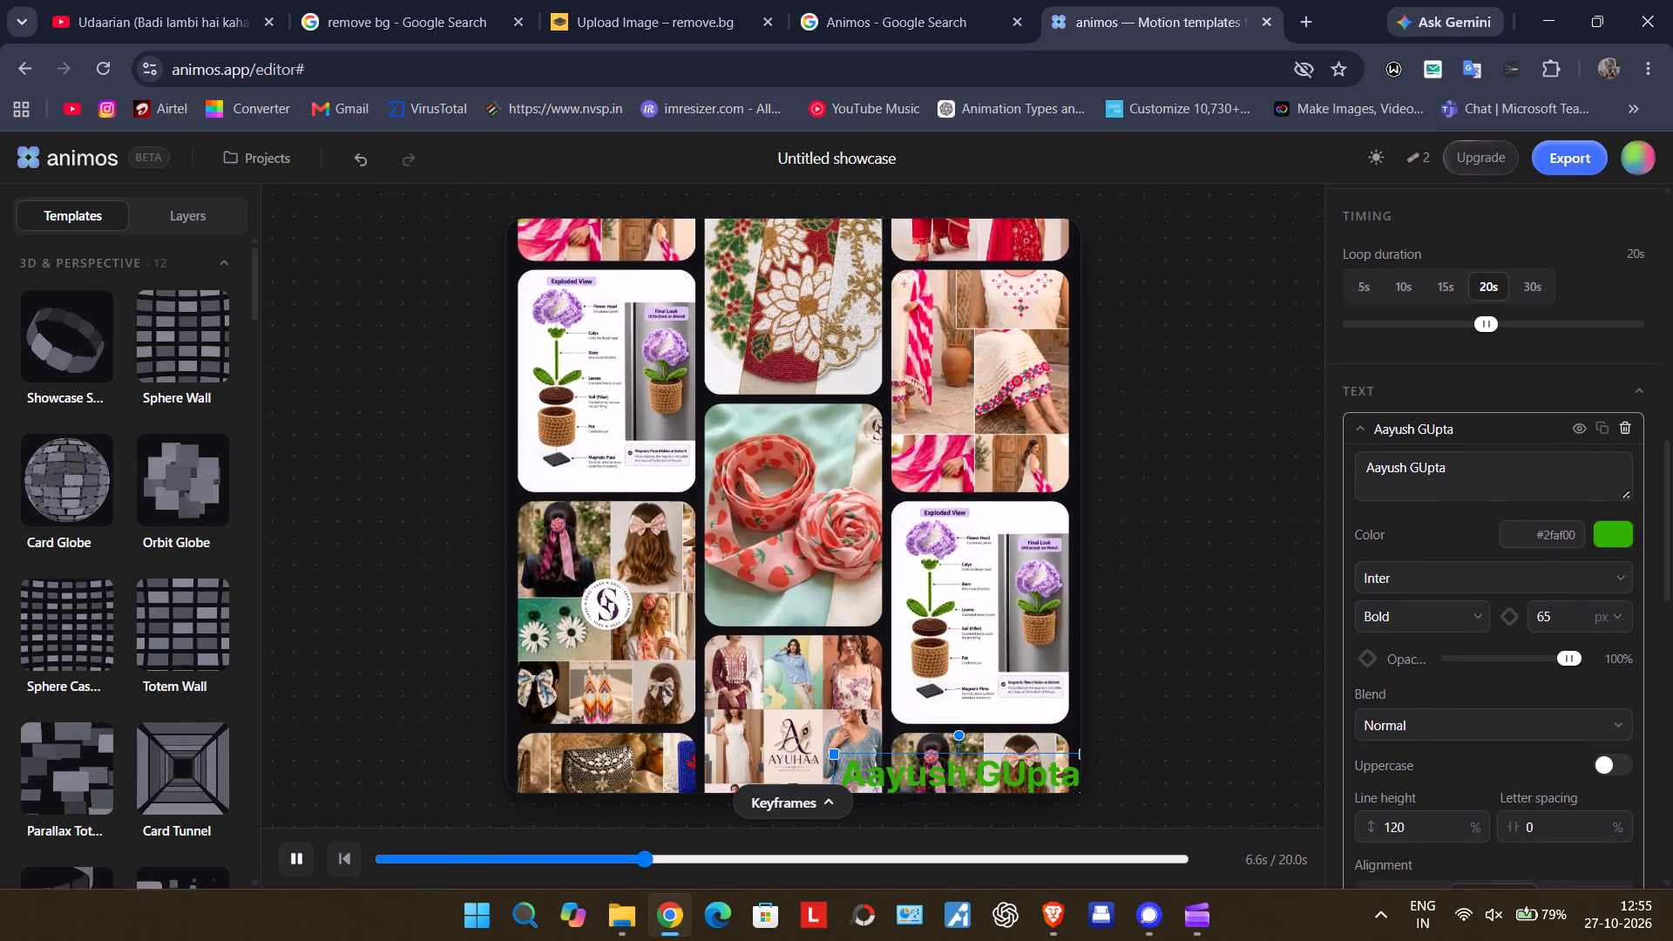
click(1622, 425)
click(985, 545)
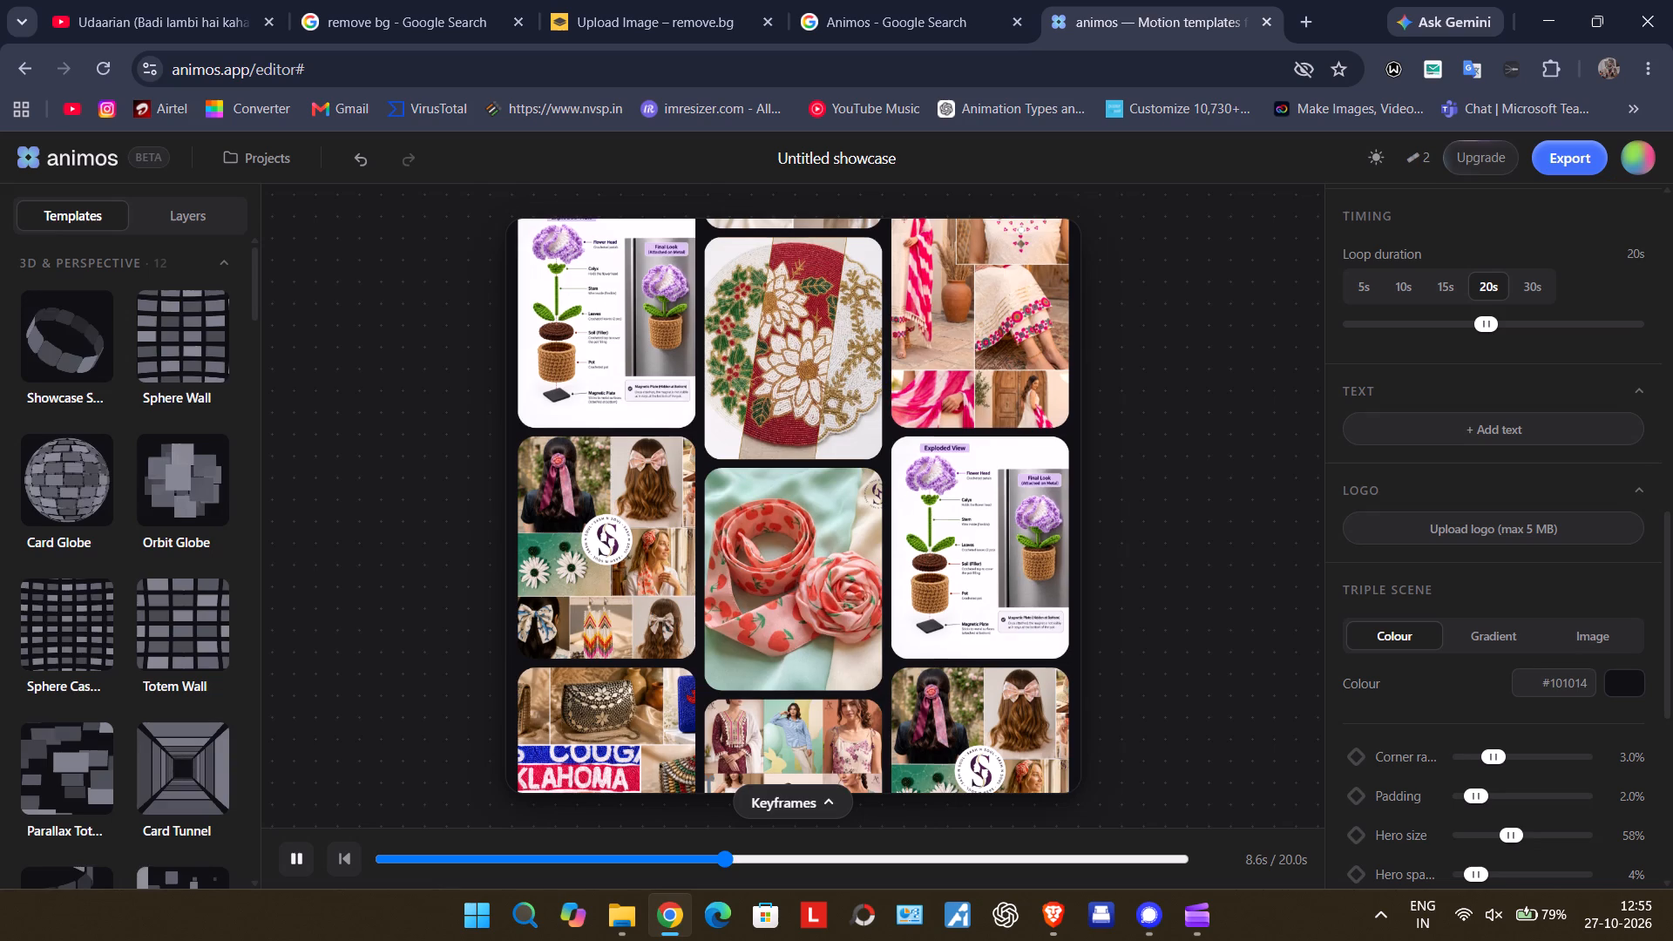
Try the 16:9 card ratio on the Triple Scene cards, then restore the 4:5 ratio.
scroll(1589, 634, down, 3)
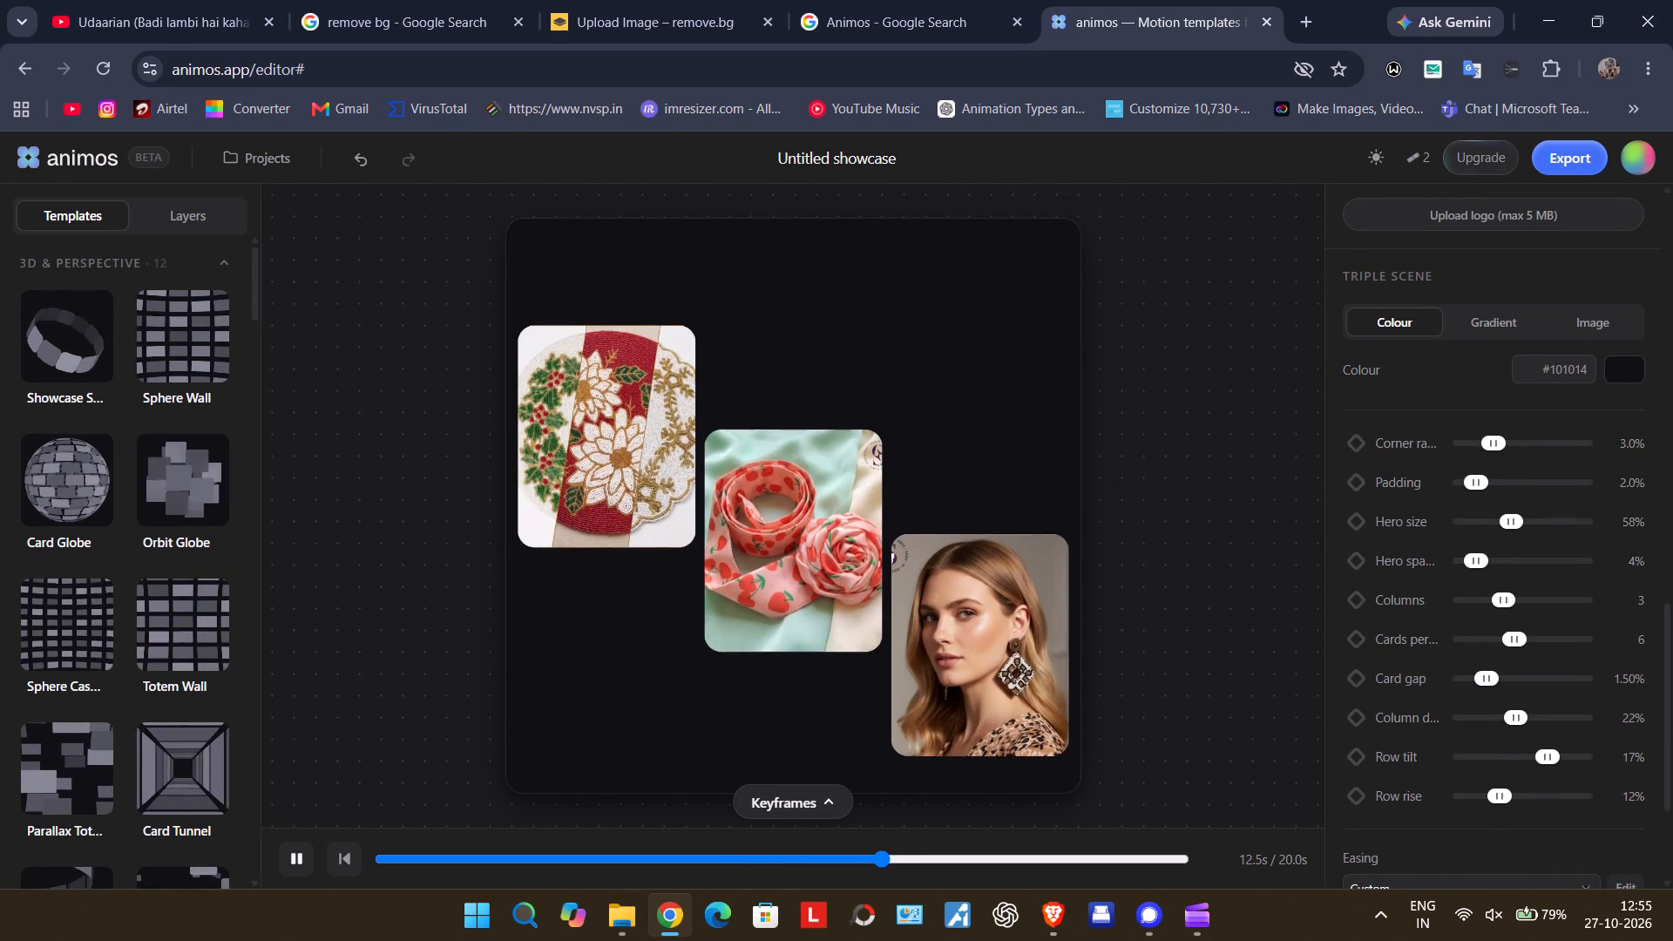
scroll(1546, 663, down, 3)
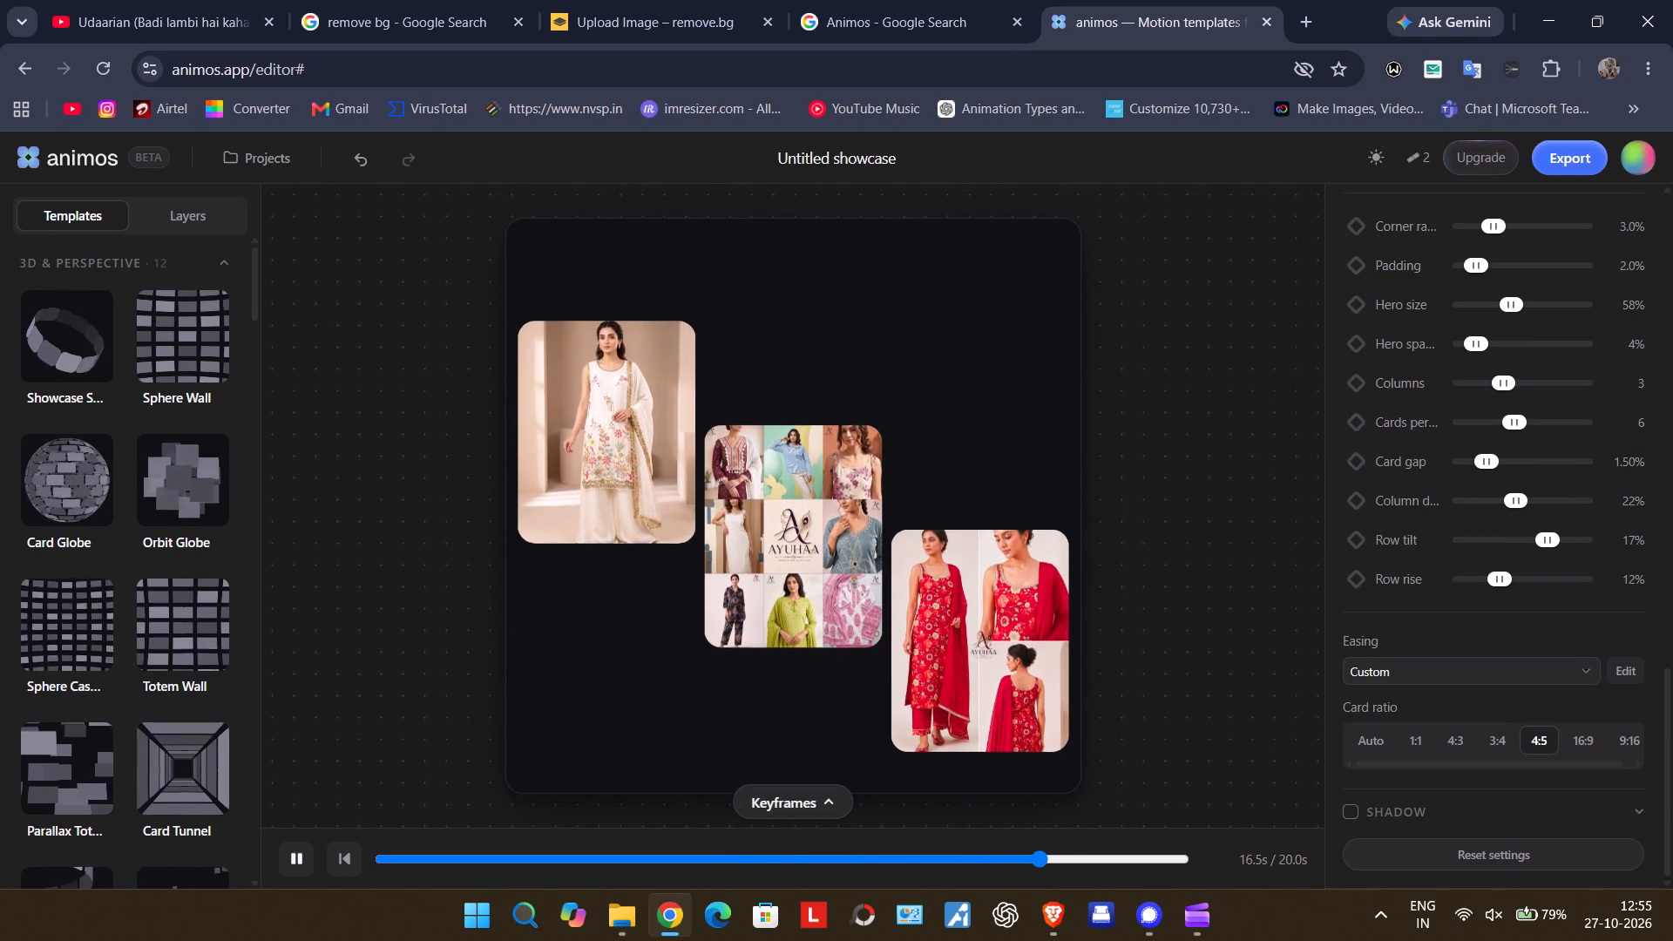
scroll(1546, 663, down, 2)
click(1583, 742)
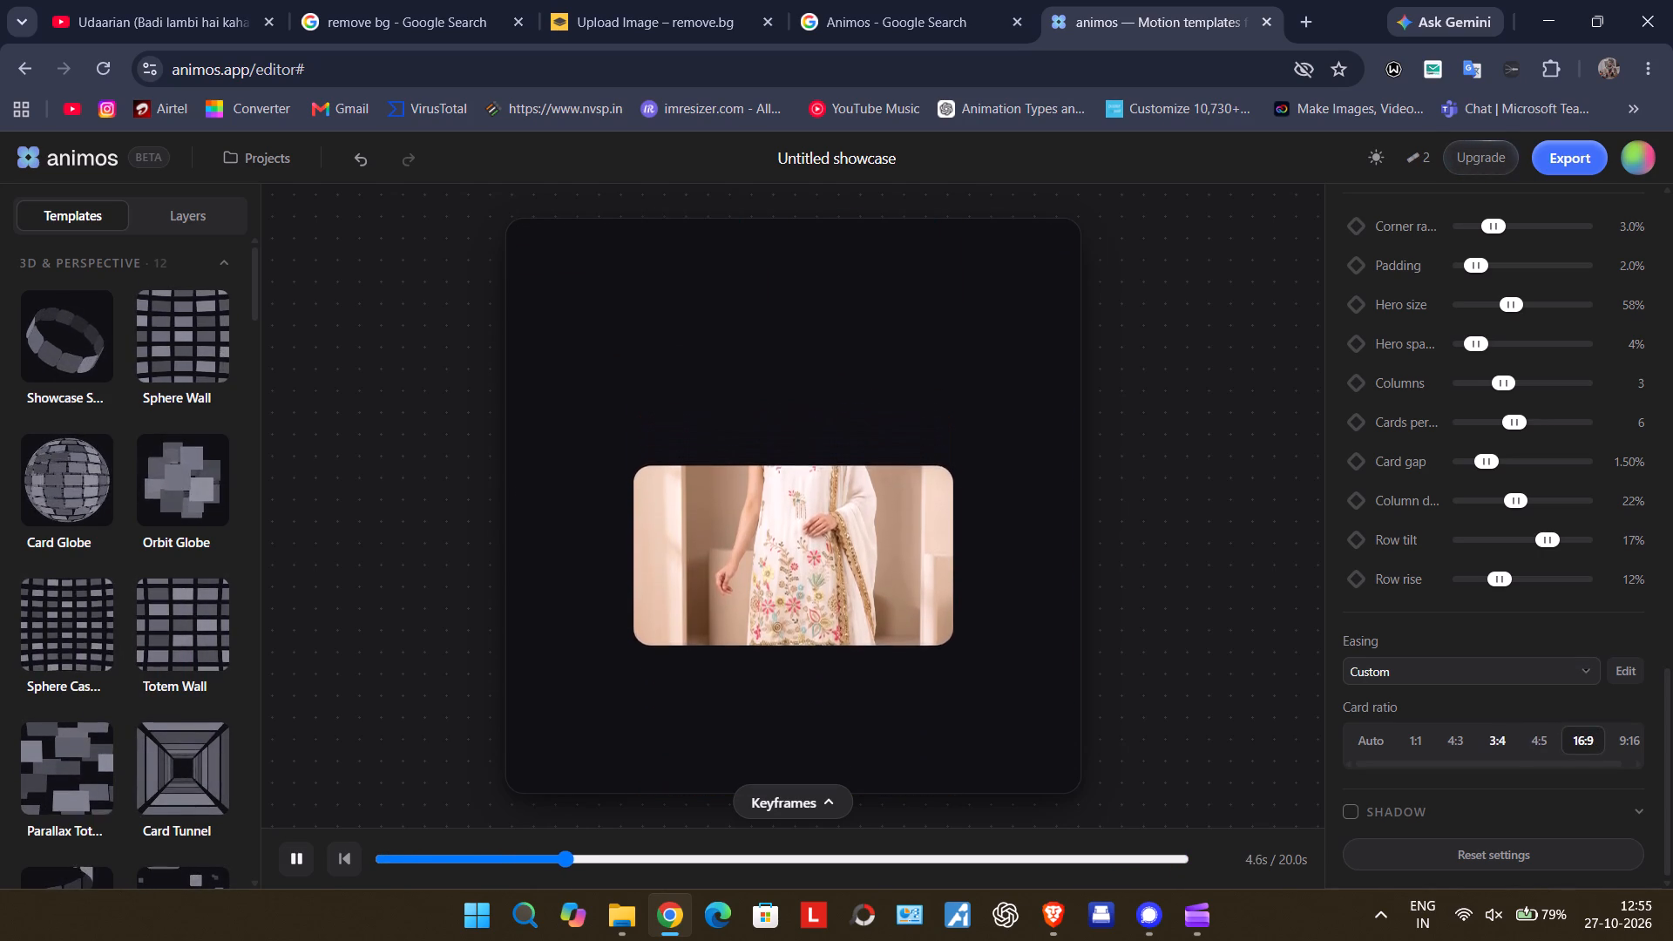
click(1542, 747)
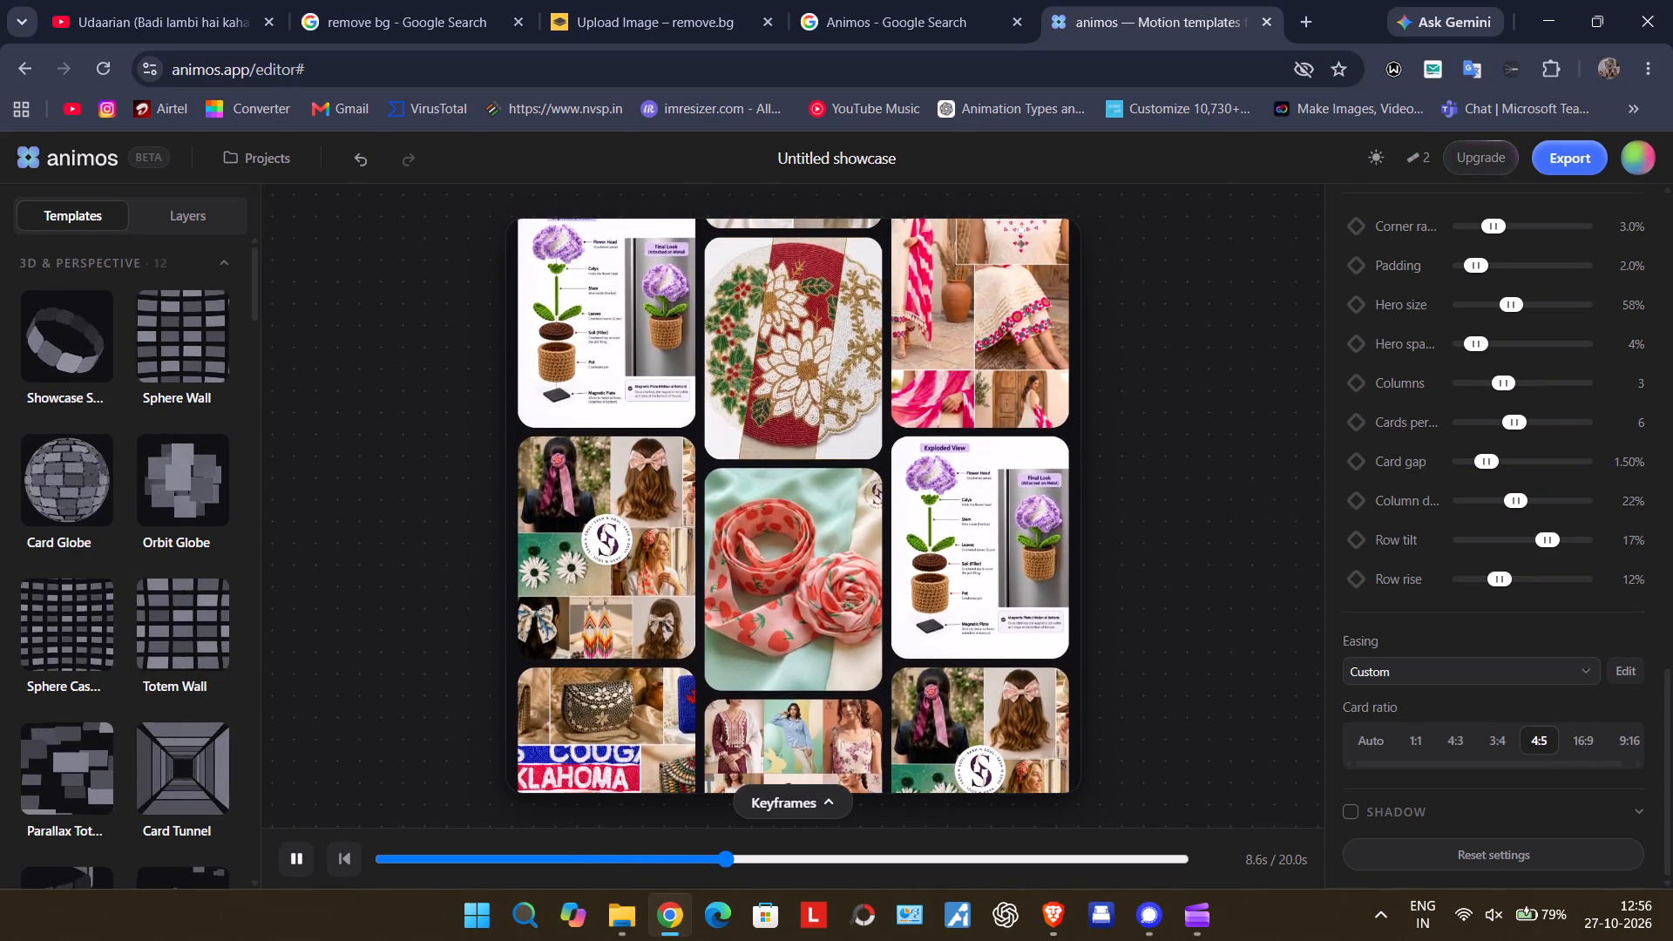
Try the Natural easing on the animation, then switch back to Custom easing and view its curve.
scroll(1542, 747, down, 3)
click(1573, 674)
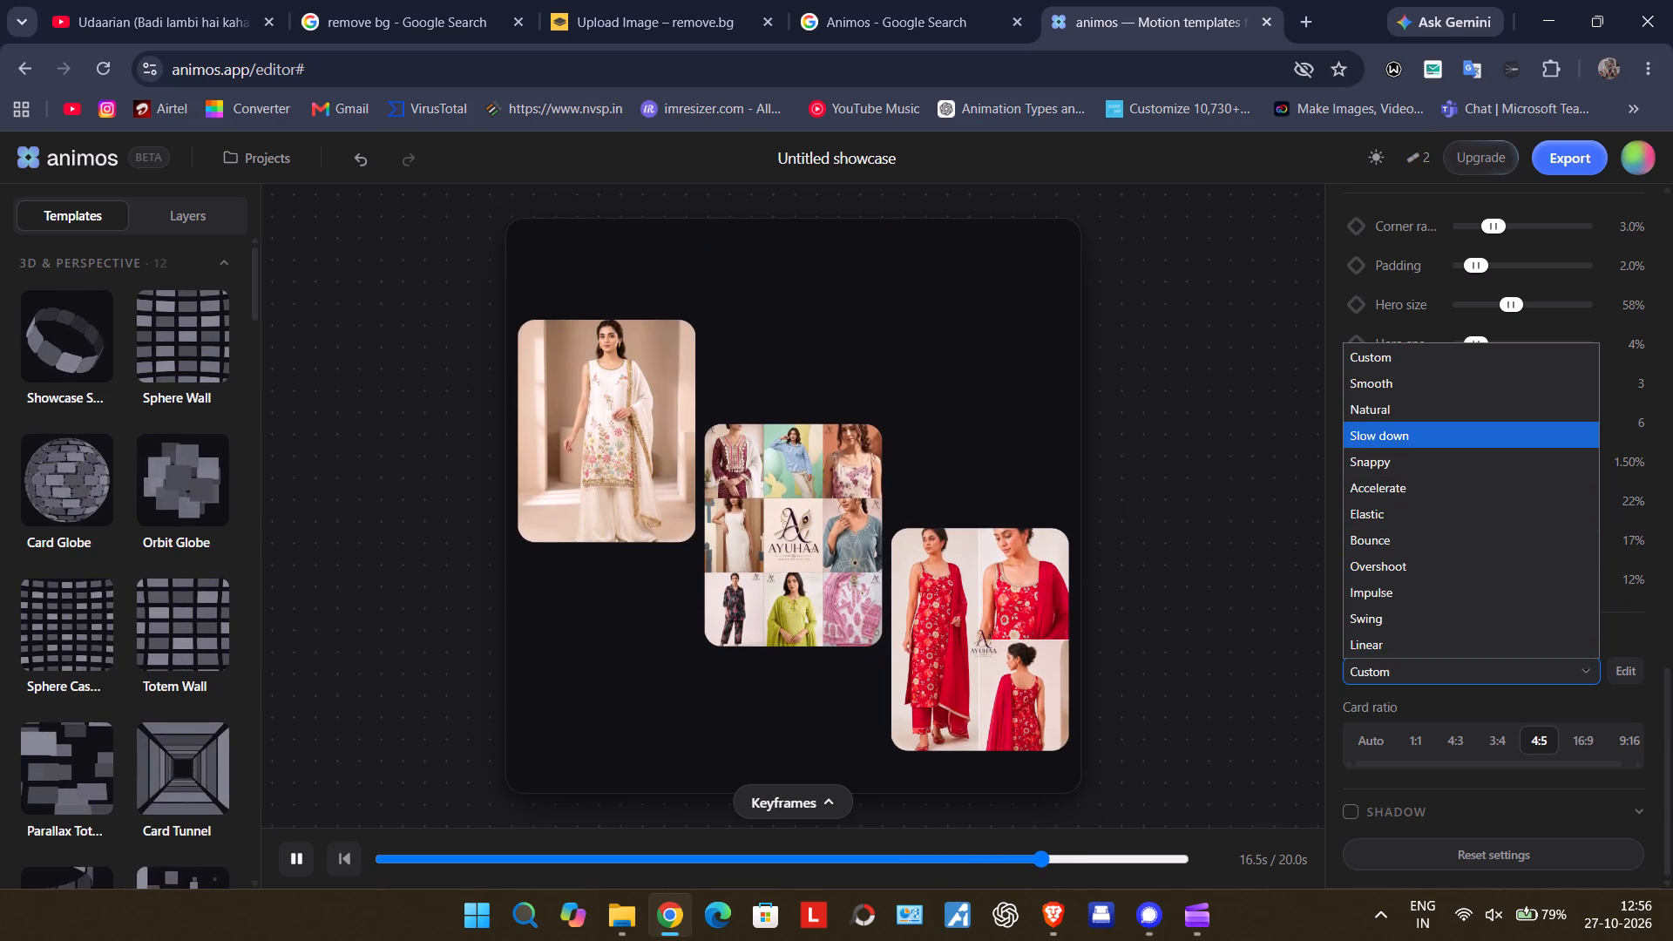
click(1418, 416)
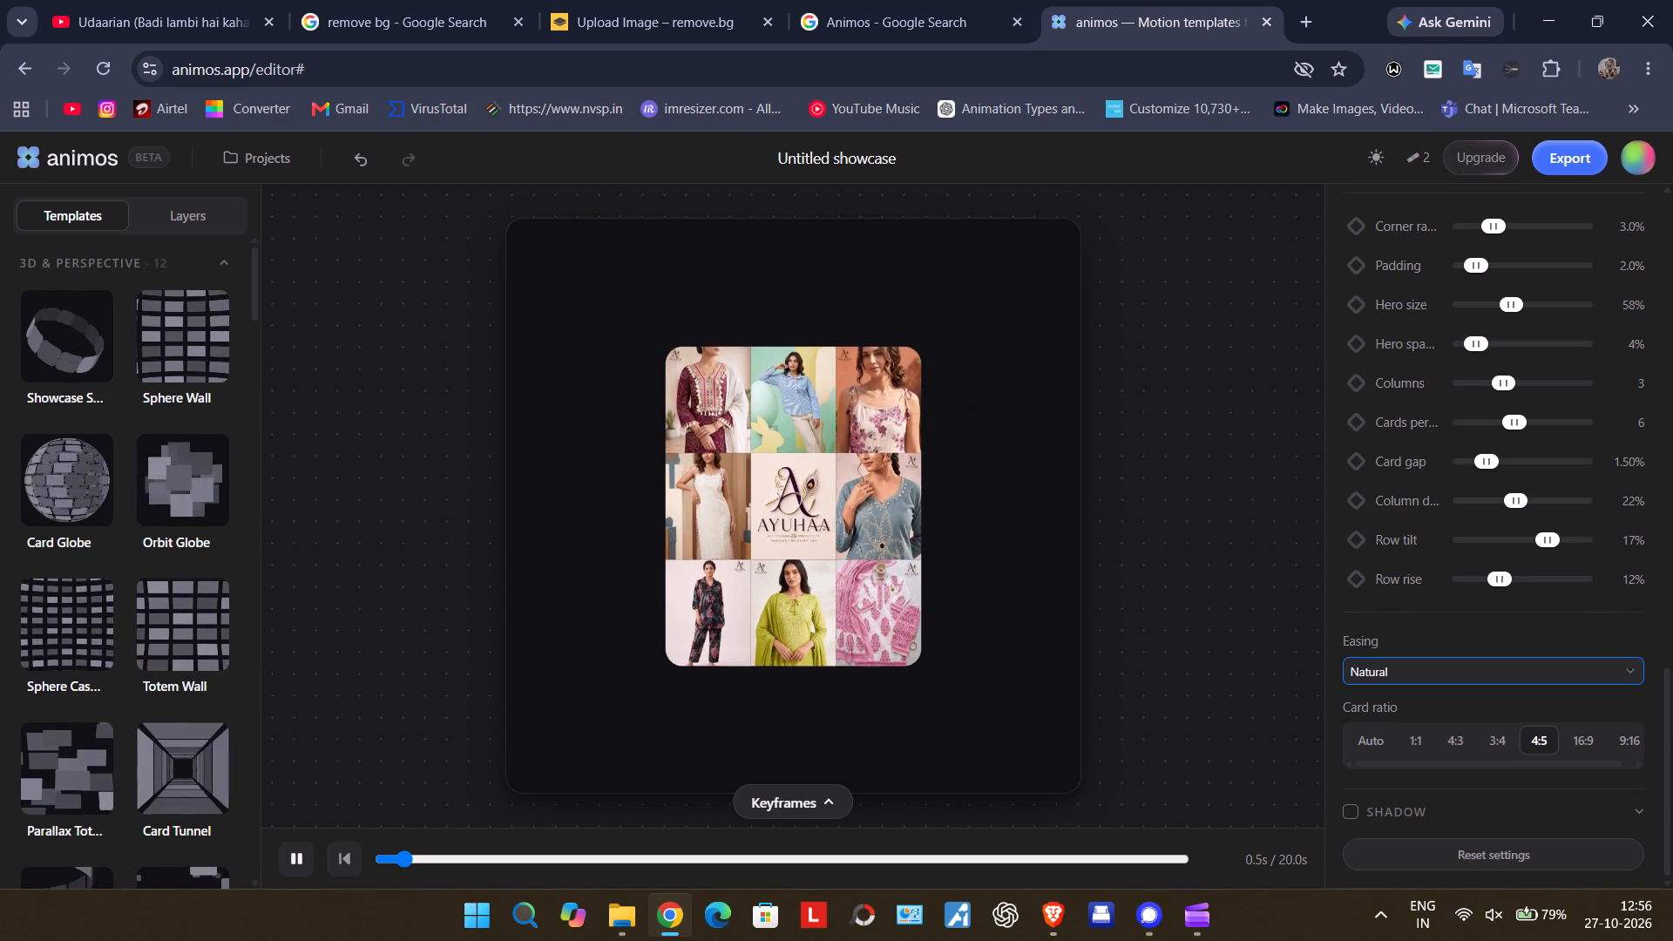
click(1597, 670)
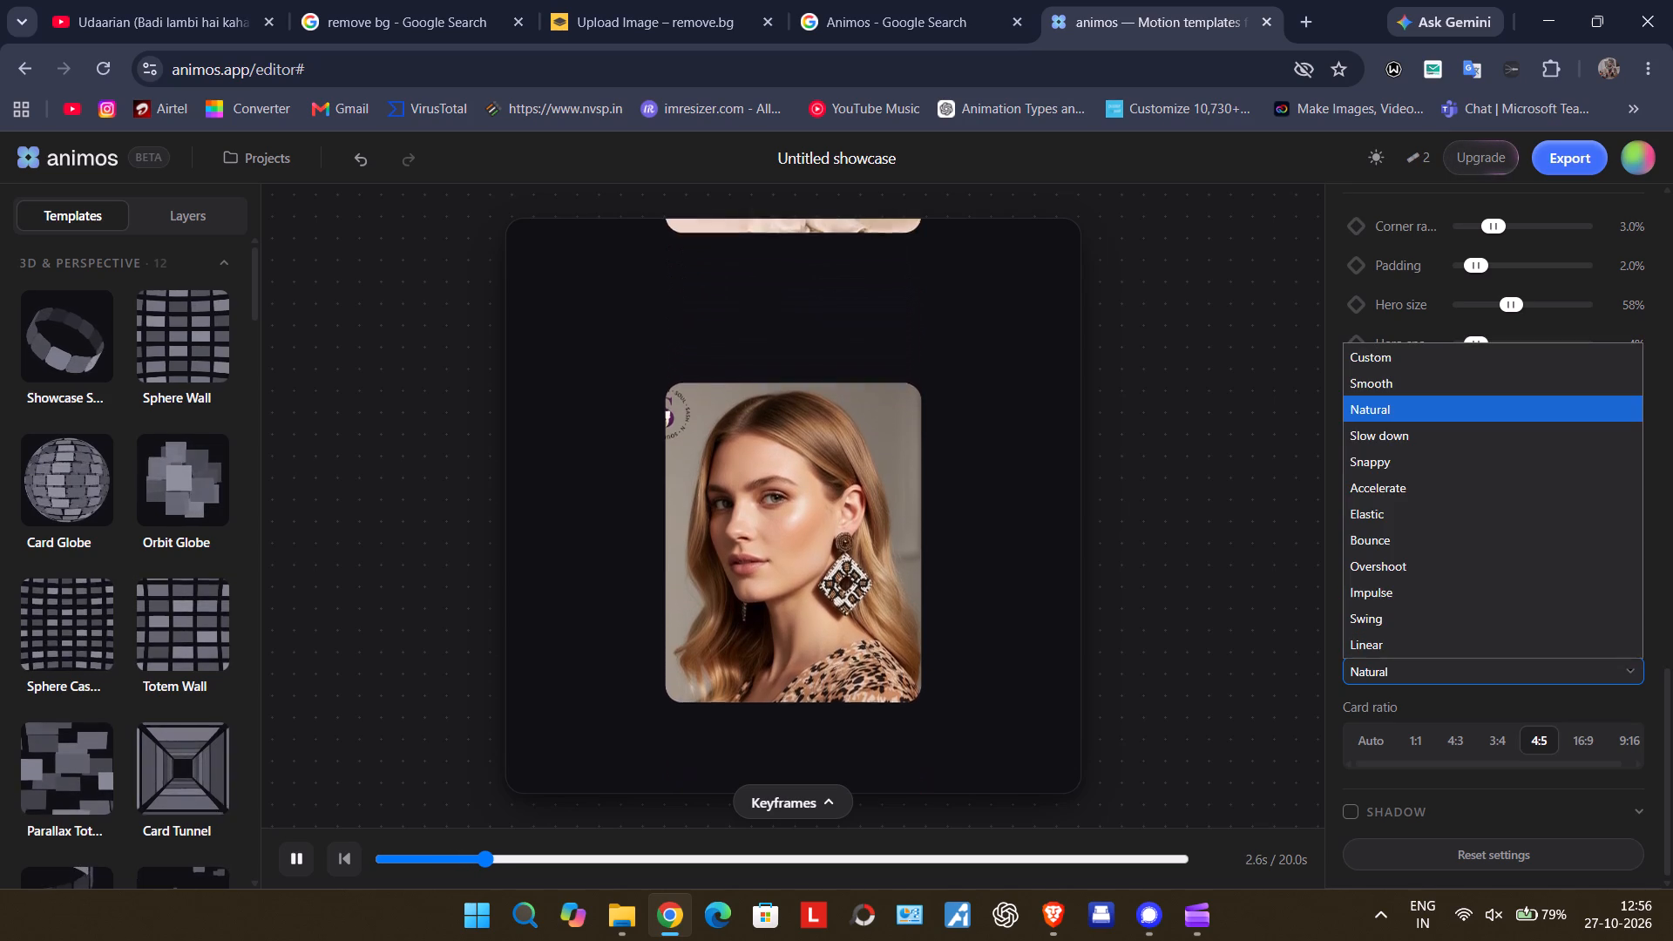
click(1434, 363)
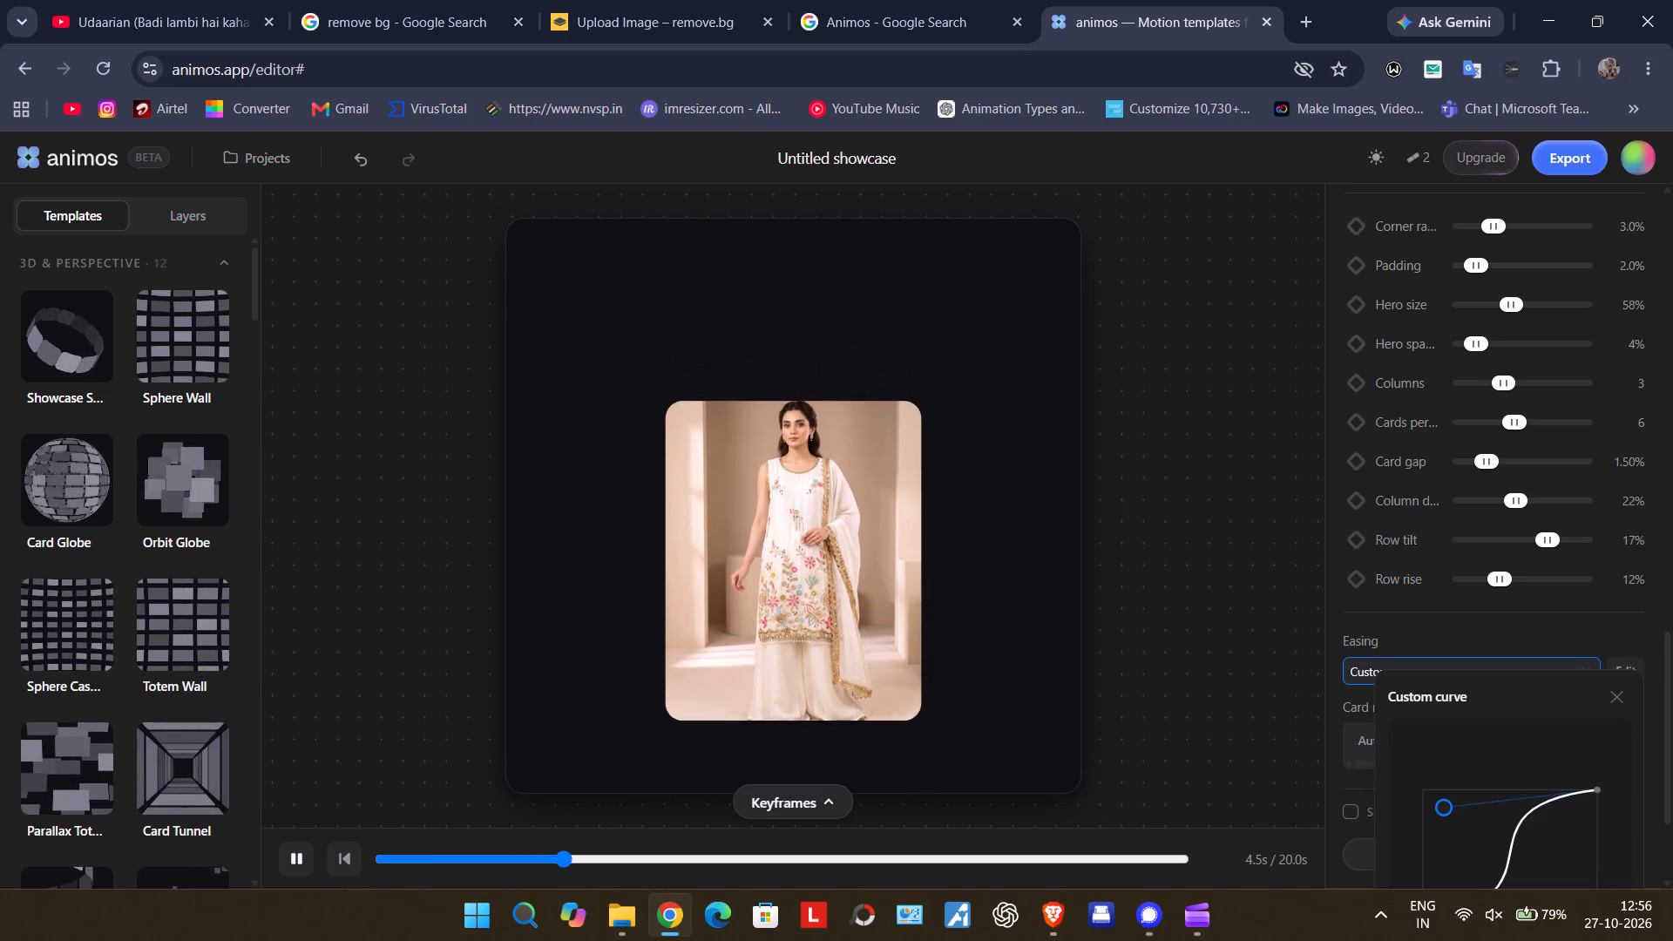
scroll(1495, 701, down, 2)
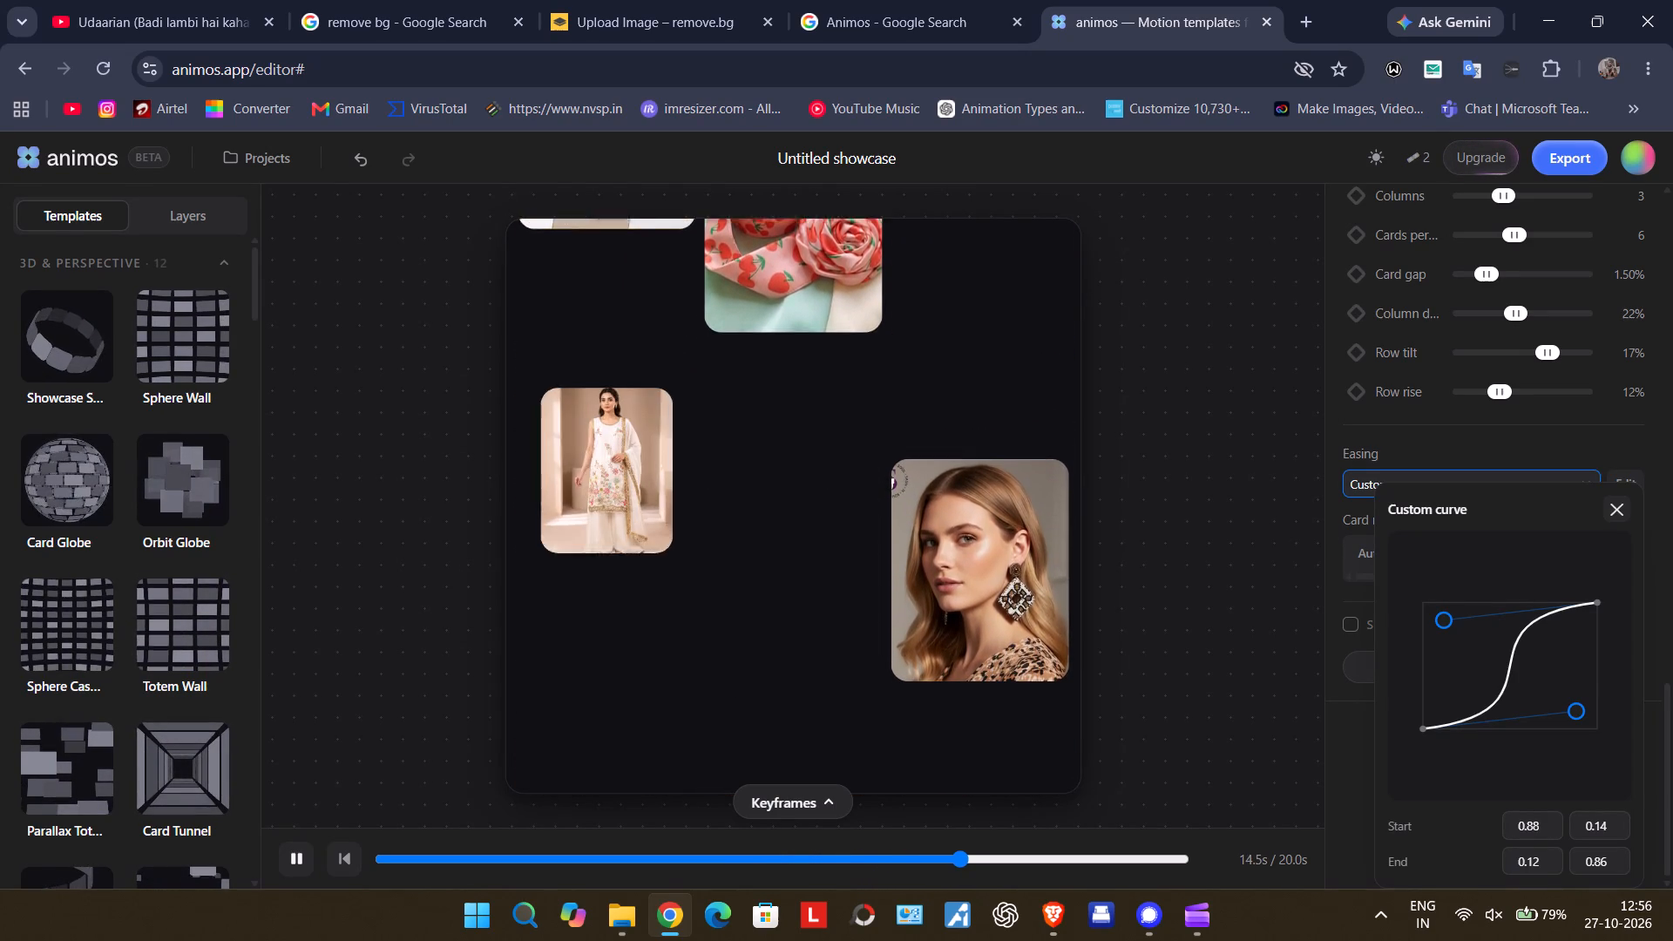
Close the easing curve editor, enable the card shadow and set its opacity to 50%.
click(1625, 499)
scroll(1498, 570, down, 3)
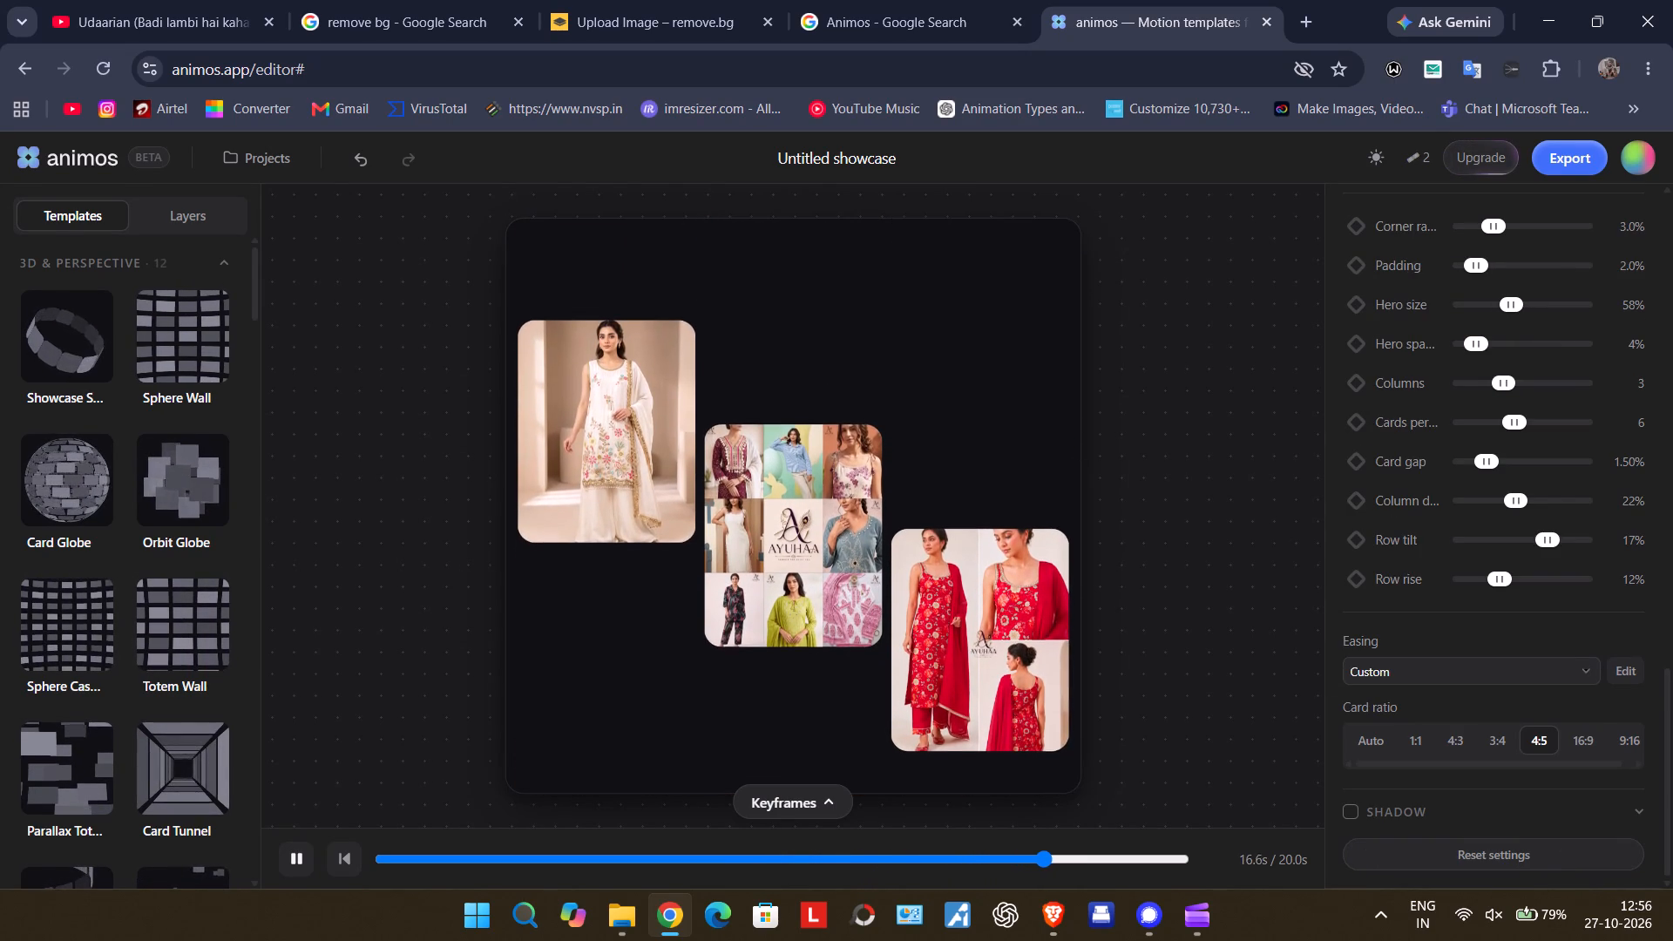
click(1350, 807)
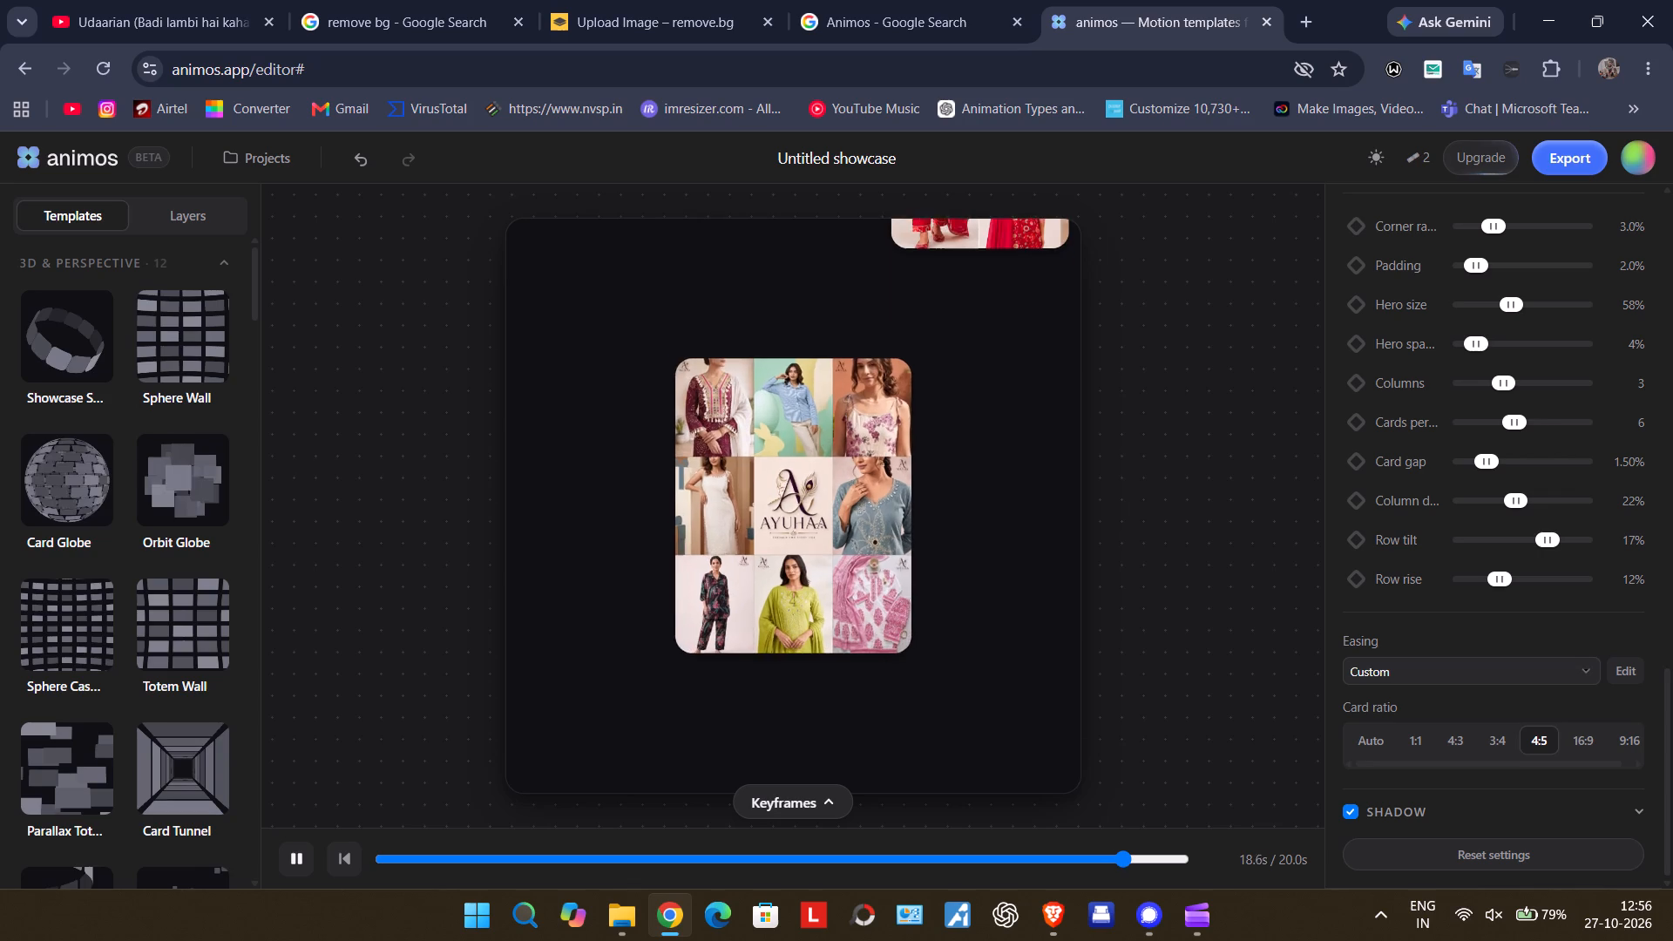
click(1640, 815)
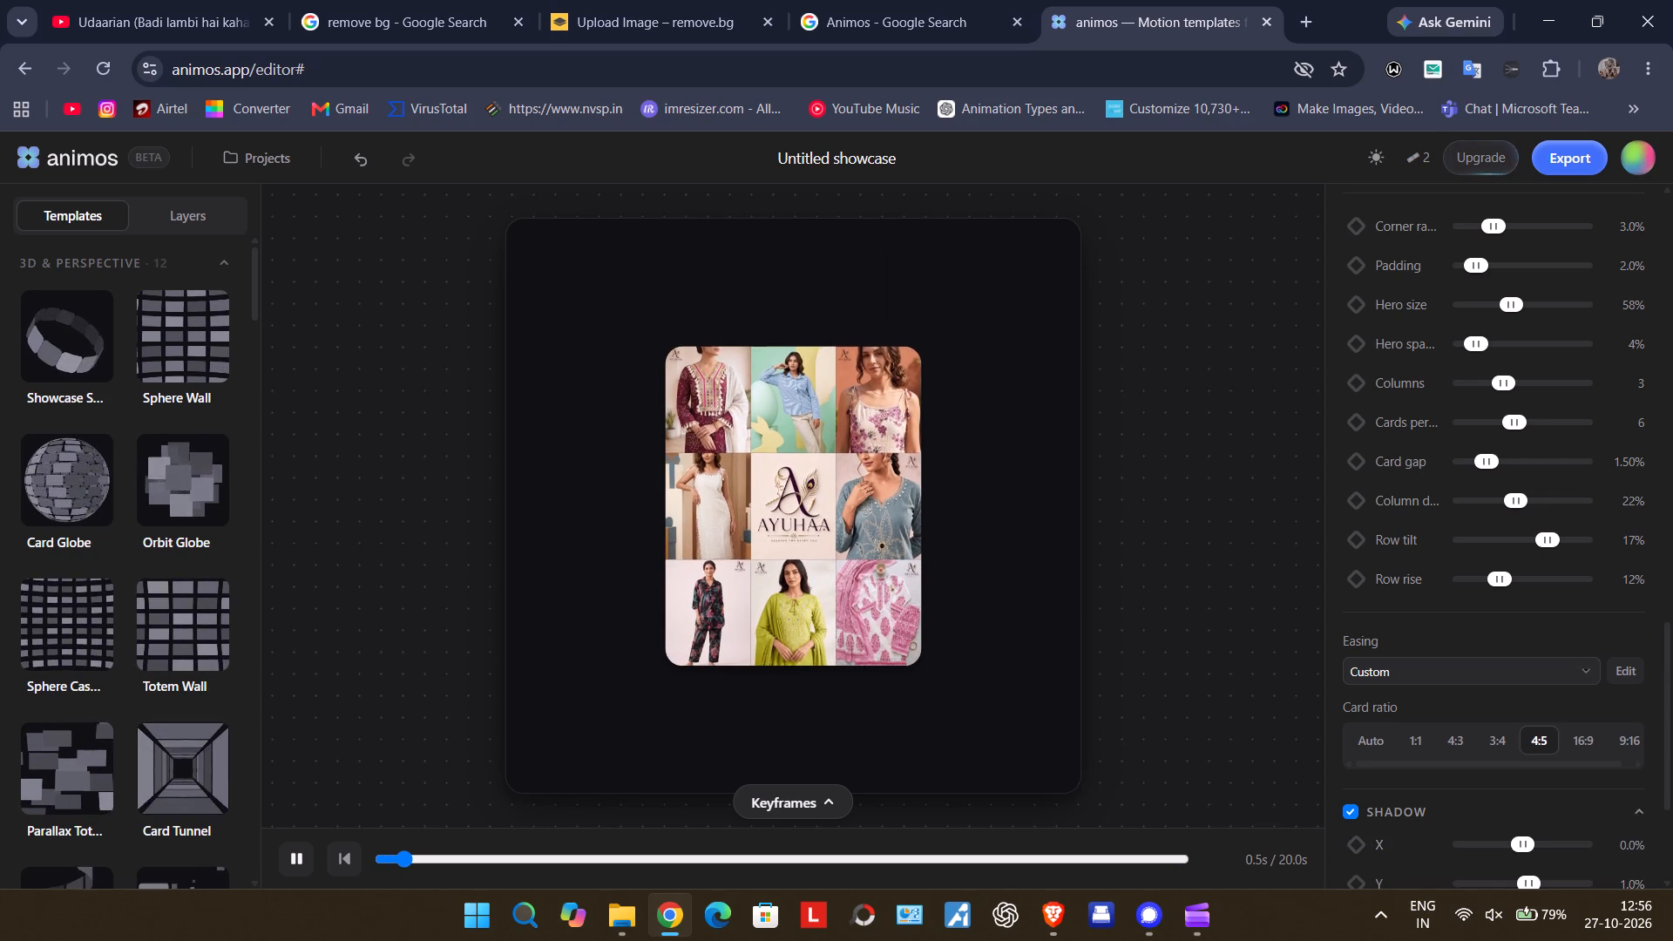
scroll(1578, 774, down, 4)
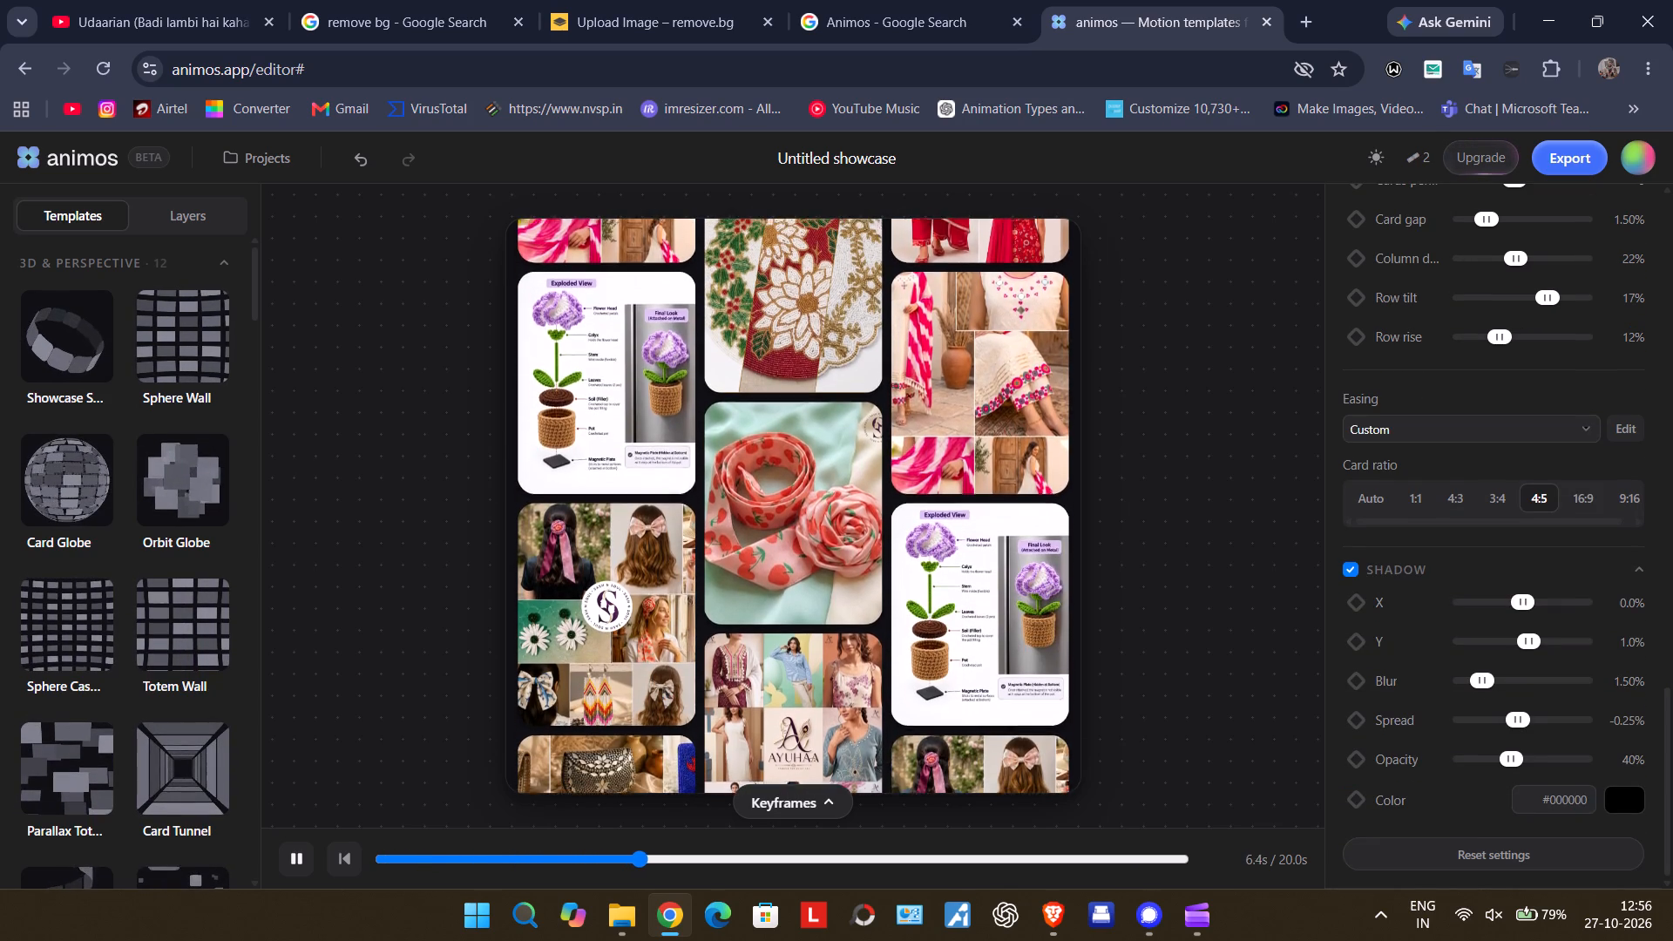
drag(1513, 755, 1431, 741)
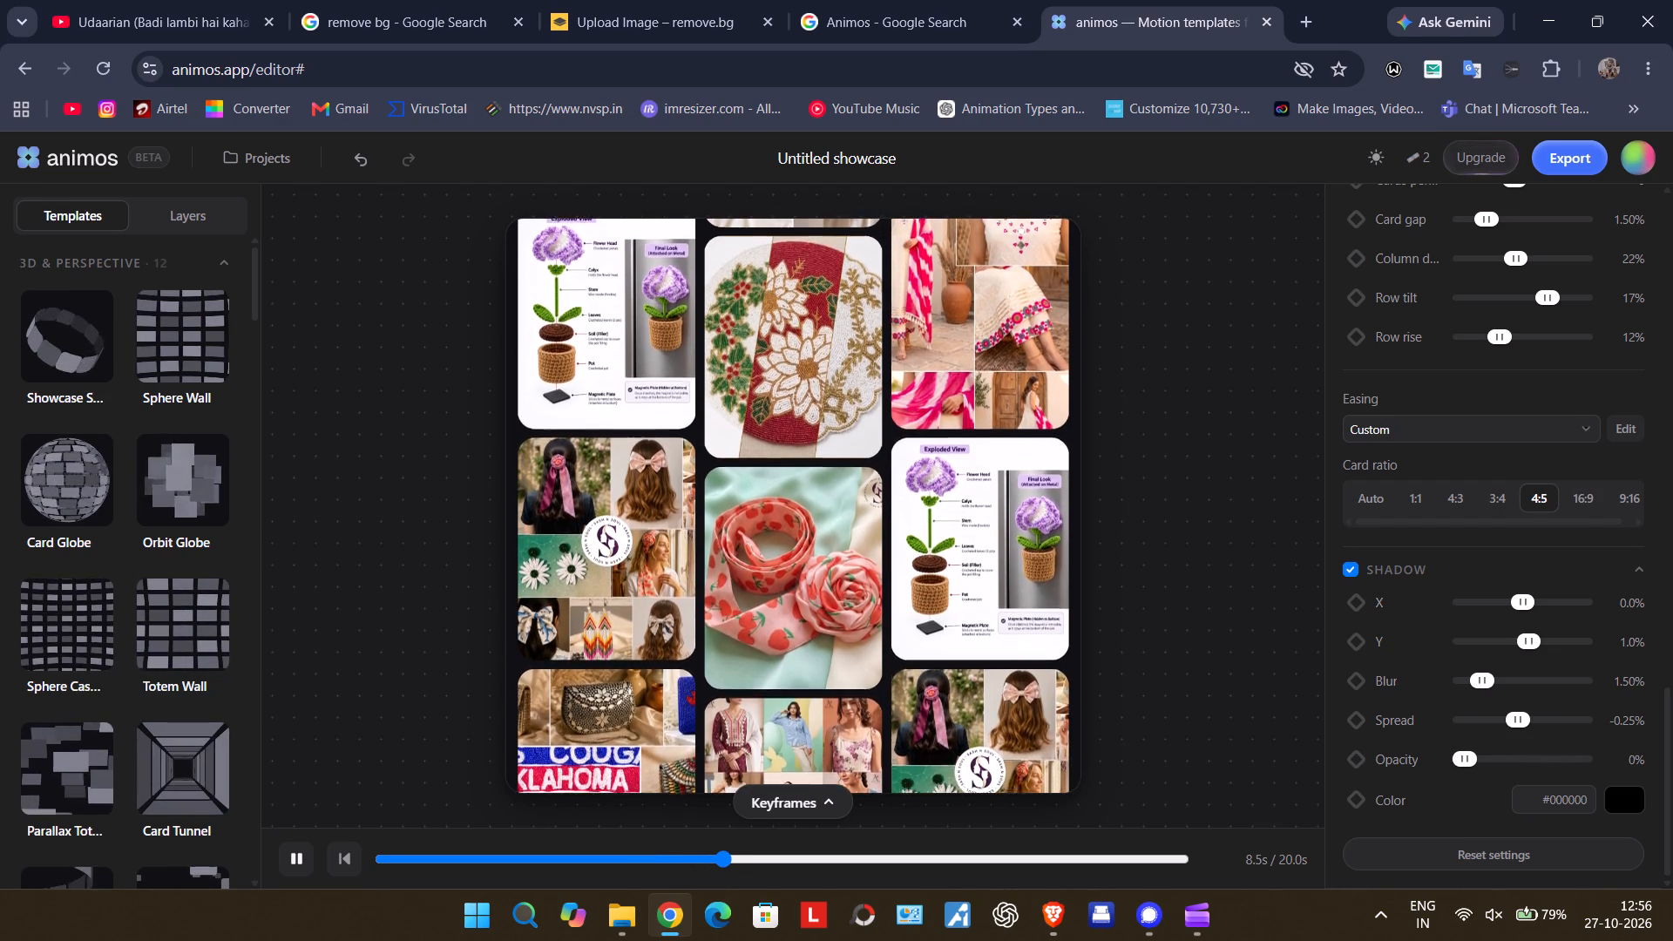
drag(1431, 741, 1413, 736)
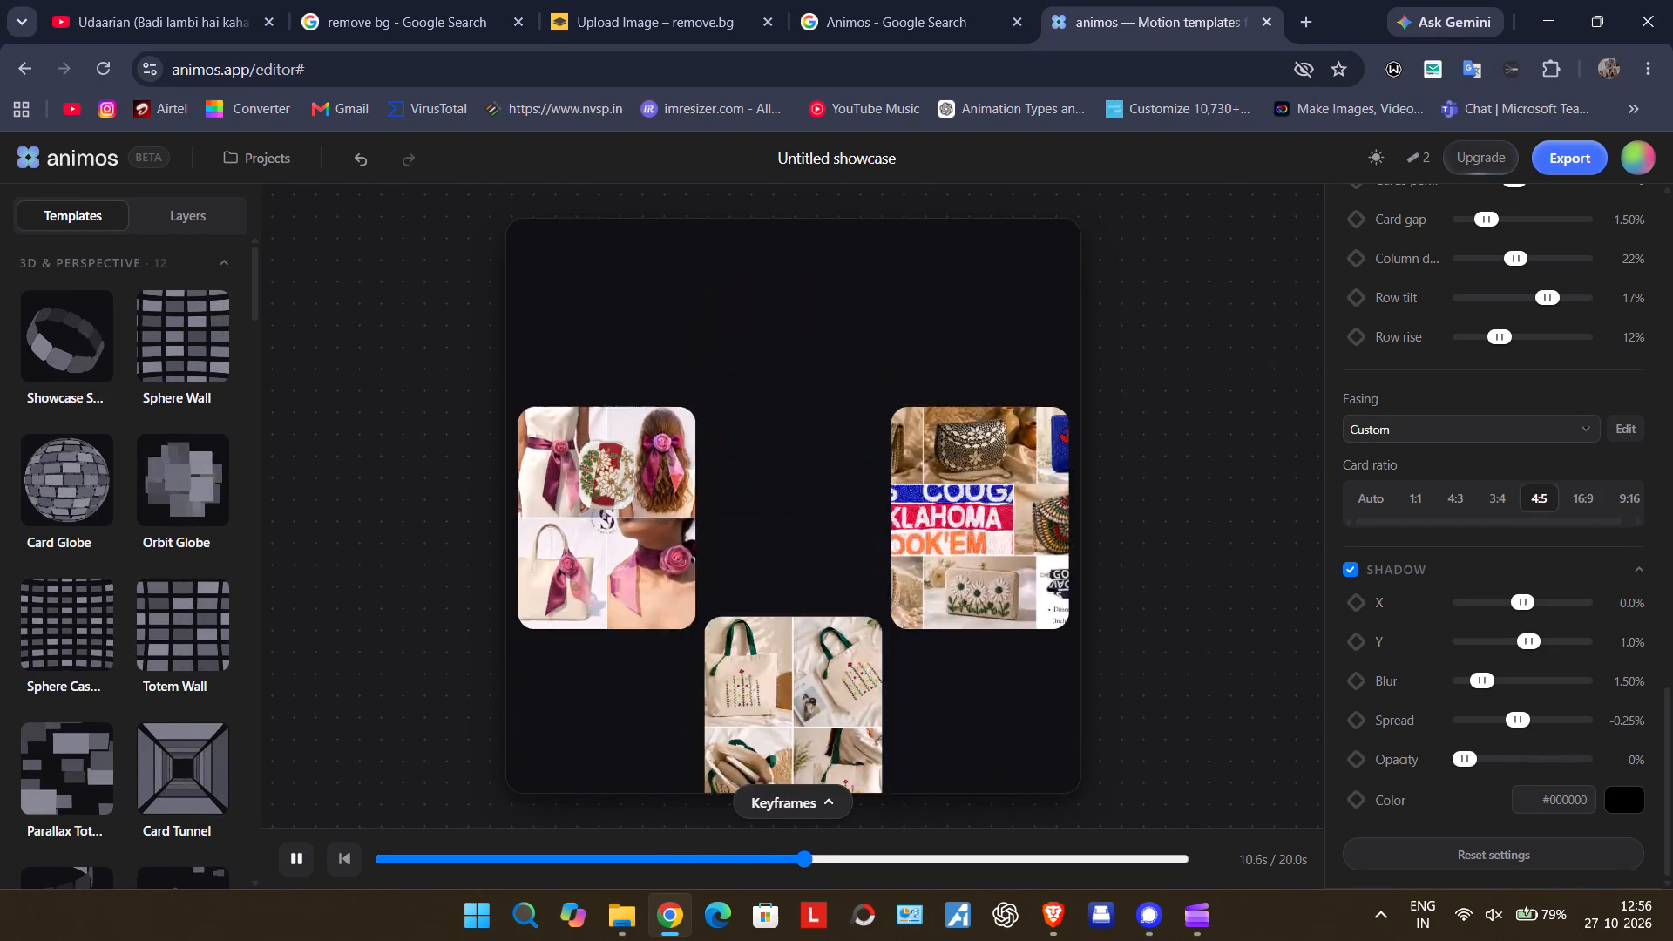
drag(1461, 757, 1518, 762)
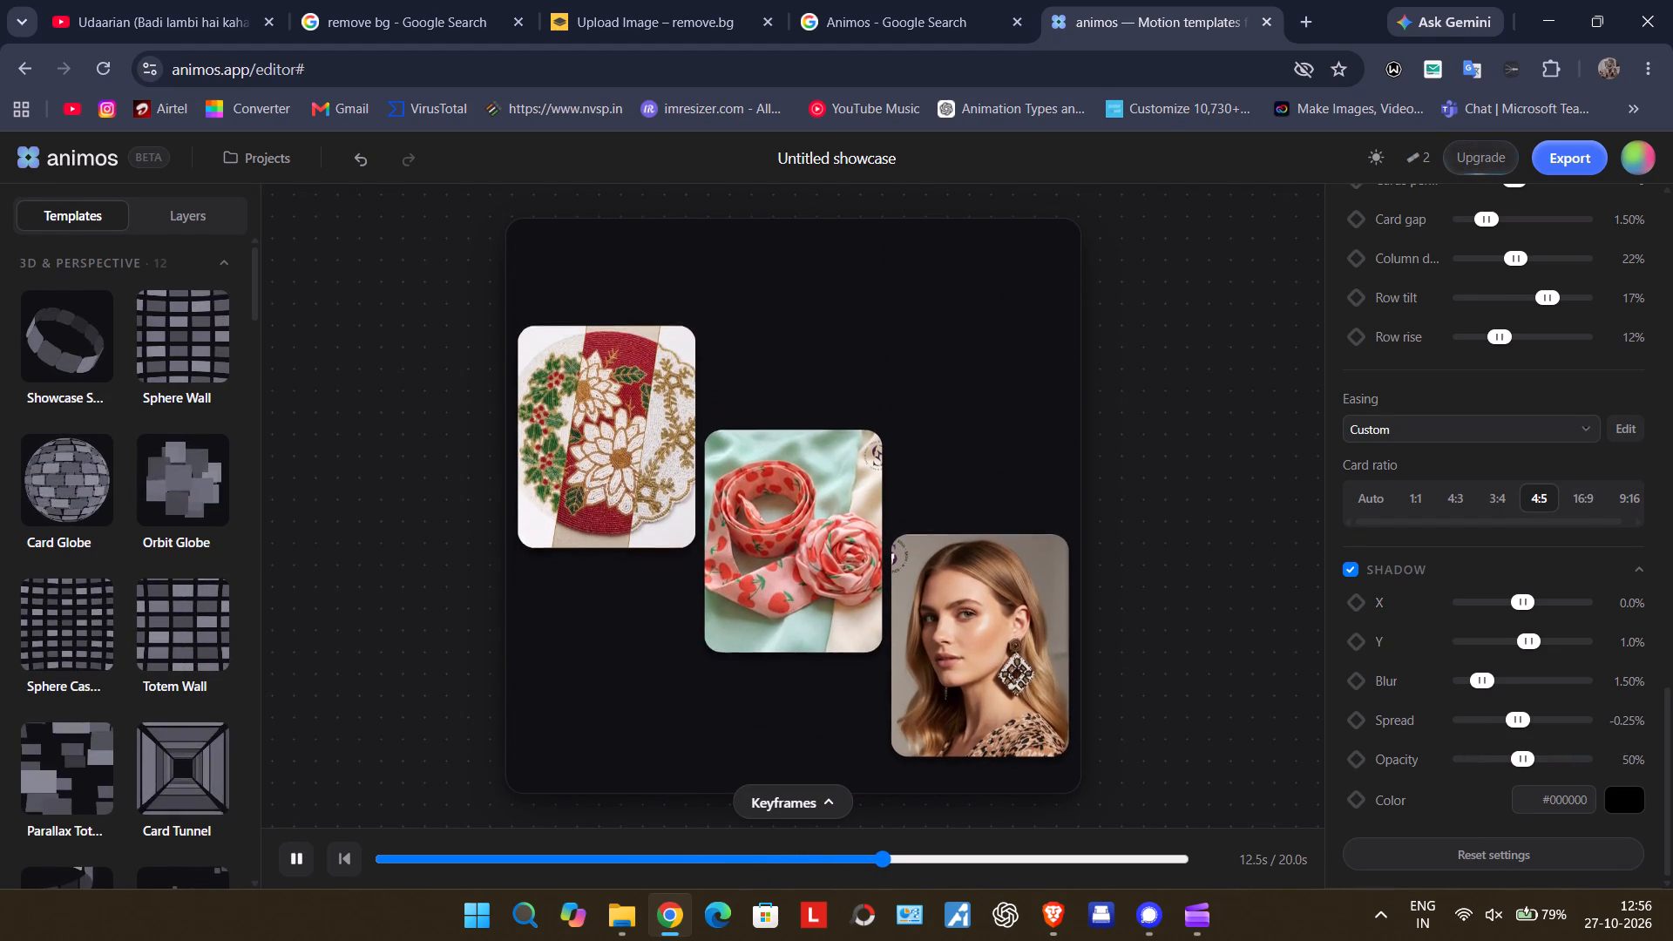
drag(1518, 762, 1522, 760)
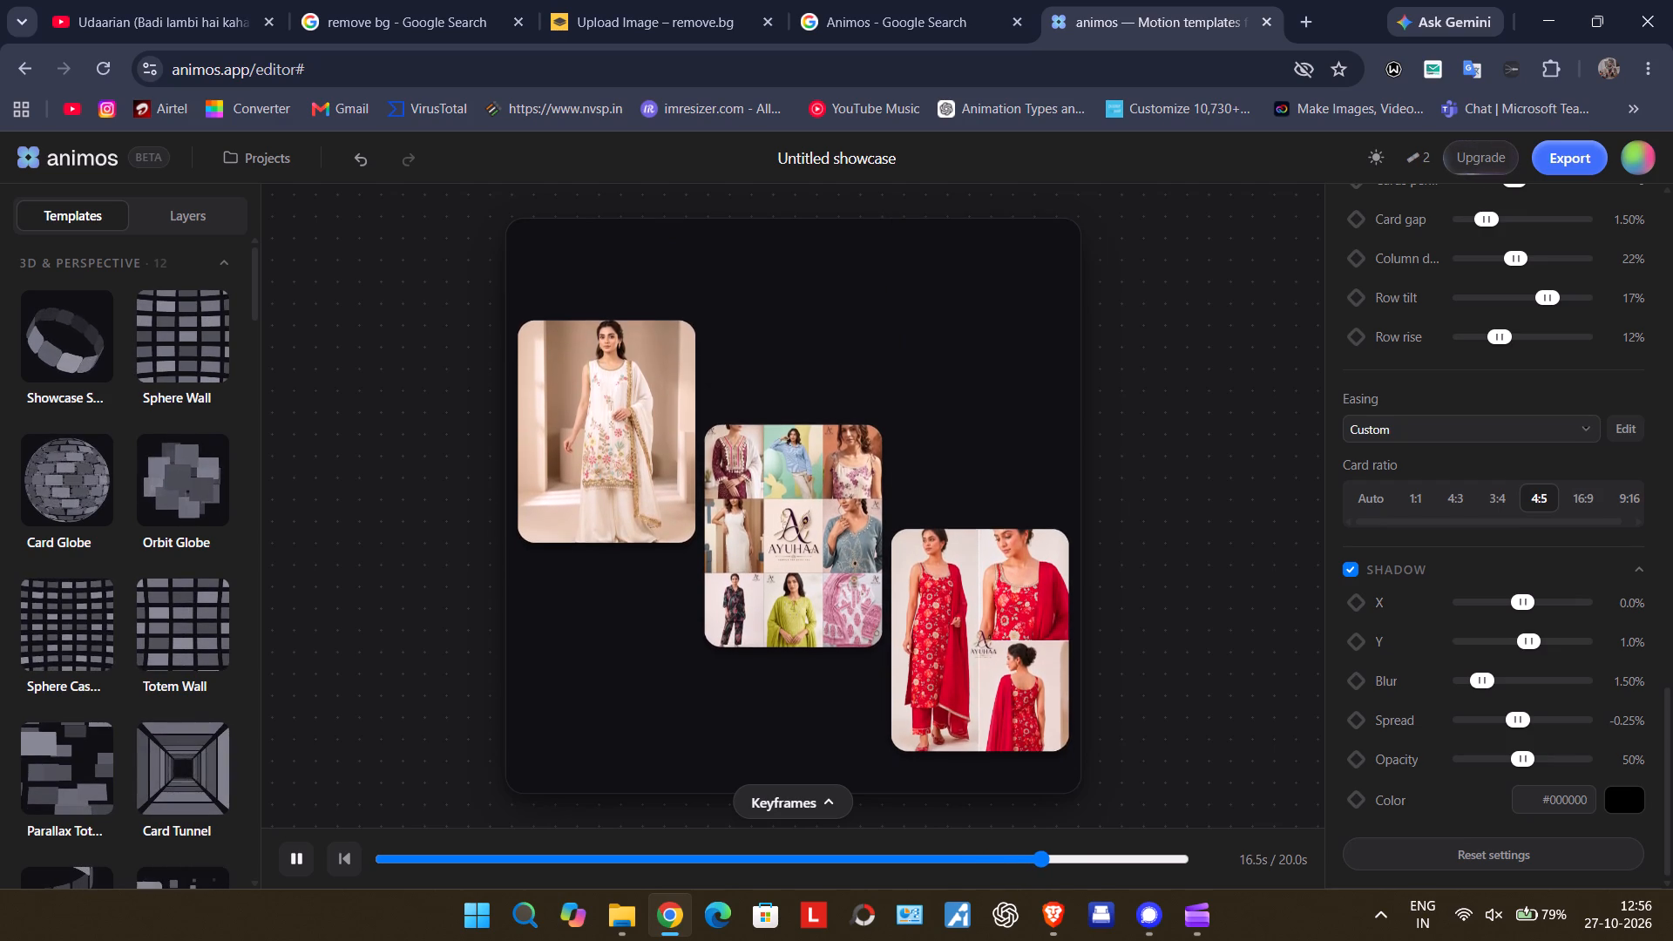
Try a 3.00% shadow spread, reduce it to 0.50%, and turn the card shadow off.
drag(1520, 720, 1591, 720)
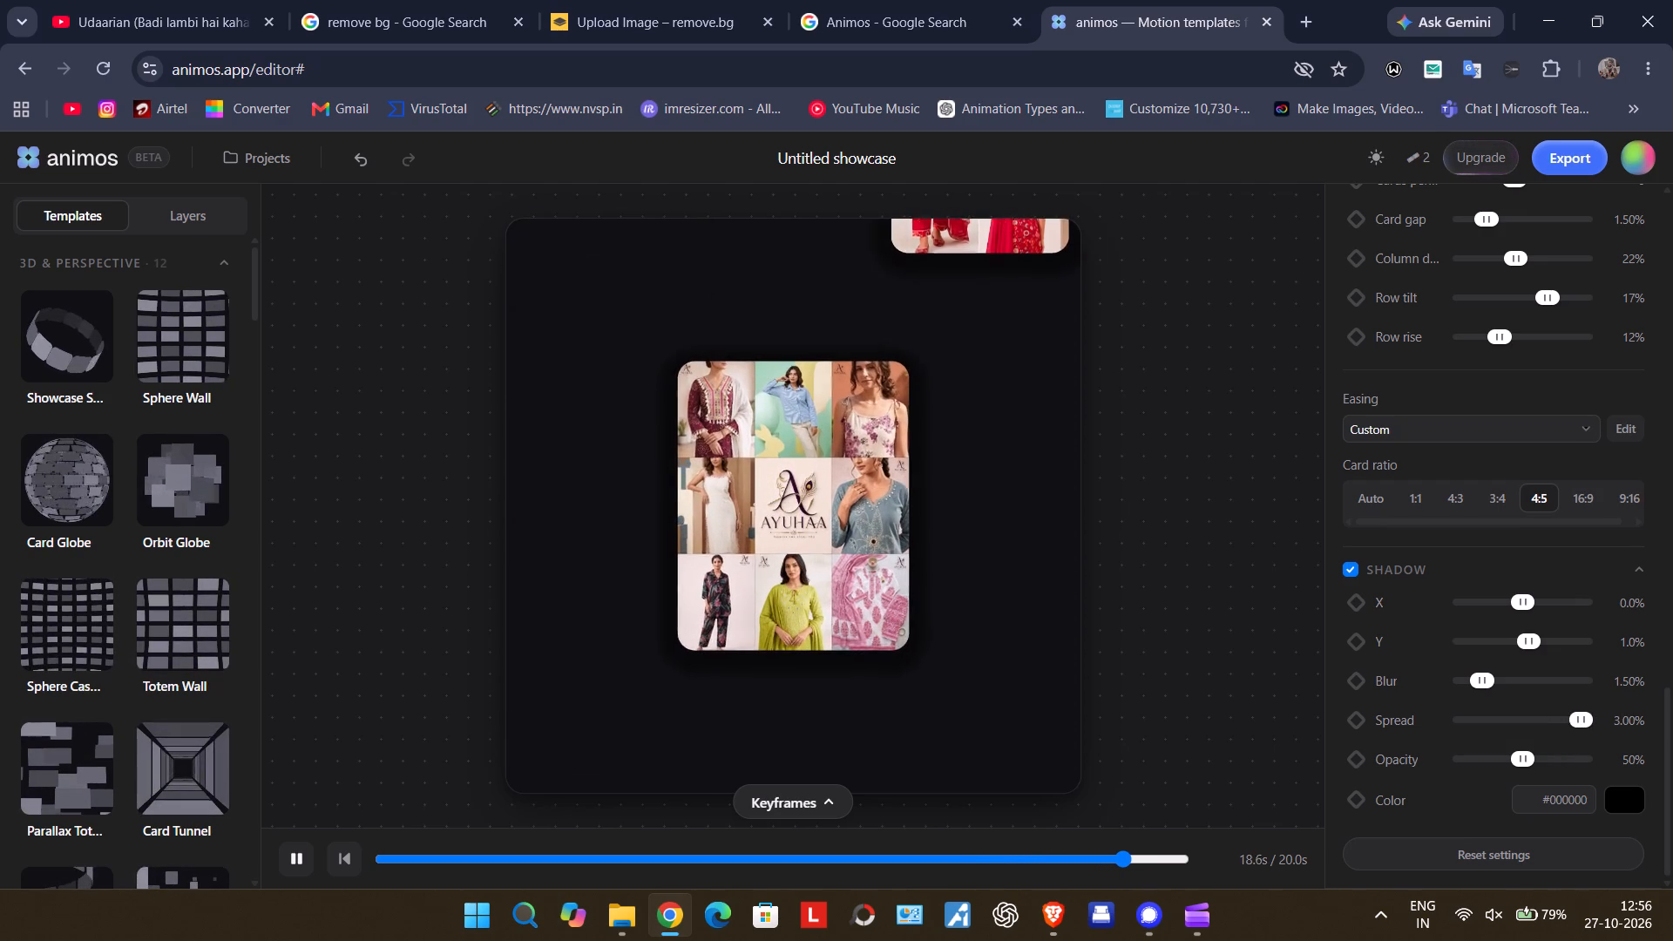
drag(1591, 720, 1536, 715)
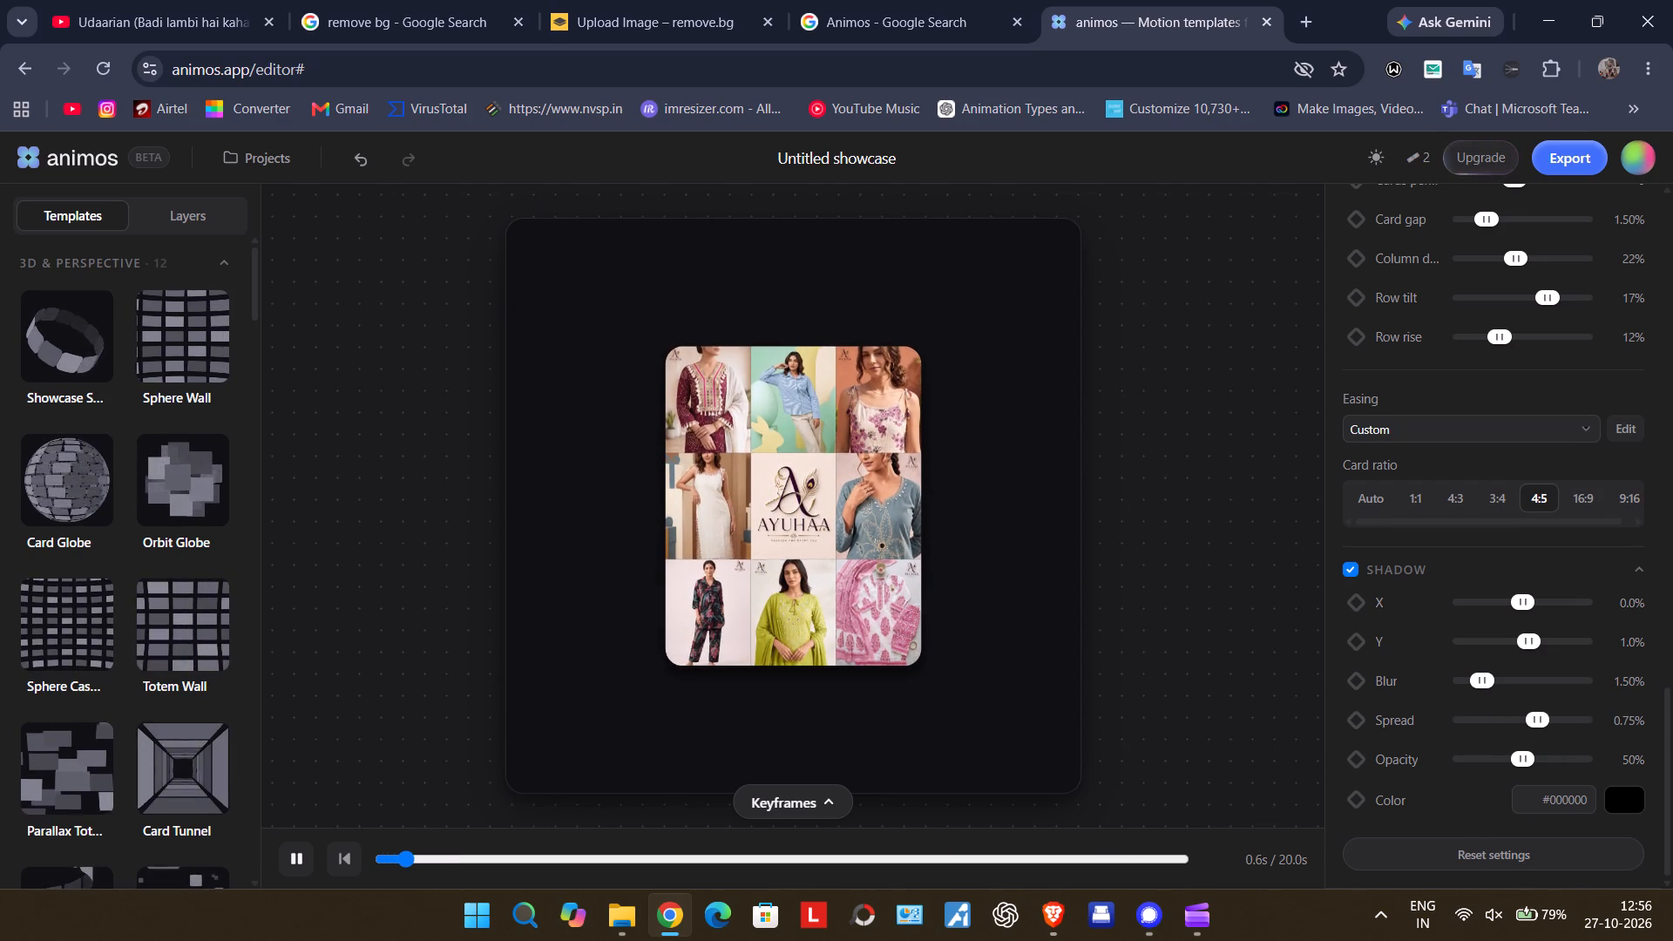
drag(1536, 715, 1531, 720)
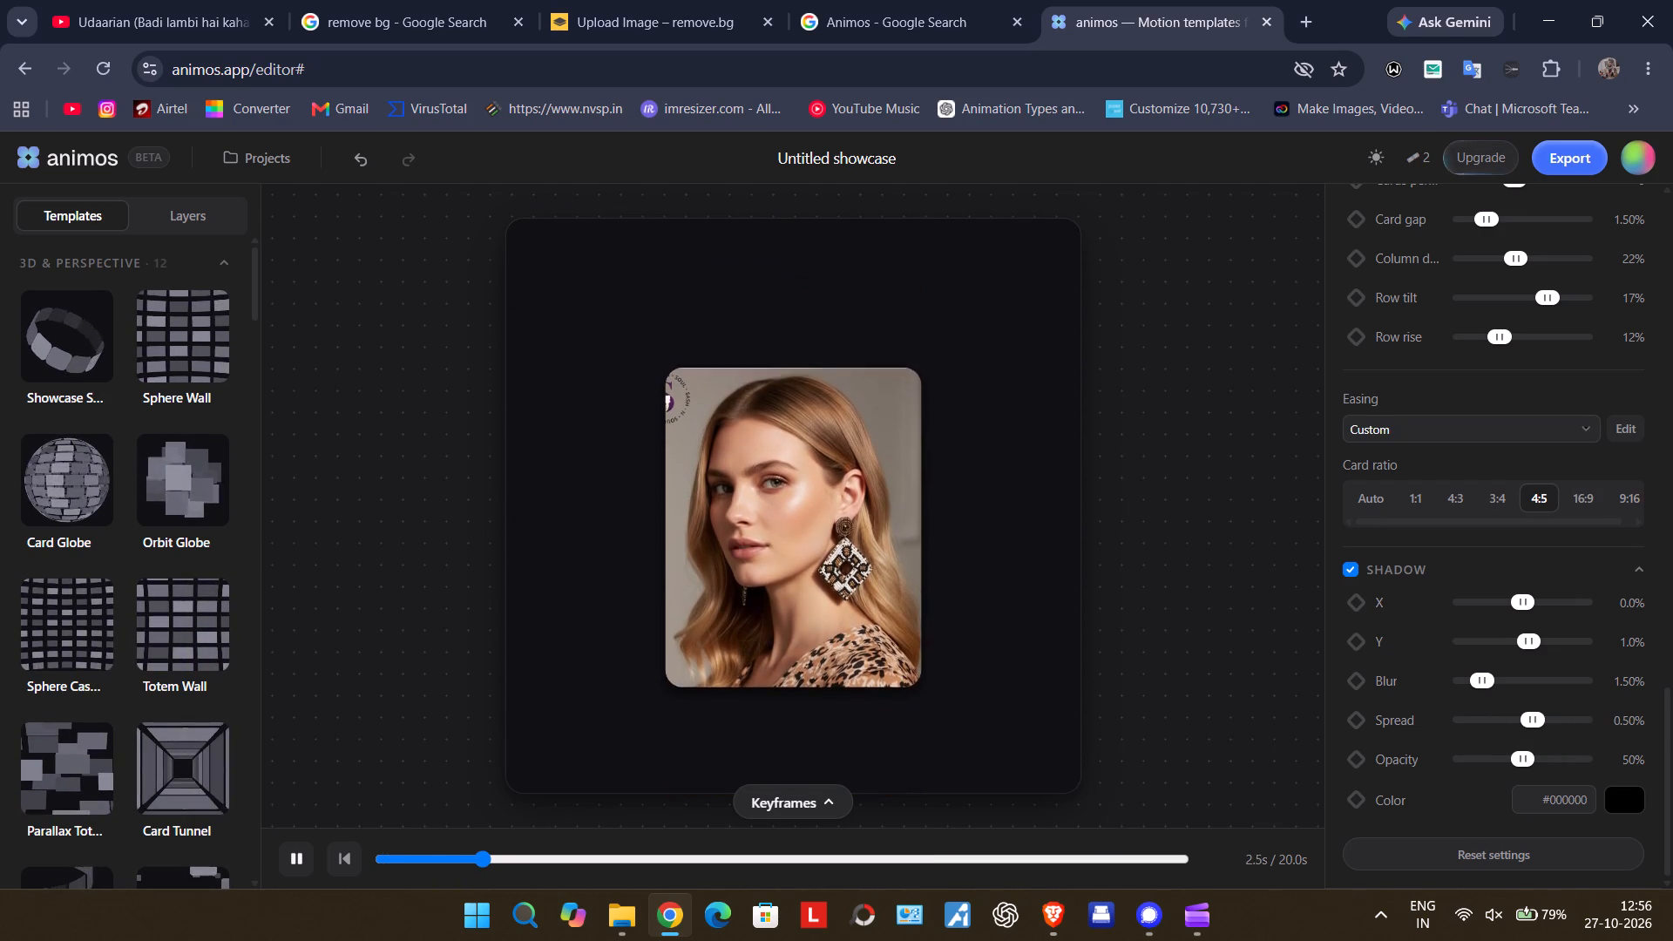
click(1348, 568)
Upload the earring image Gemini_Generated_Image_n17zupn17zupn17z (1) as the Triple Scene background.
scroll(1456, 601, up, 3)
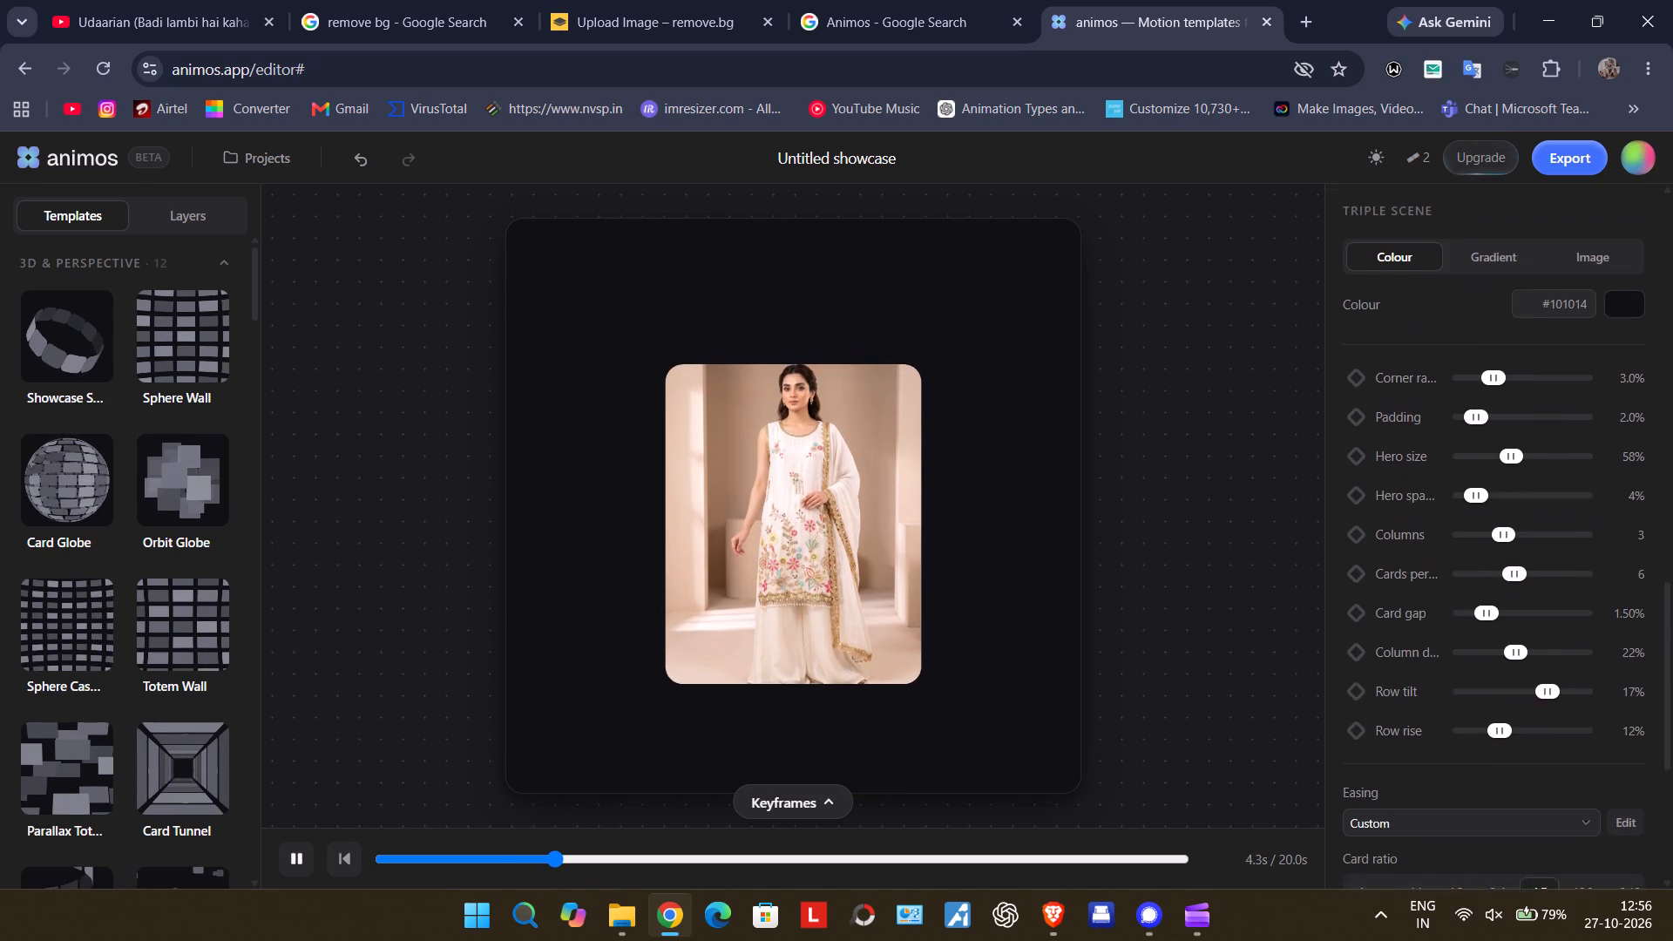
scroll(1456, 601, up, 1)
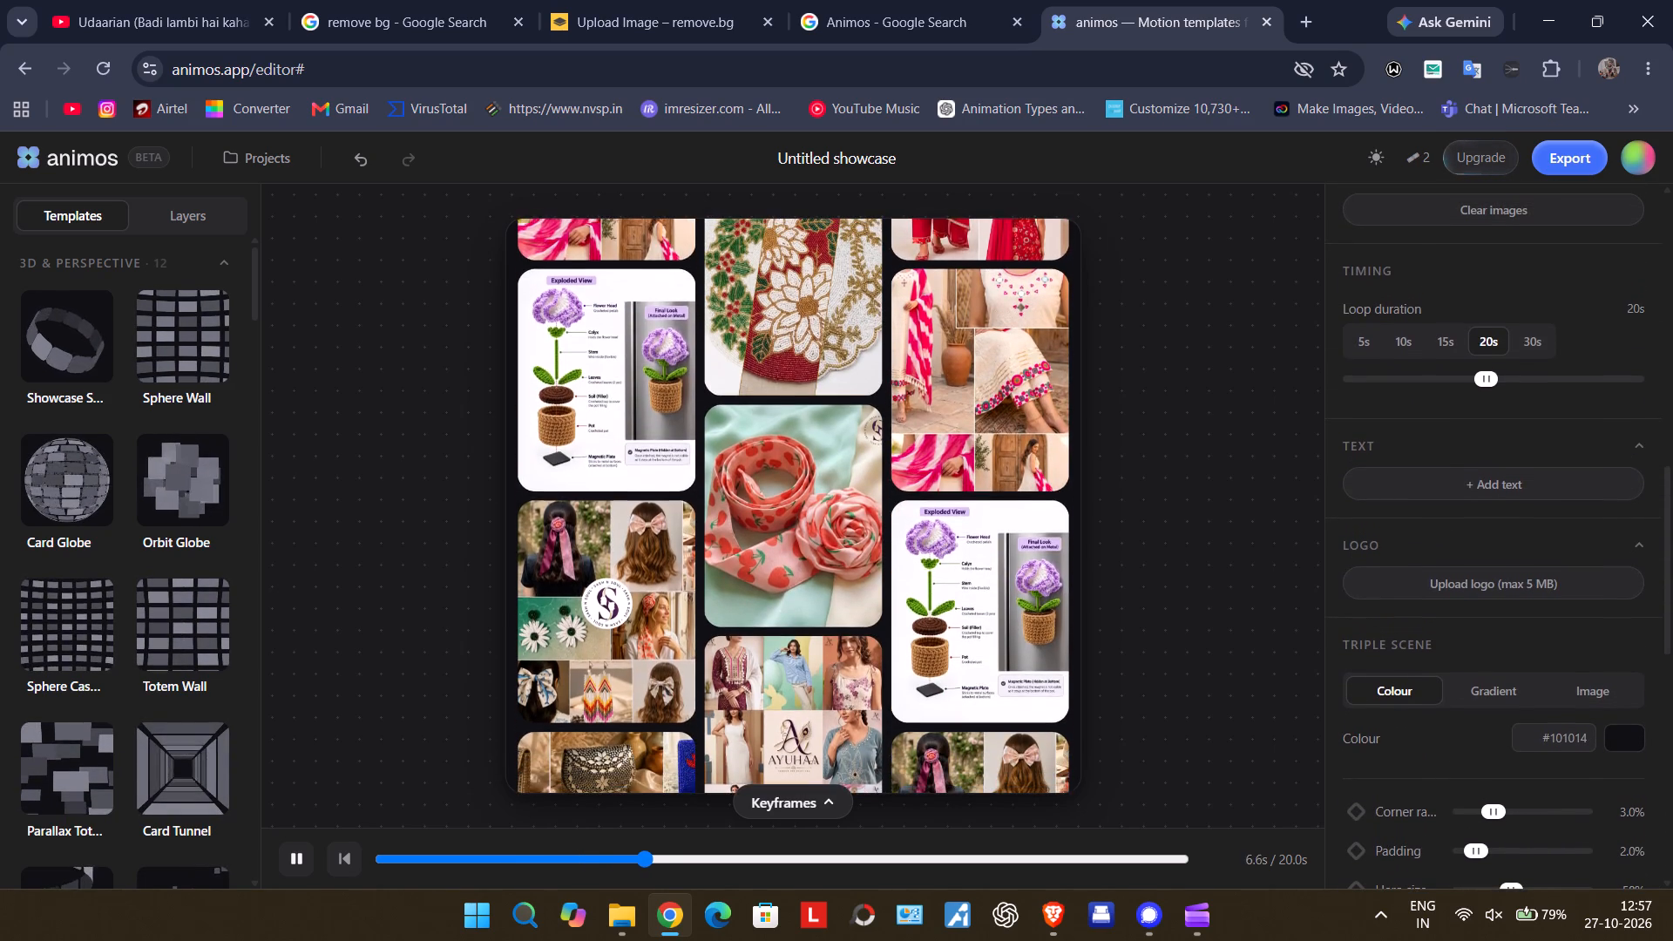
click(1575, 690)
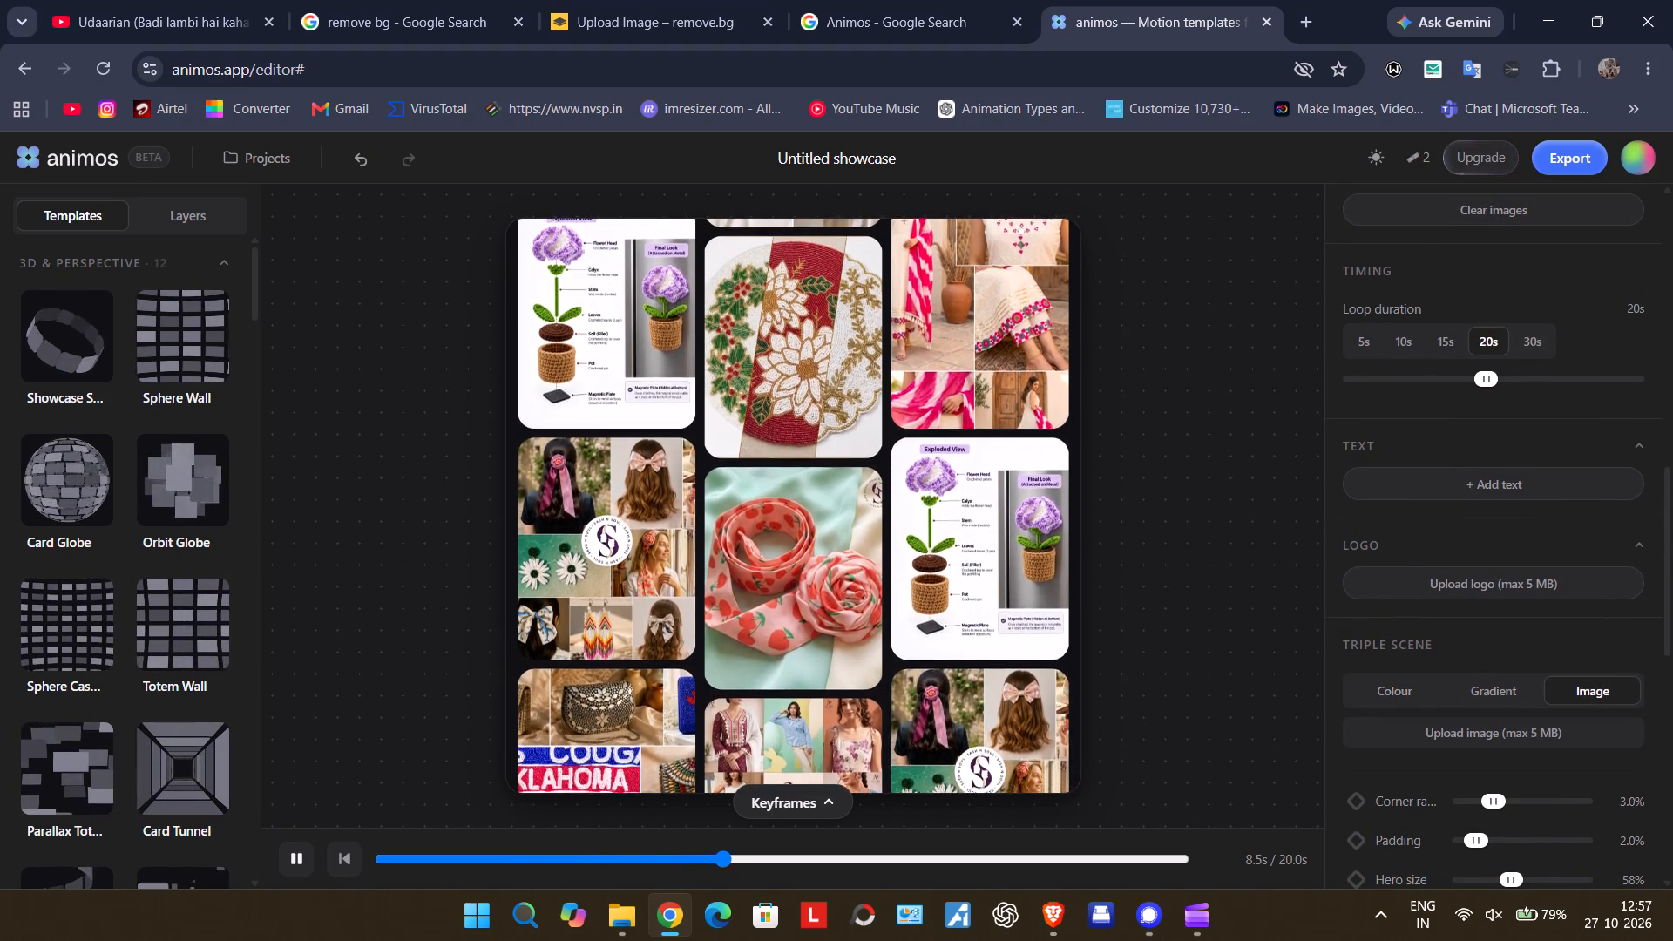
click(1488, 728)
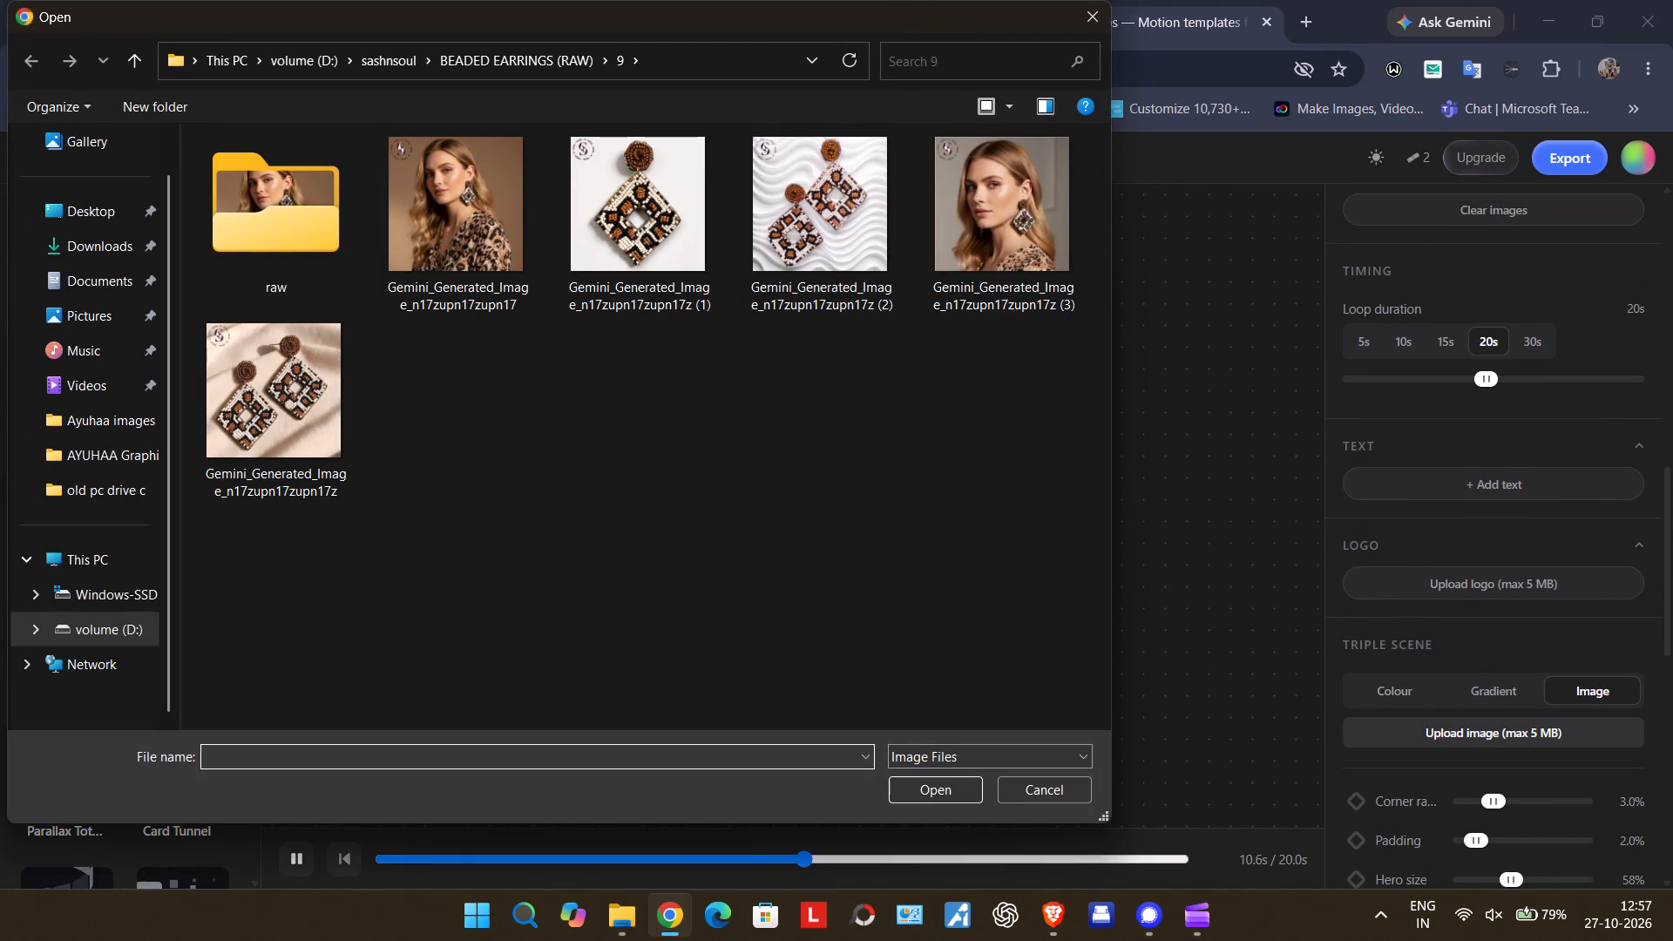
click(729, 188)
click(603, 207)
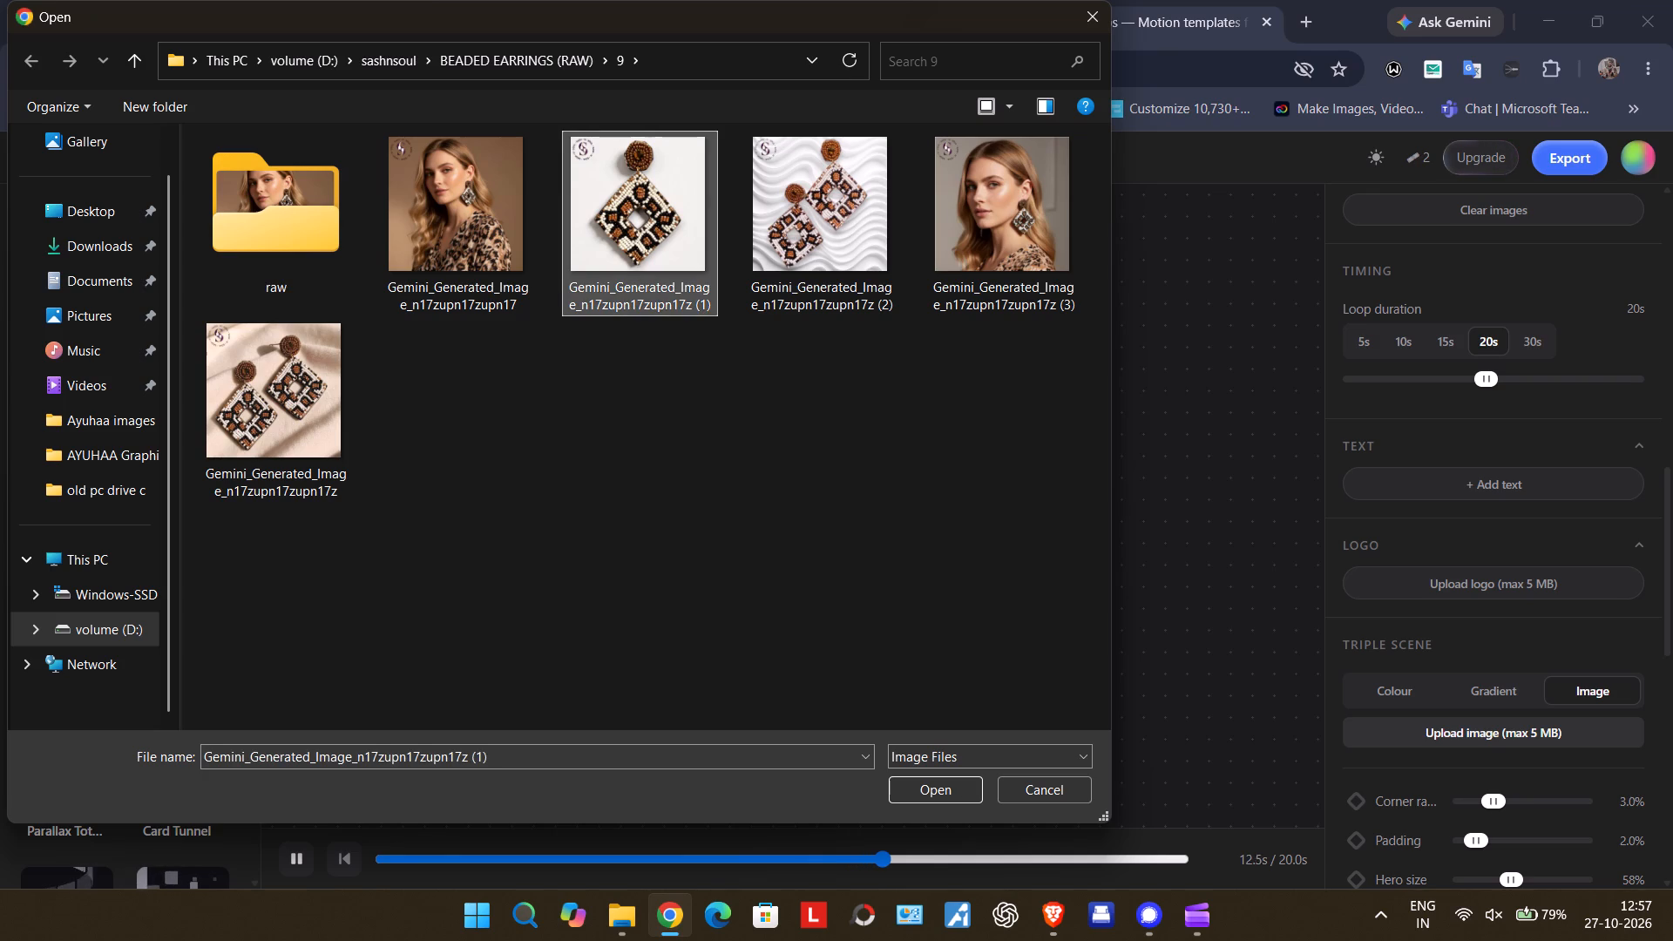
click(932, 786)
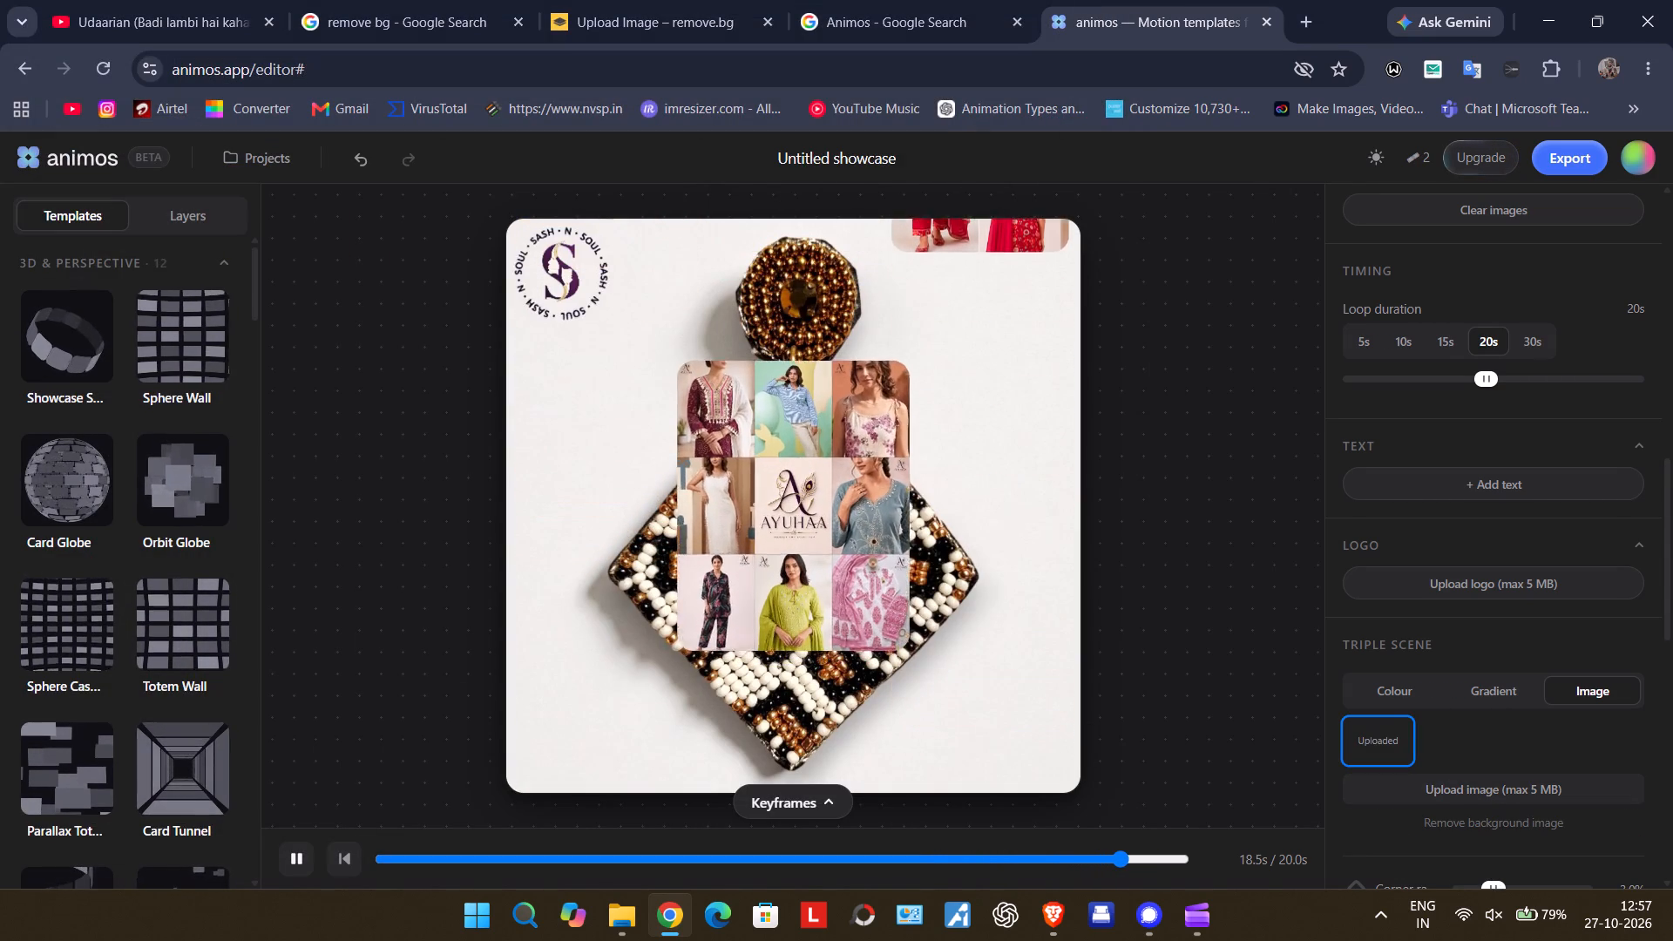
Reduce the Triple Scene card gap to 0.50%.
scroll(1558, 722, down, 2)
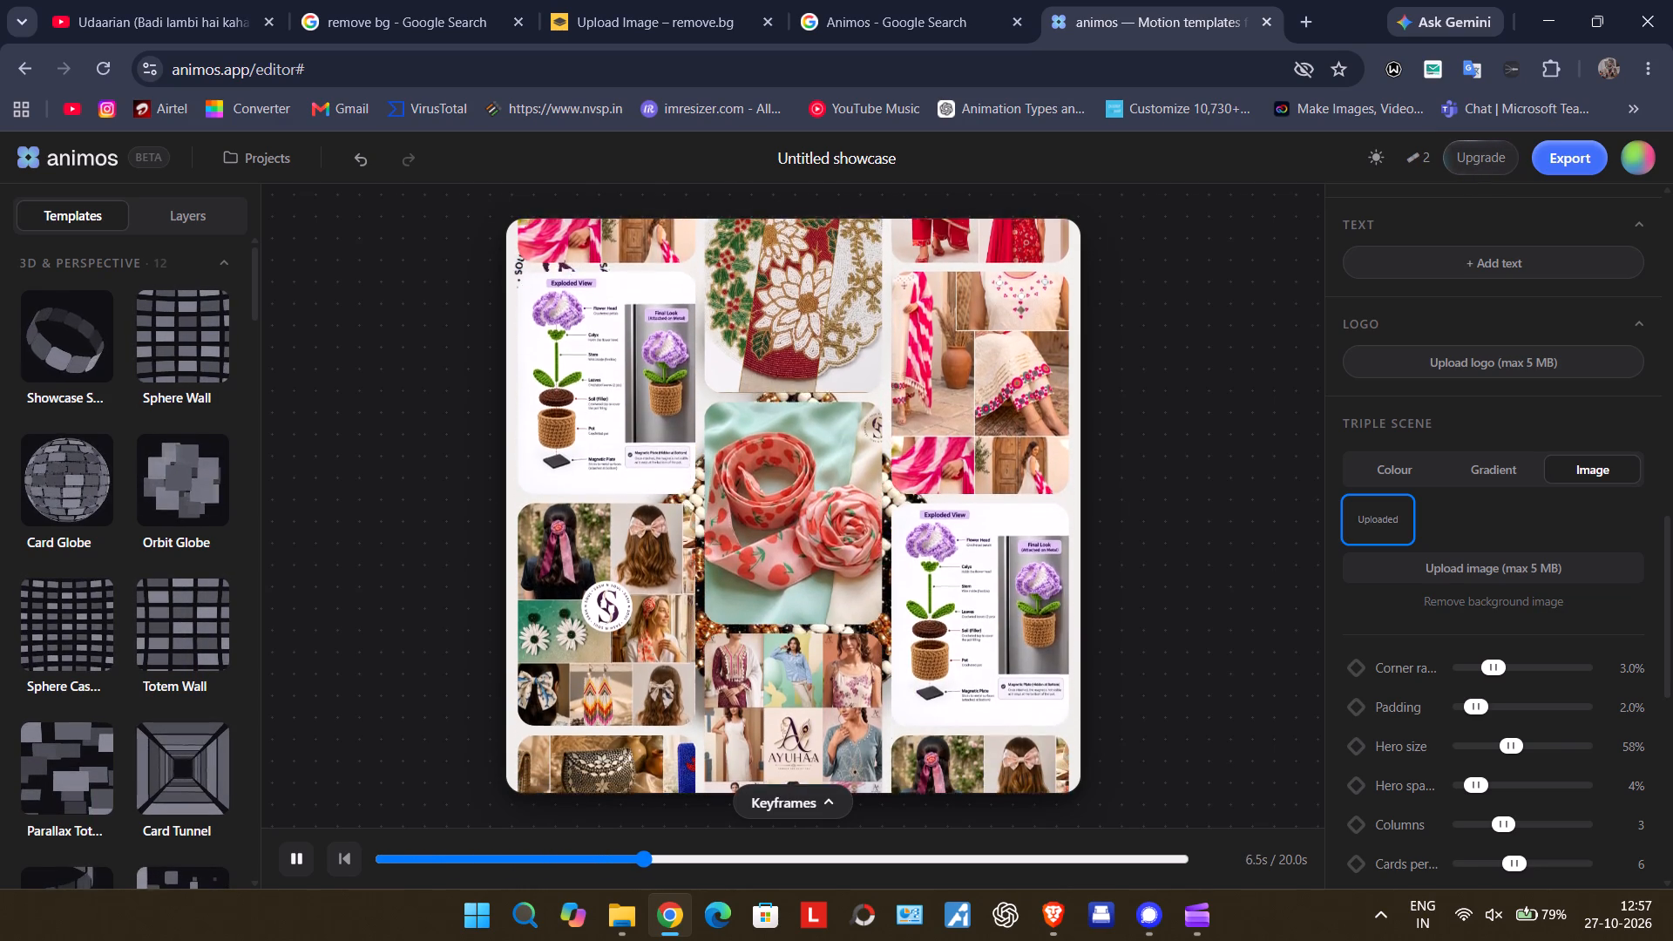
scroll(1477, 843, down, 1)
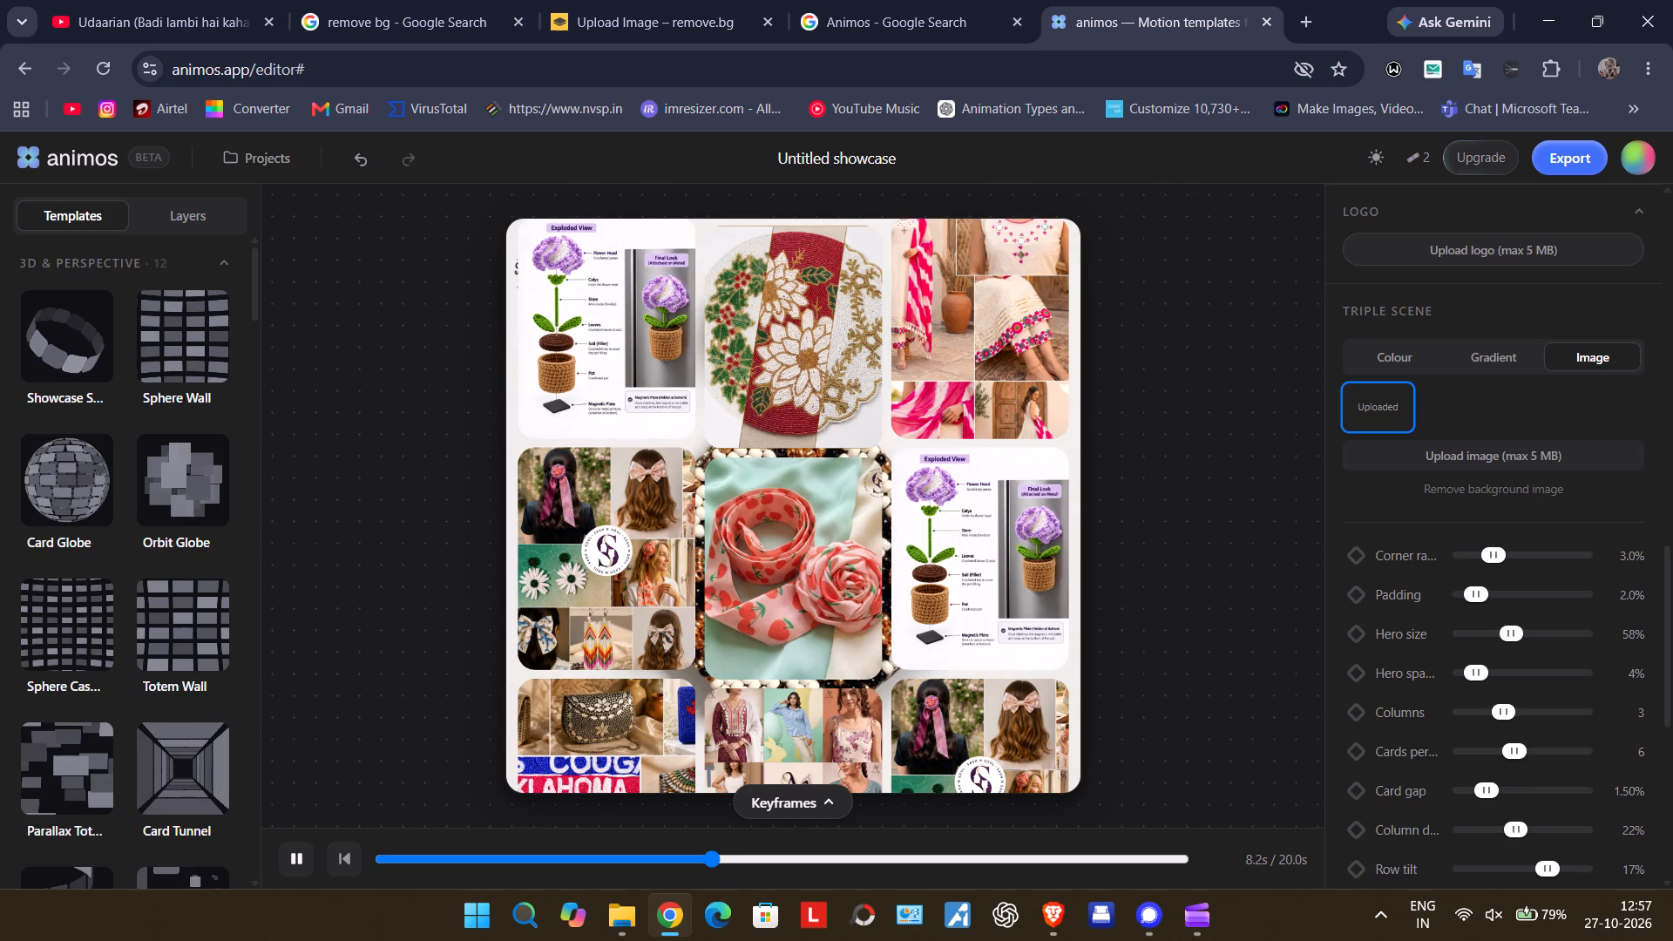
scroll(1477, 843, down, 2)
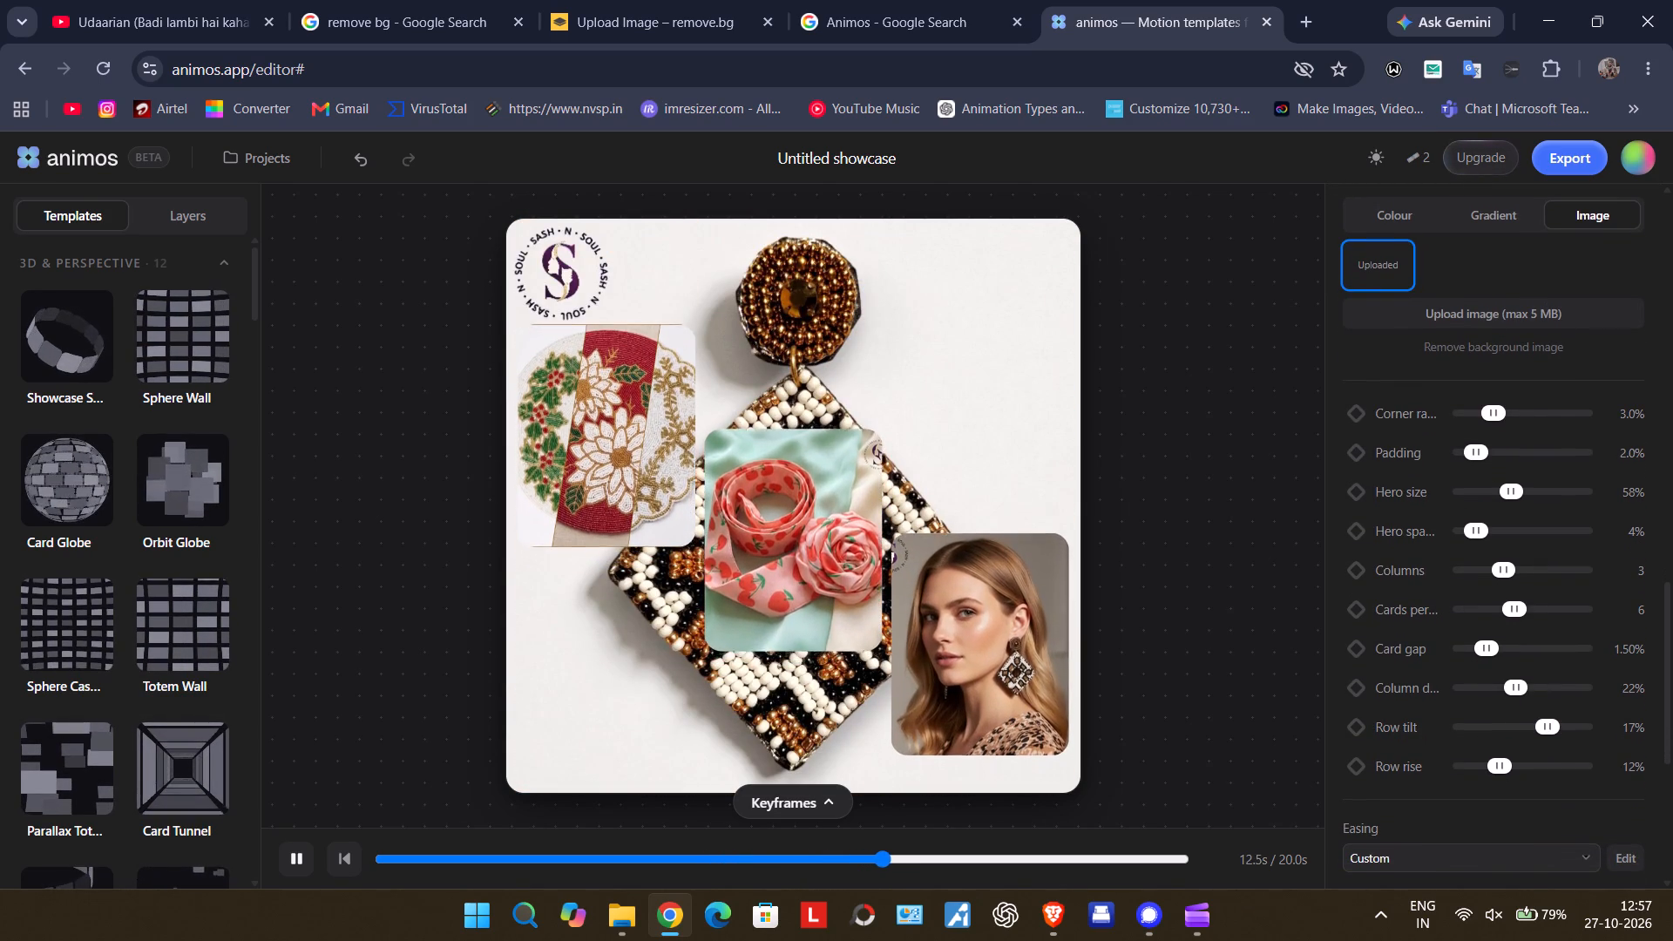
drag(1488, 650, 1468, 646)
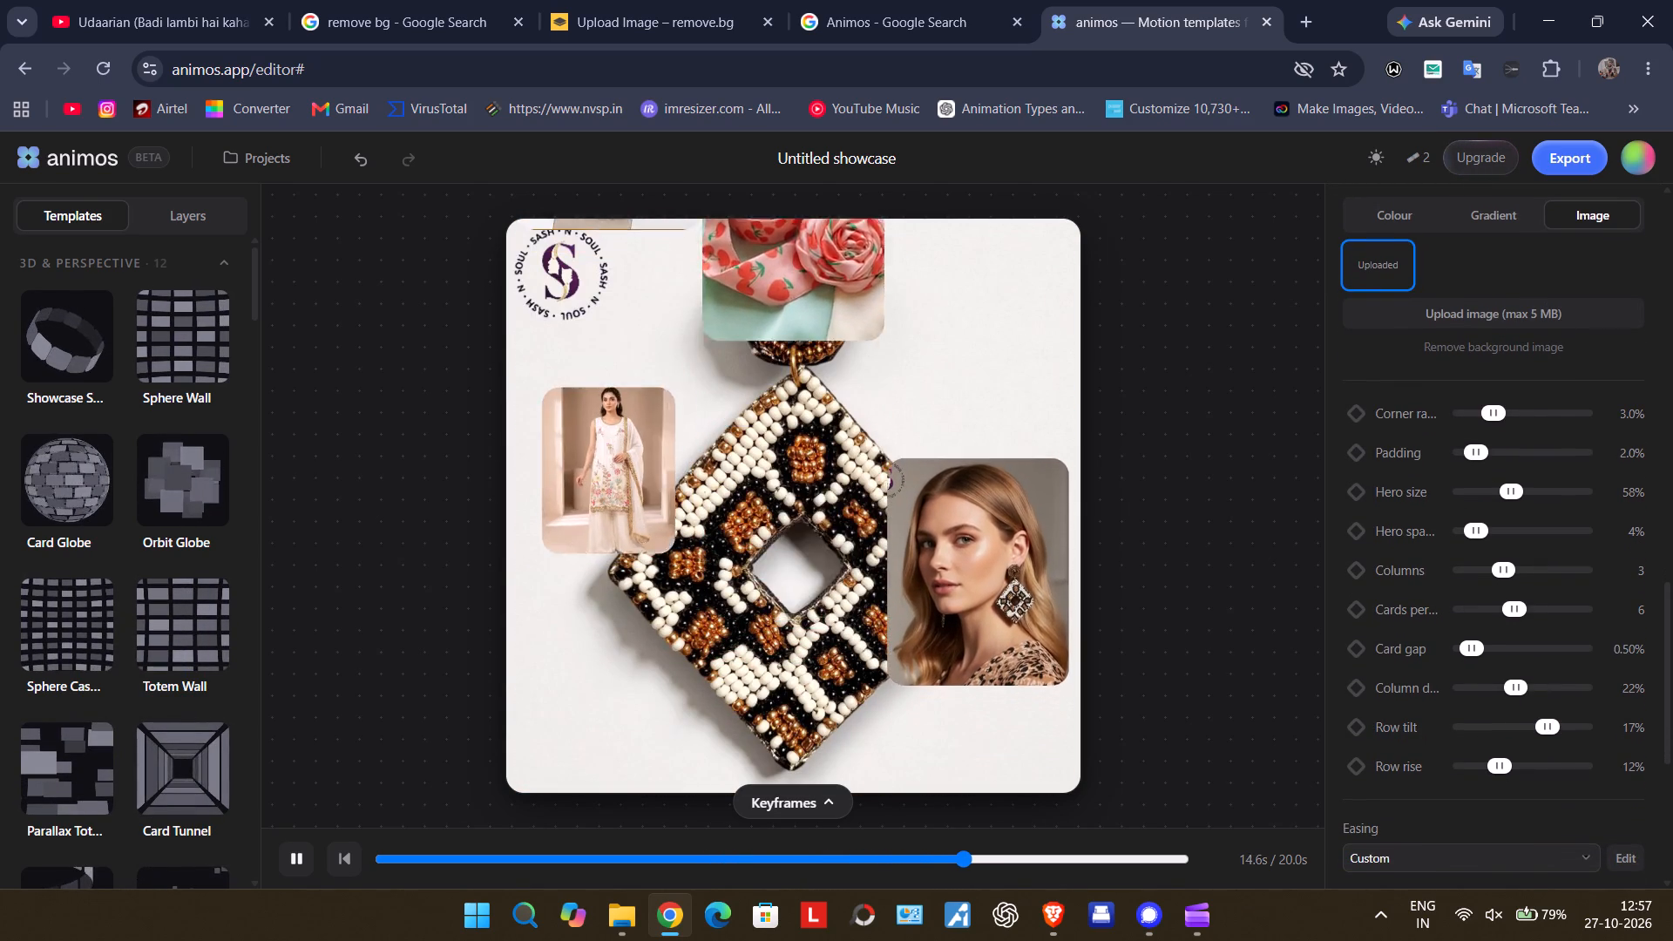
drag(1468, 646, 1473, 646)
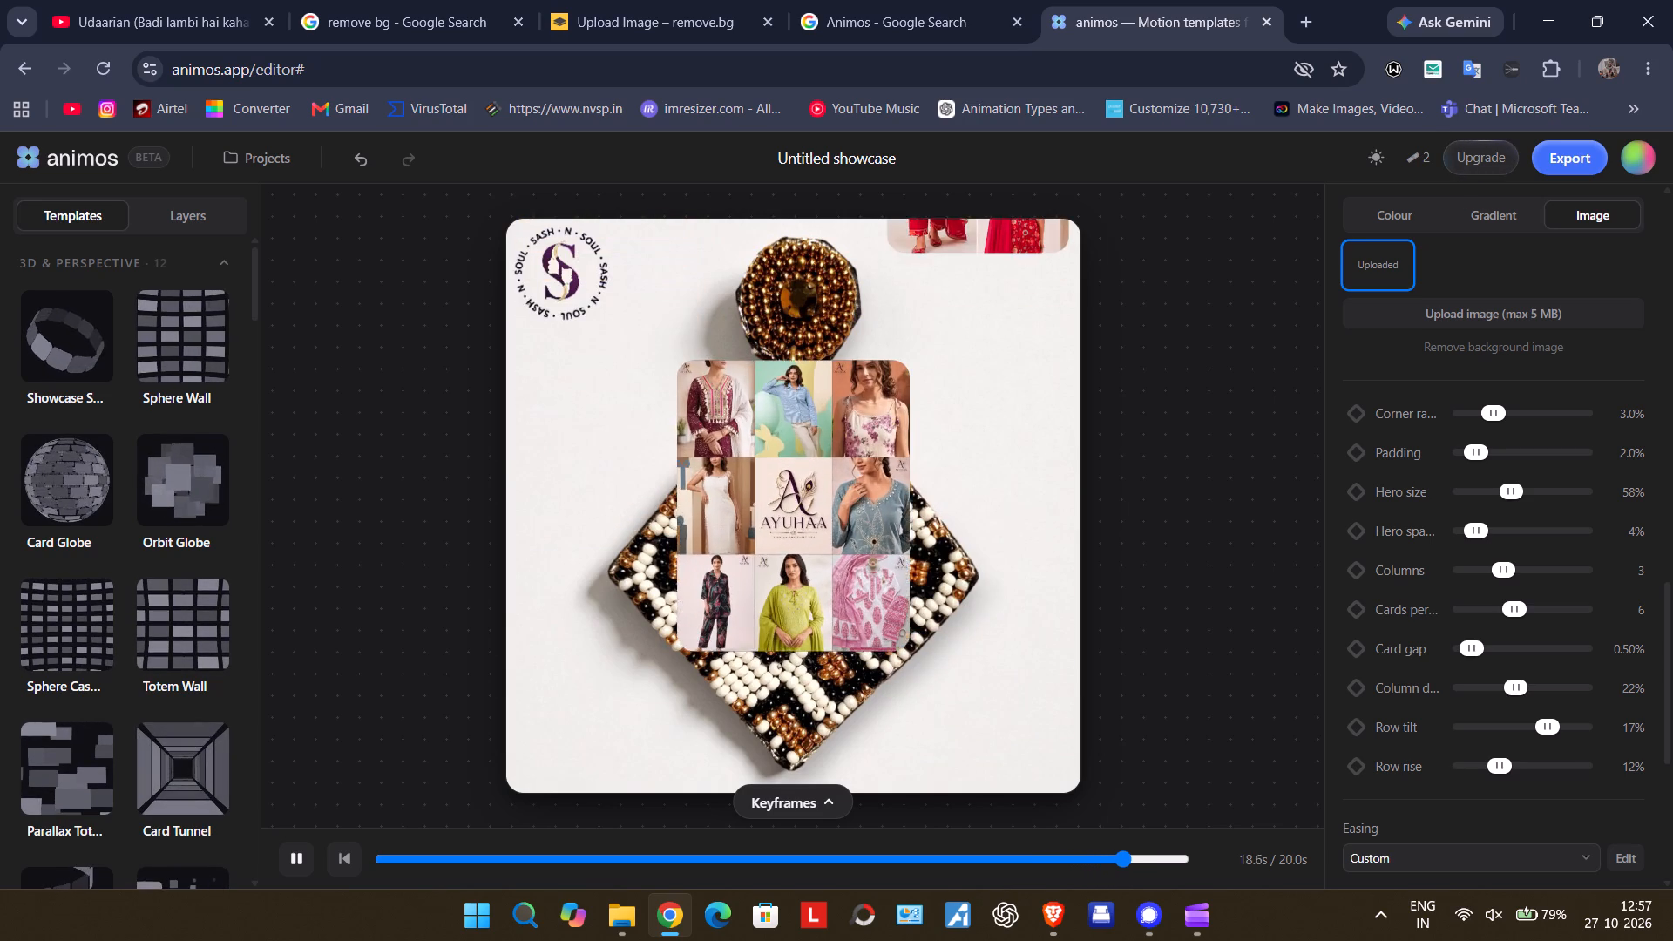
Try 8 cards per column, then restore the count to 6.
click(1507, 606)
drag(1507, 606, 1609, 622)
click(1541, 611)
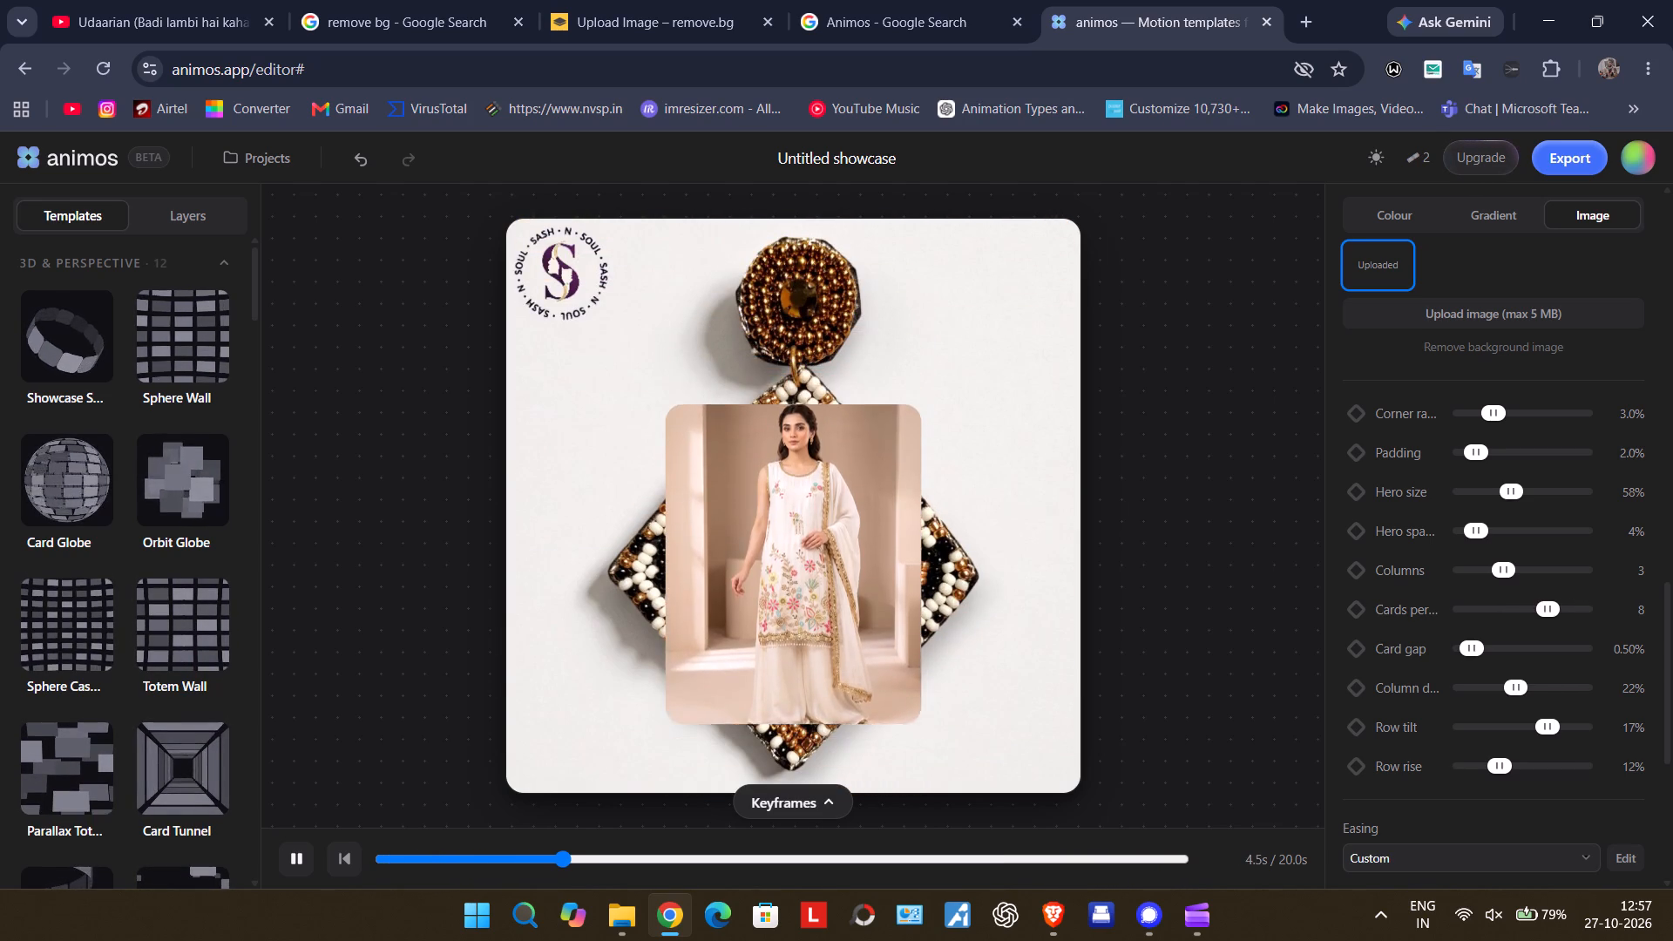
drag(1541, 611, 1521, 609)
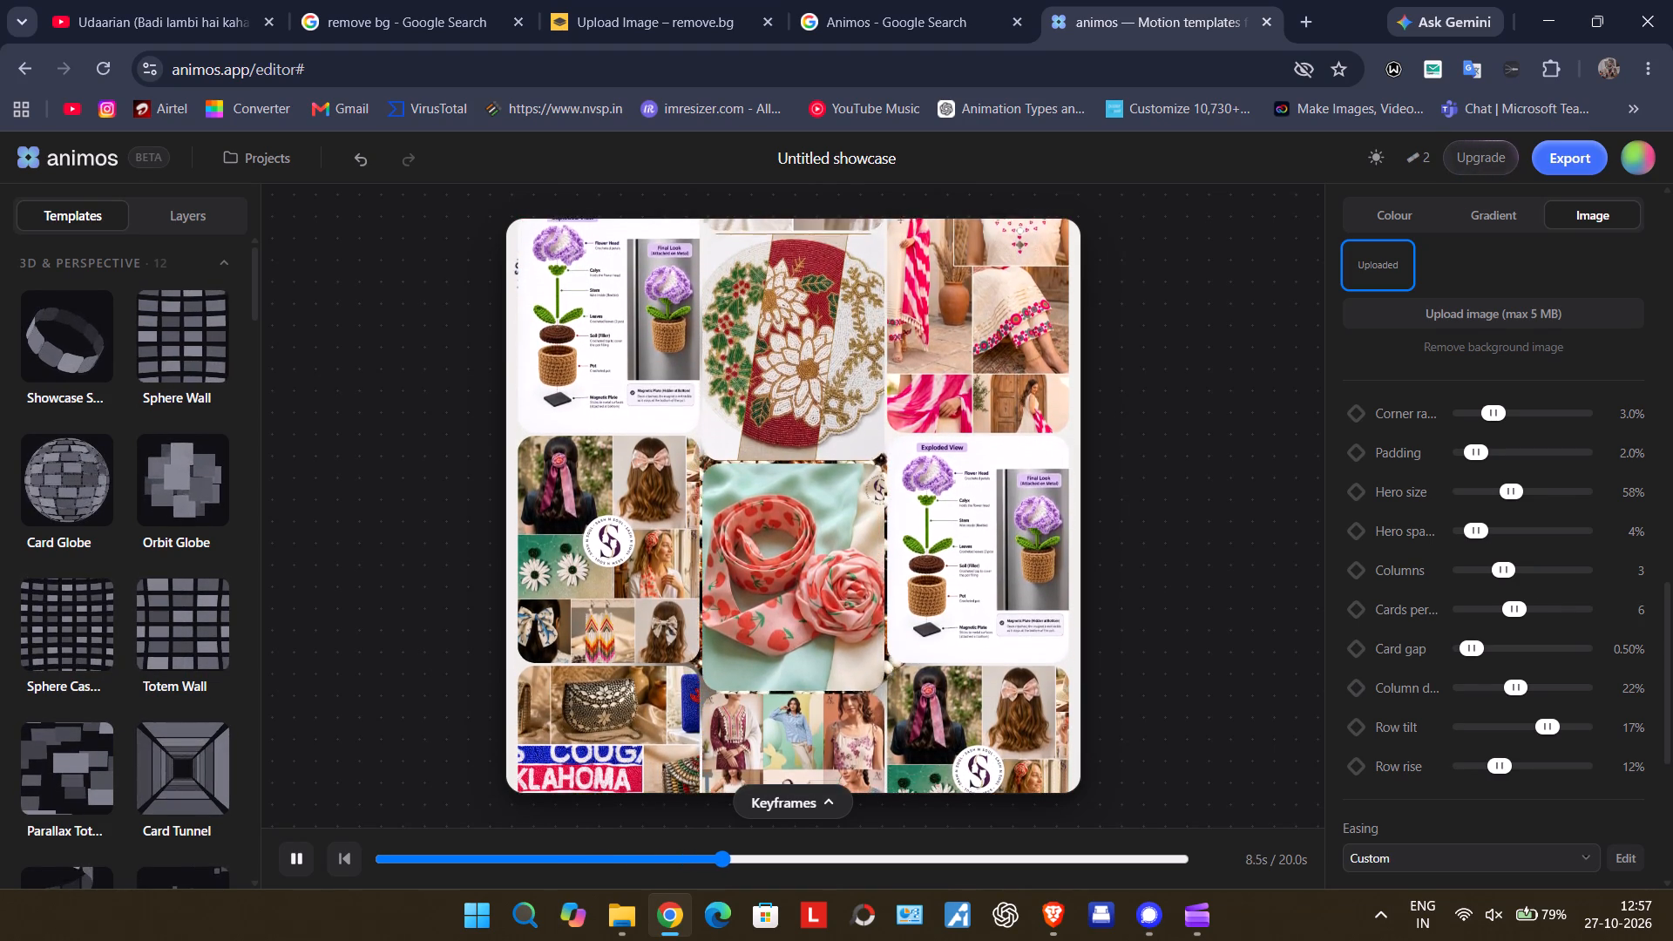
Try hero spacing values between 2% and 40%, then set the hero spacing to 17%.
drag(1478, 527, 1556, 536)
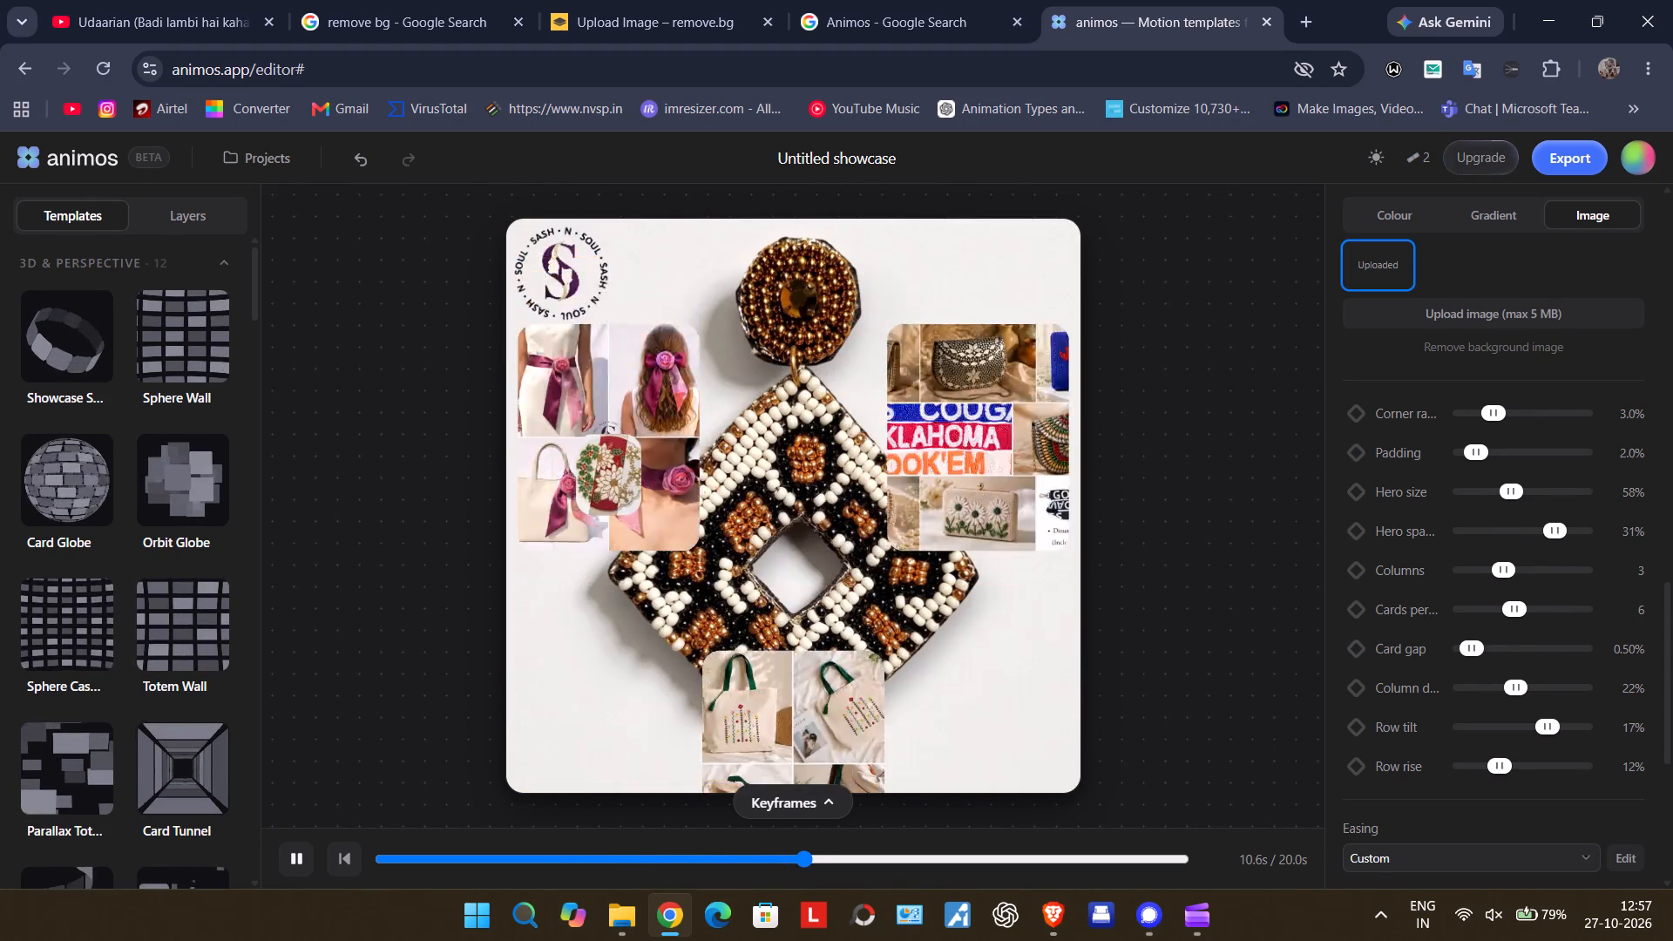
drag(1556, 536, 1552, 536)
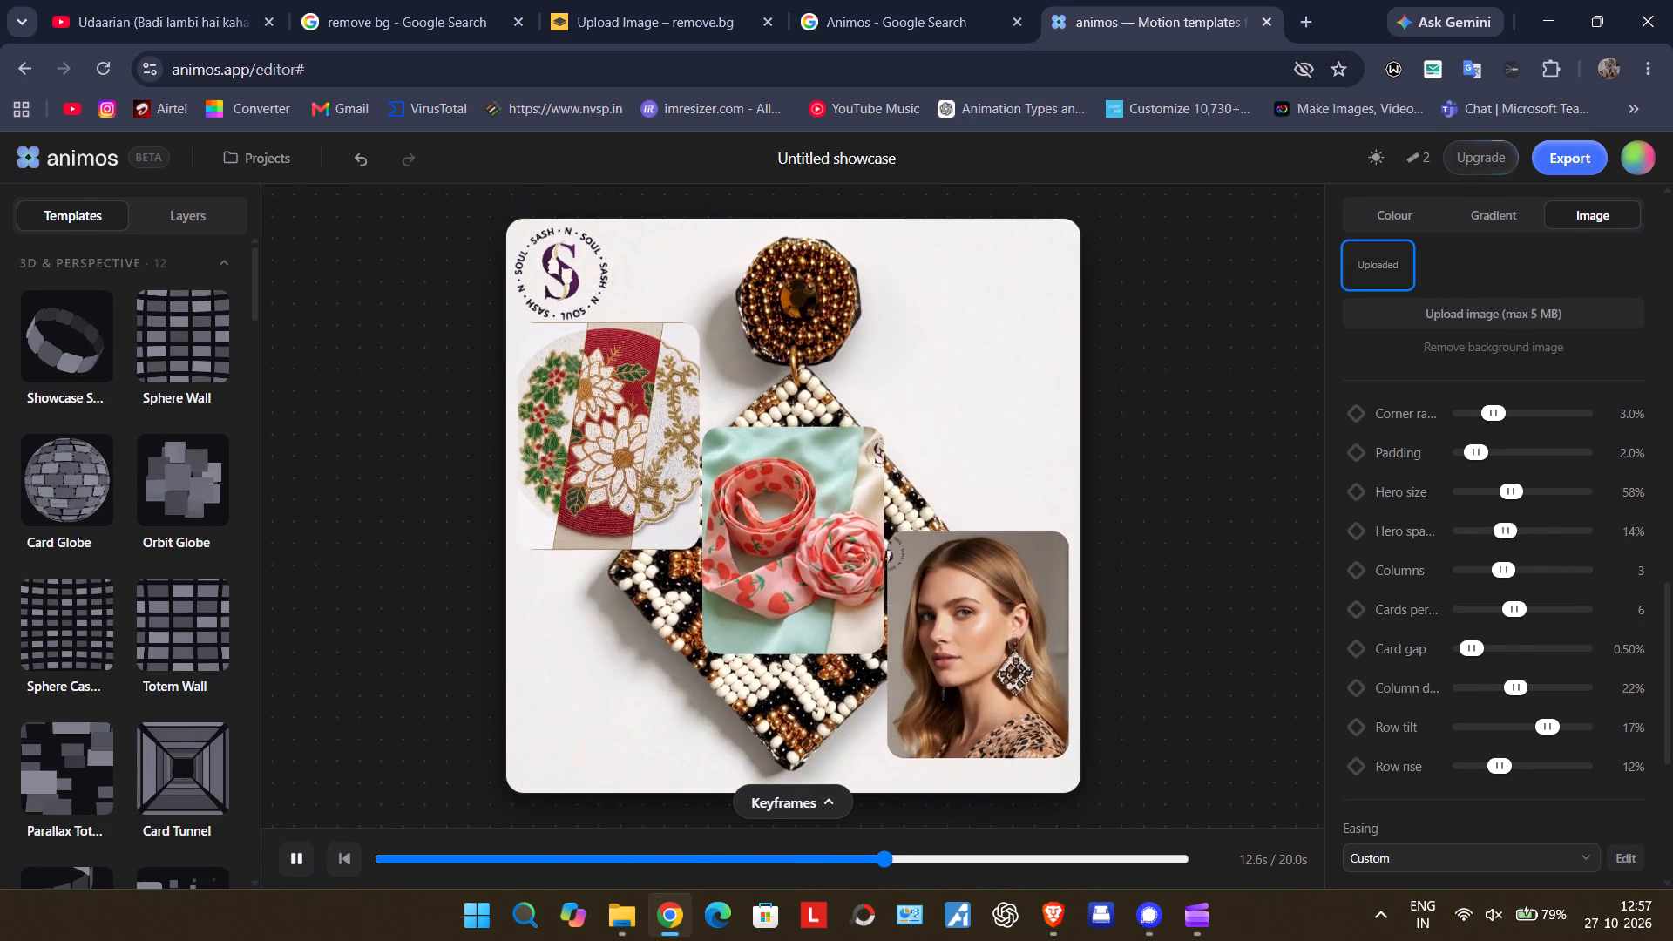
drag(1552, 536, 1595, 545)
click(1527, 532)
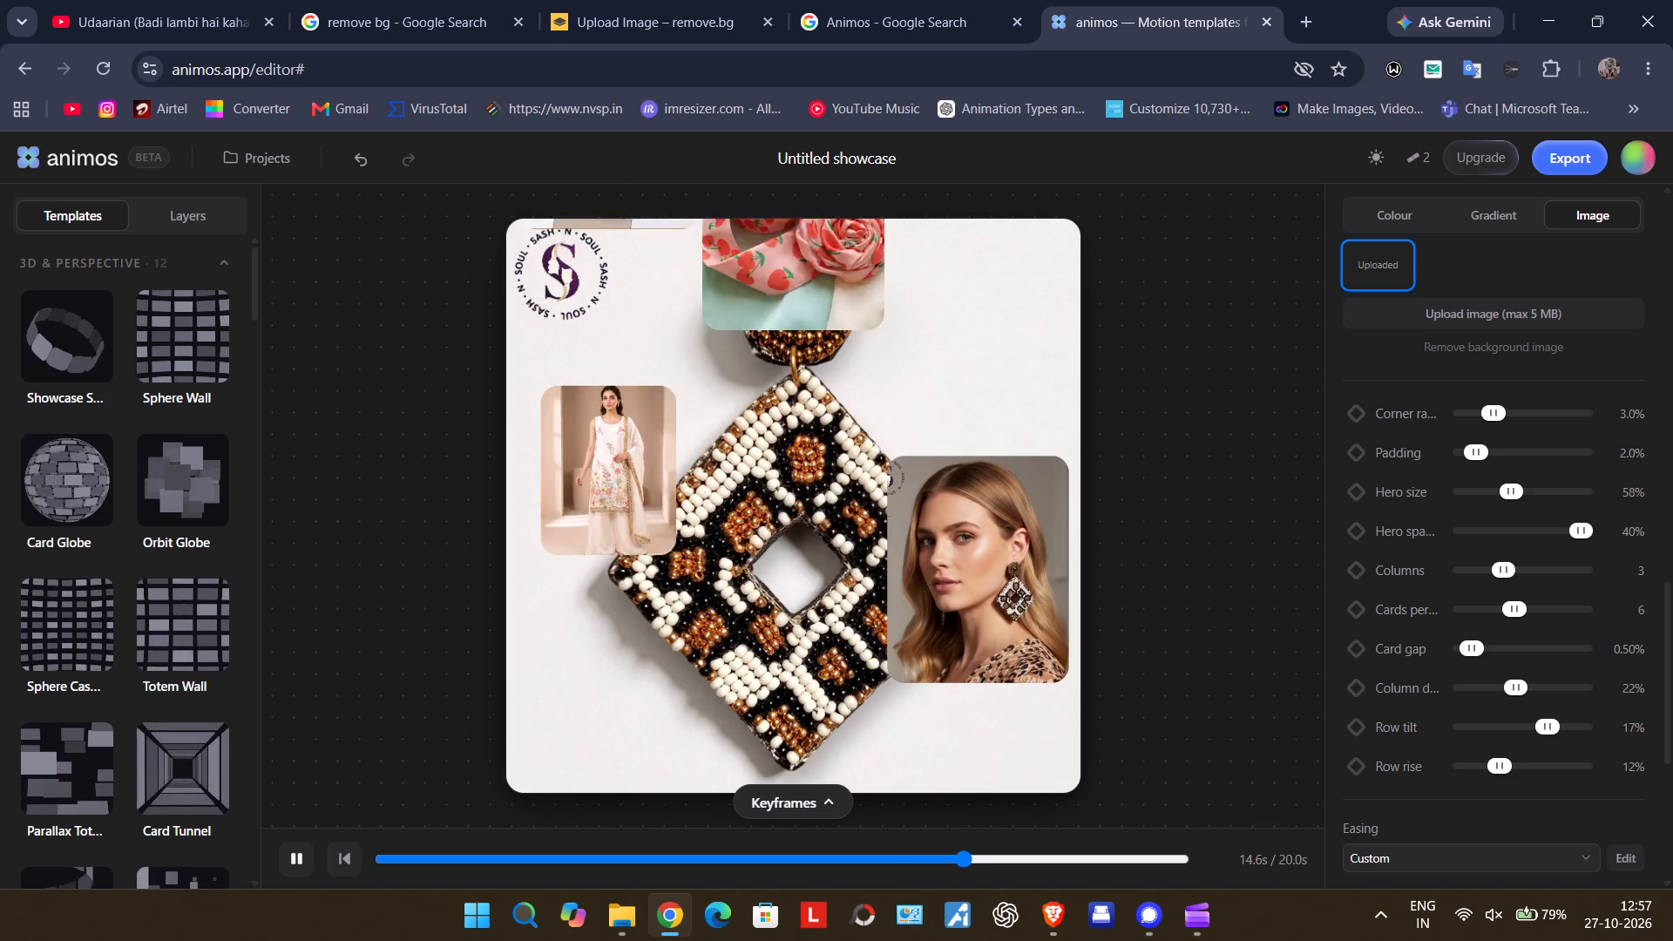
click(1527, 532)
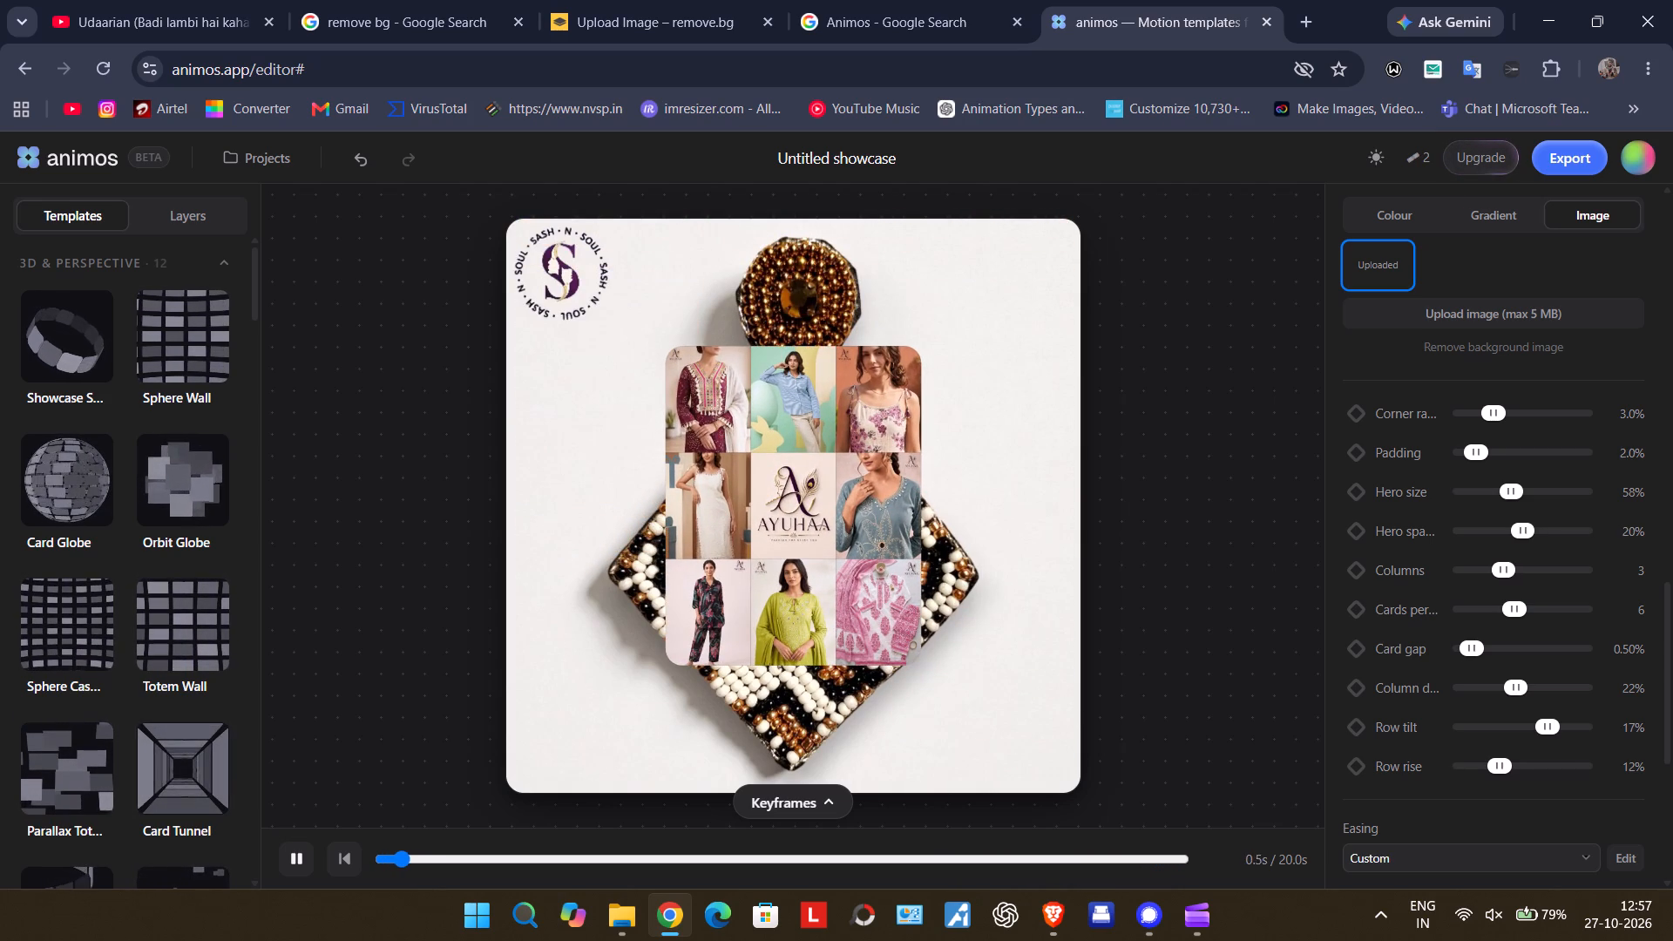
drag(1522, 527, 1472, 527)
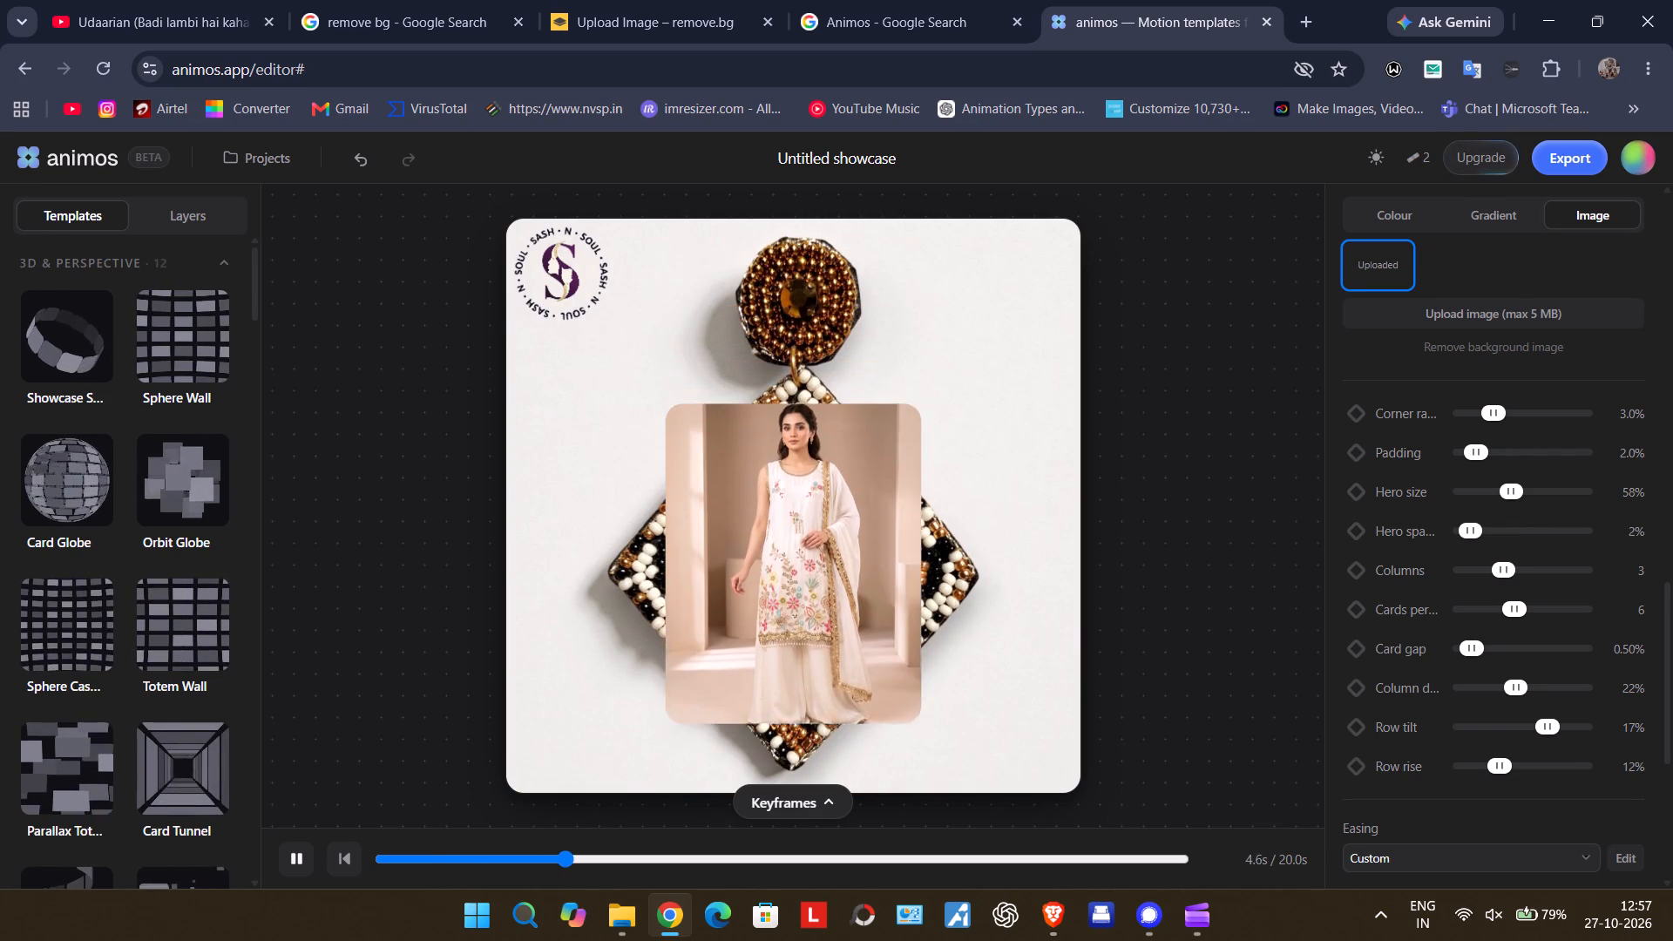
click(1513, 529)
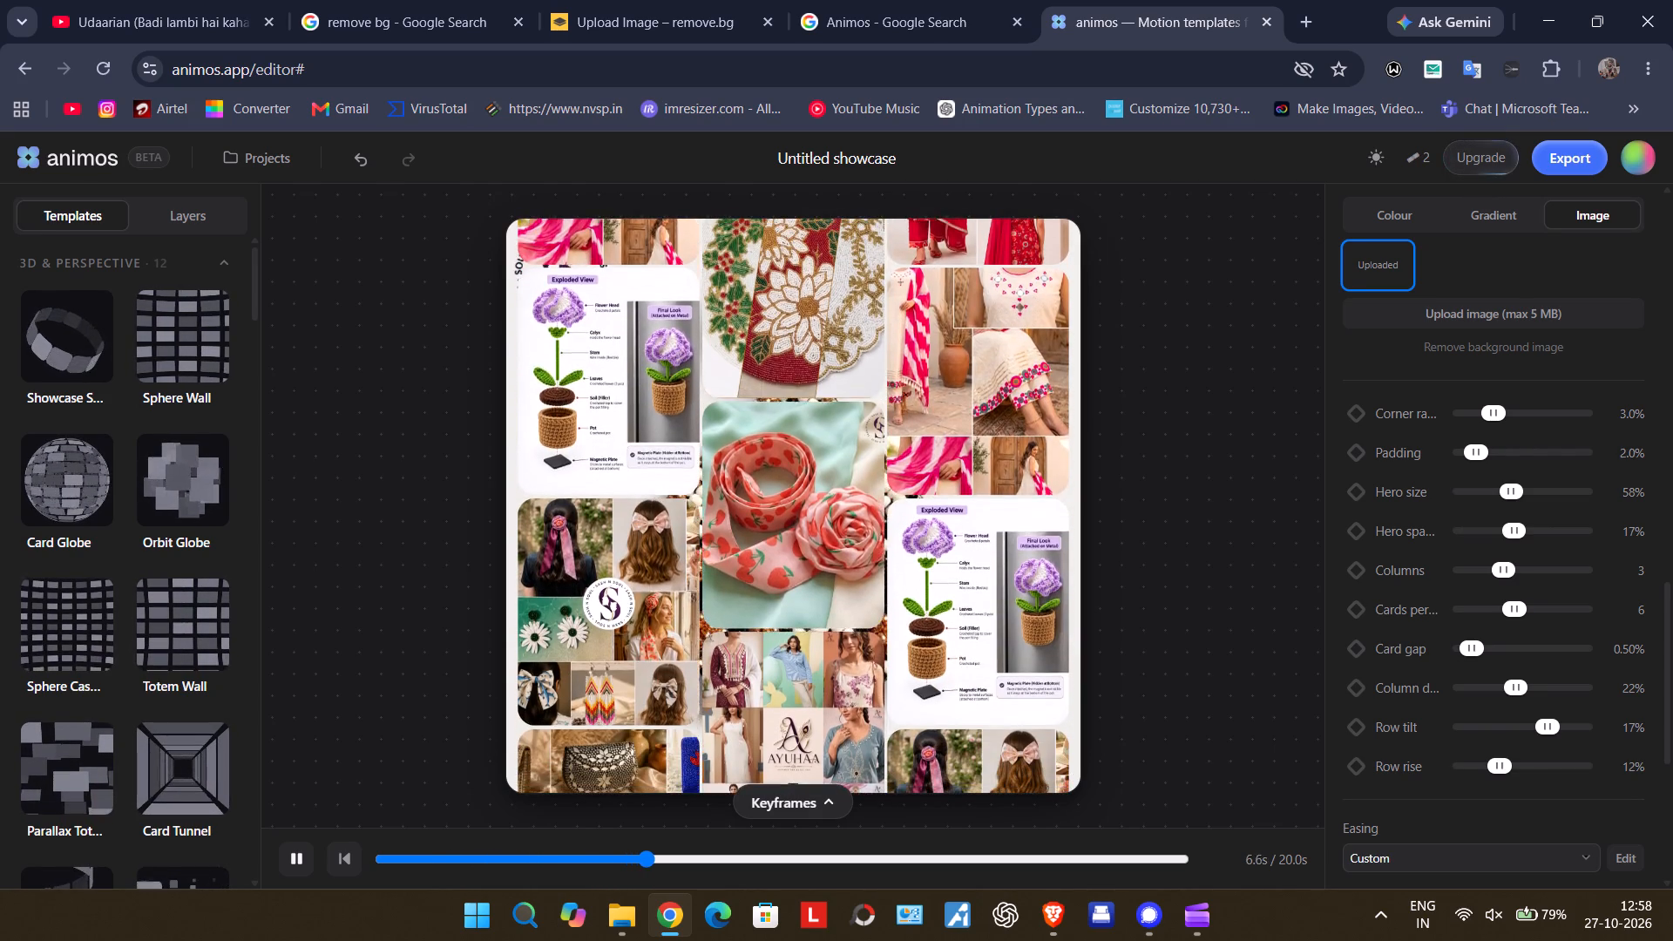
Try the padding at 20.0% and 0.0%, then set it to 1.0%.
drag(1471, 445, 1582, 470)
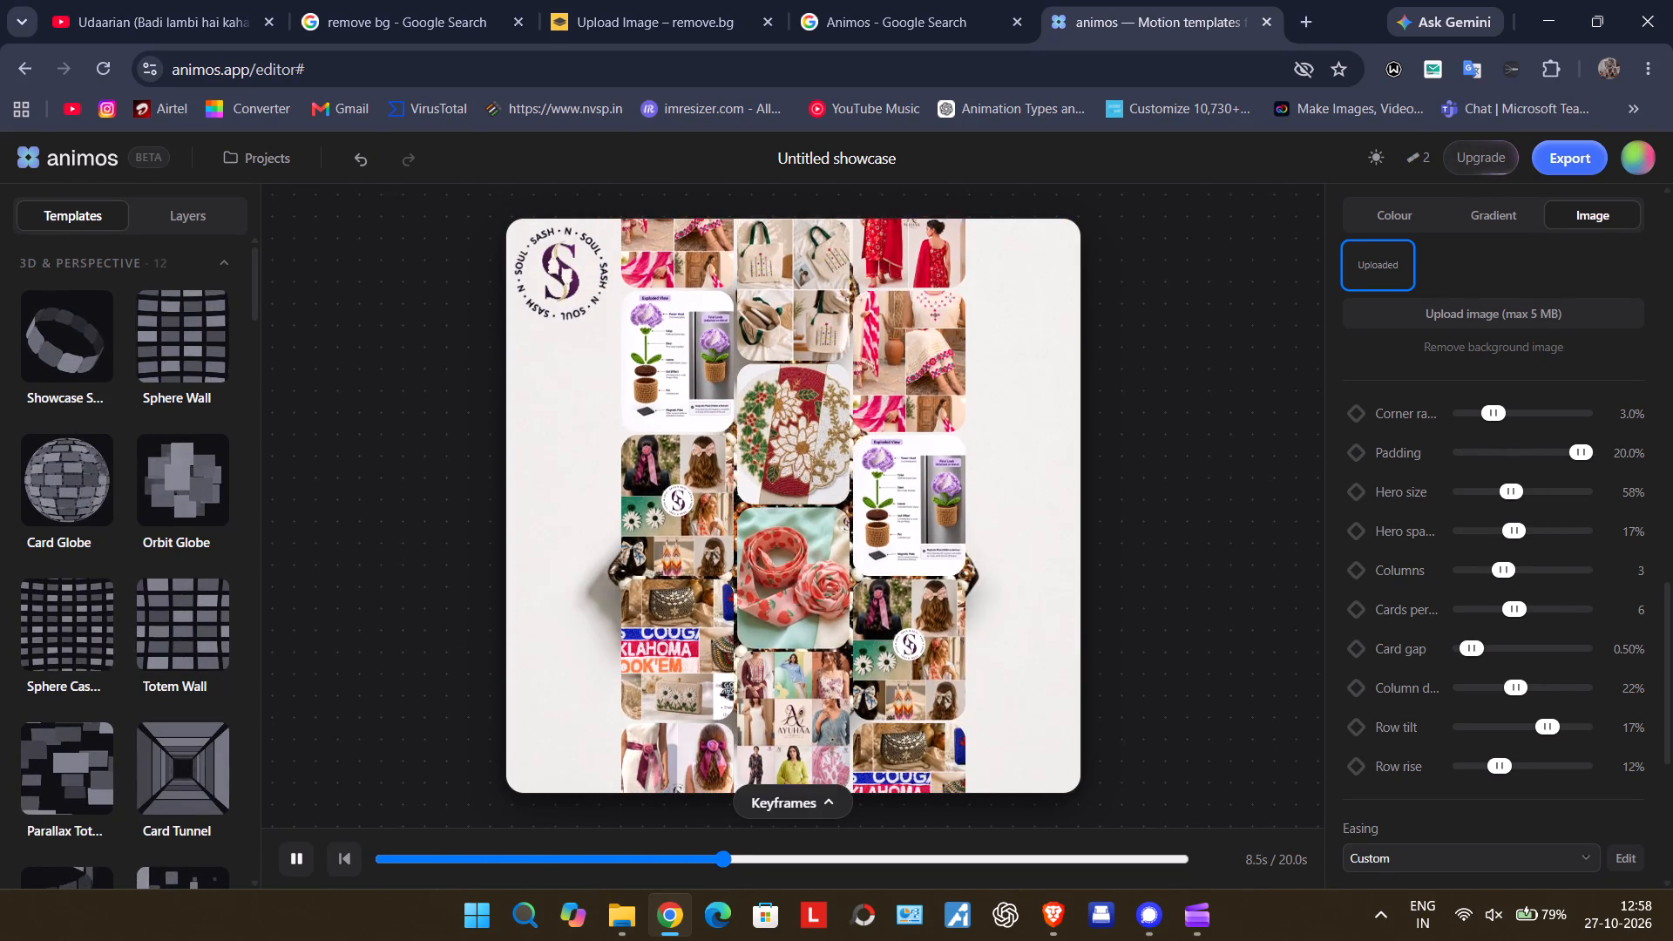
drag(1582, 470, 1421, 461)
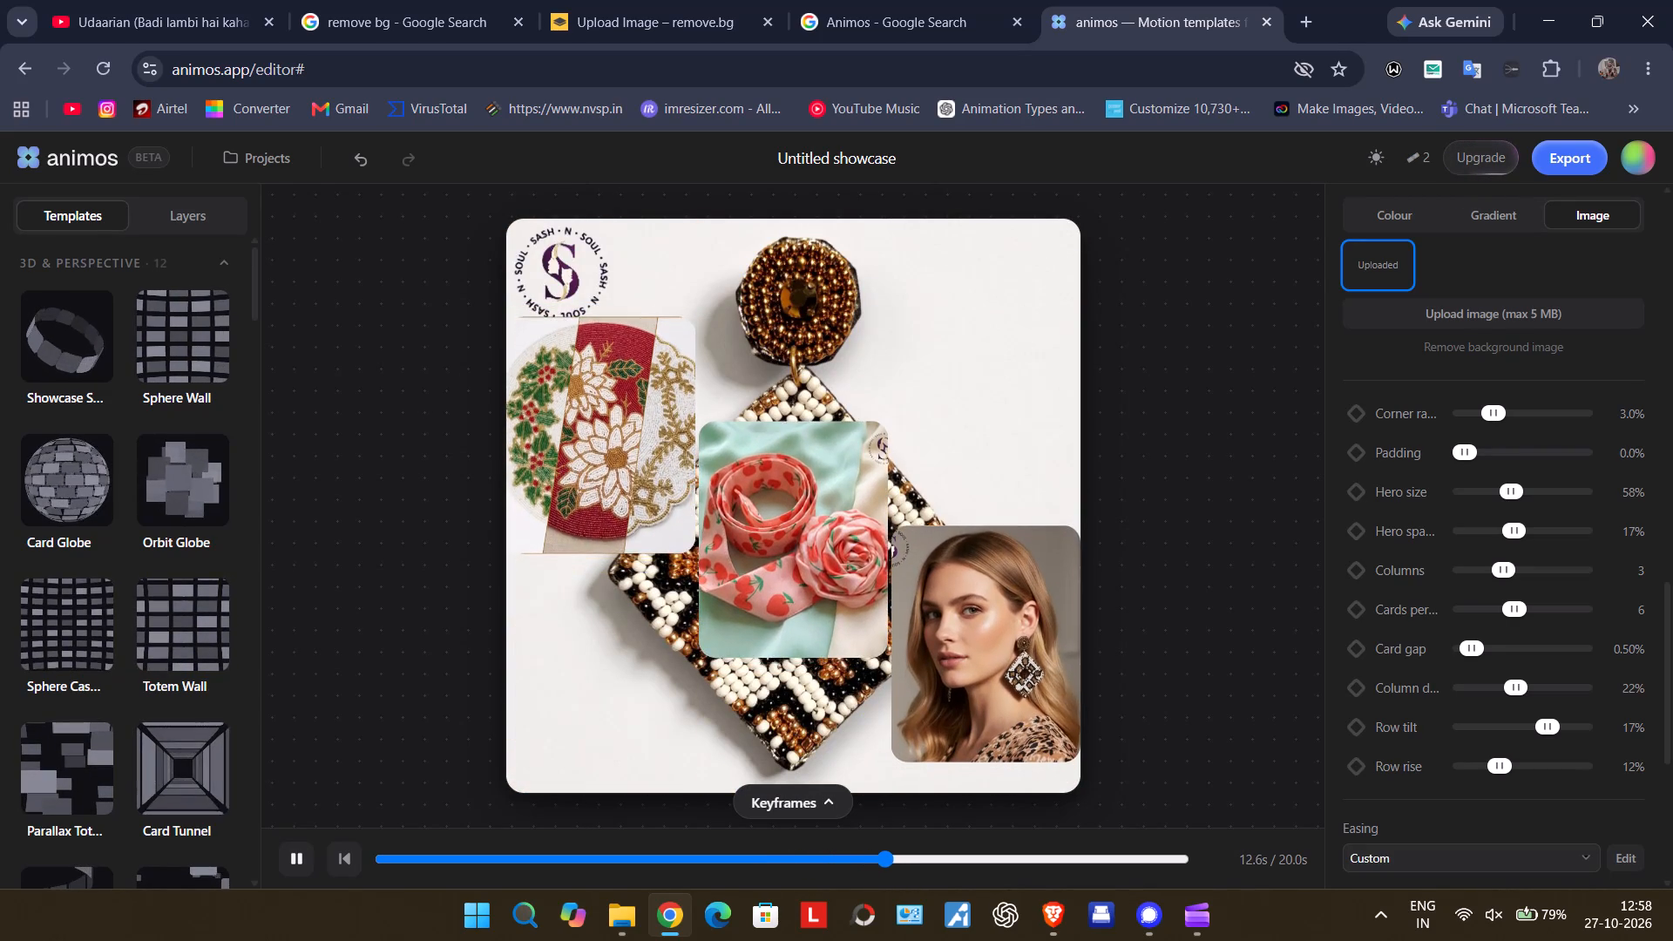
click(1466, 456)
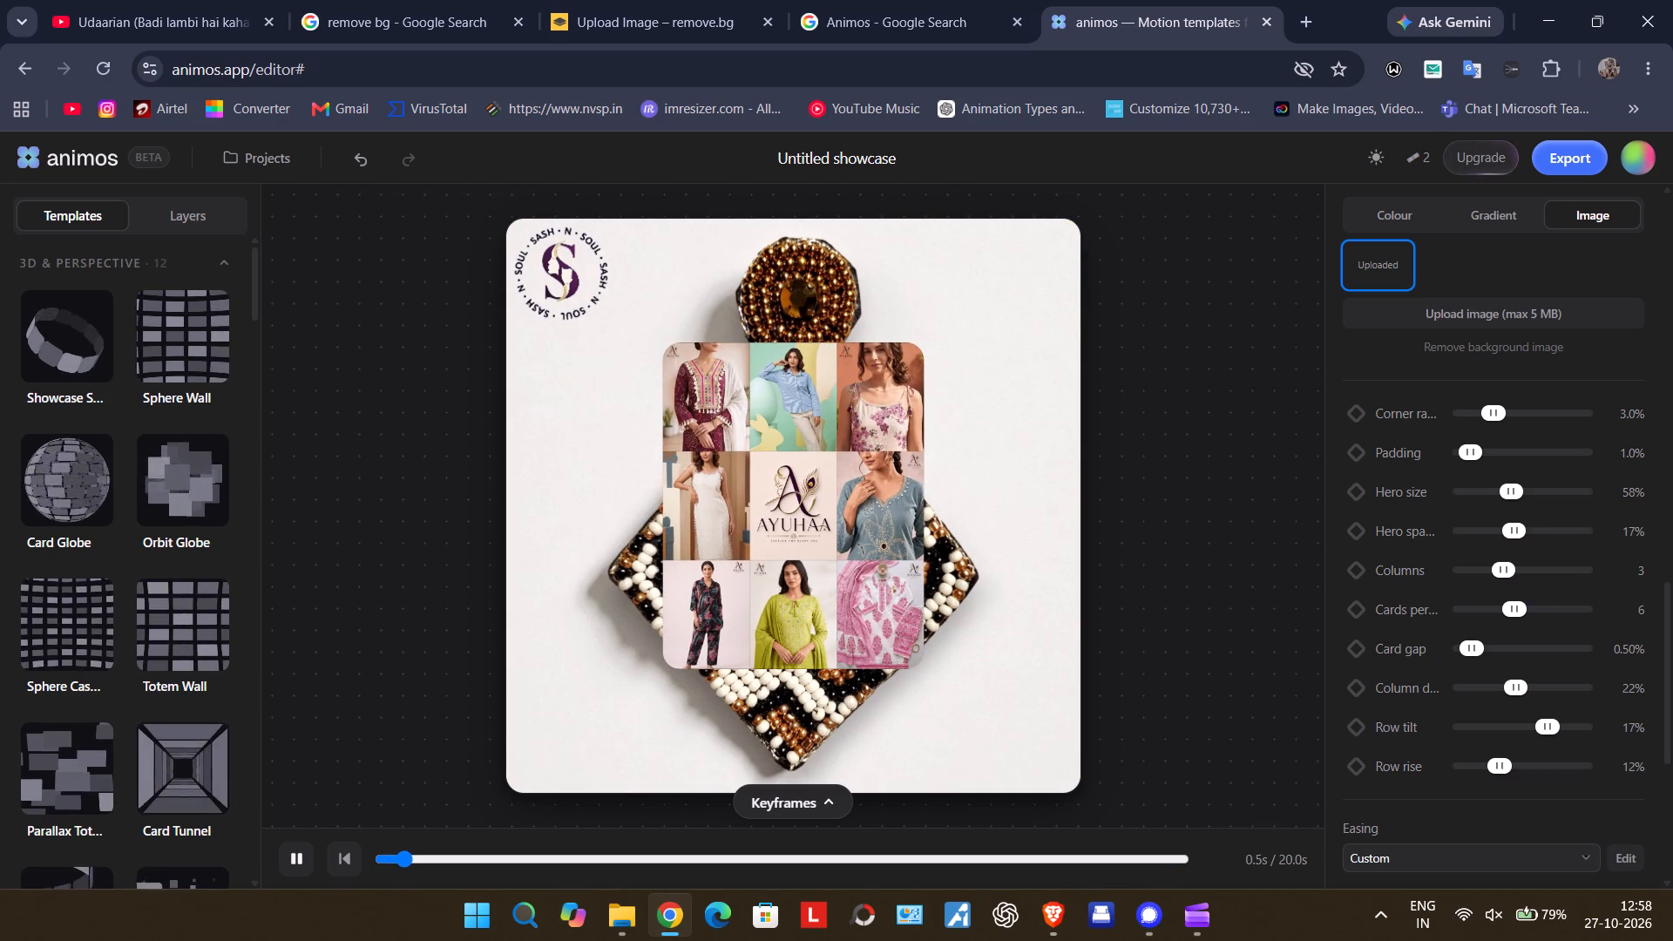
Reduce the cards' corner radius to 0.5%.
drag(1474, 417, 1426, 409)
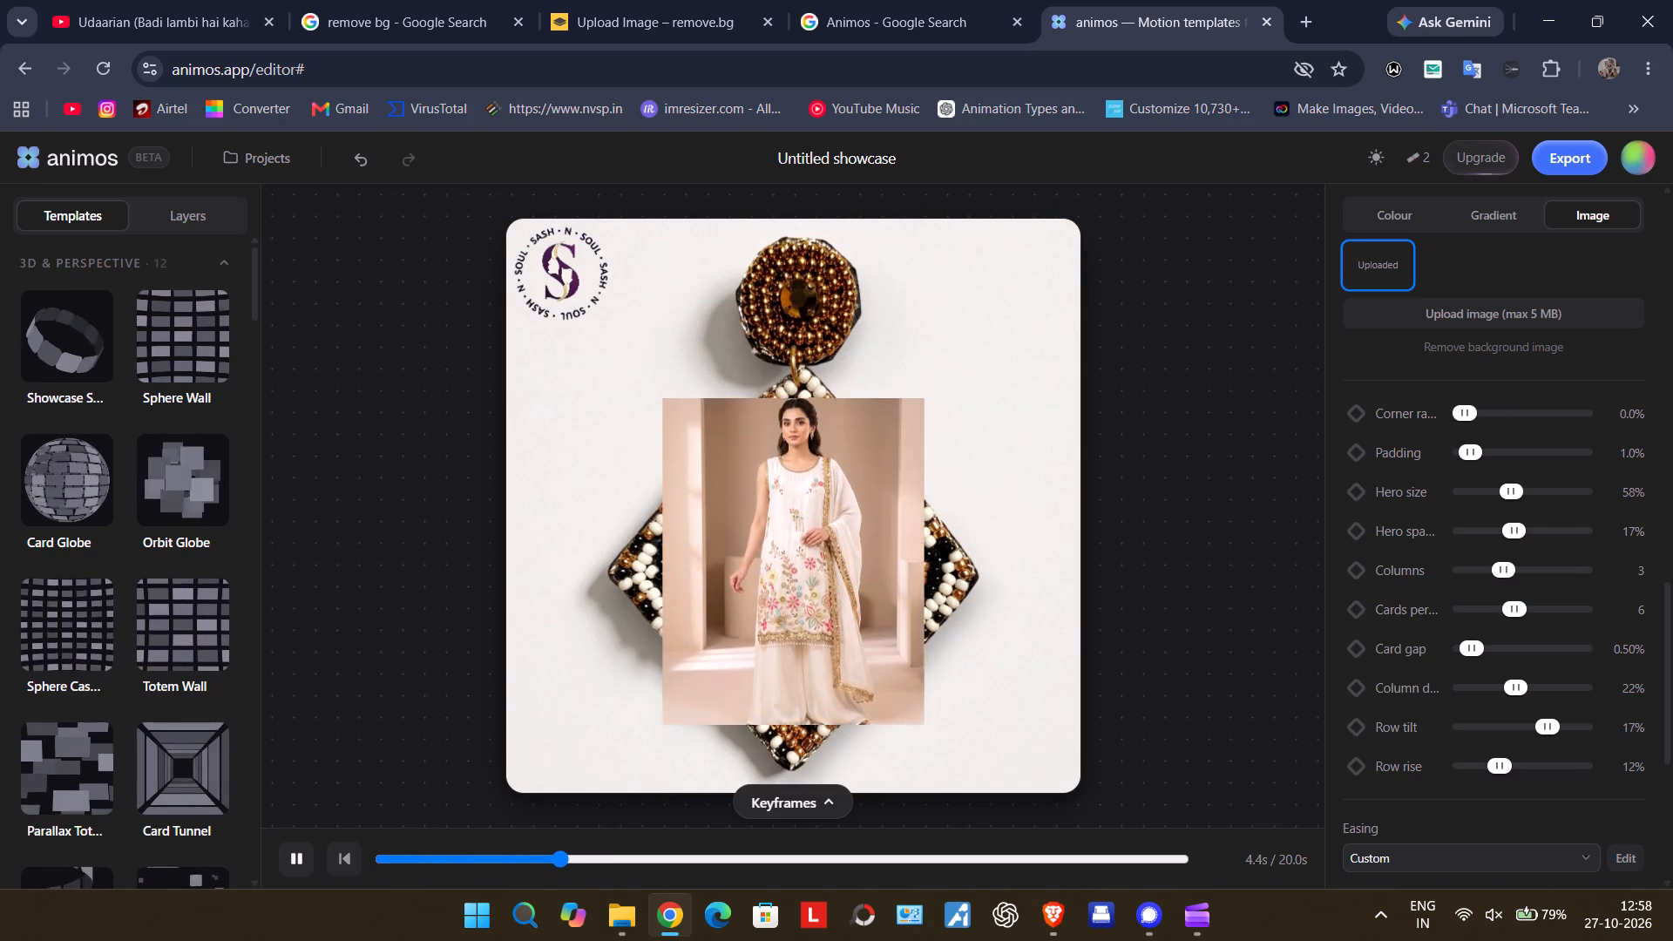
drag(1465, 414, 1468, 414)
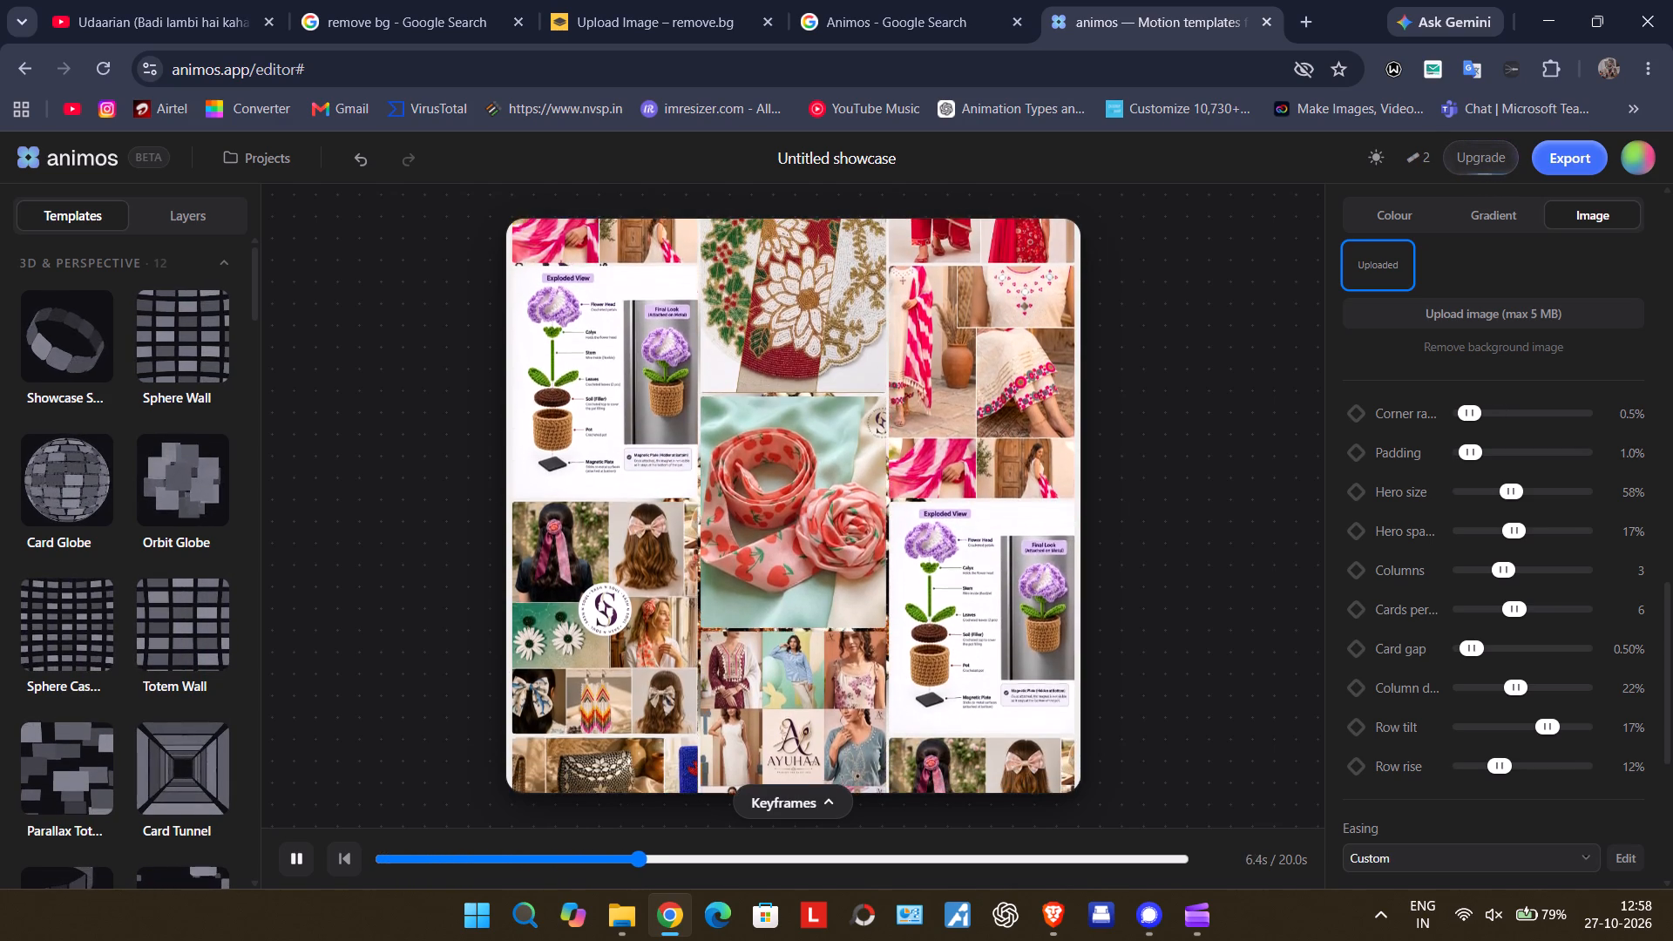
Set the cards' corner radius to 2.0%.
drag(1468, 414, 1473, 414)
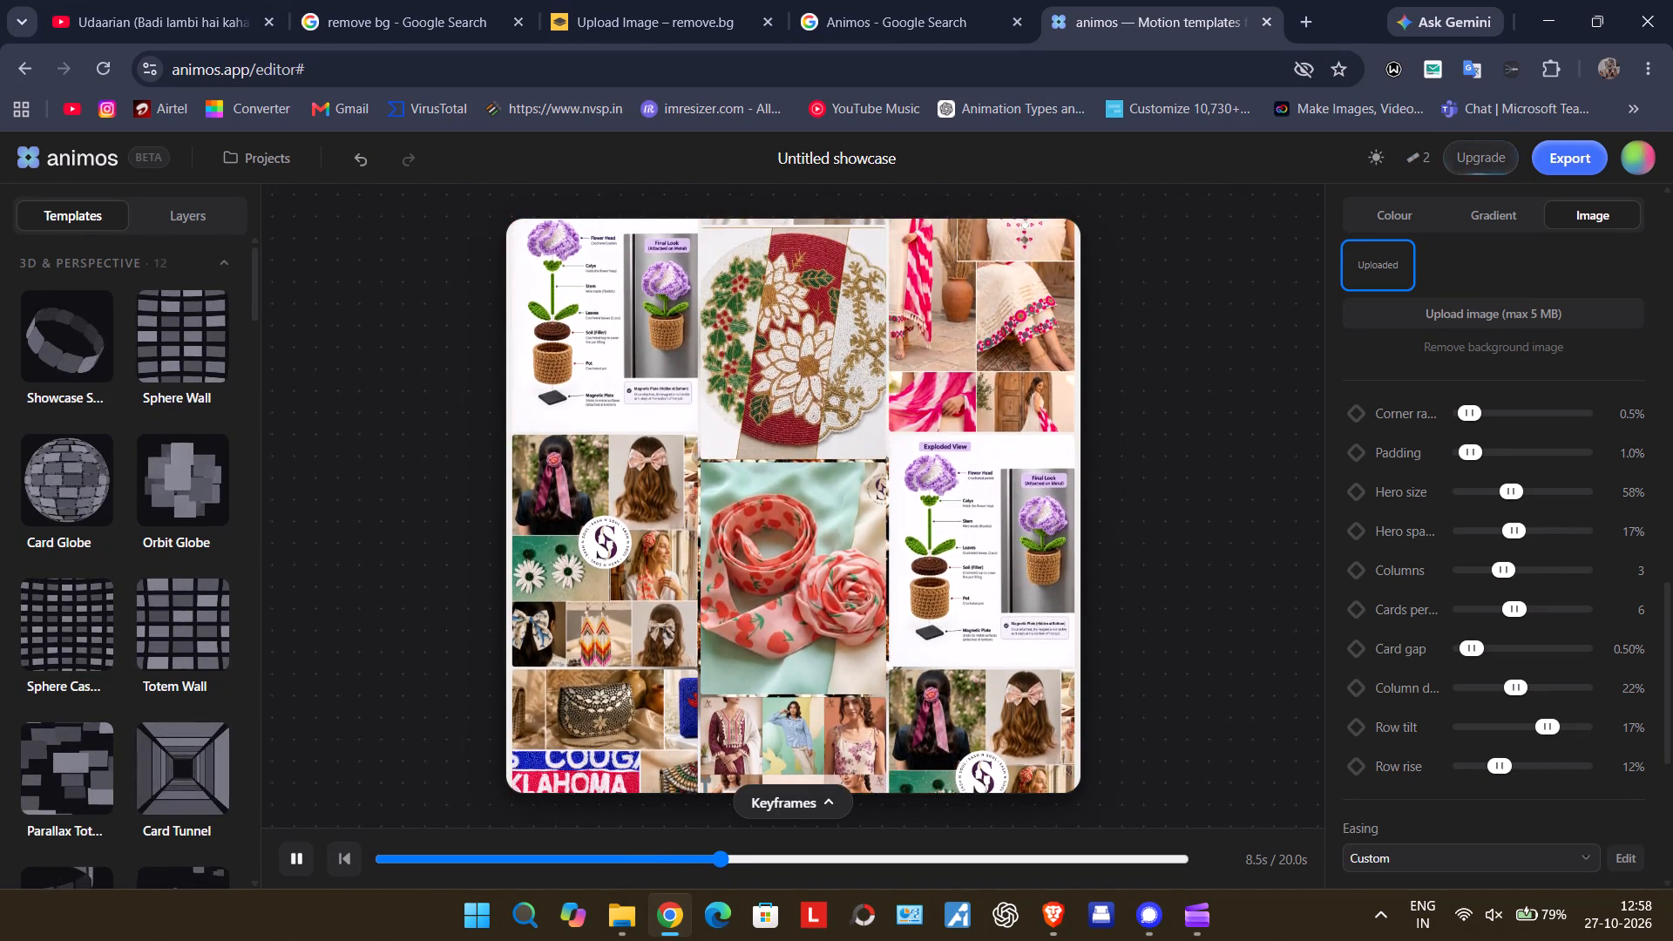
drag(1473, 414, 1483, 405)
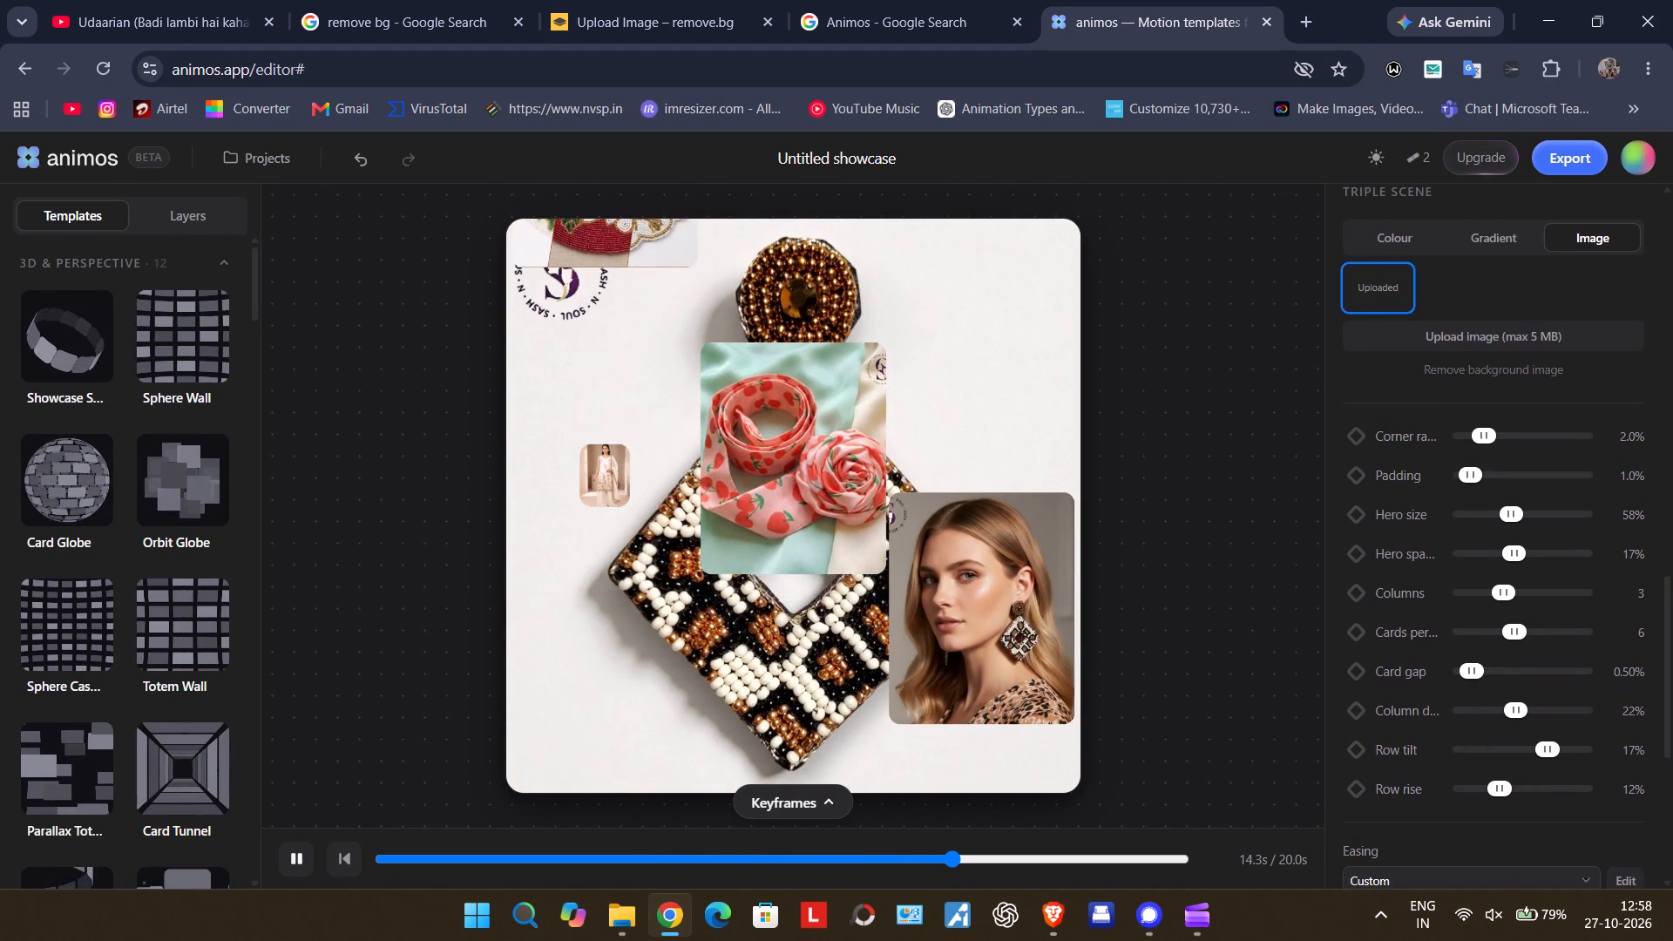
Remove the uploaded background image from the Triple Scene.
click(1378, 281)
scroll(1378, 281, up, 2)
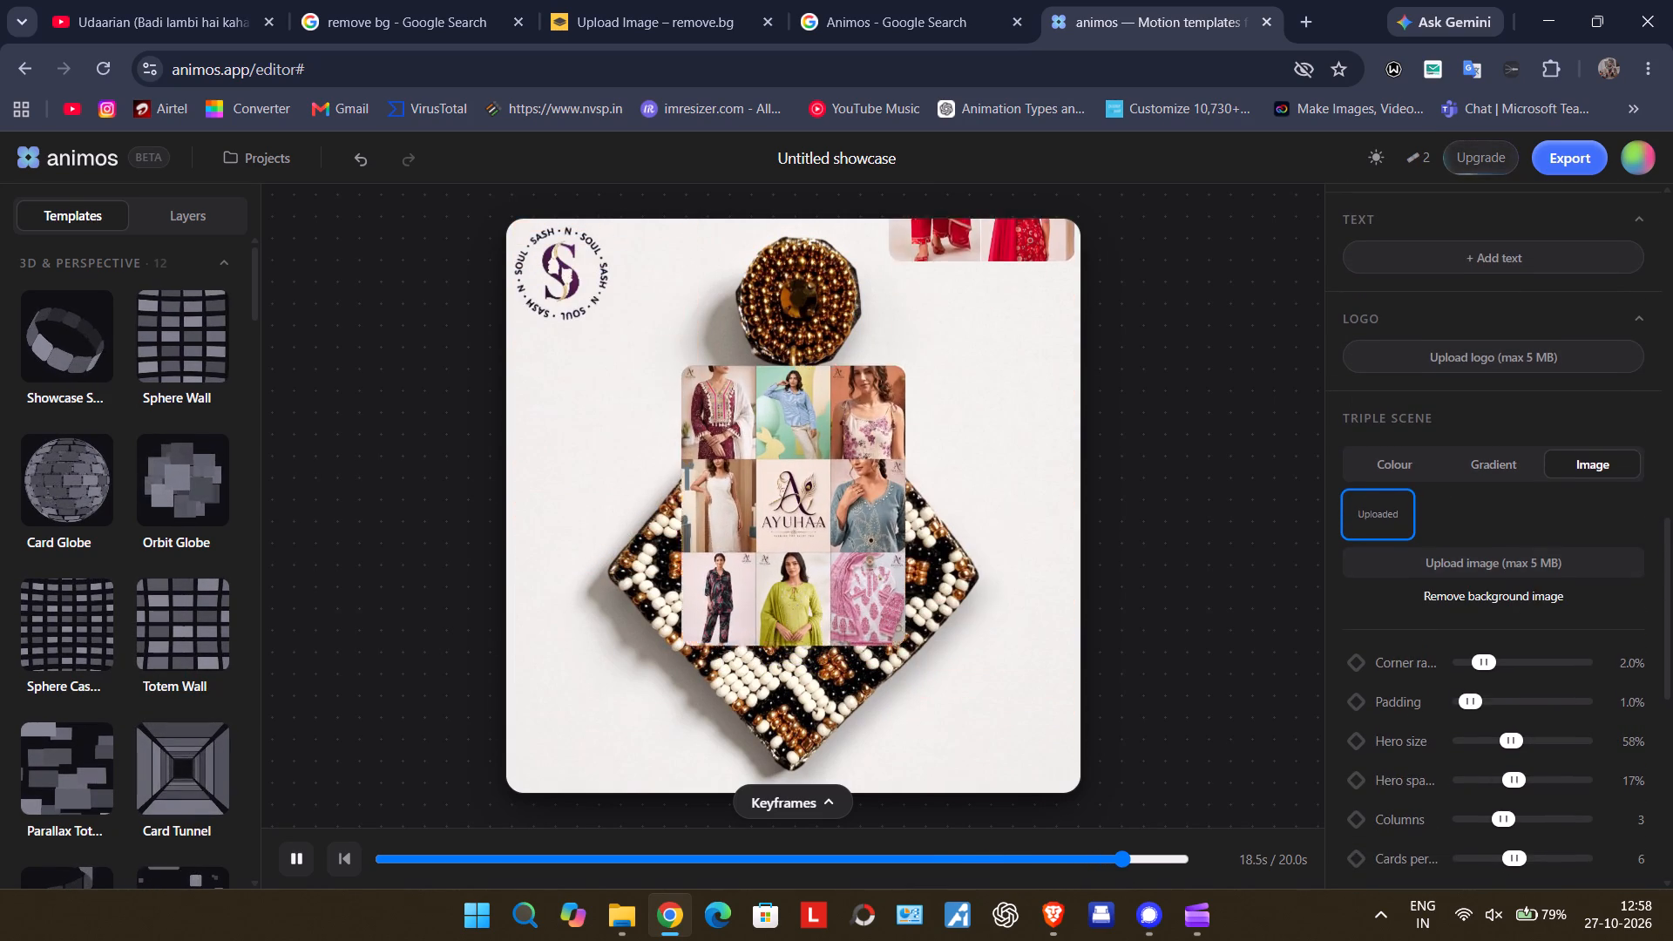
click(1506, 602)
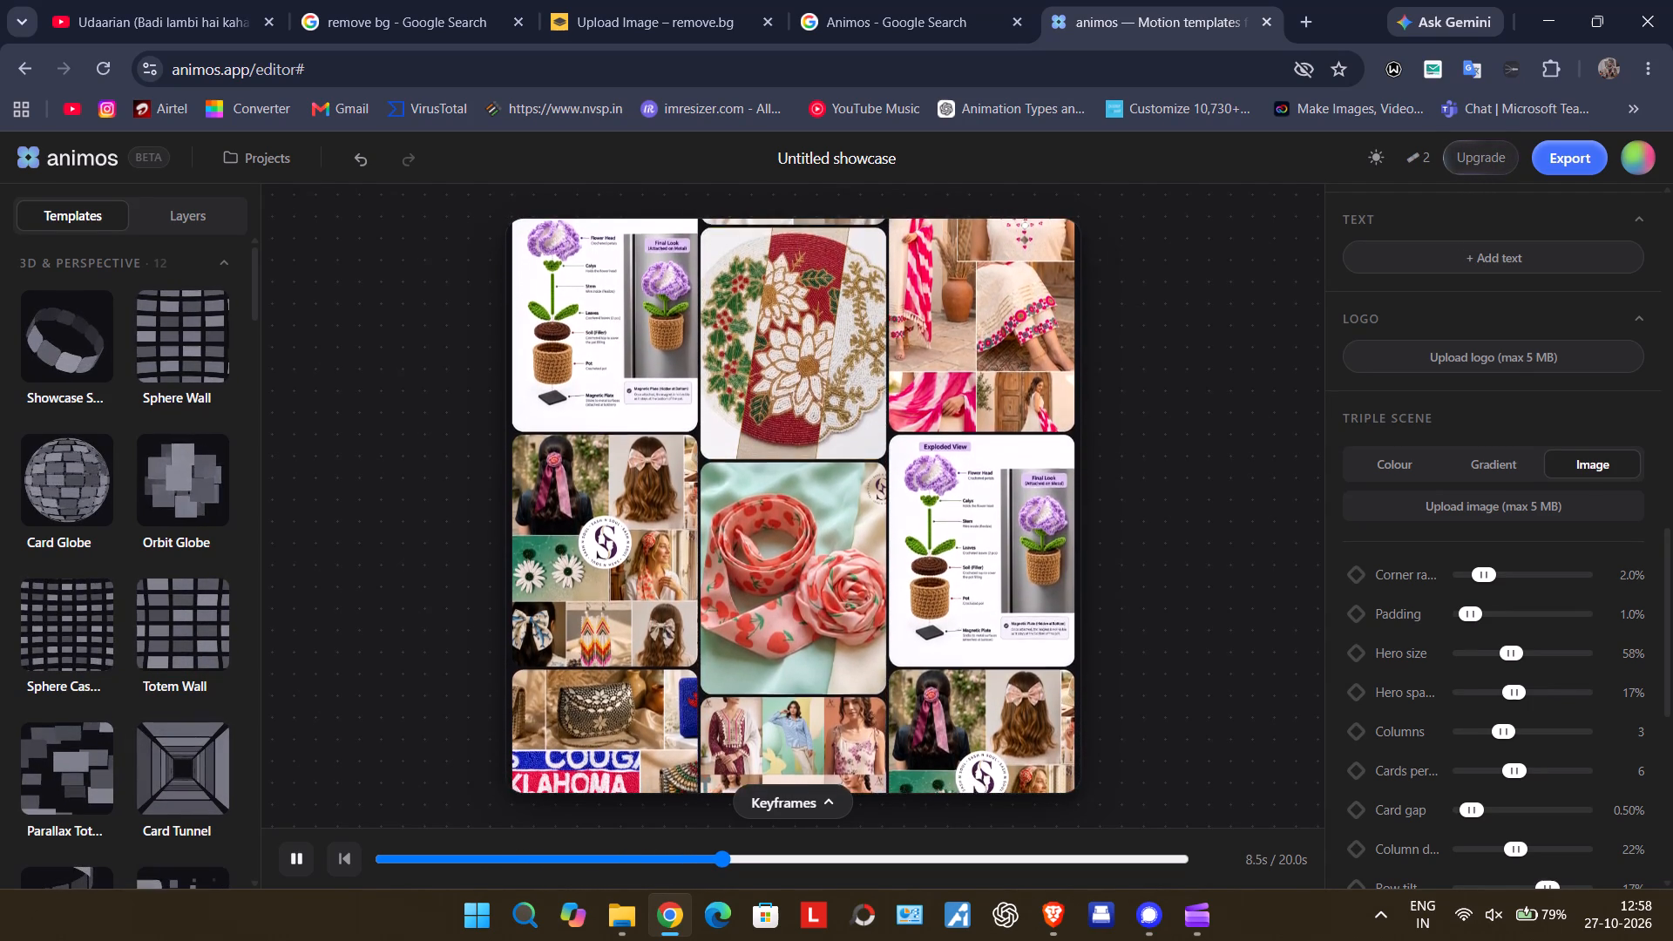
scroll(1144, 597, down, 3)
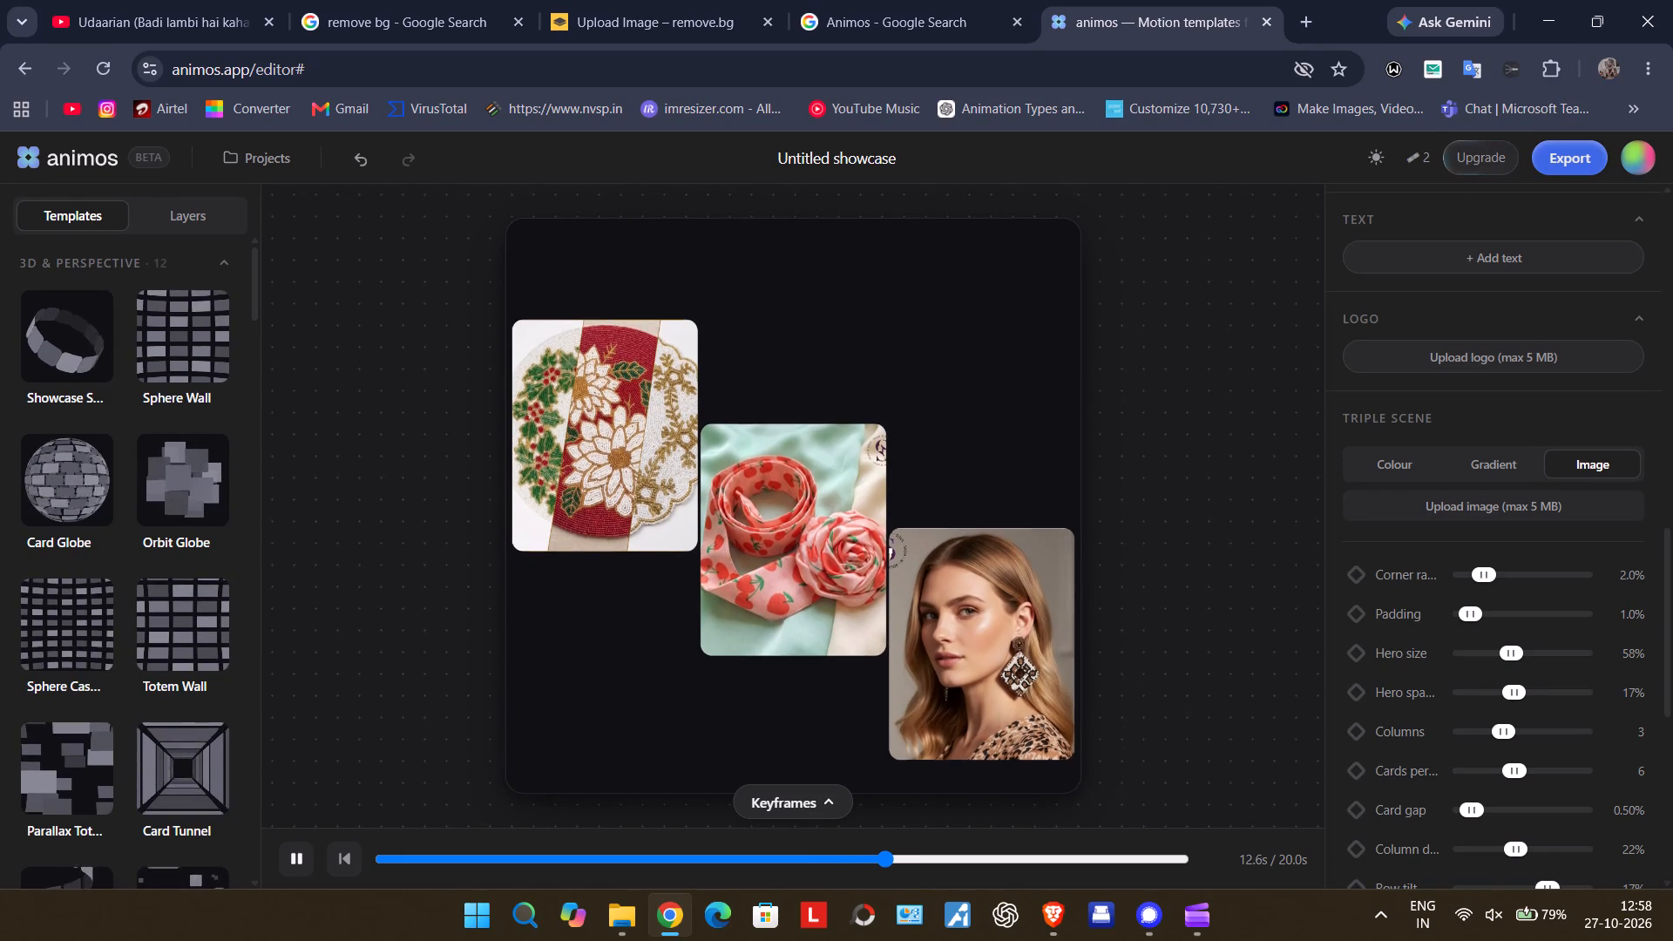
Export the showcase as an MP4 H.264 video at 4K, 60 fps, with 2× loops.
click(1570, 159)
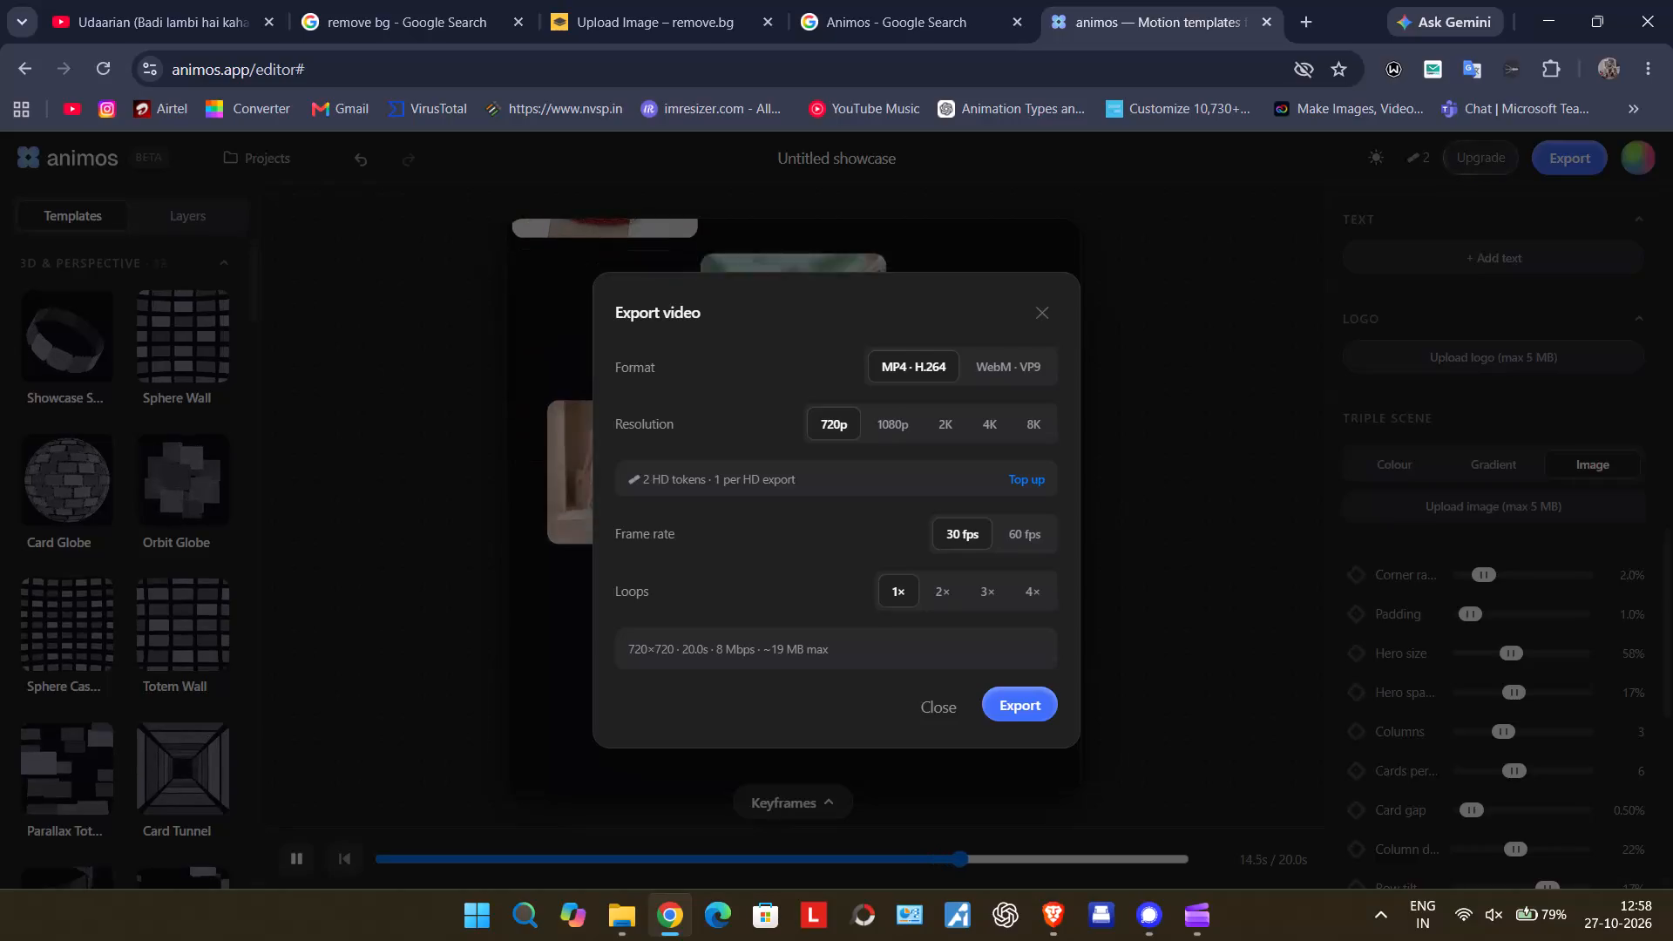
click(1026, 422)
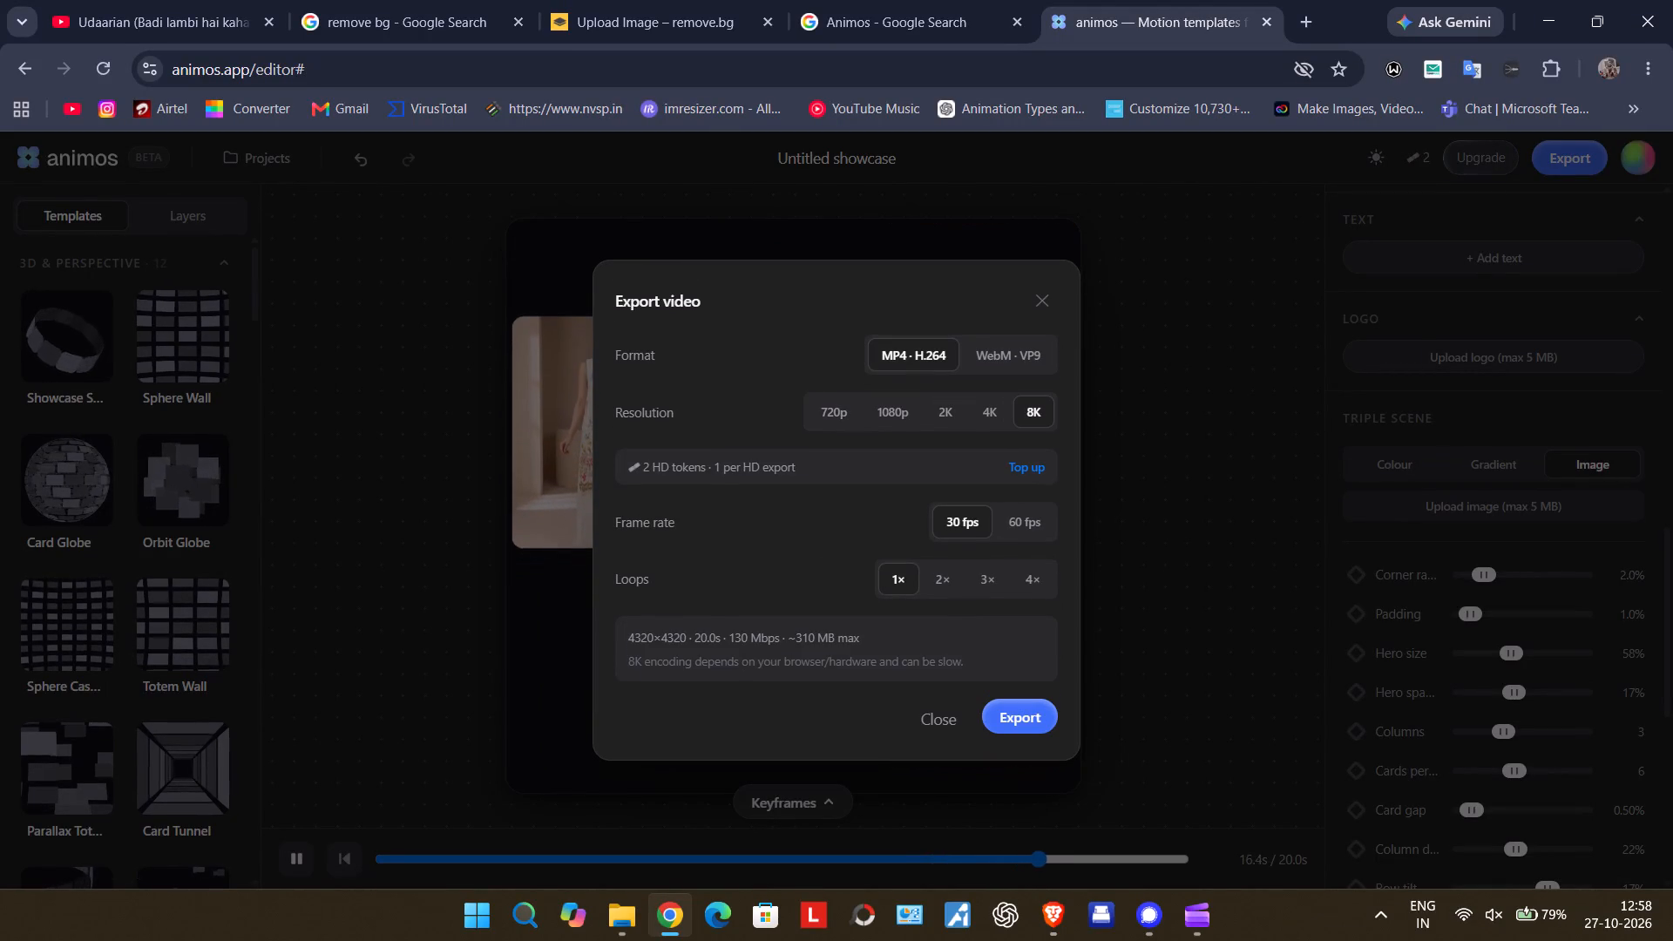
click(993, 408)
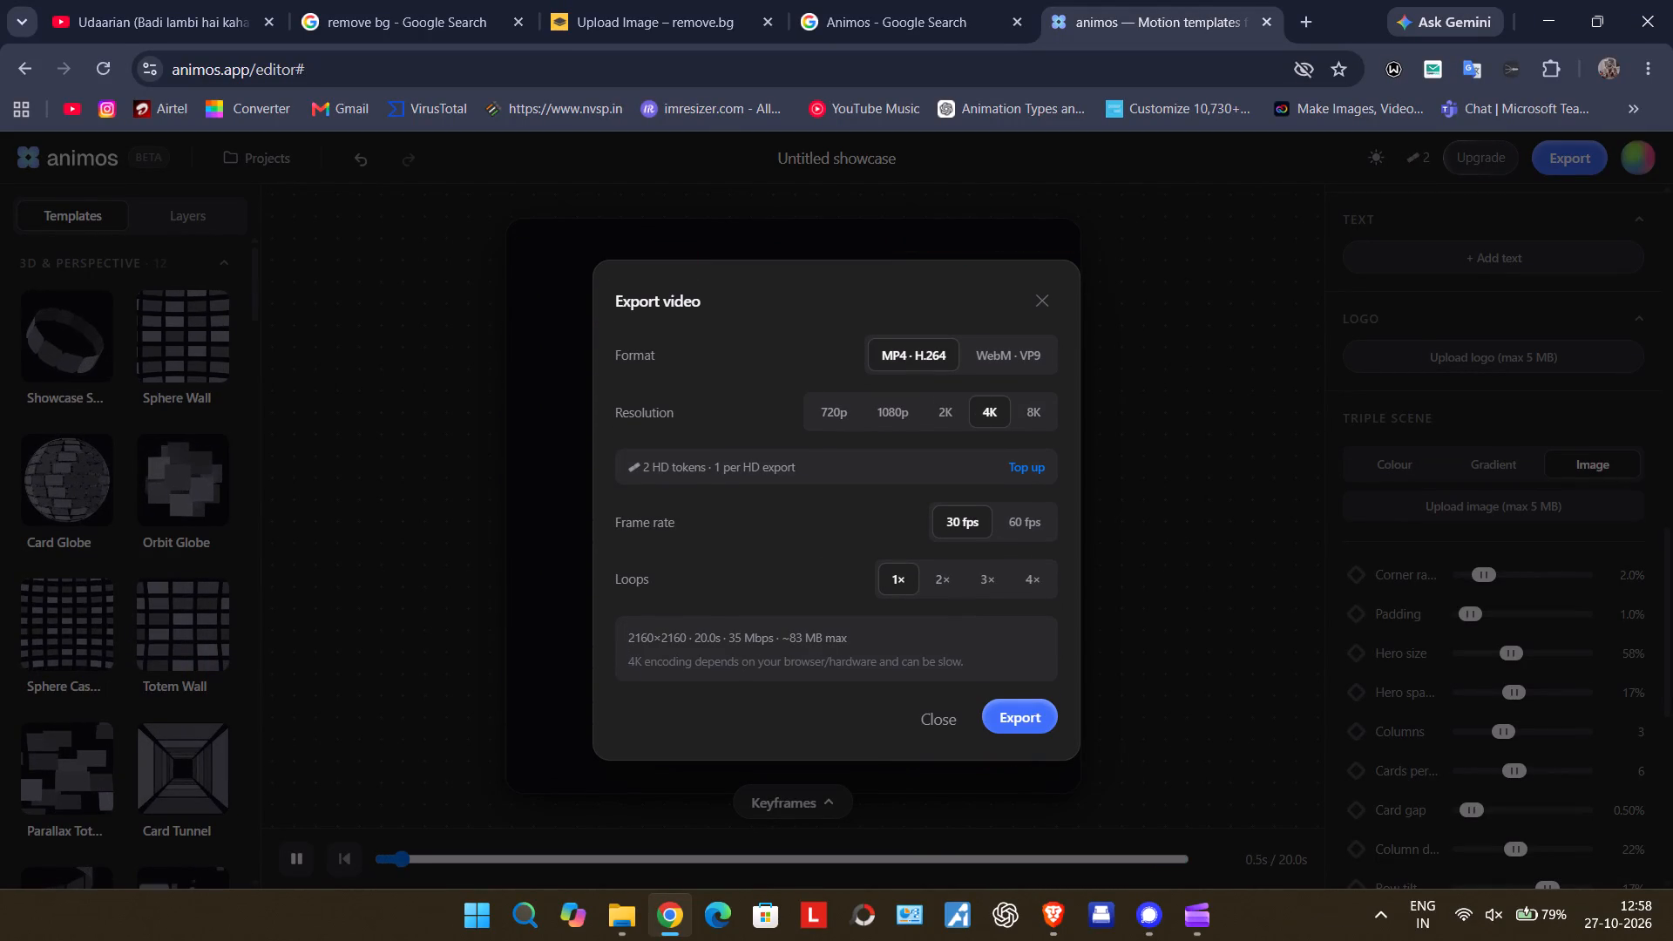
click(1016, 523)
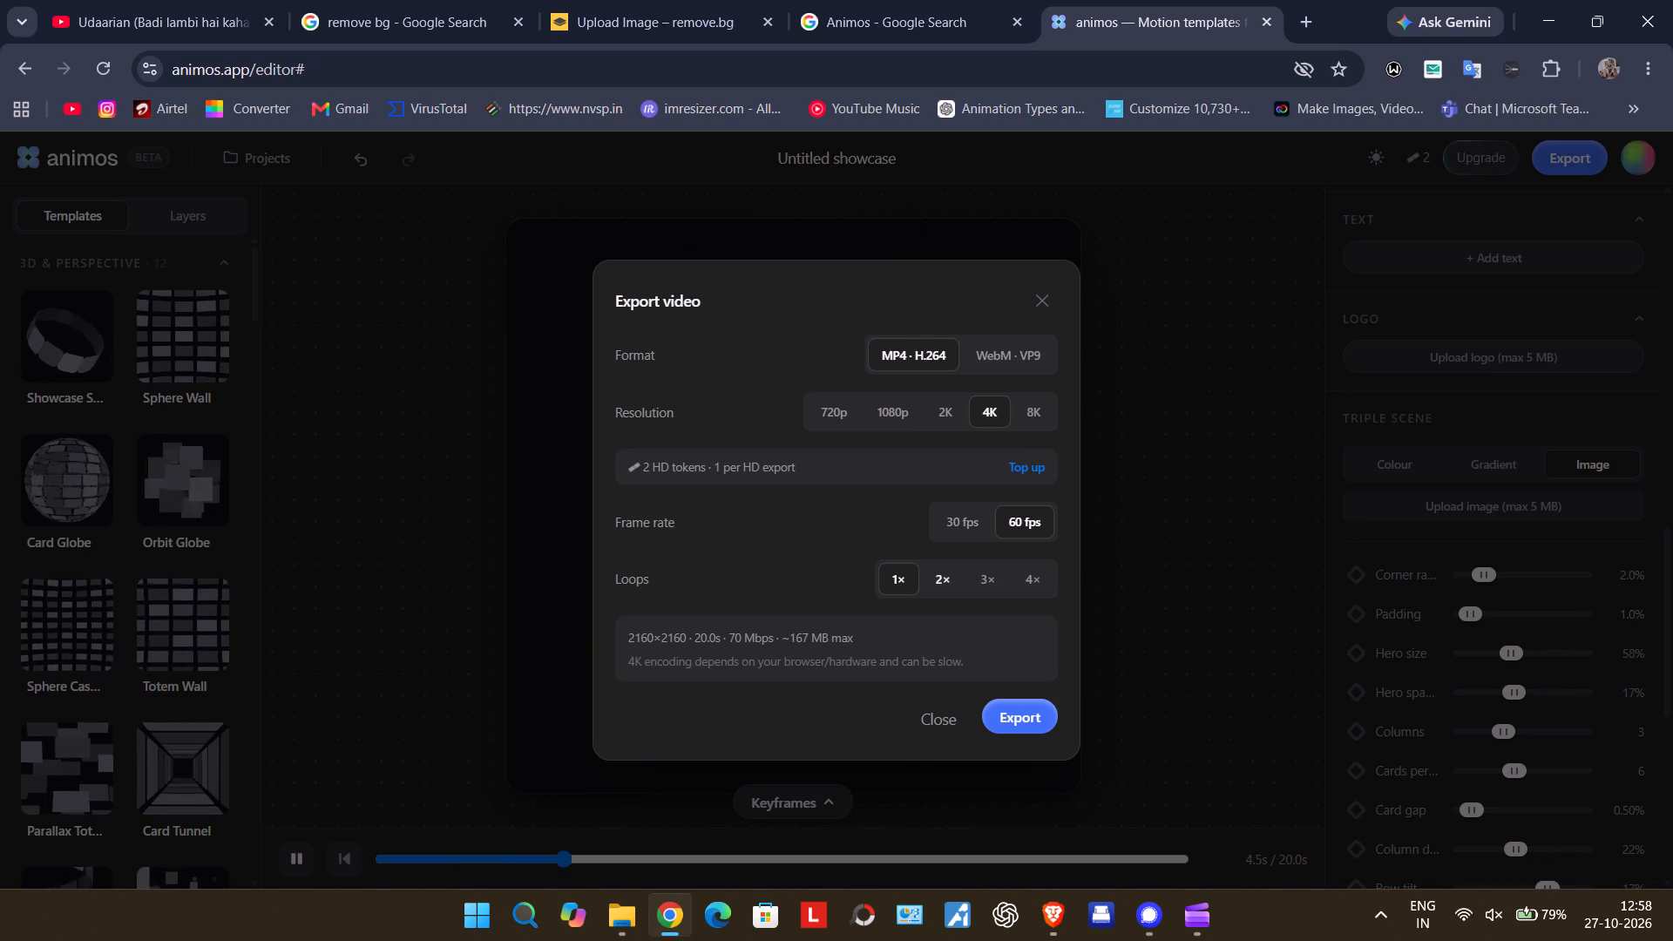
click(951, 575)
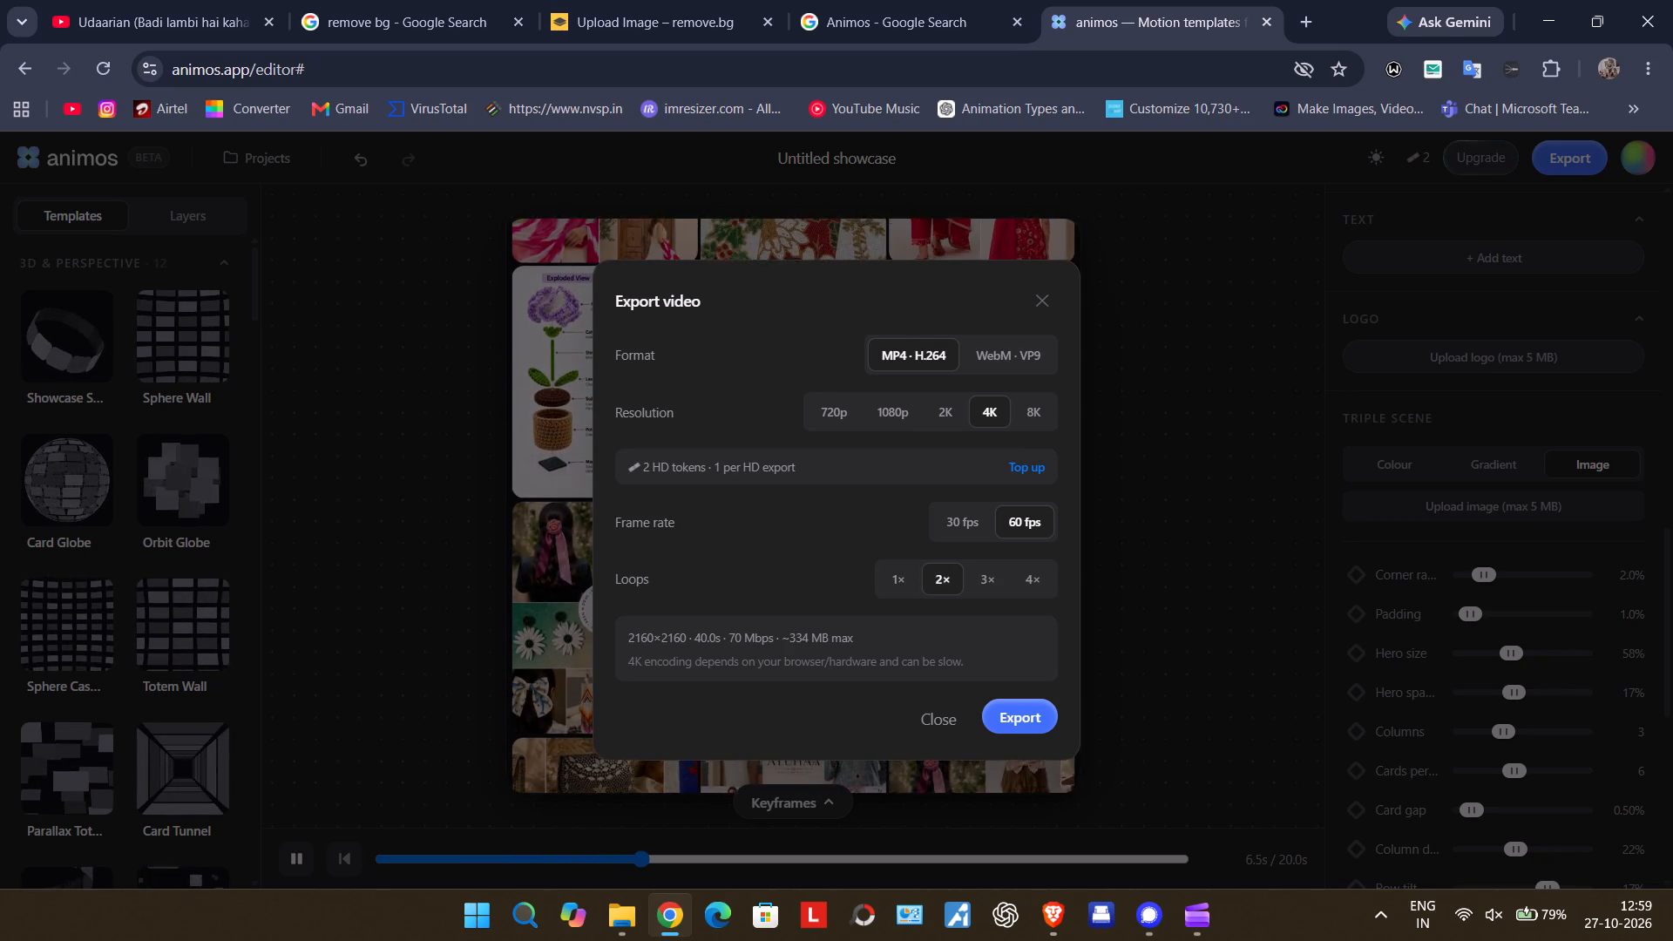
scroll(951, 575, down, 3)
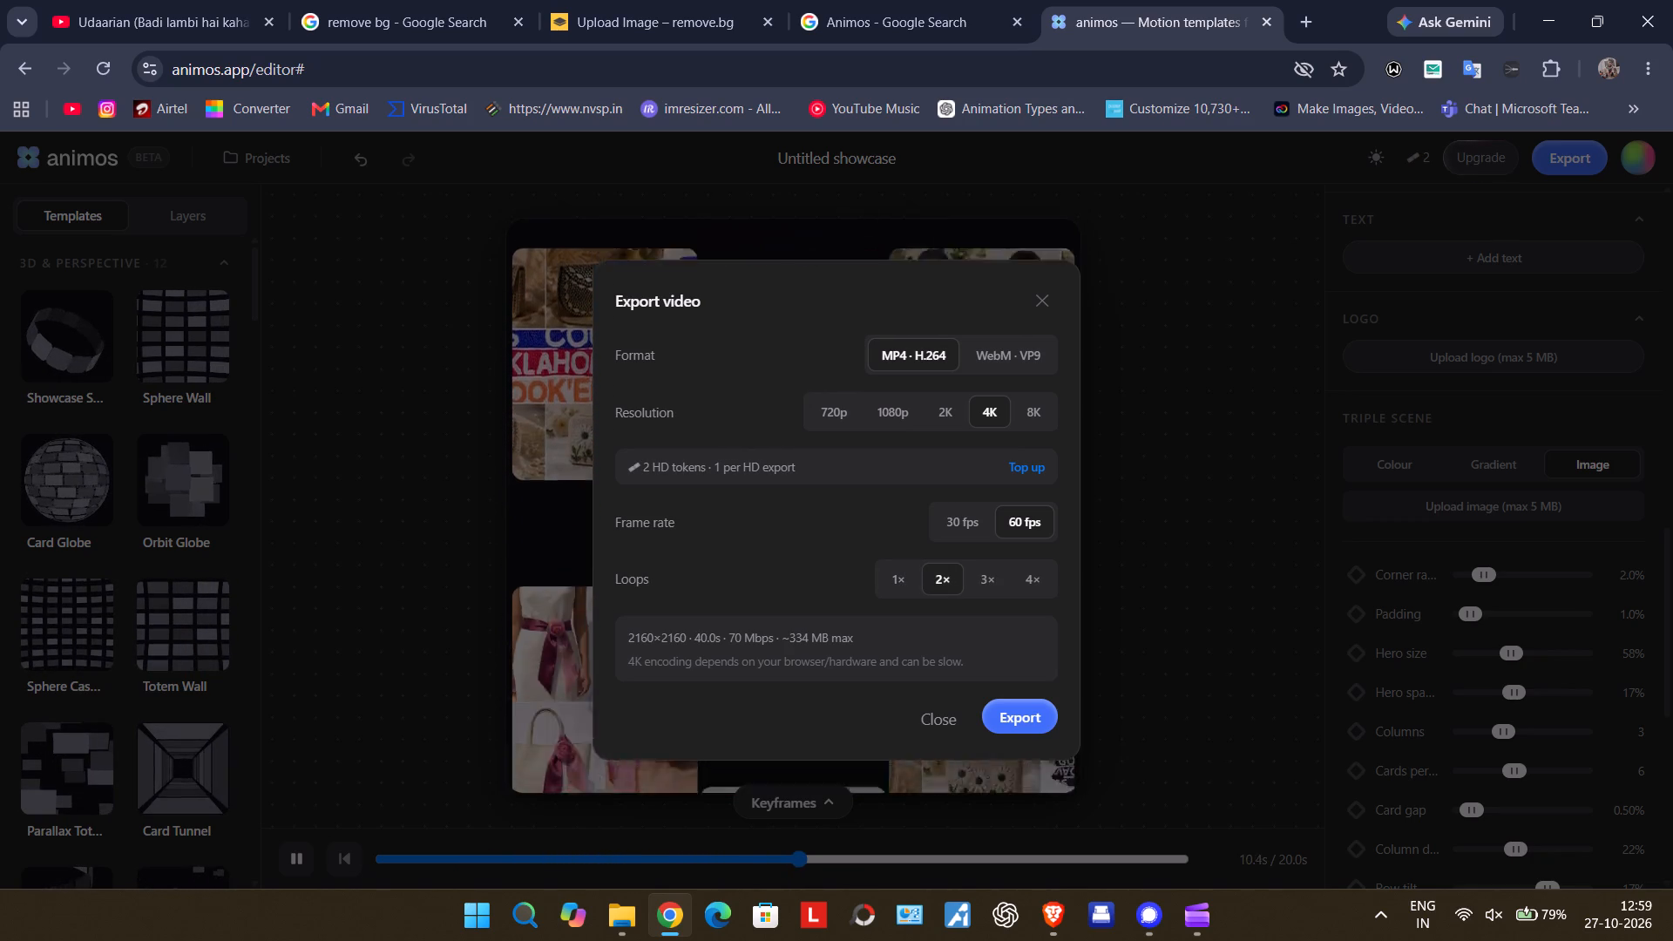
click(1019, 707)
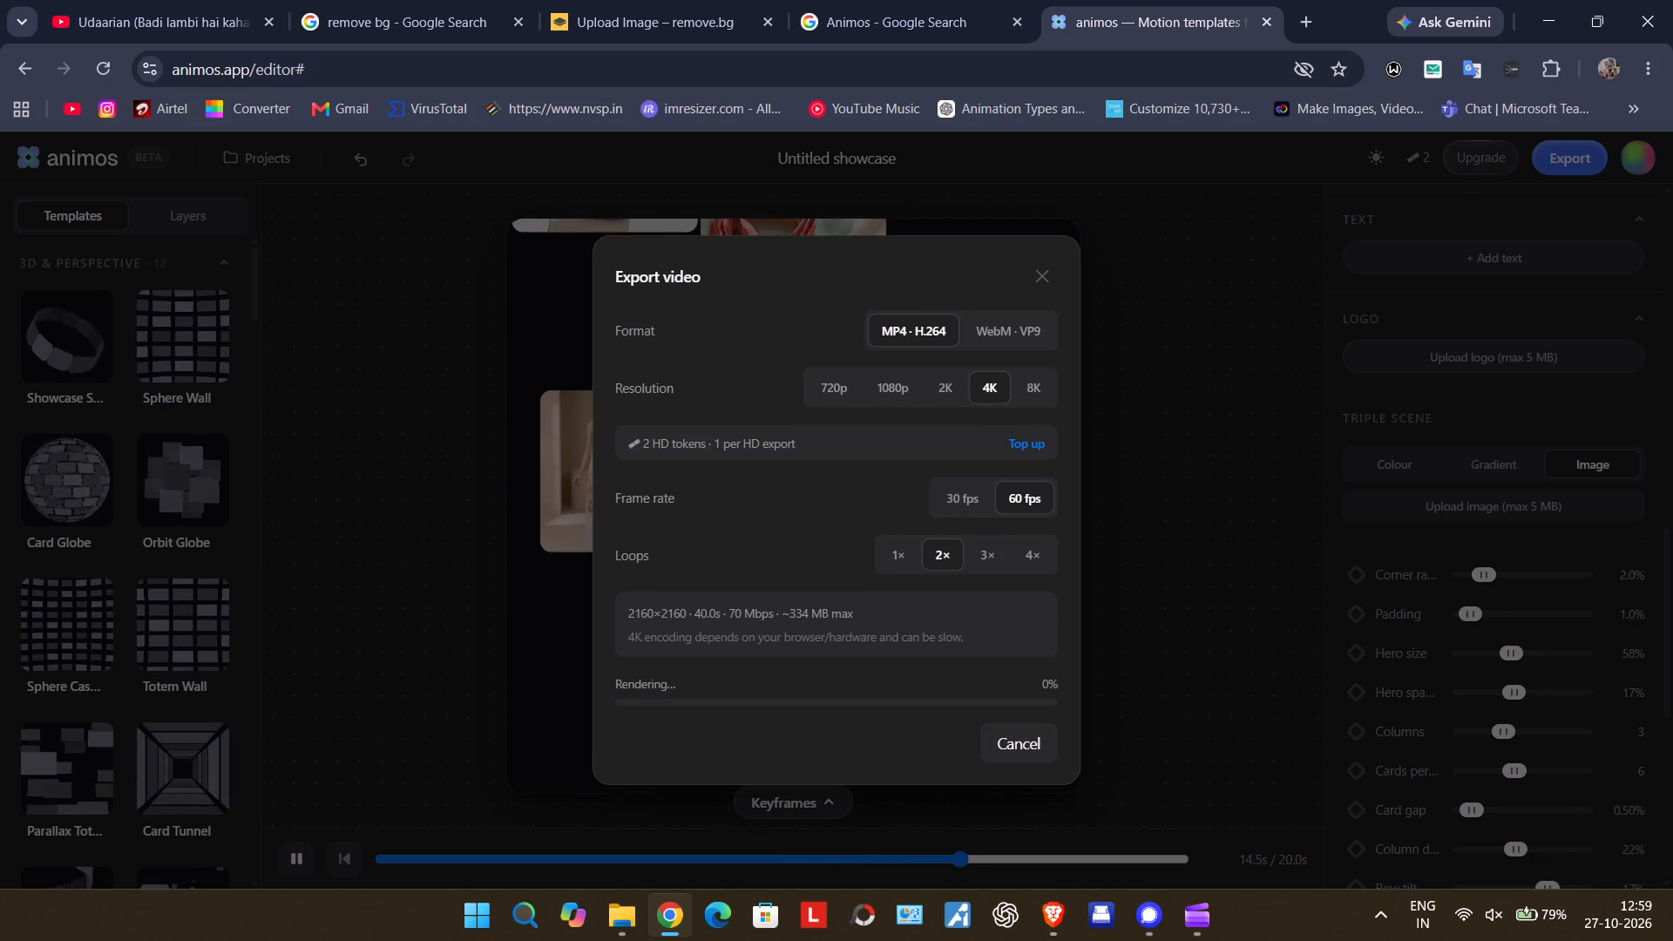
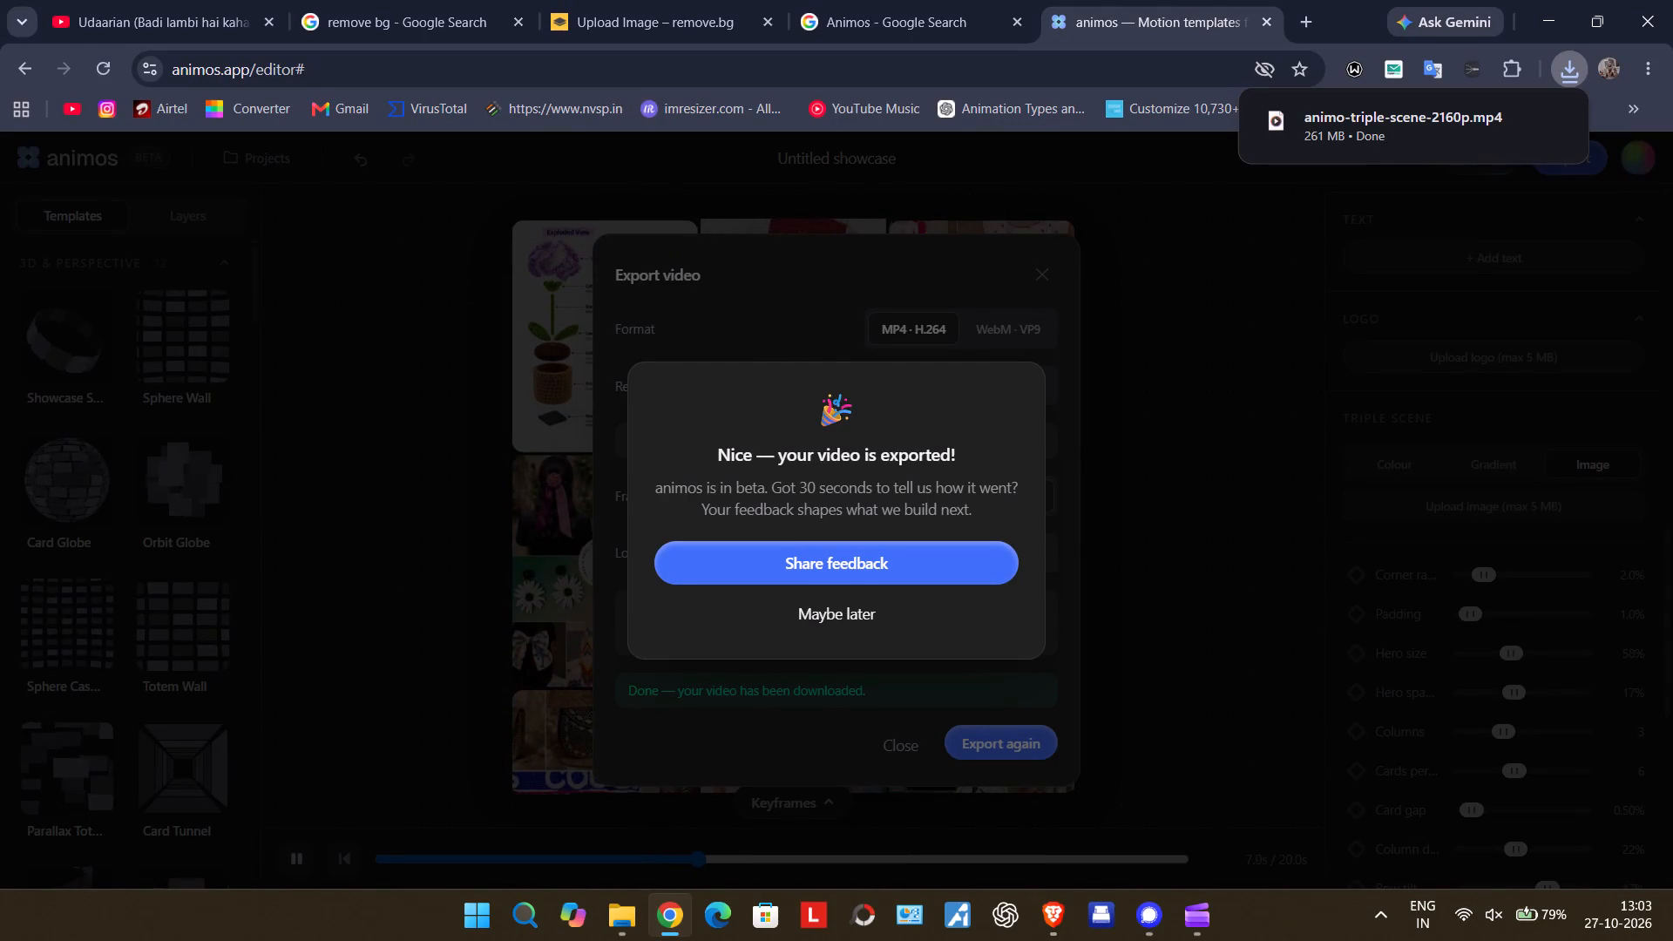
Dismiss the post-export feedback request without sharing feedback.
click(836, 618)
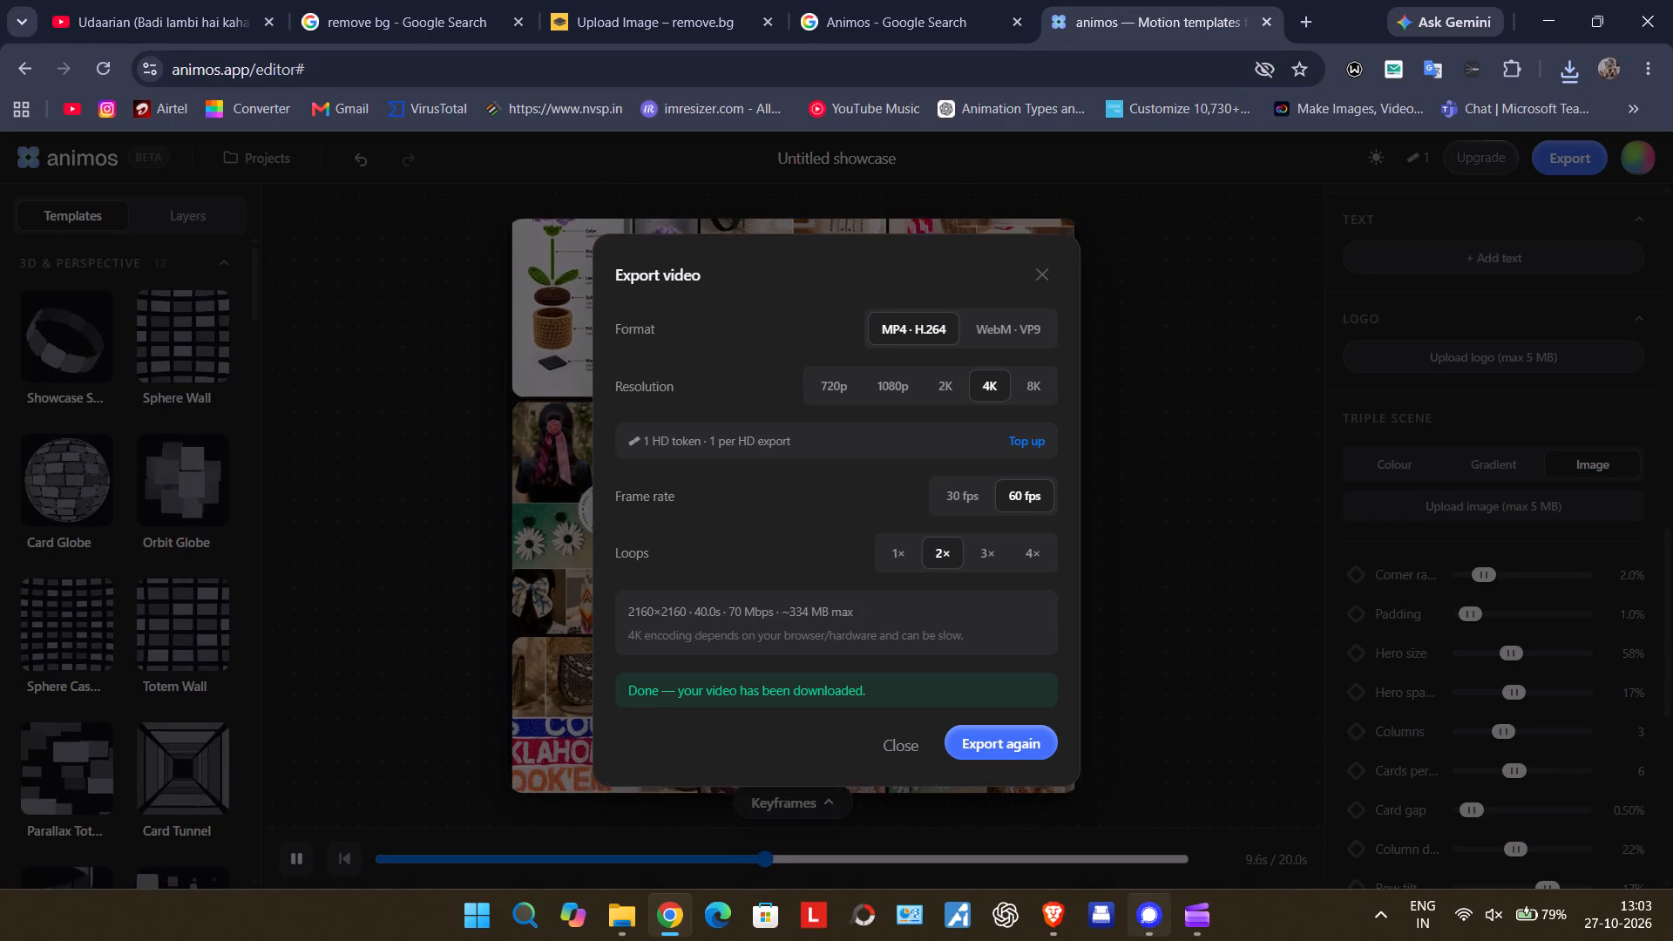
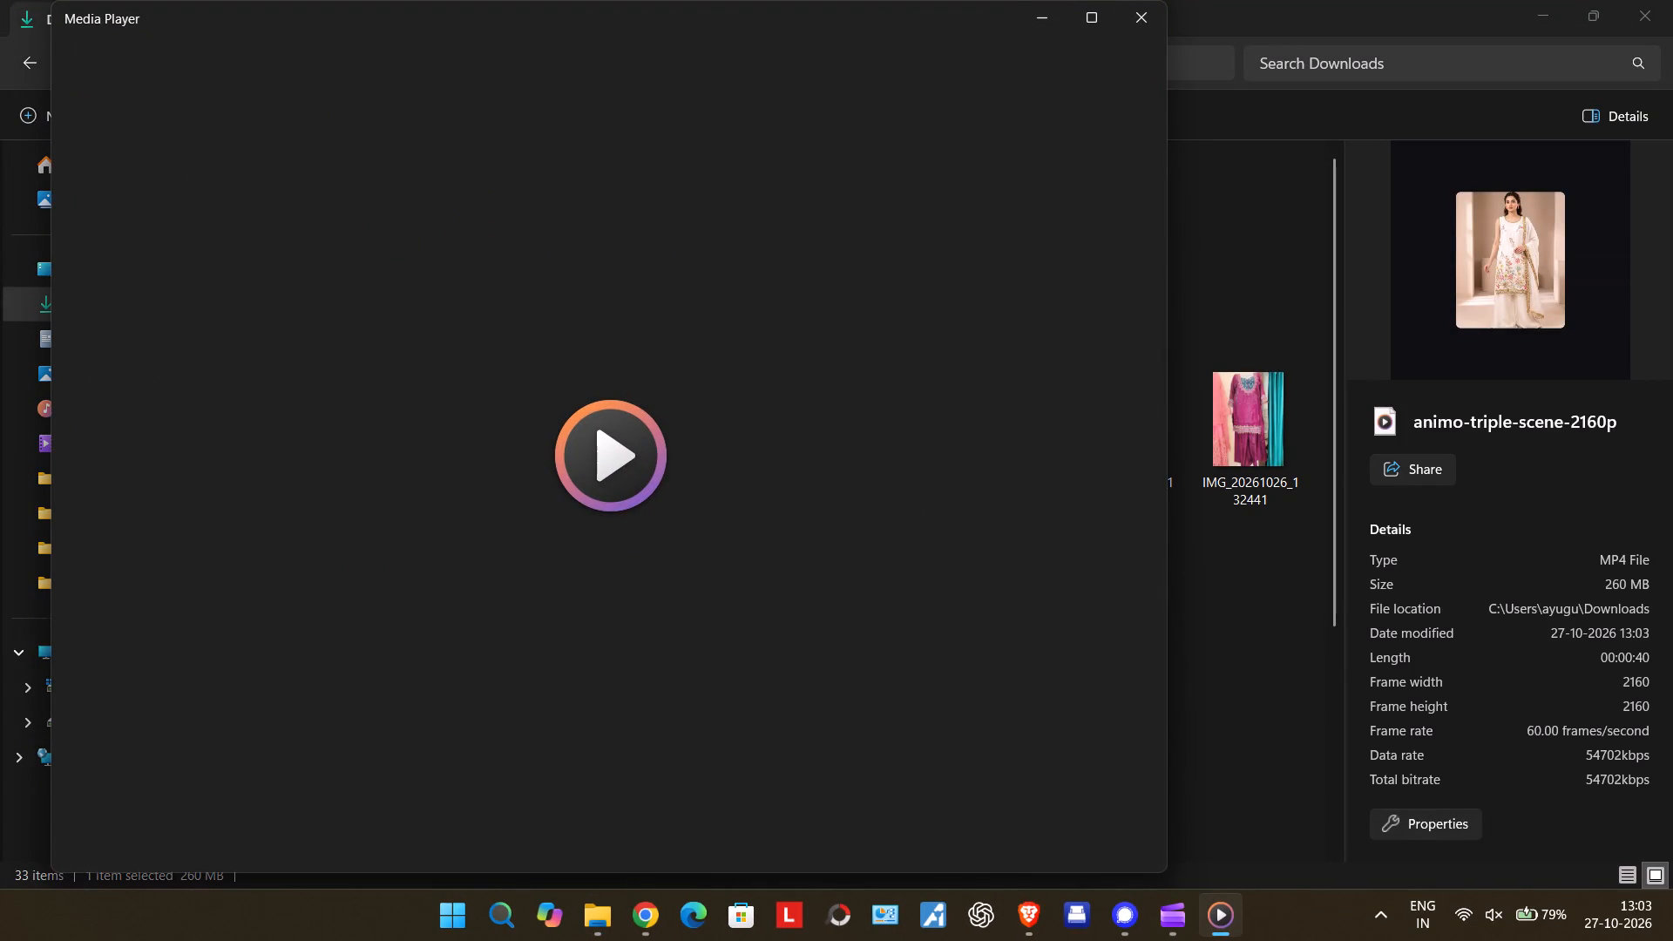
Play back the exported animo-triple-scene-2160p video in Media Player to review the animation, and close the player.
click(761, 363)
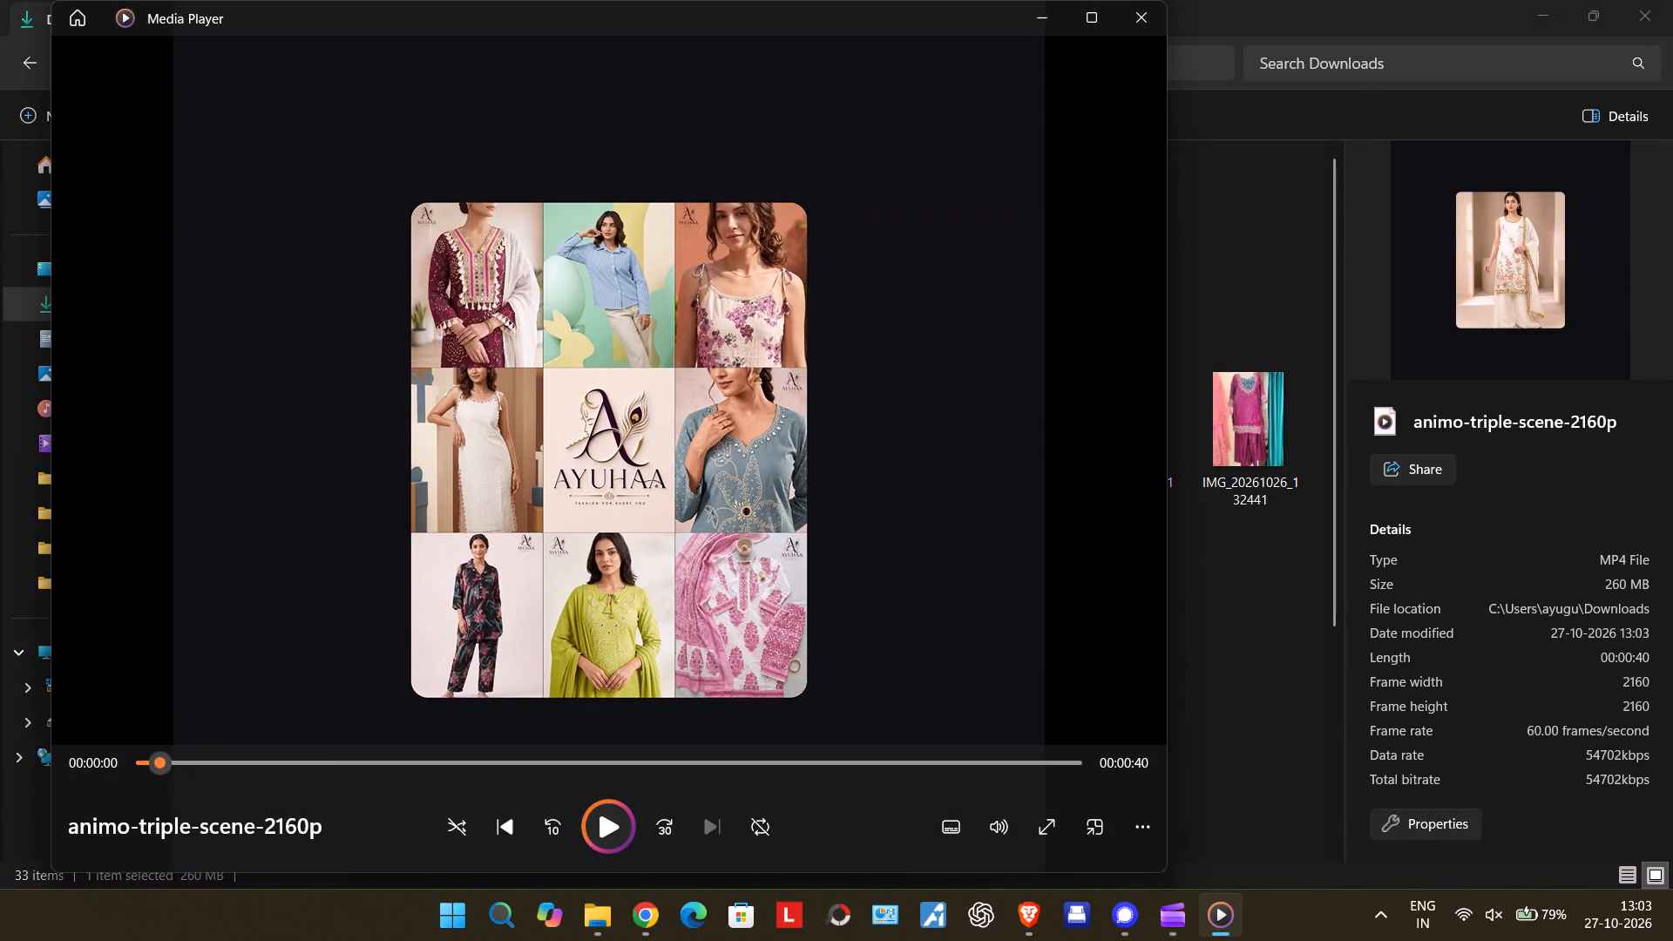
click(597, 841)
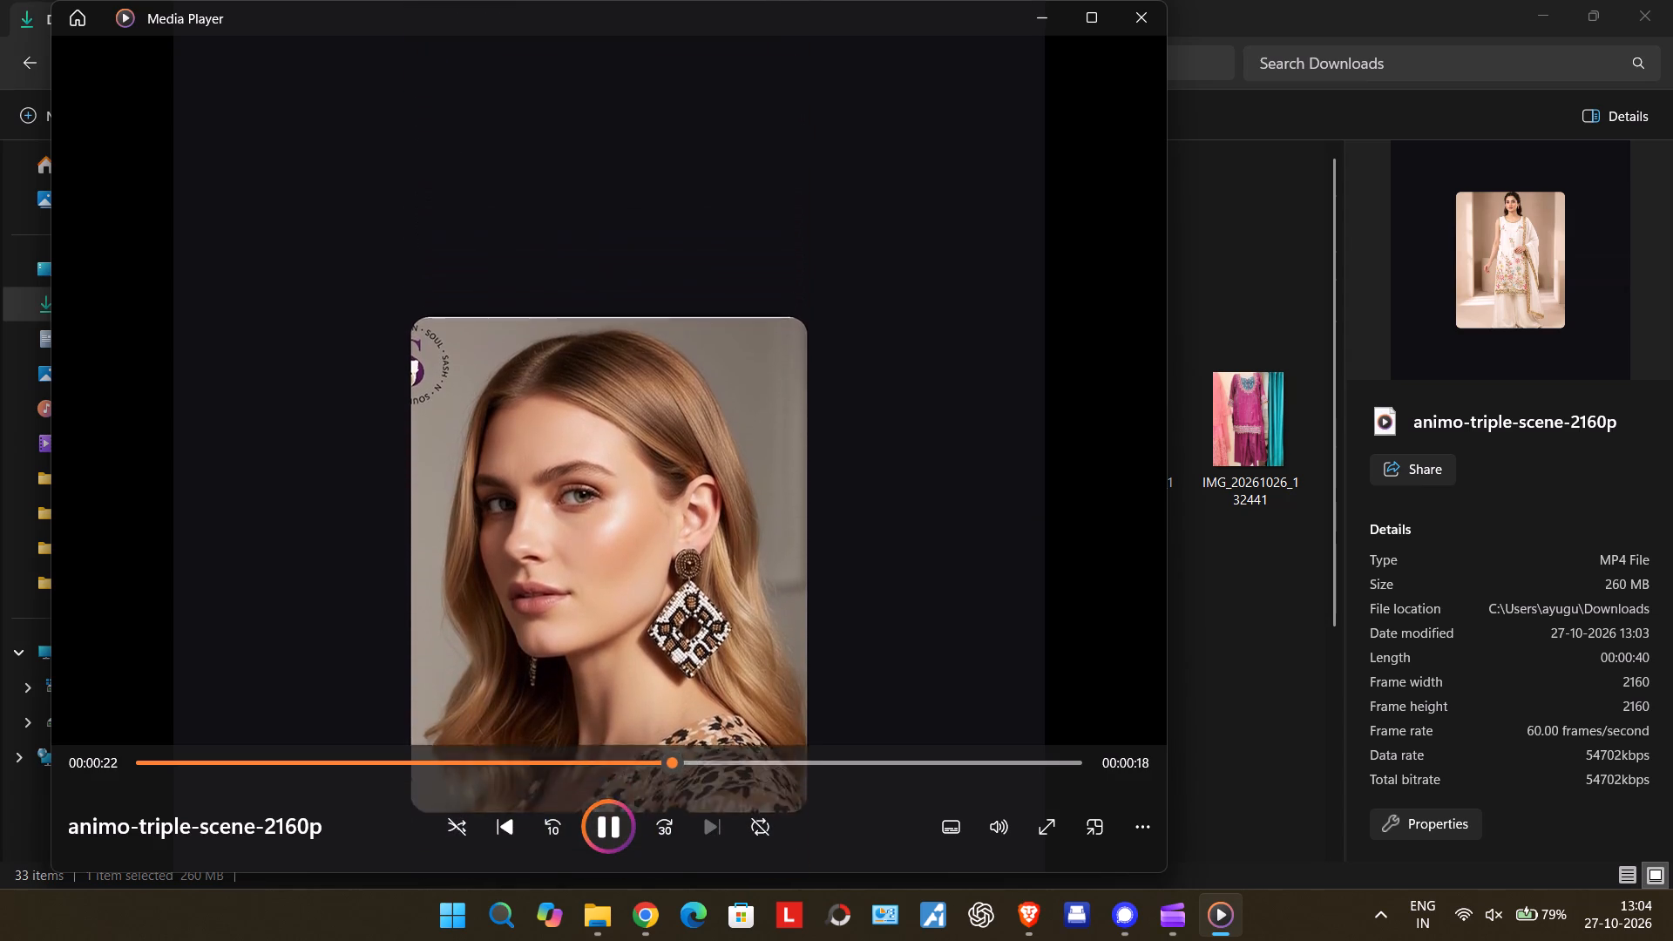
ctrl+scroll(679, 458, up, 7)
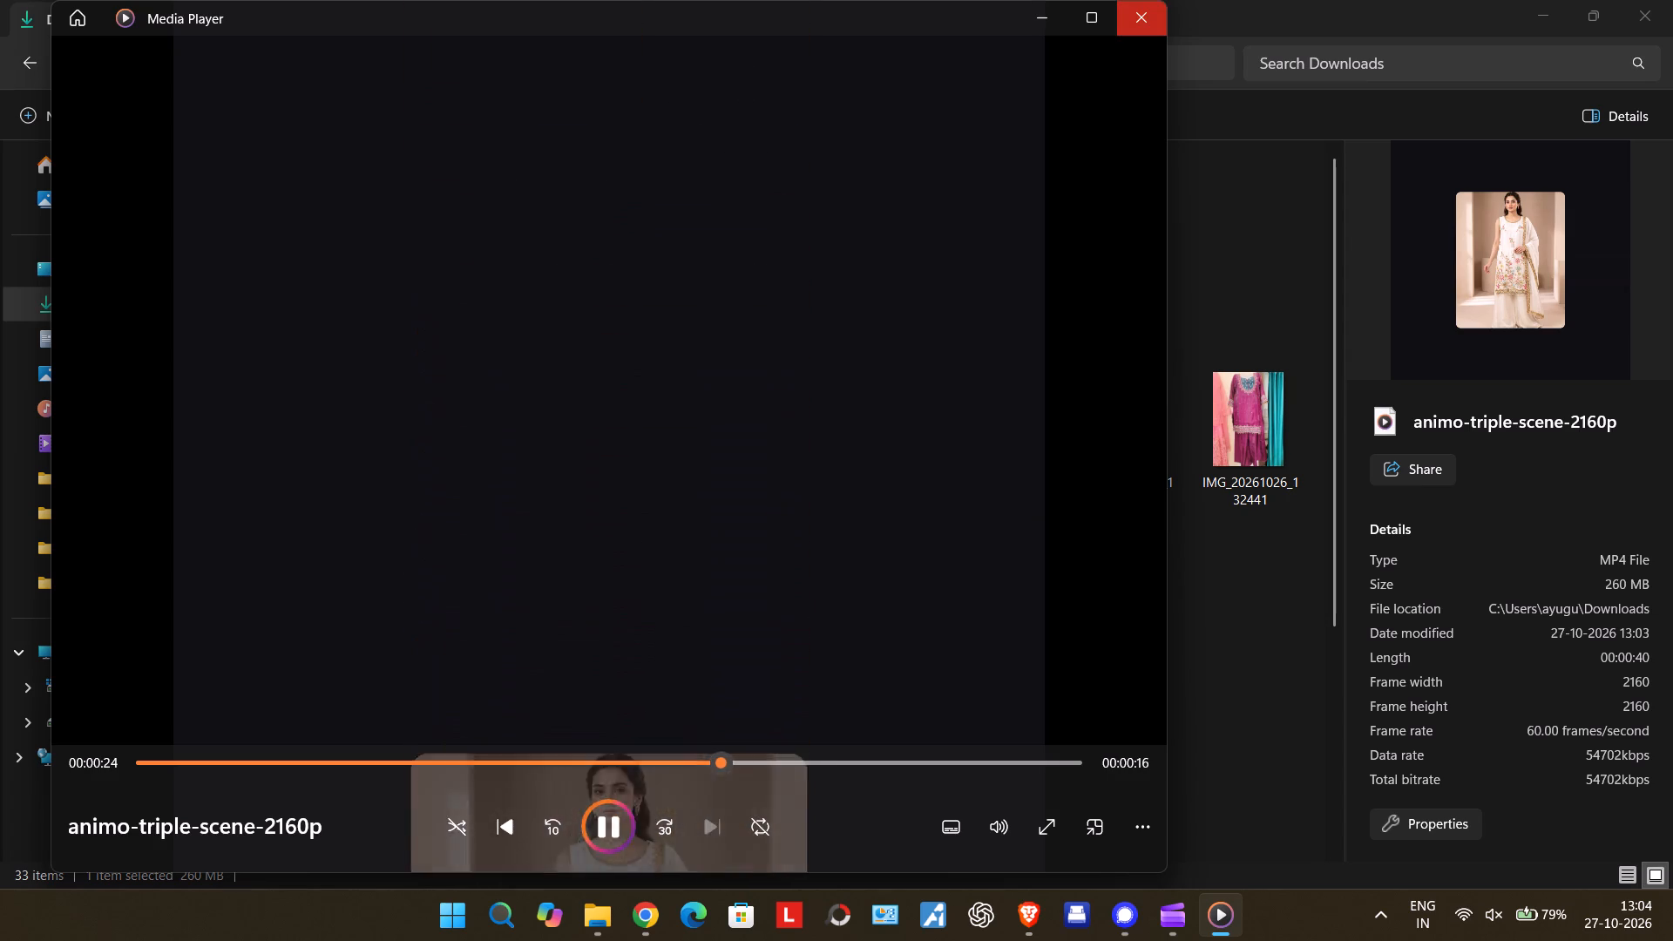
click(1148, 17)
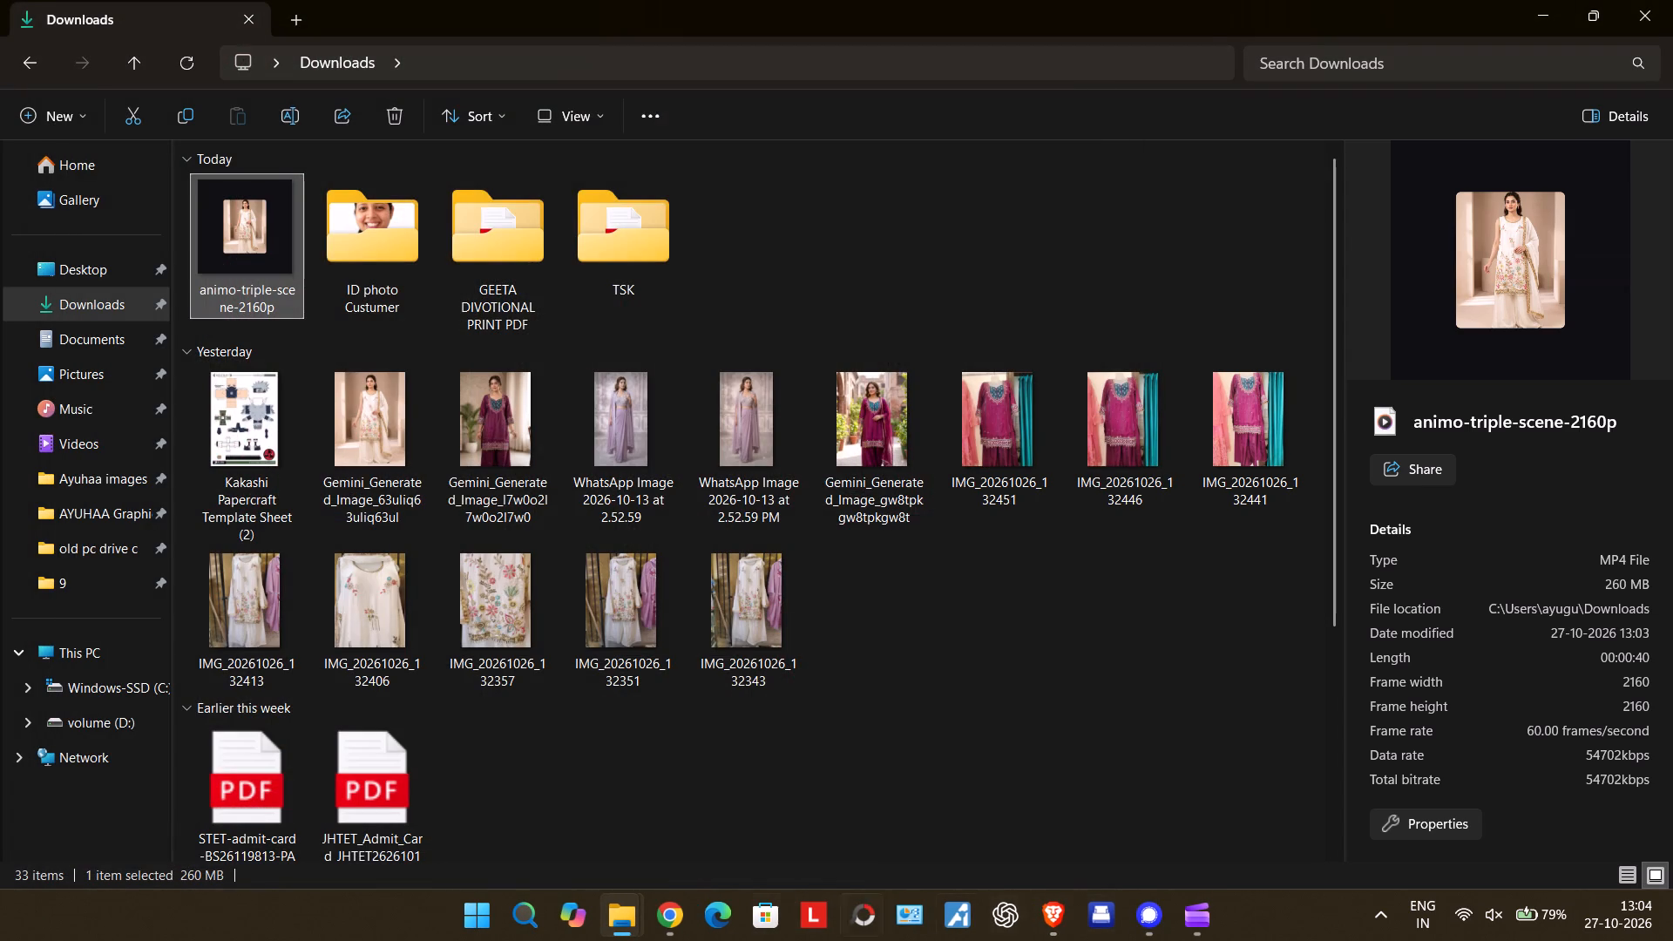
Switch to the animos editor in Chrome and export the showcase again at 1080p with 1× loop, closing the export dialog once downloaded.
click(673, 923)
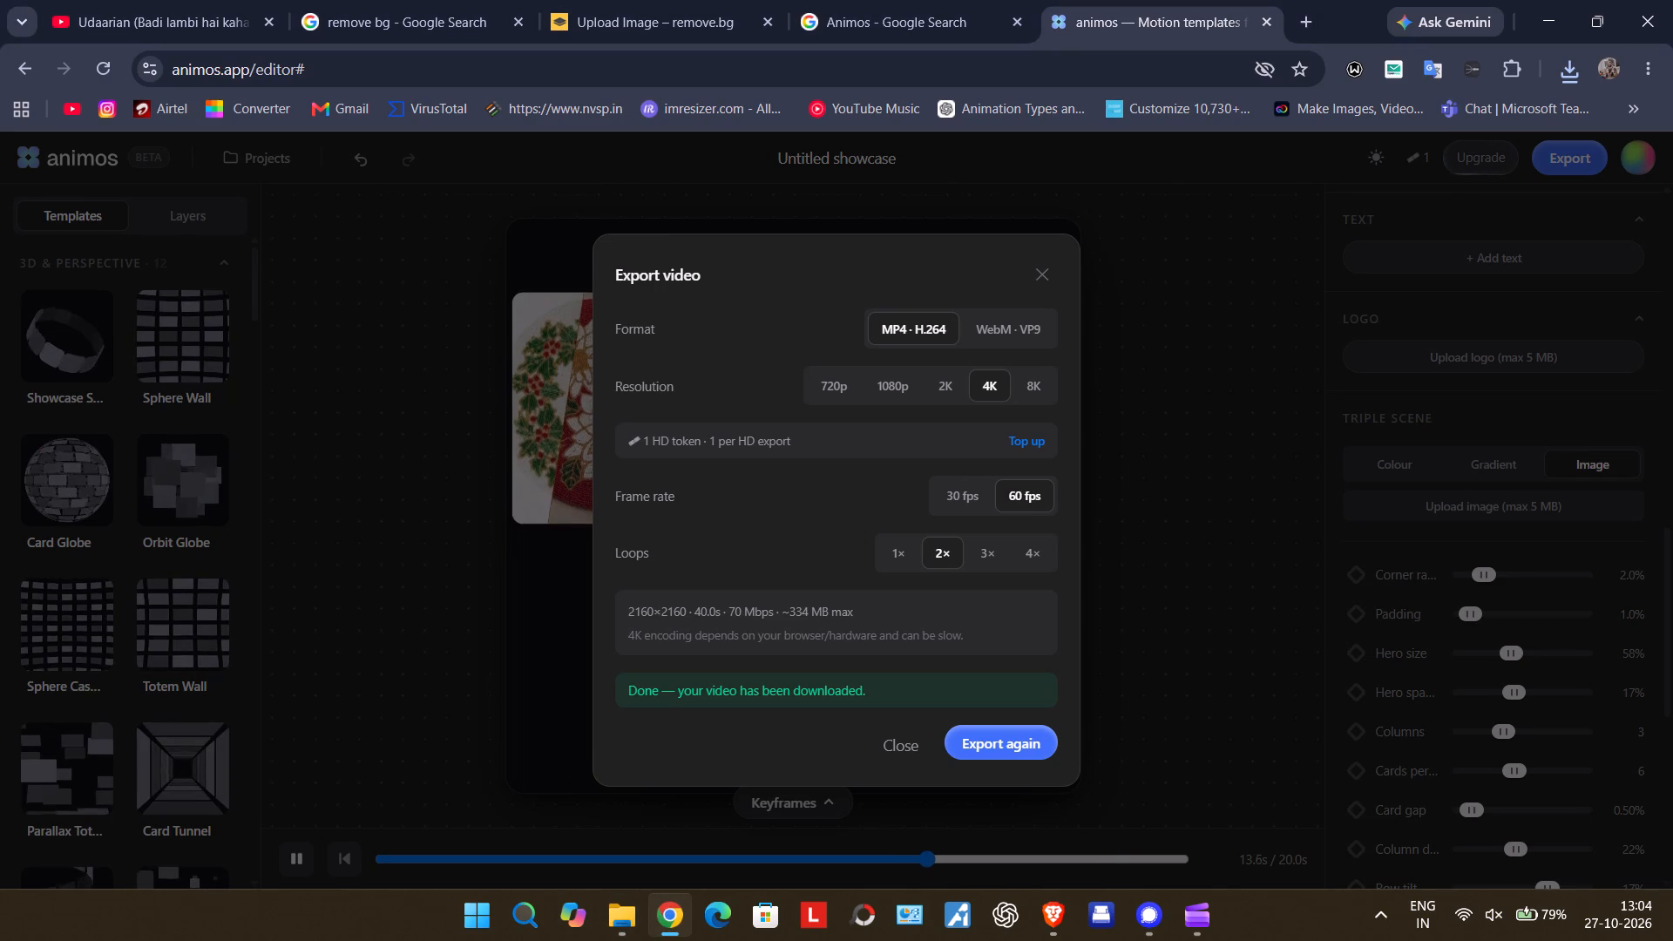
click(861, 389)
click(877, 389)
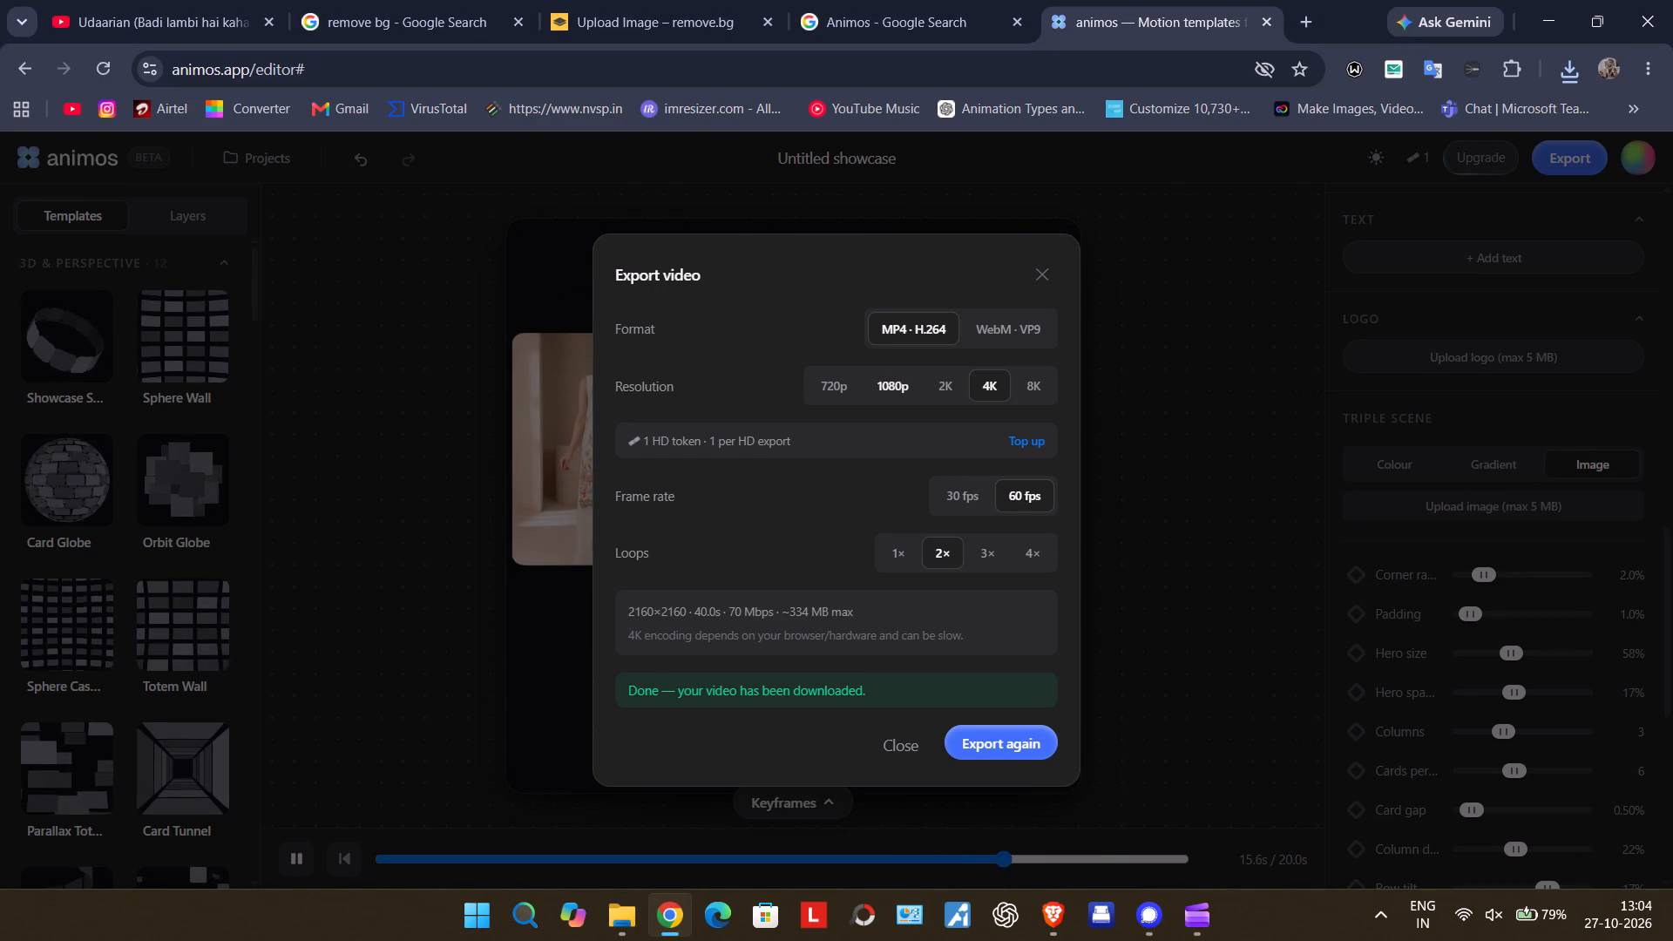
click(903, 574)
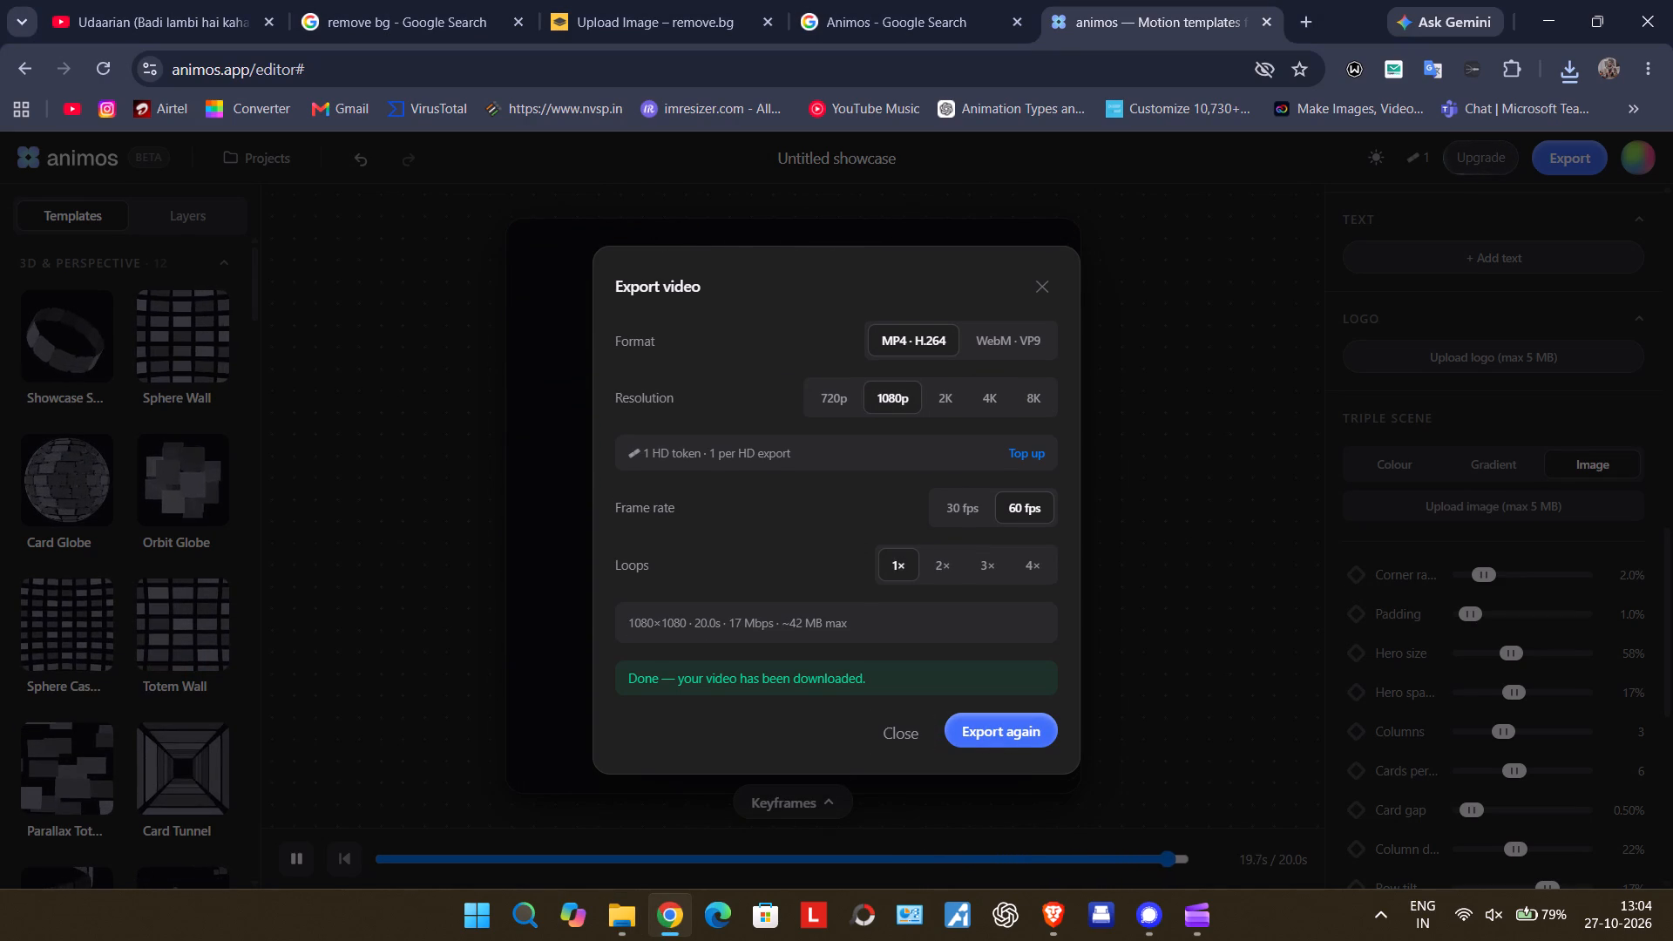
click(963, 737)
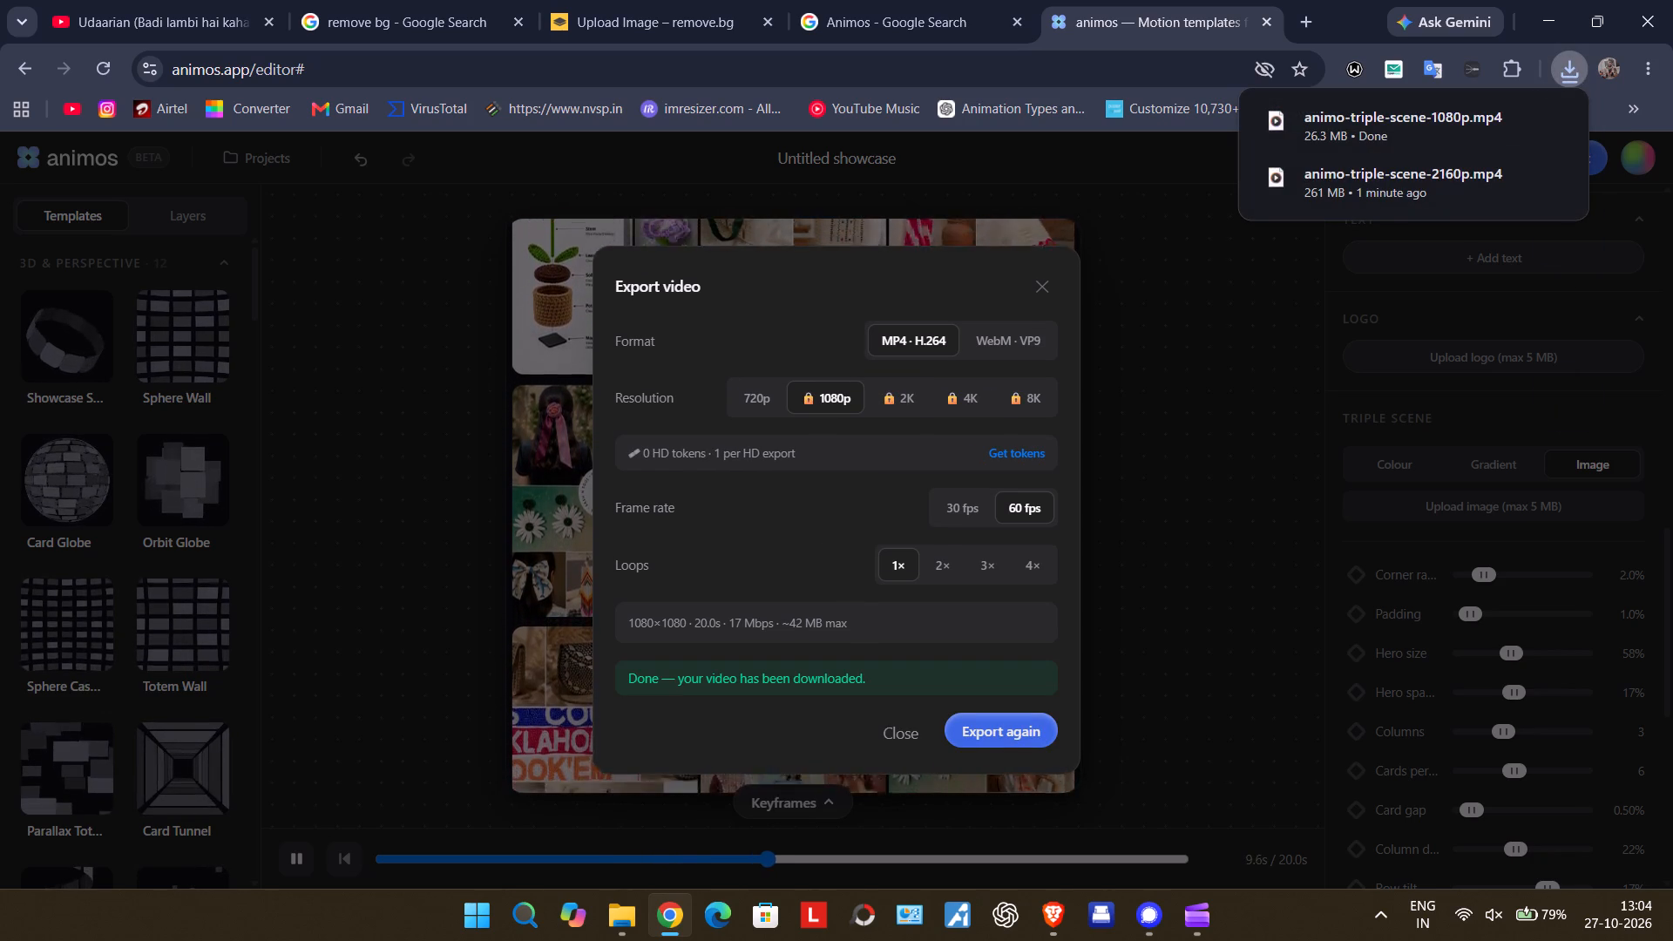
click(889, 738)
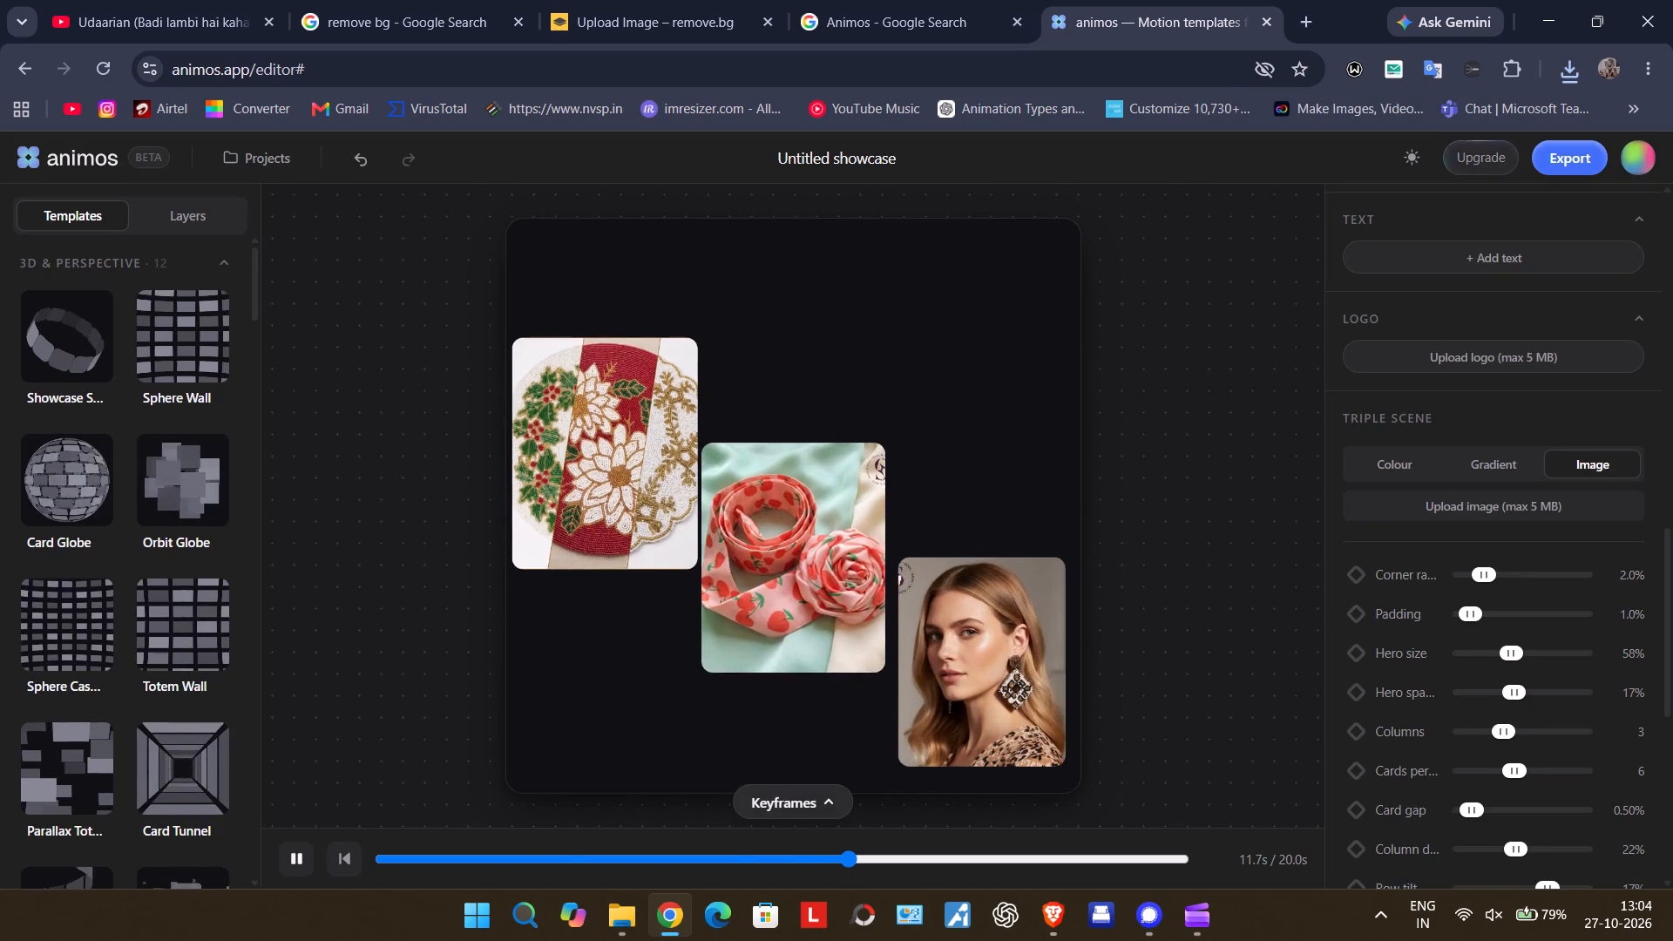
Switch to the Downloads folder, refresh it, play the animo-triple-scene-1080p video to review it, and close the player.
click(616, 926)
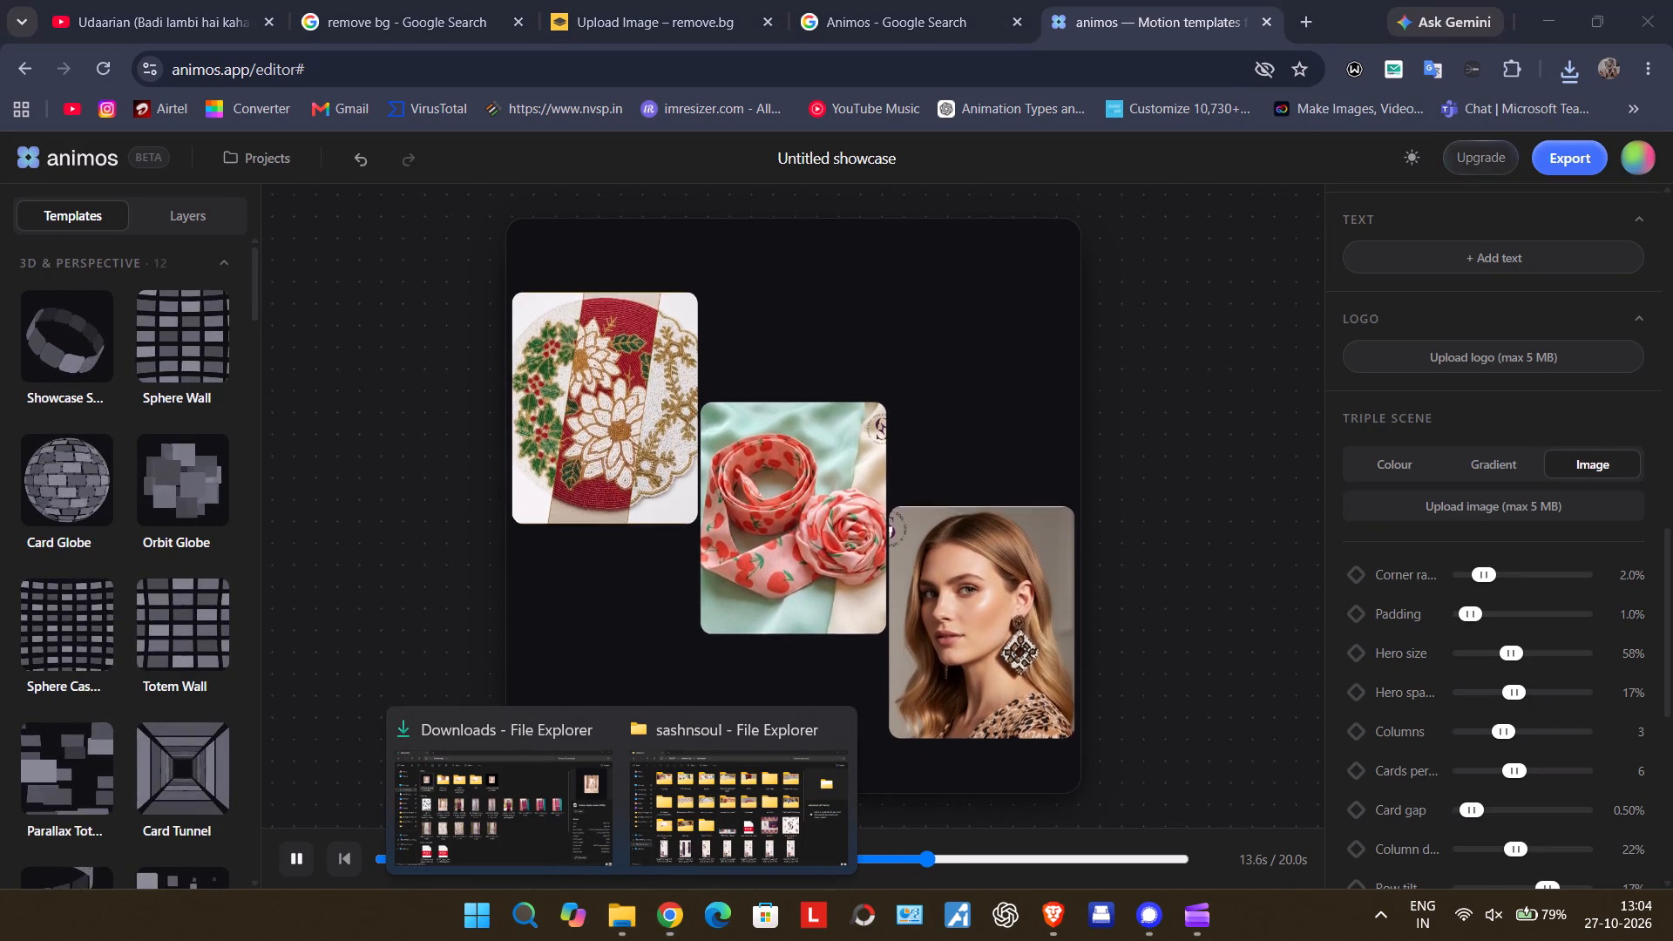
click(498, 824)
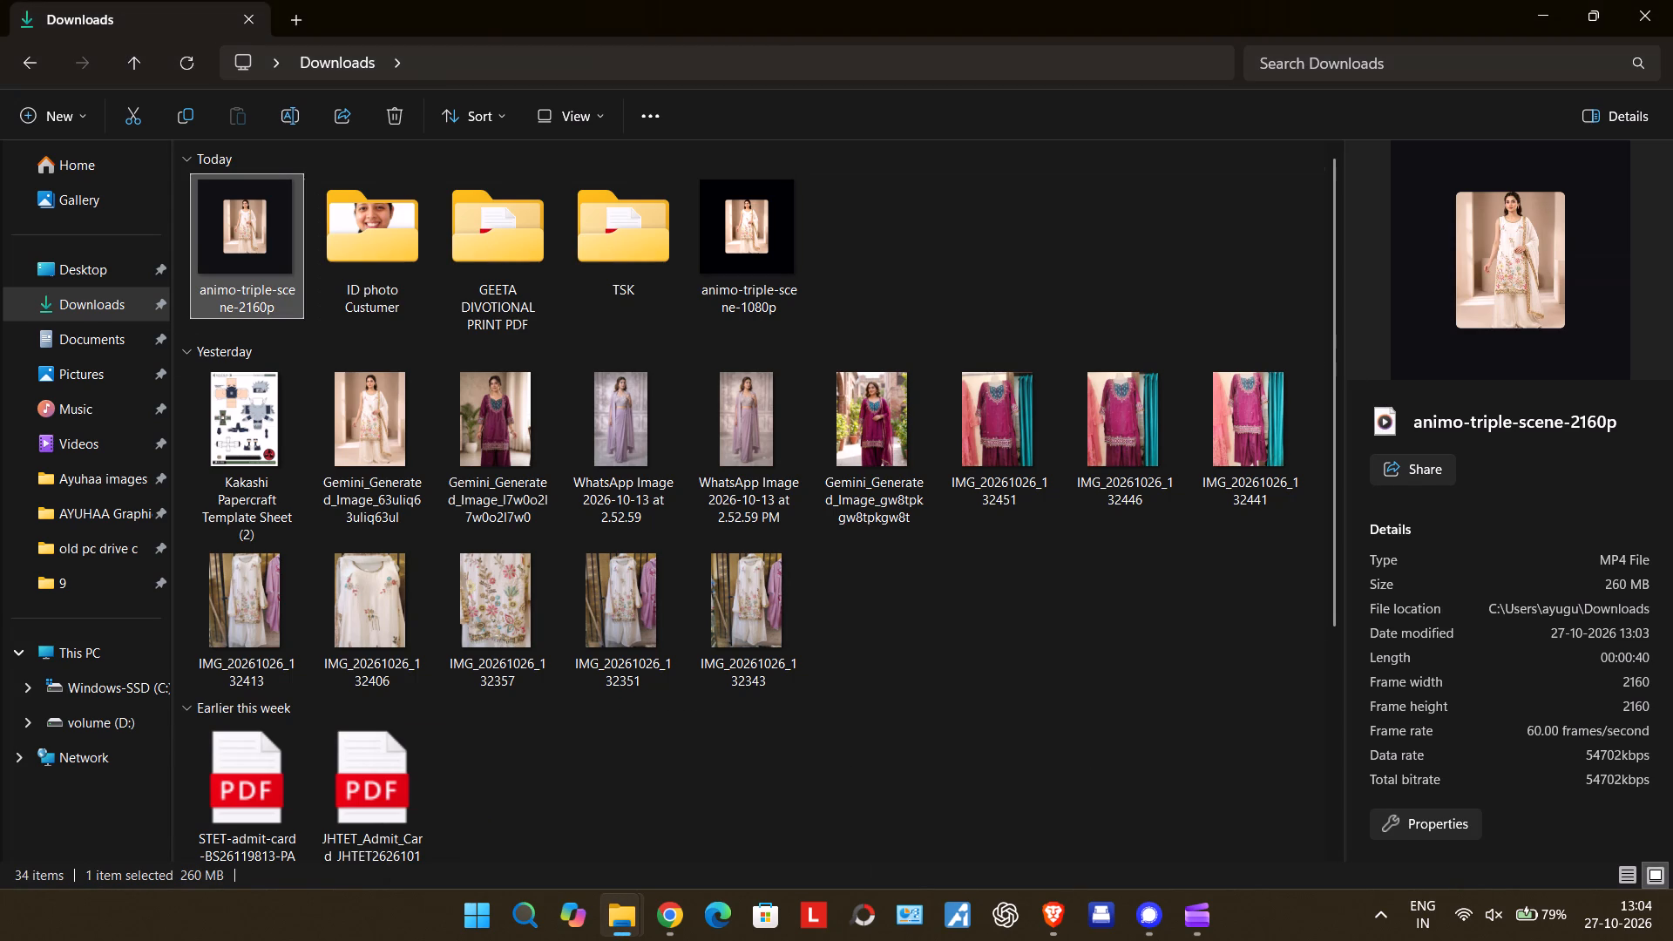
click(192, 58)
double_click(254, 253)
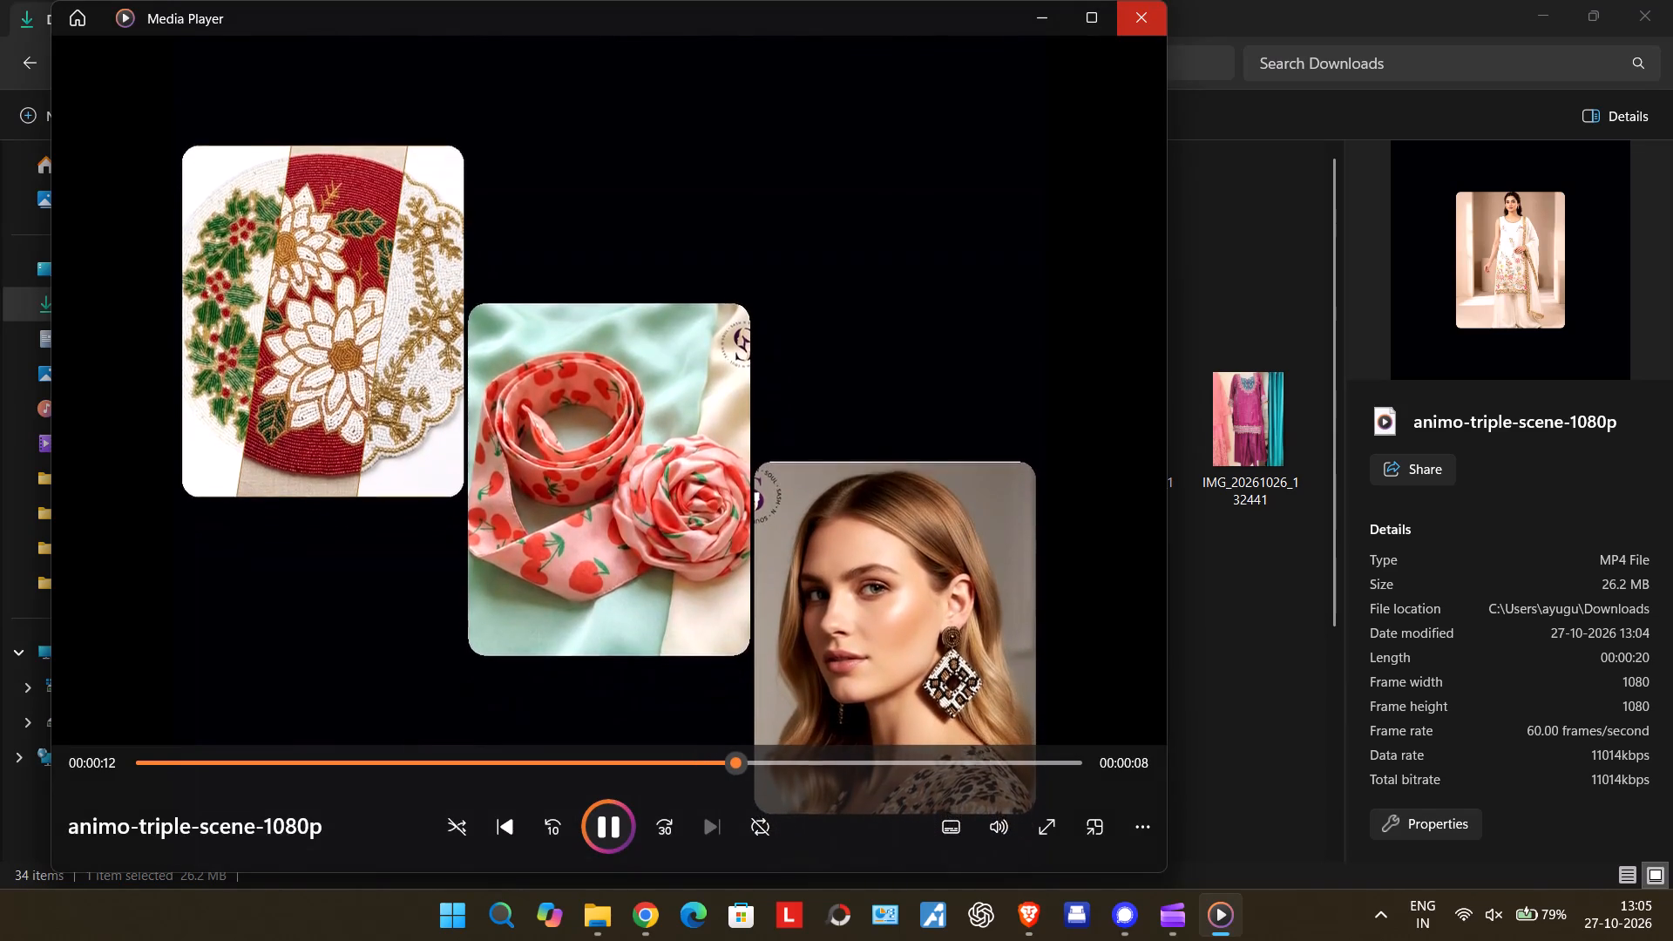
click(1123, 9)
Select the animo-triple-scene-2160p video in Downloads and carry it over to another open application.
click(367, 225)
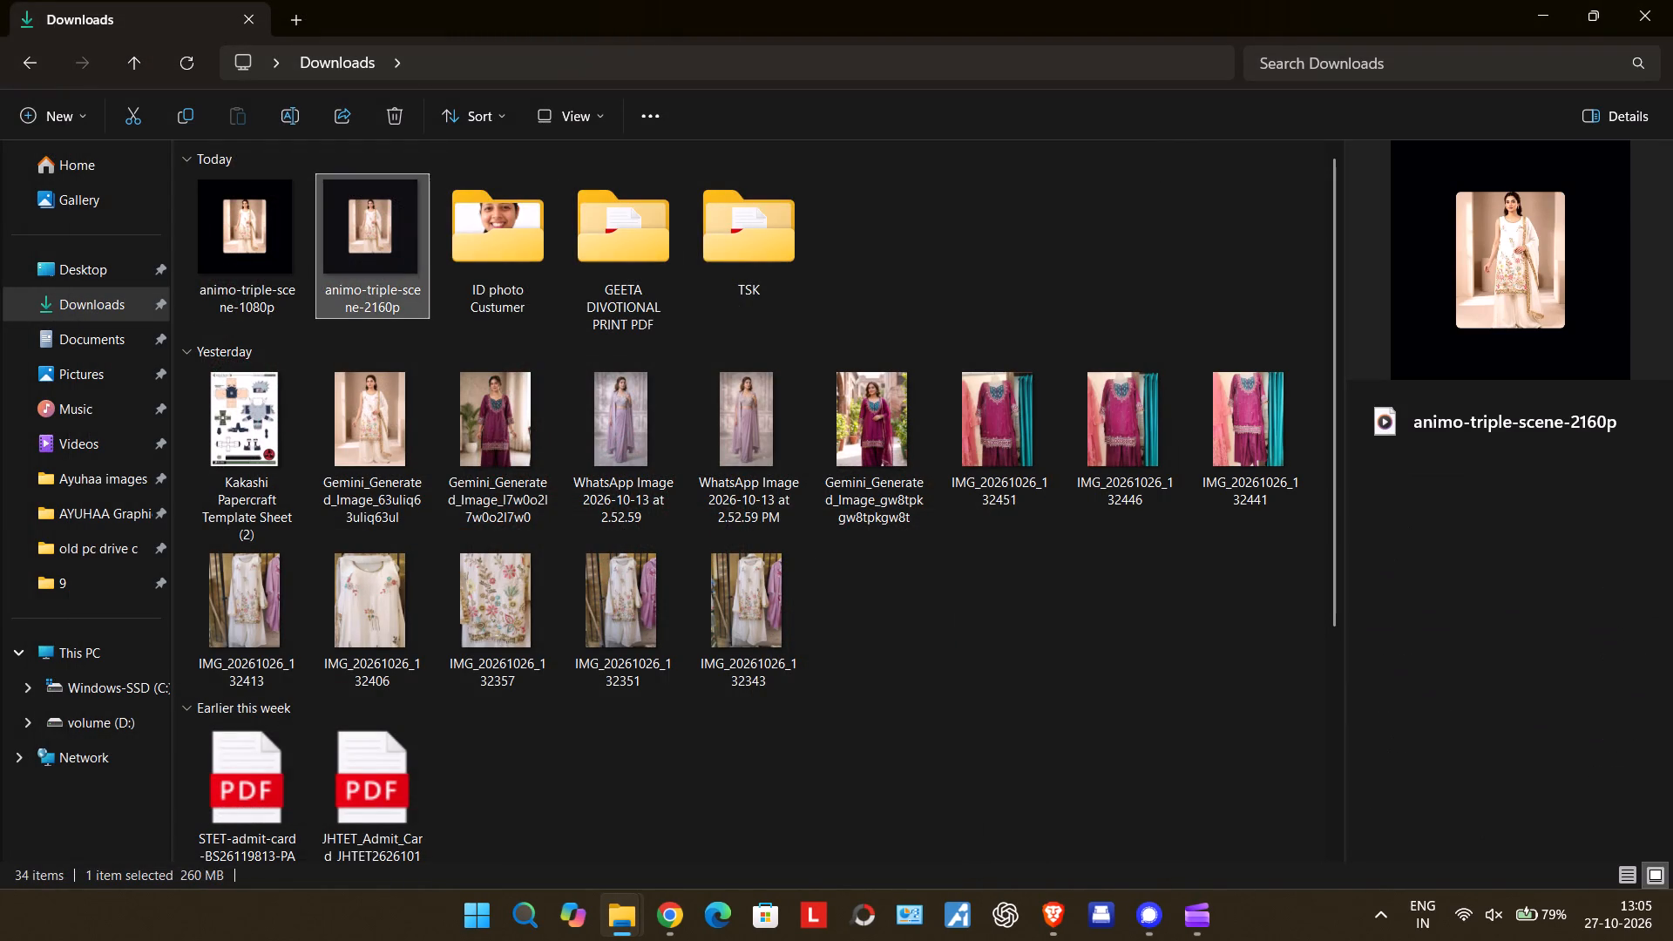
click(367, 225)
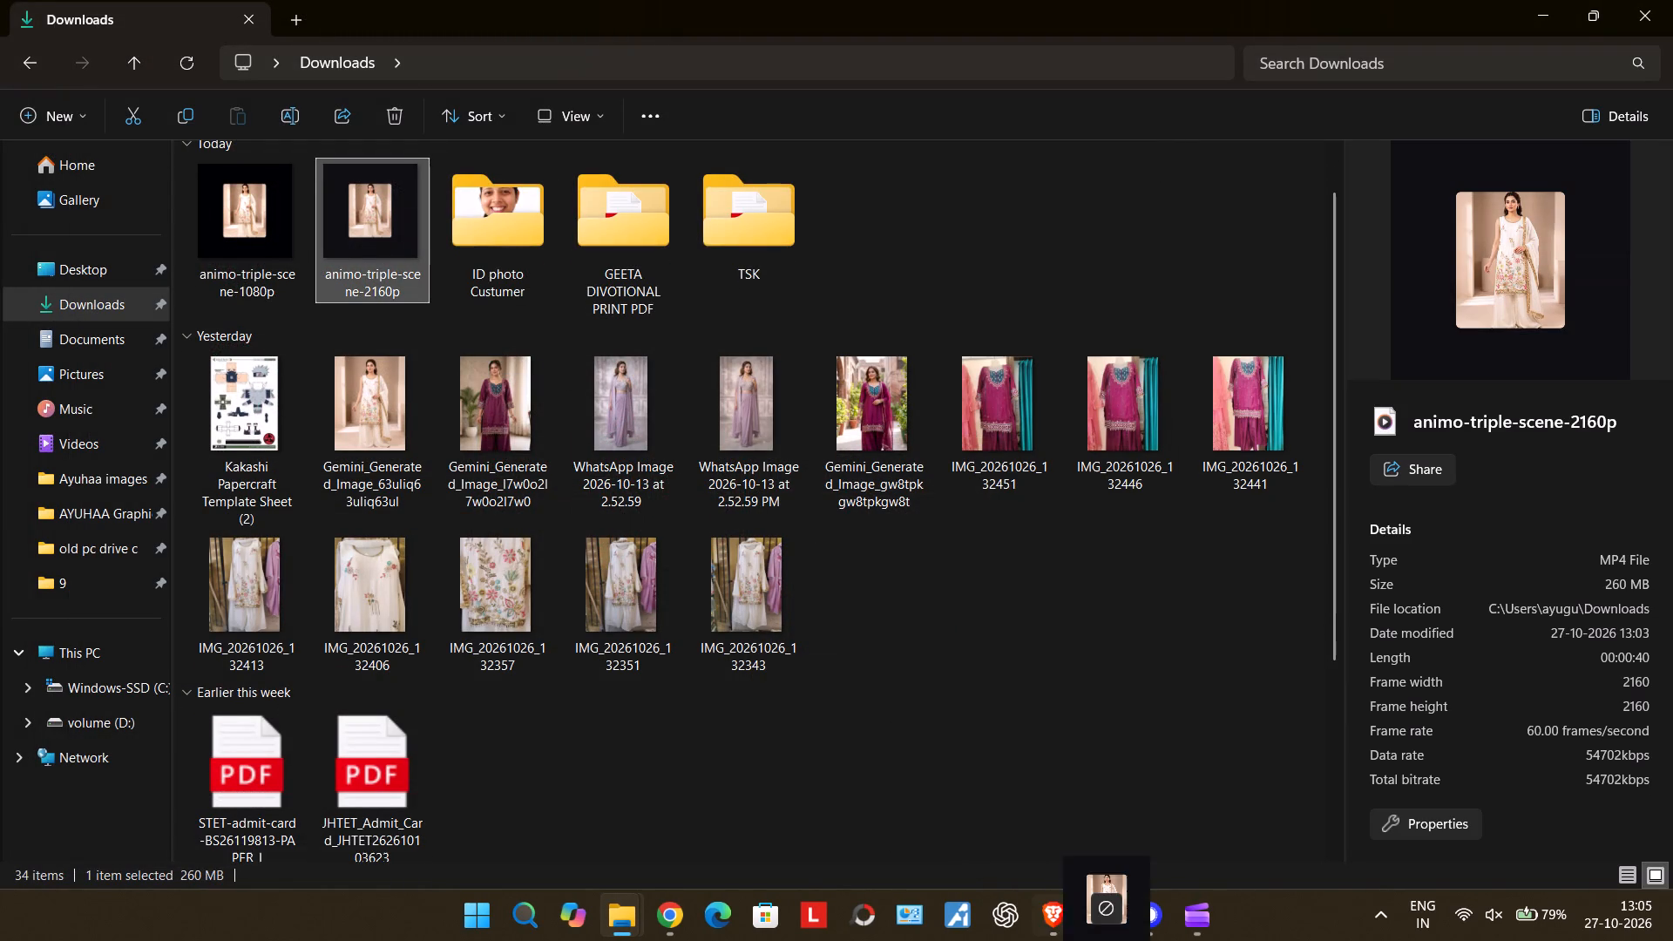
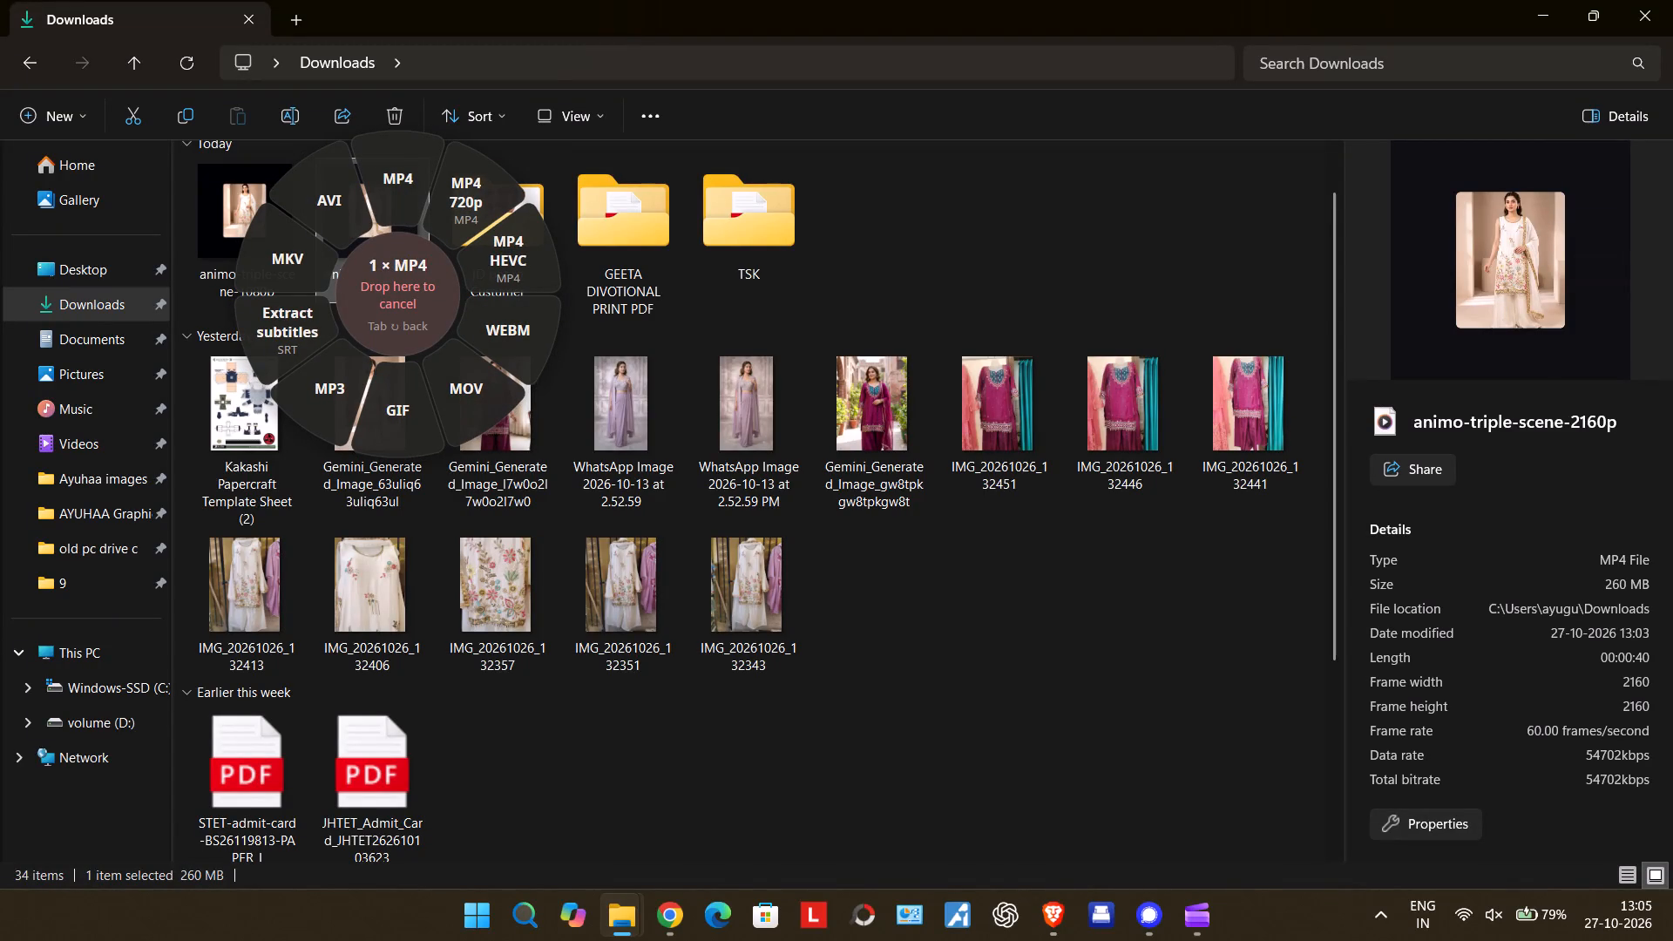
Switch the file-conversion wheel to its compression options and compress the animo-triple-scene-2160p video.
key(ctrl+Tab)
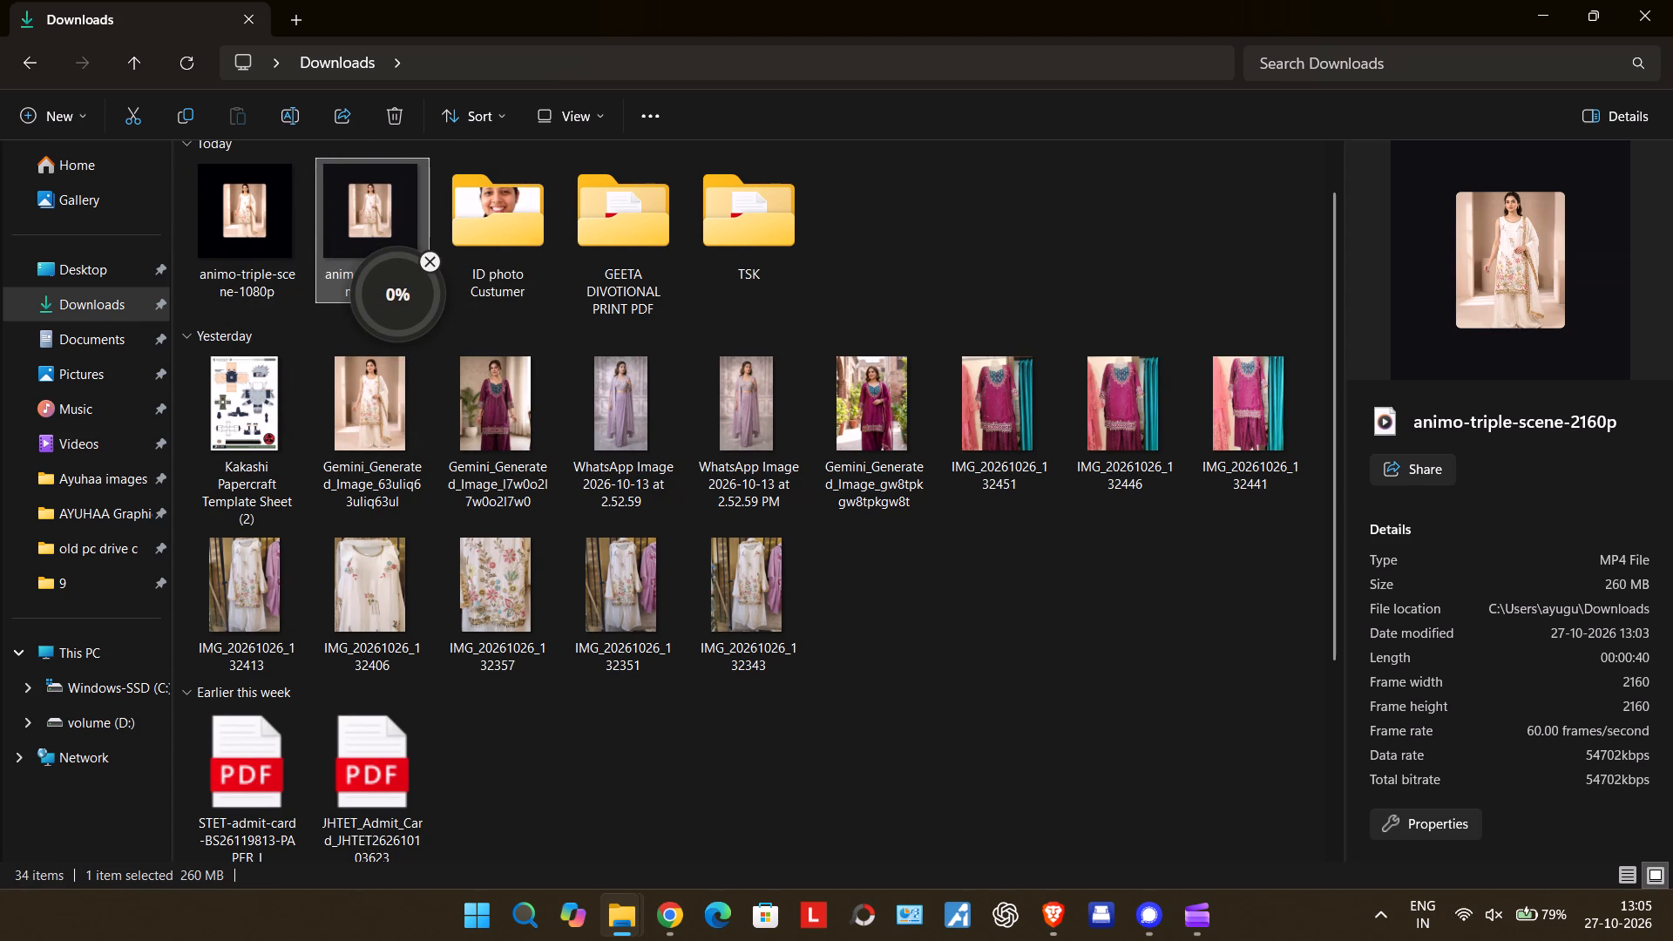
Delete the animo-triple-scene-1080p video from the Downloads folder.
click(258, 243)
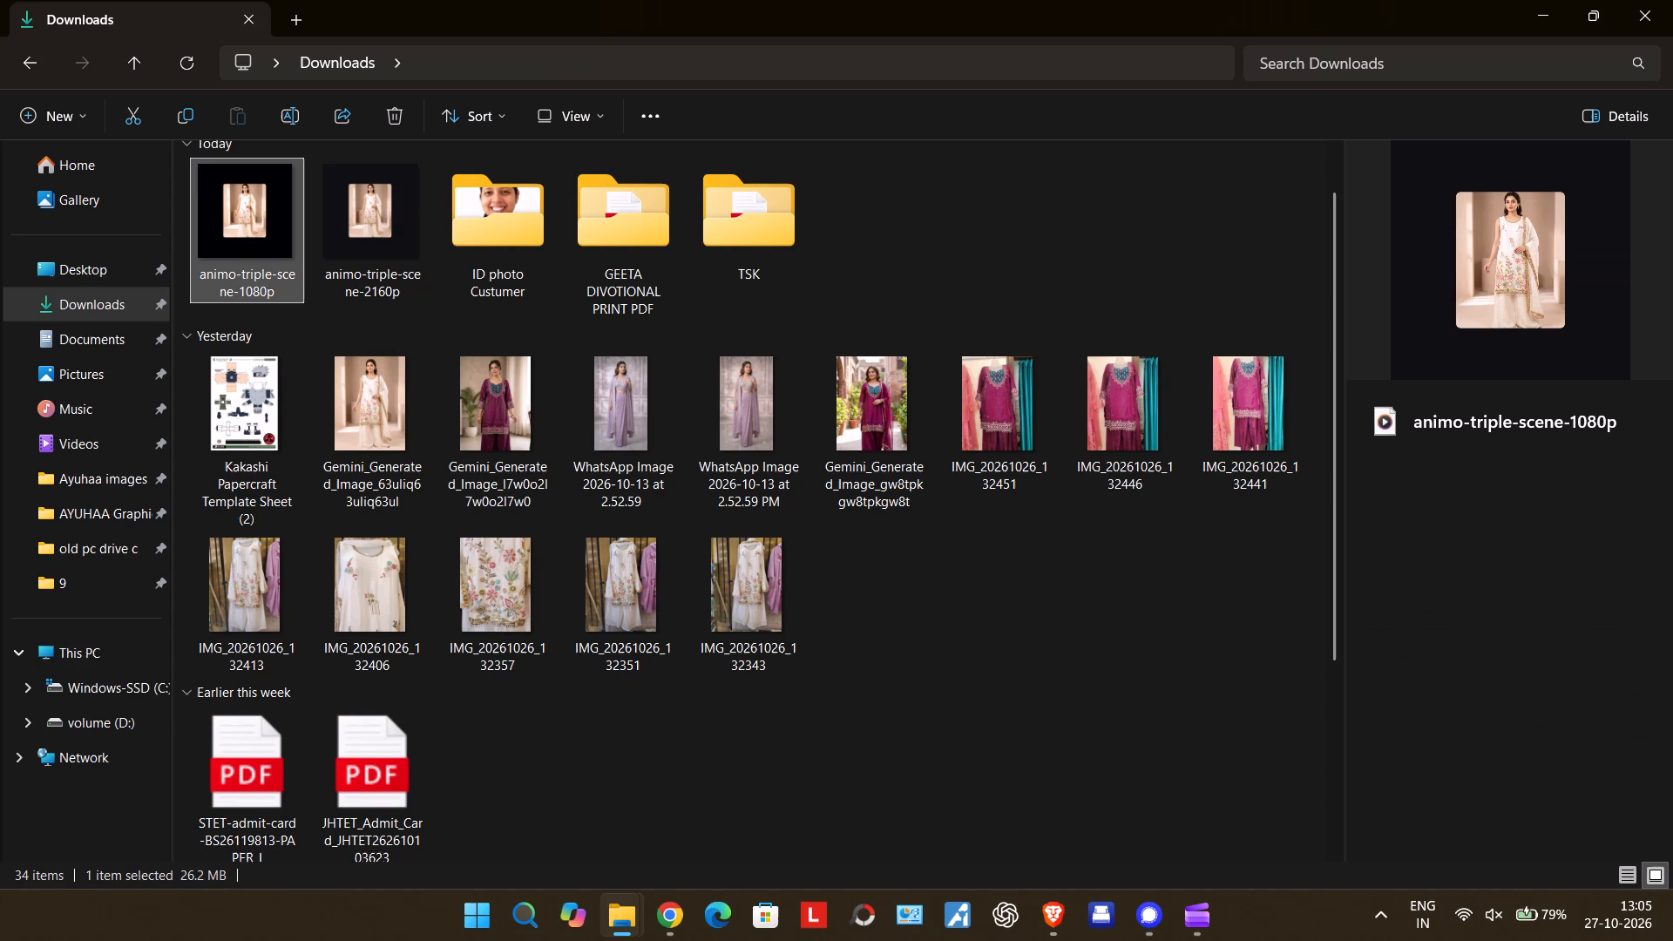
key(Delete)
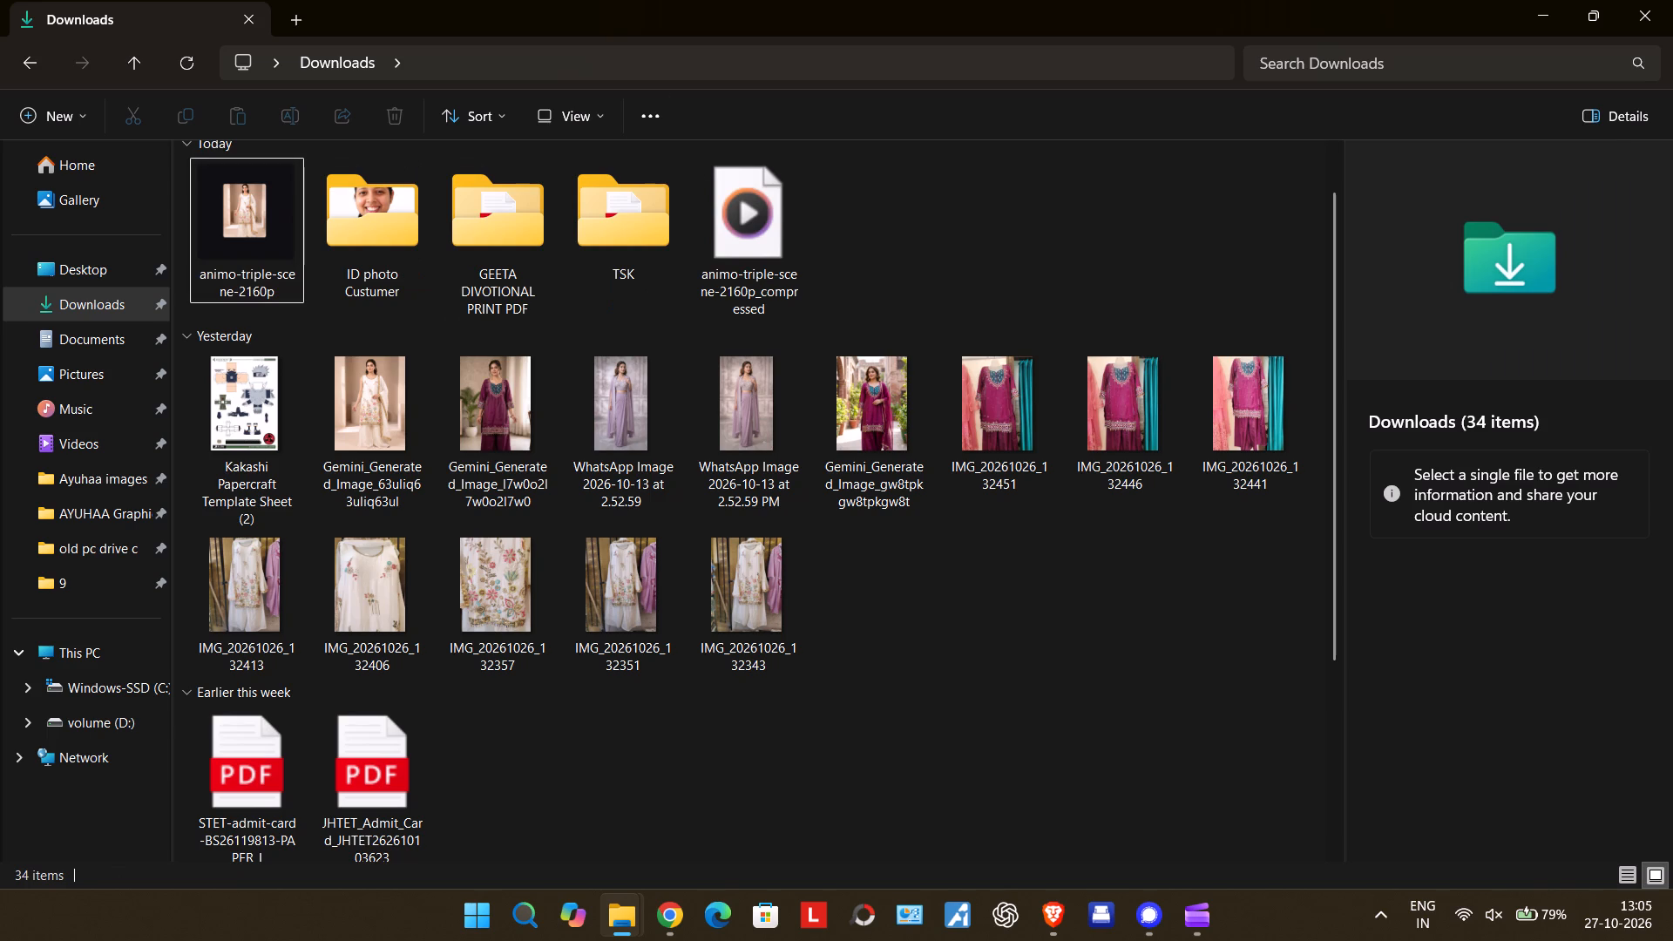
Try to play the animo-triple-scene-2160p_compressed video in Media Player, and close the player.
double_click(753, 213)
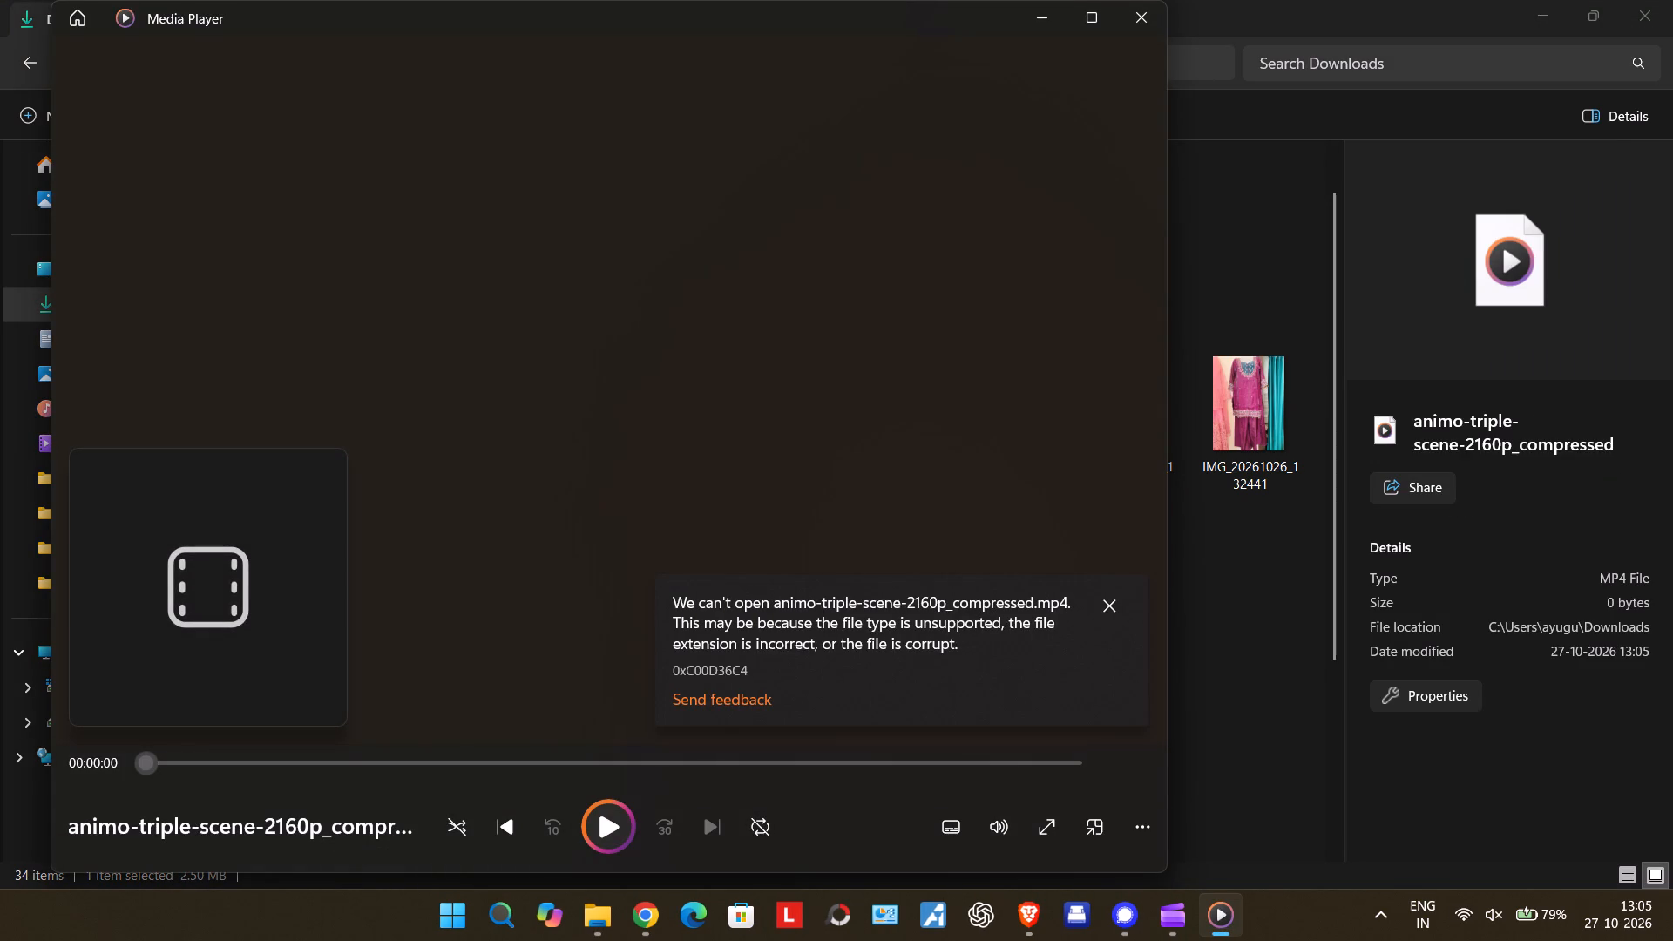
click(598, 820)
click(1101, 602)
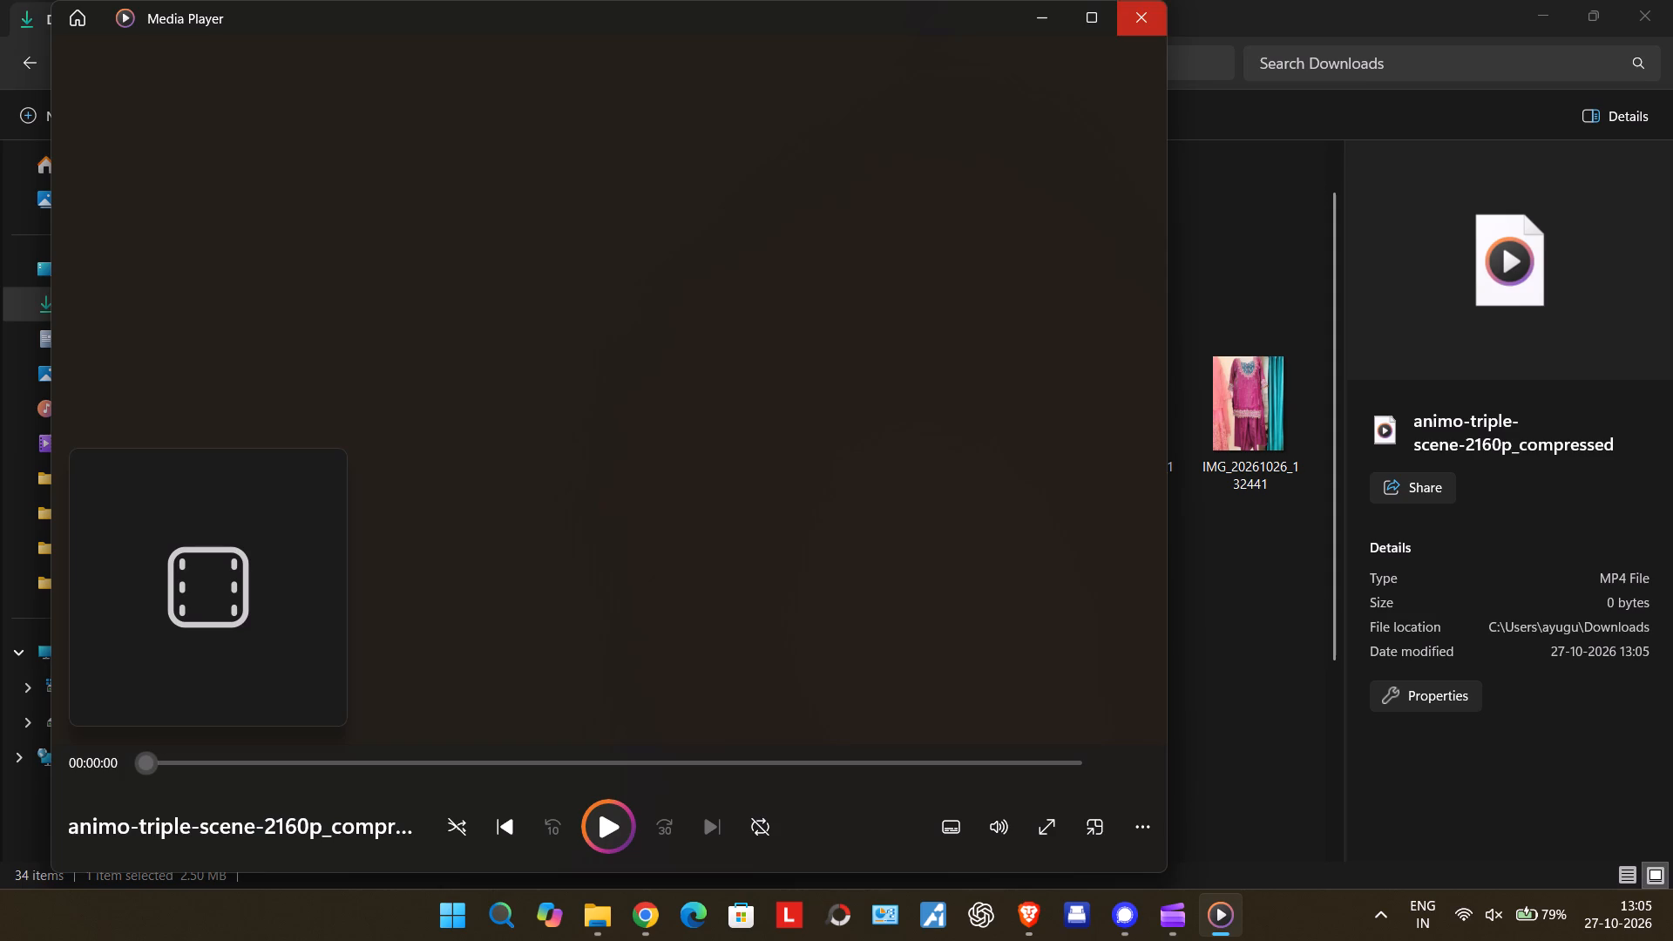
click(1144, 5)
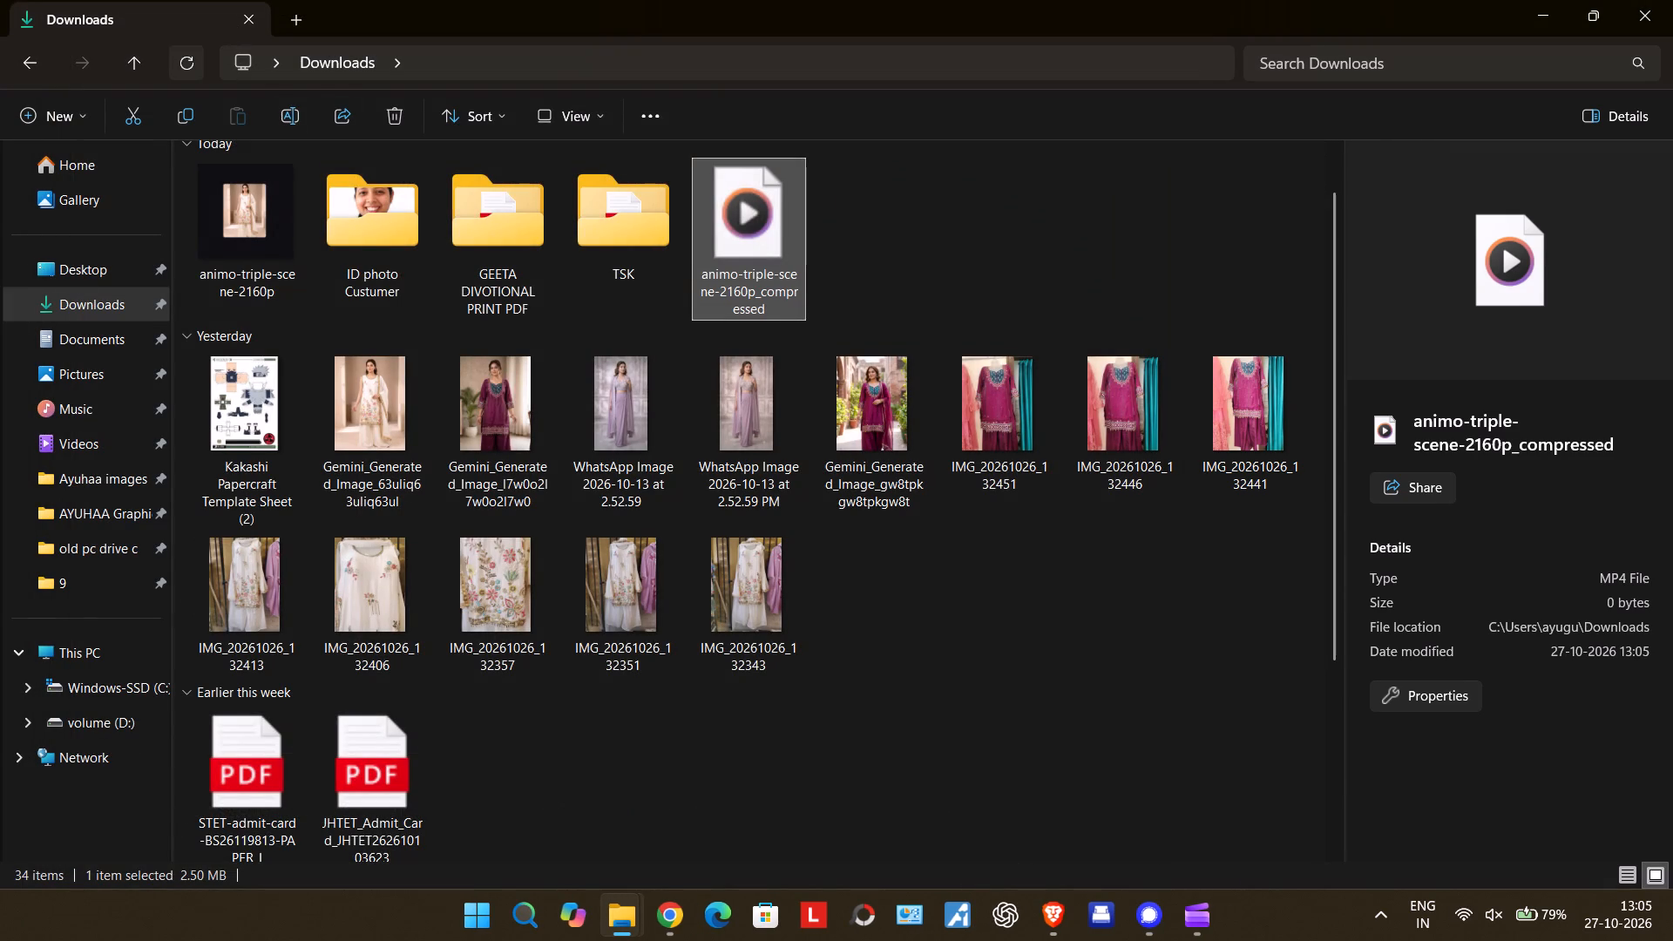
Refresh the Downloads folder, play the animo-triple-scene-2160p_compressed video to review it, and close the player.
click(186, 57)
click(186, 57)
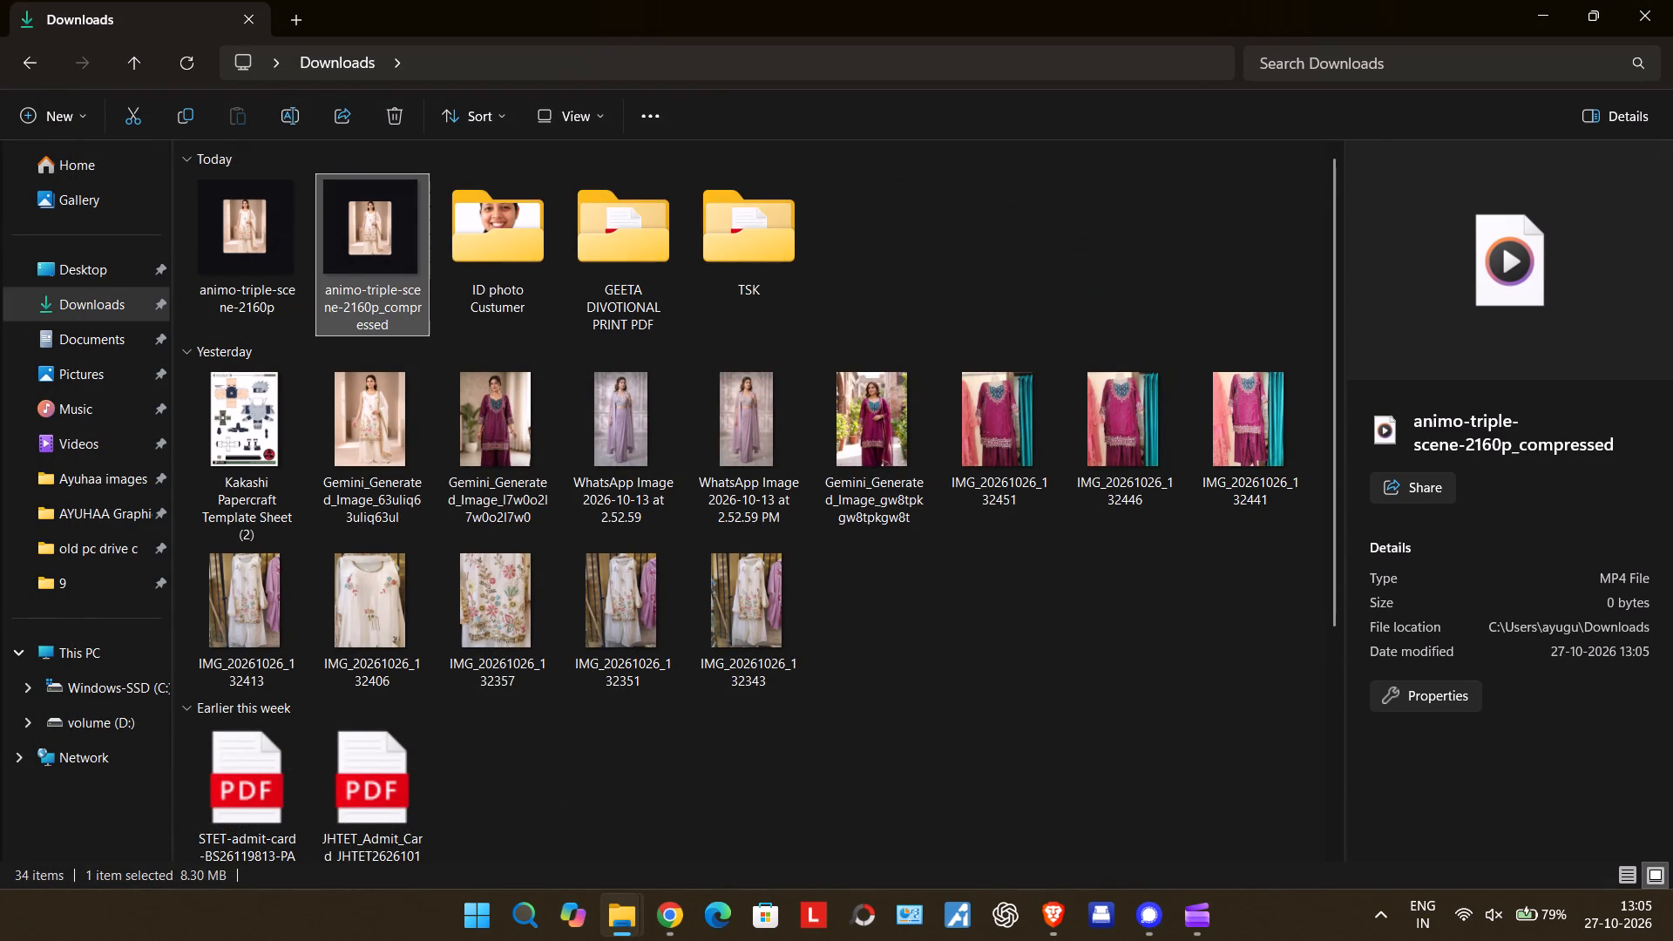
double_click(384, 253)
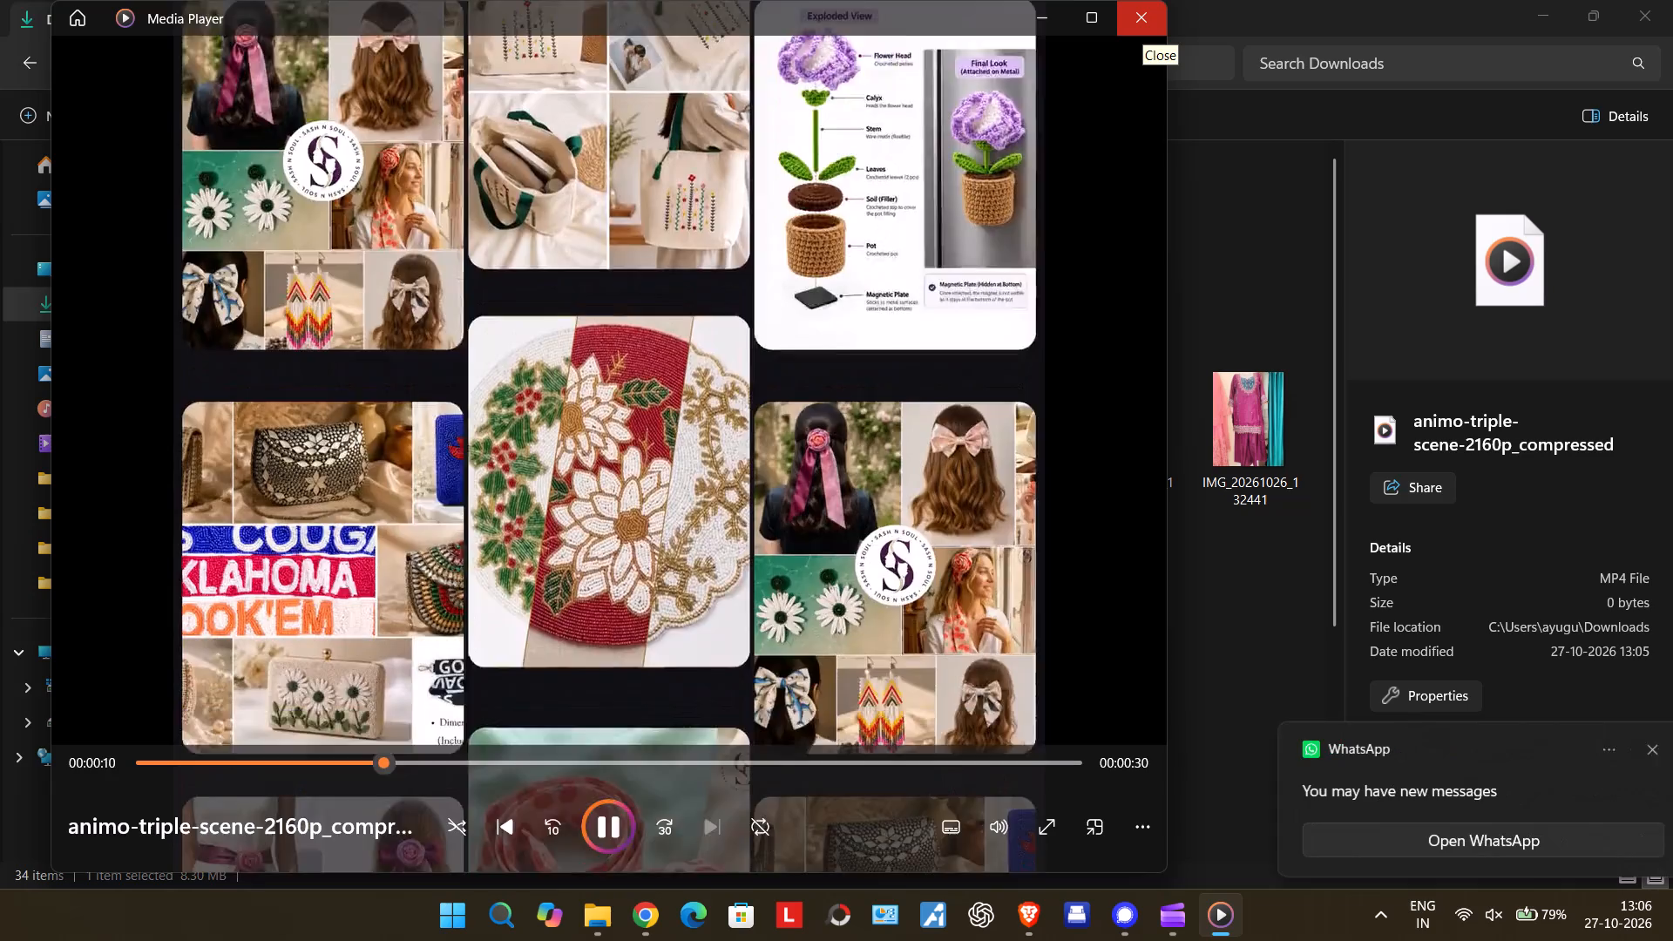
click(1142, 29)
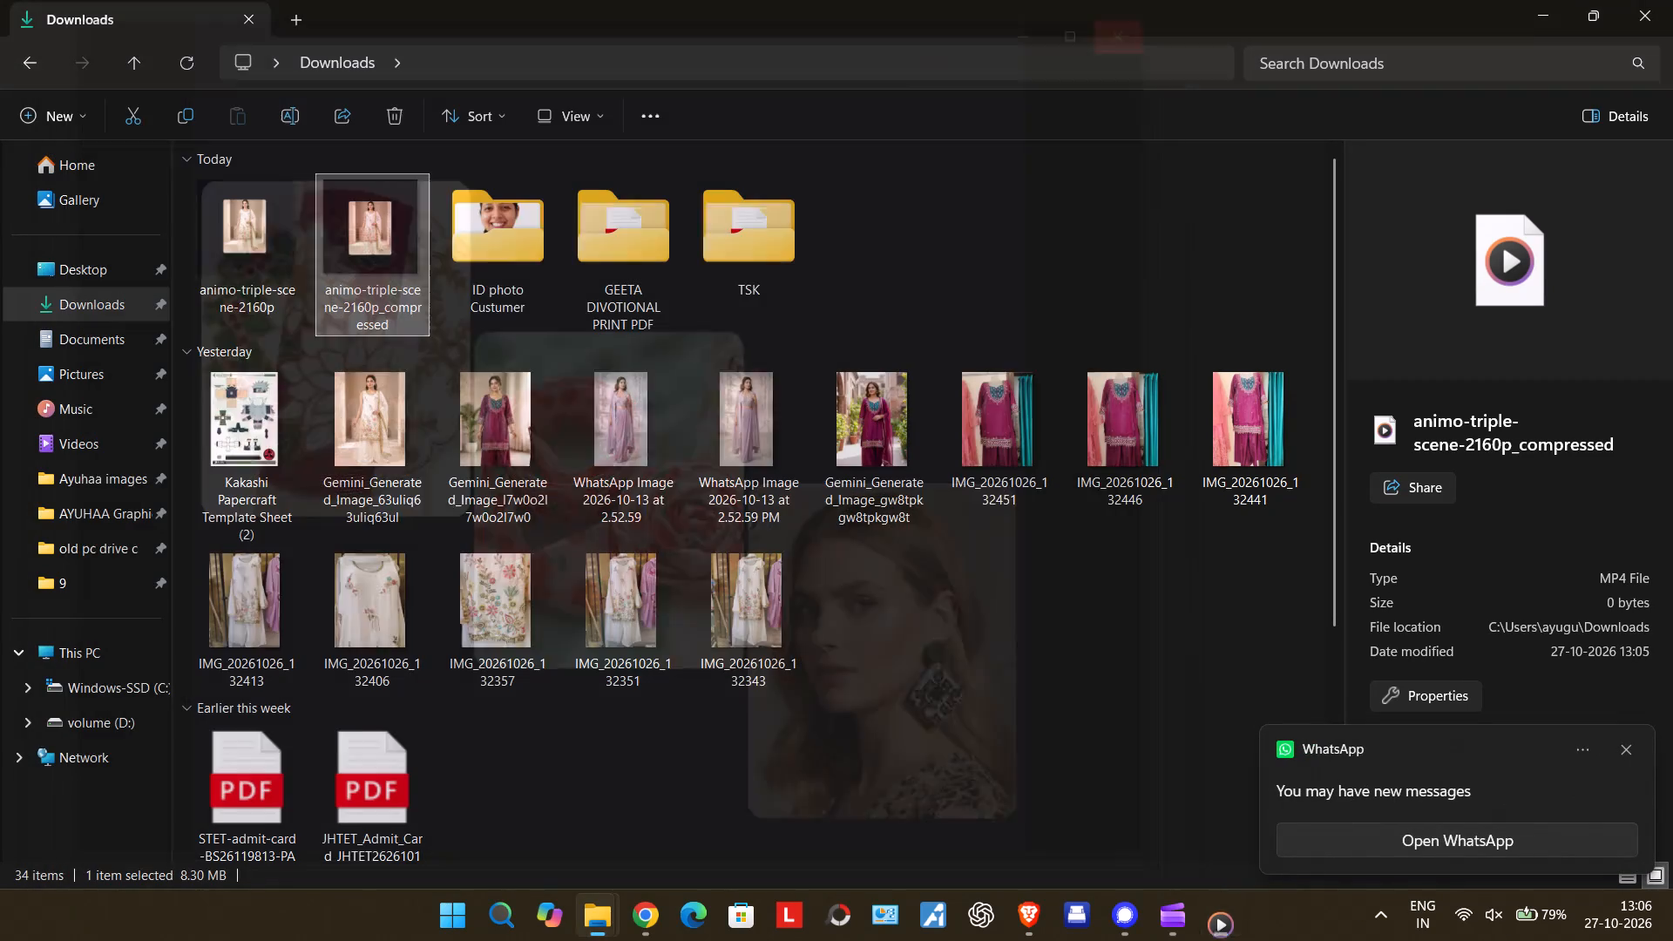
Select the animo-triple-scene-2160p_compressed video in Downloads and carry it over to another open application.
click(373, 267)
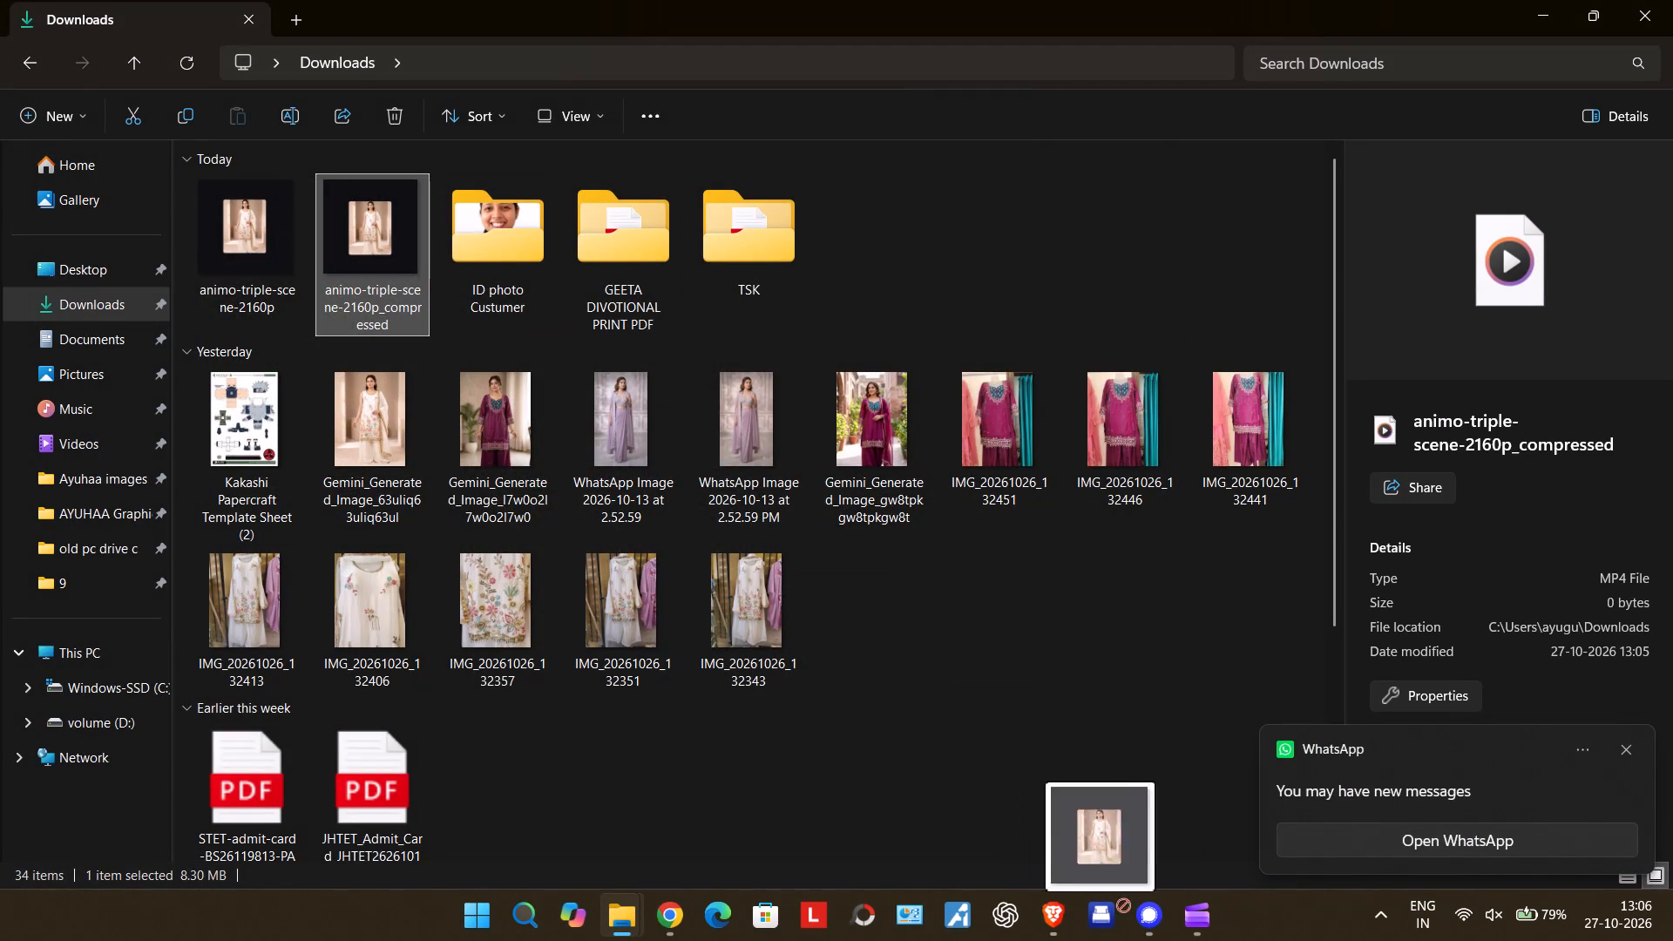
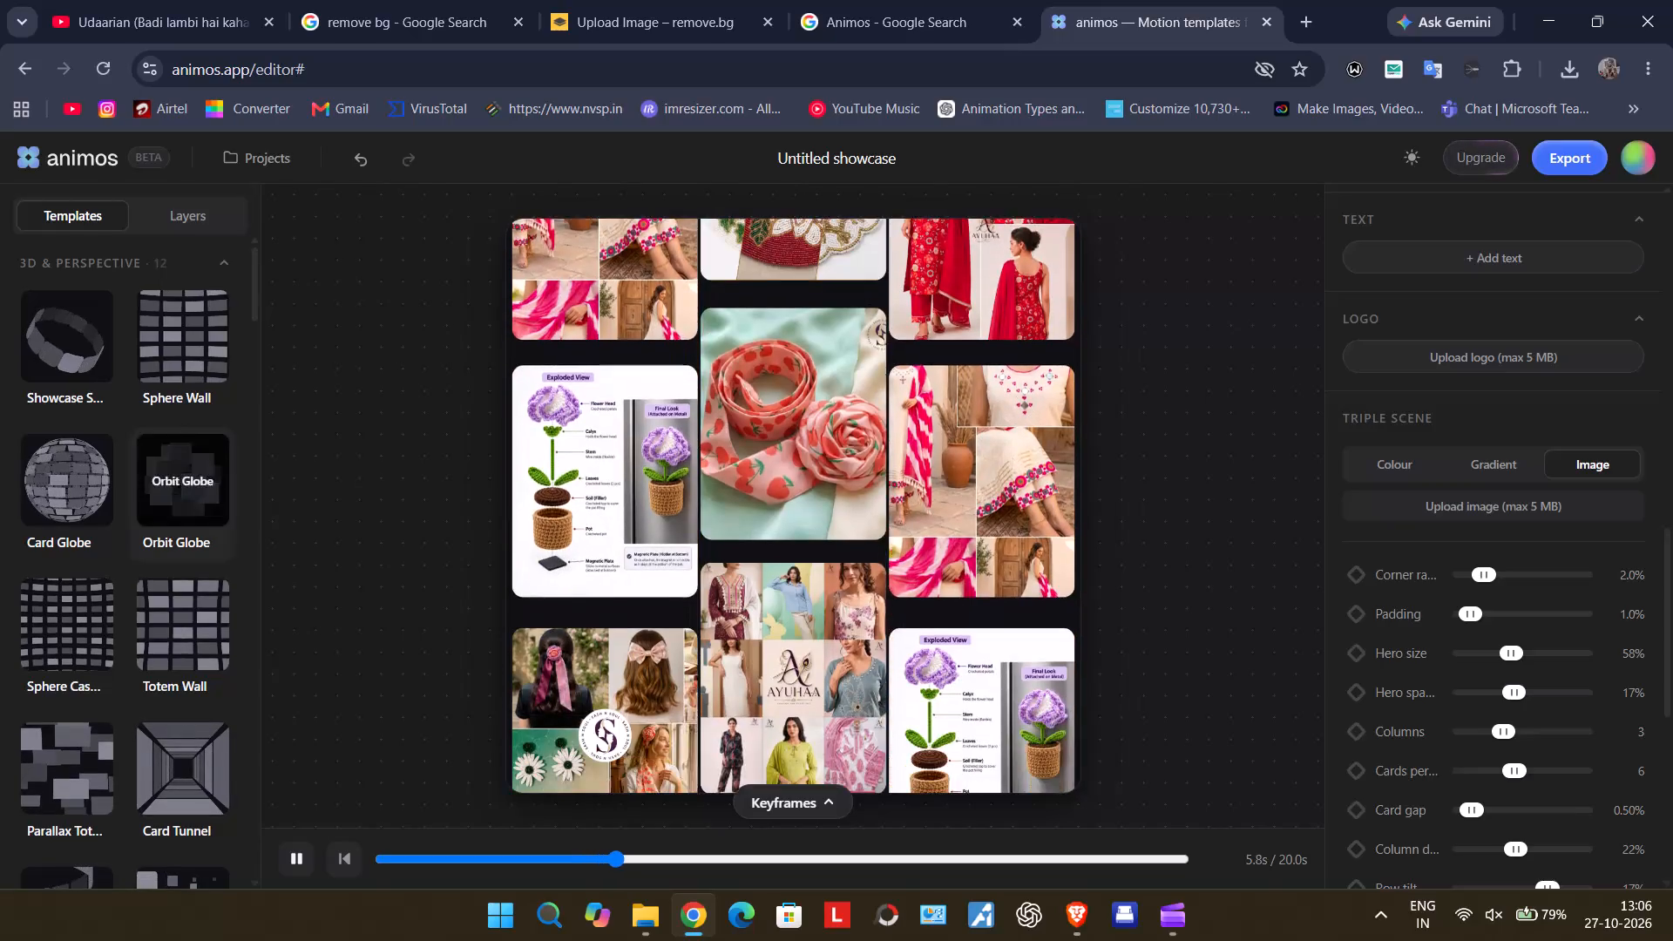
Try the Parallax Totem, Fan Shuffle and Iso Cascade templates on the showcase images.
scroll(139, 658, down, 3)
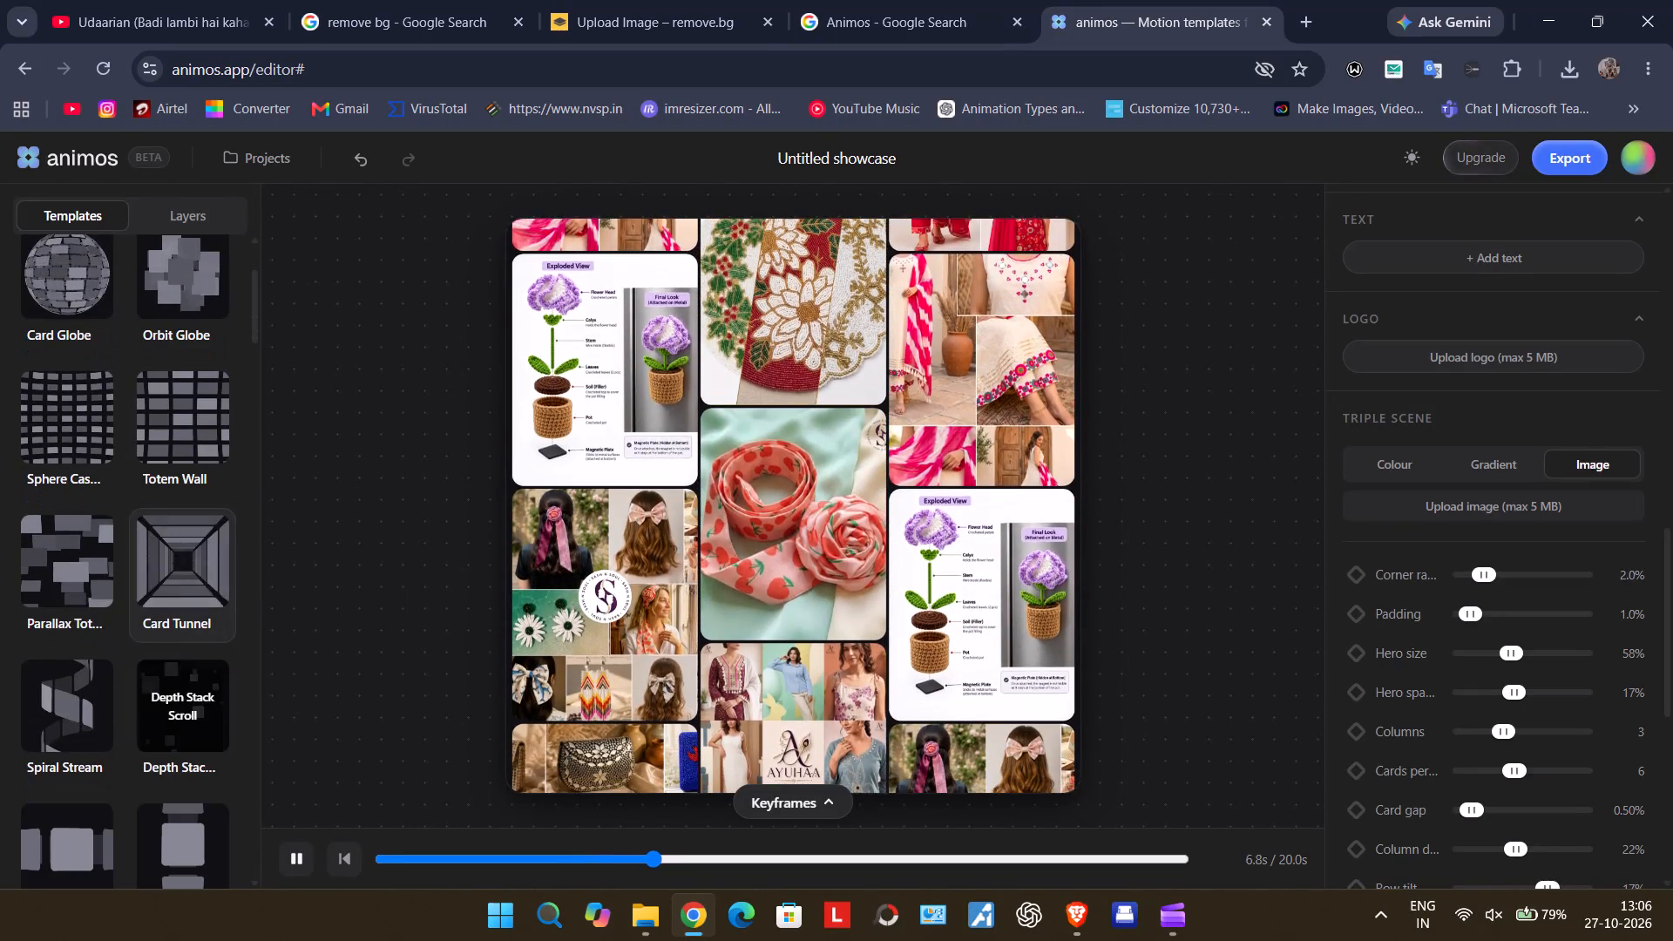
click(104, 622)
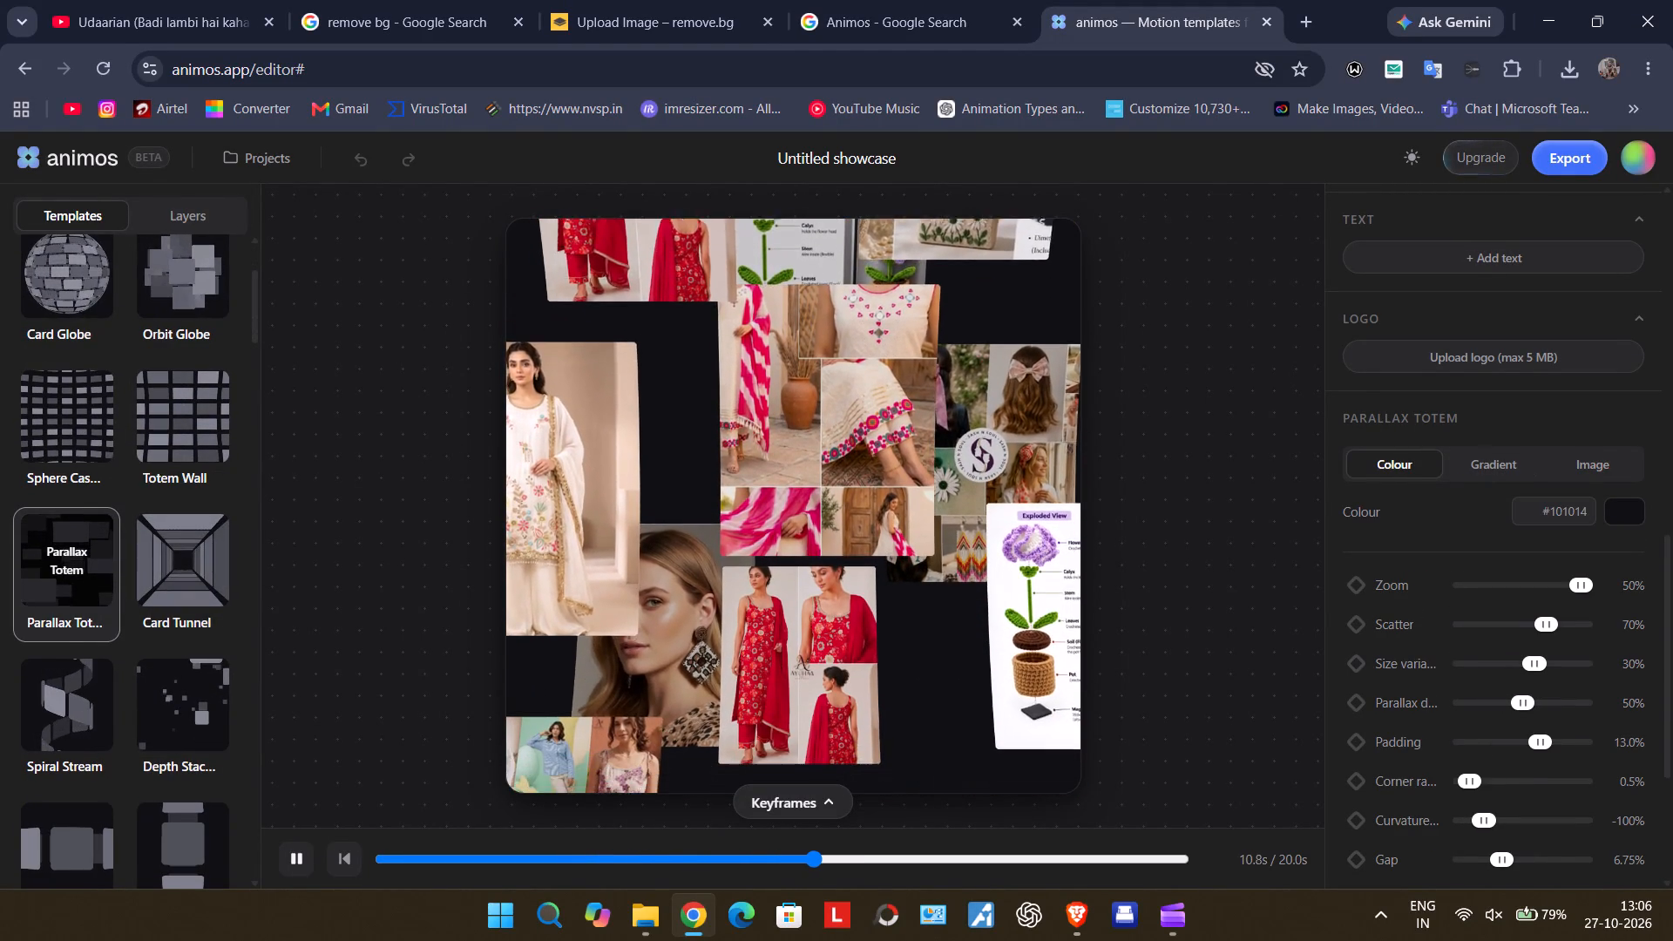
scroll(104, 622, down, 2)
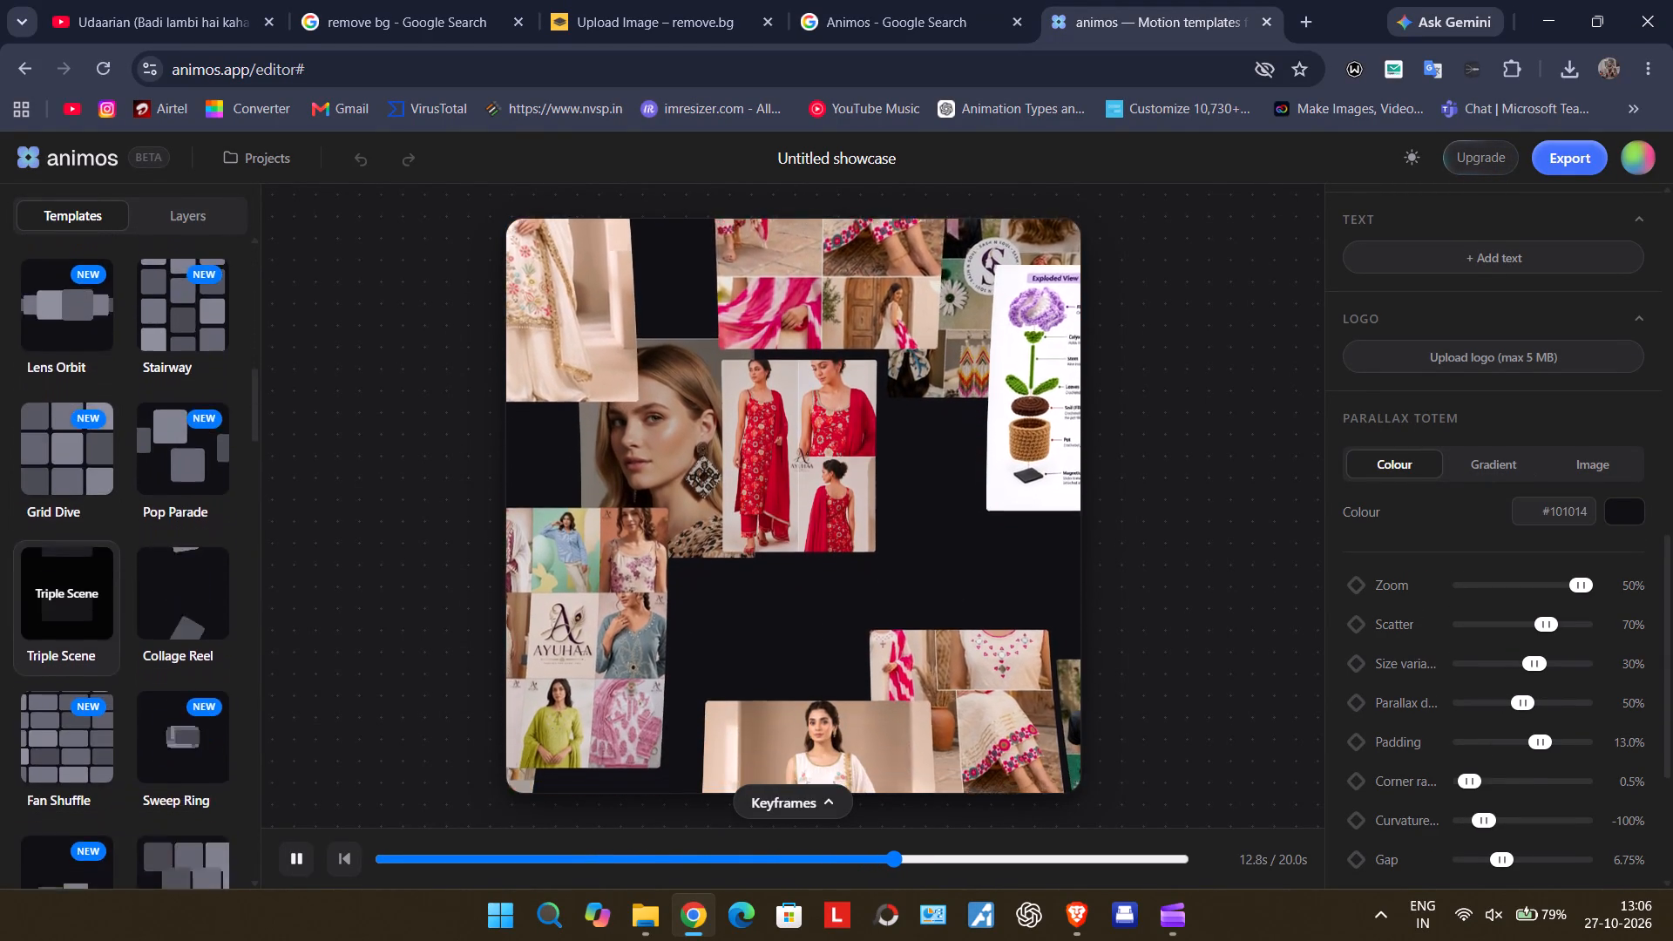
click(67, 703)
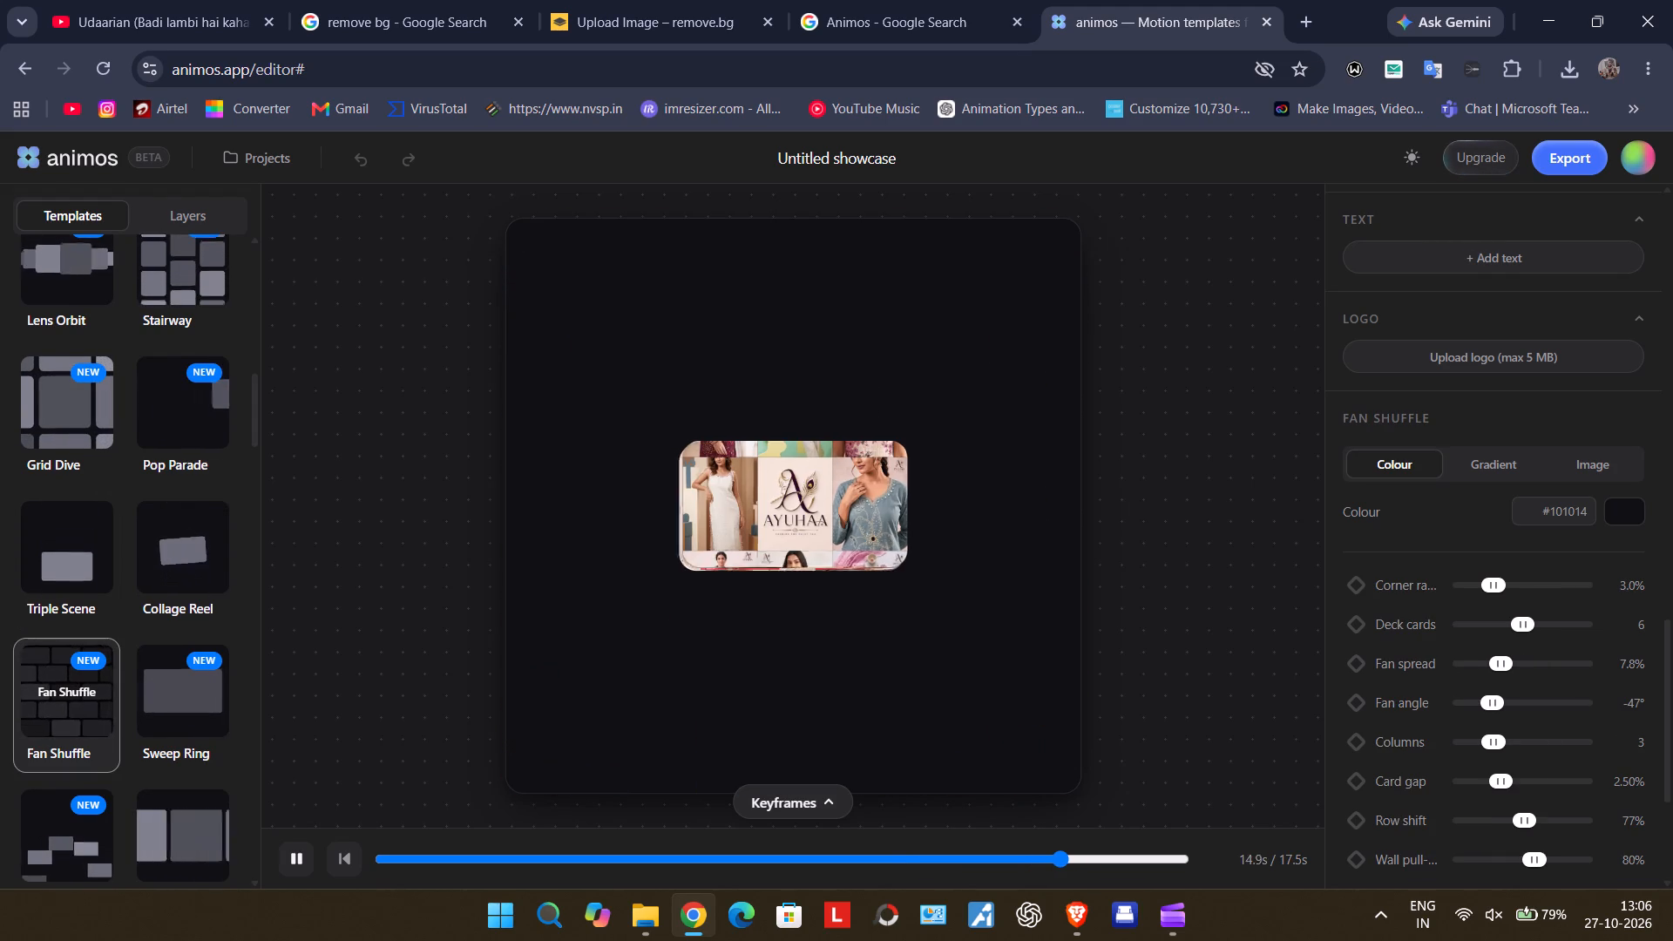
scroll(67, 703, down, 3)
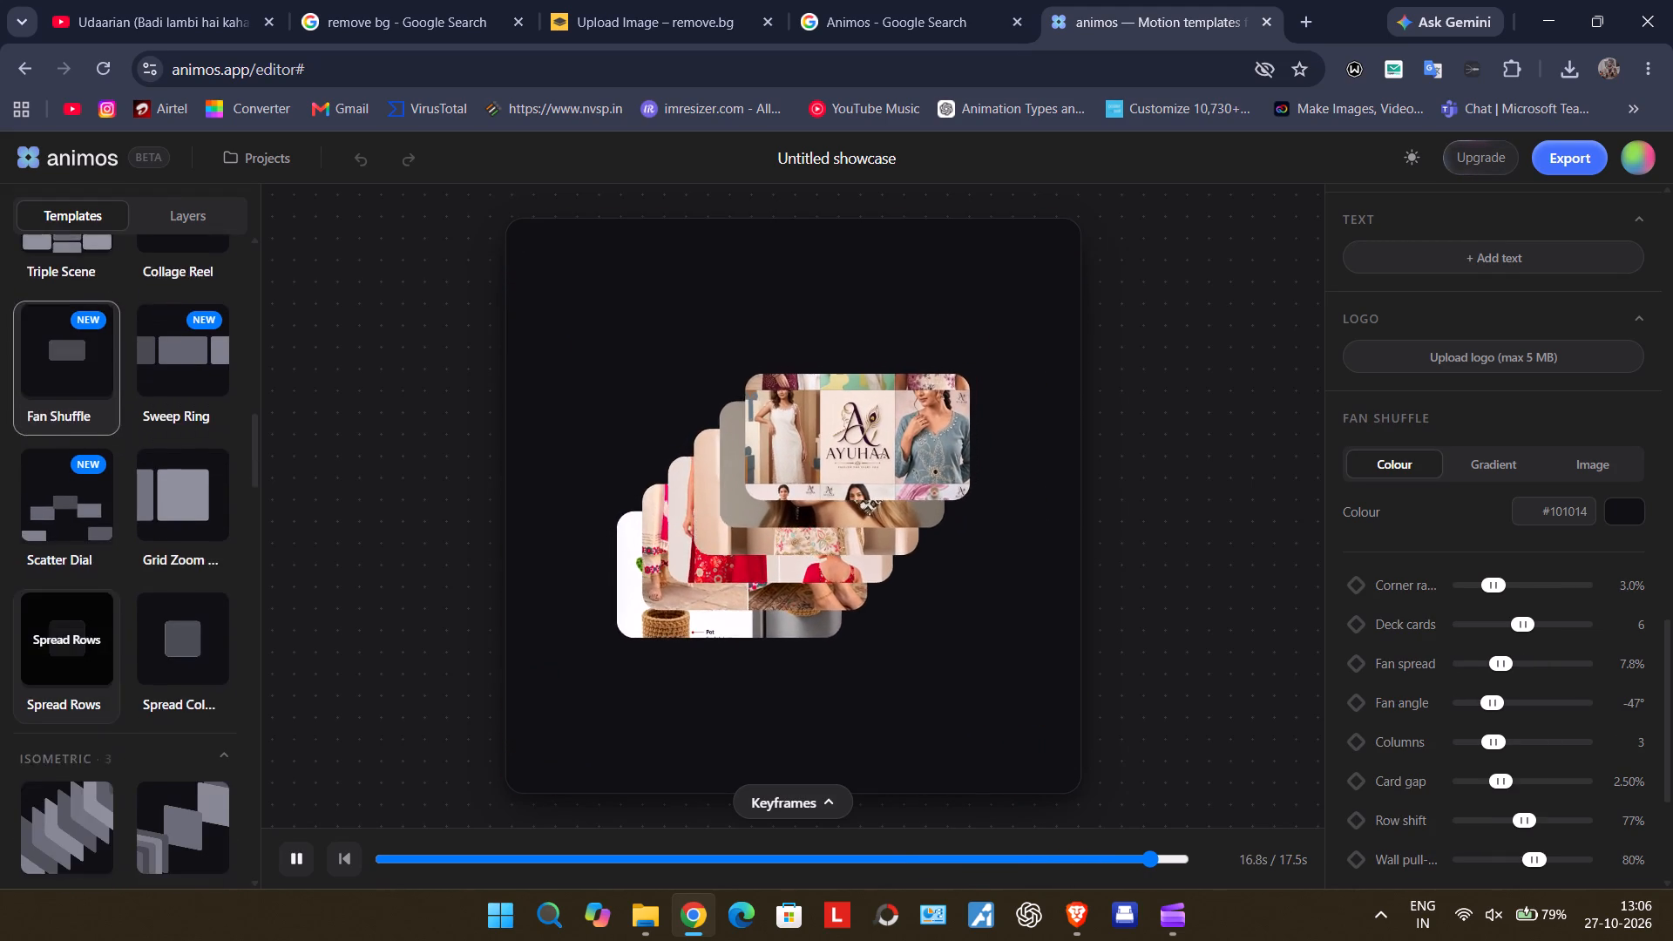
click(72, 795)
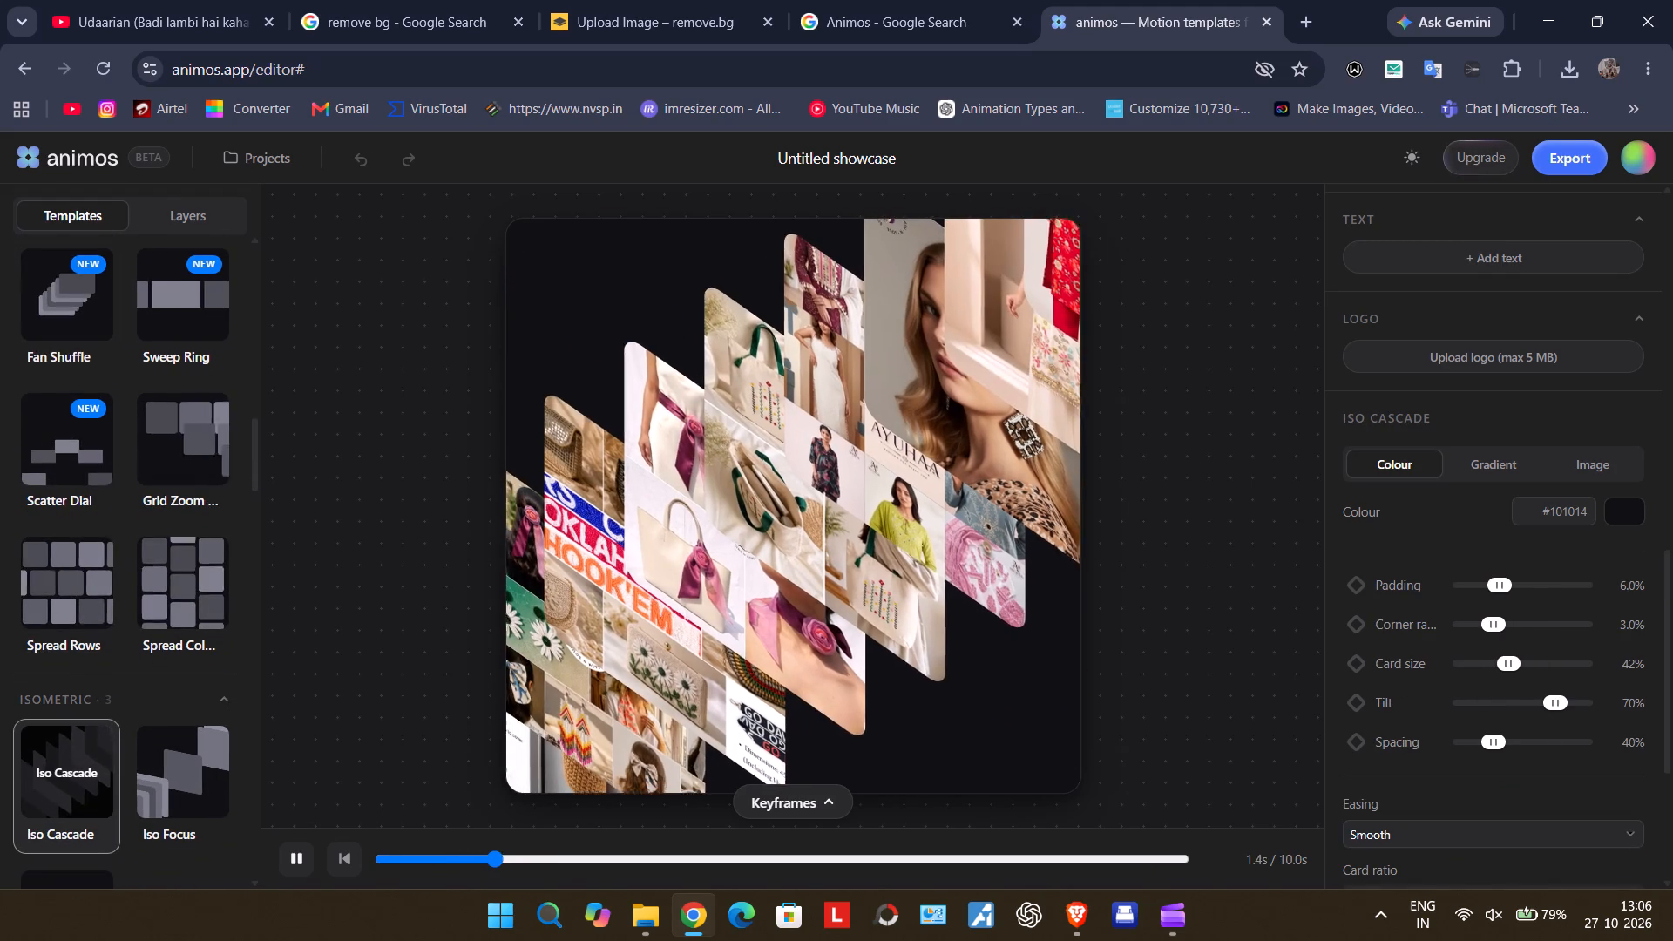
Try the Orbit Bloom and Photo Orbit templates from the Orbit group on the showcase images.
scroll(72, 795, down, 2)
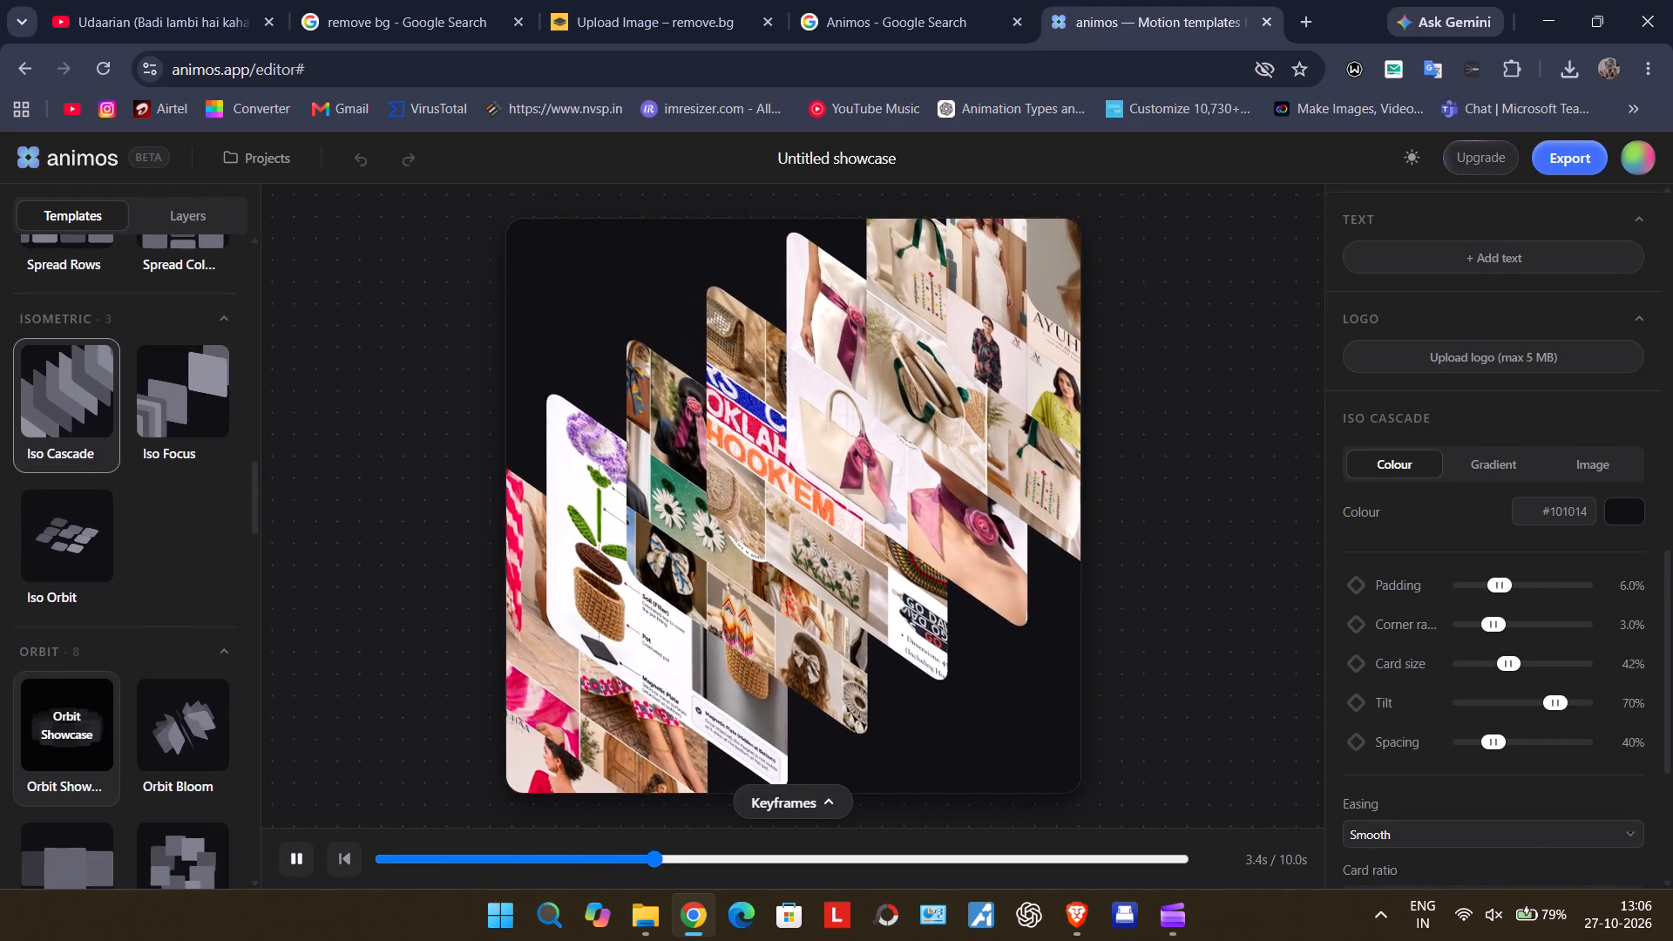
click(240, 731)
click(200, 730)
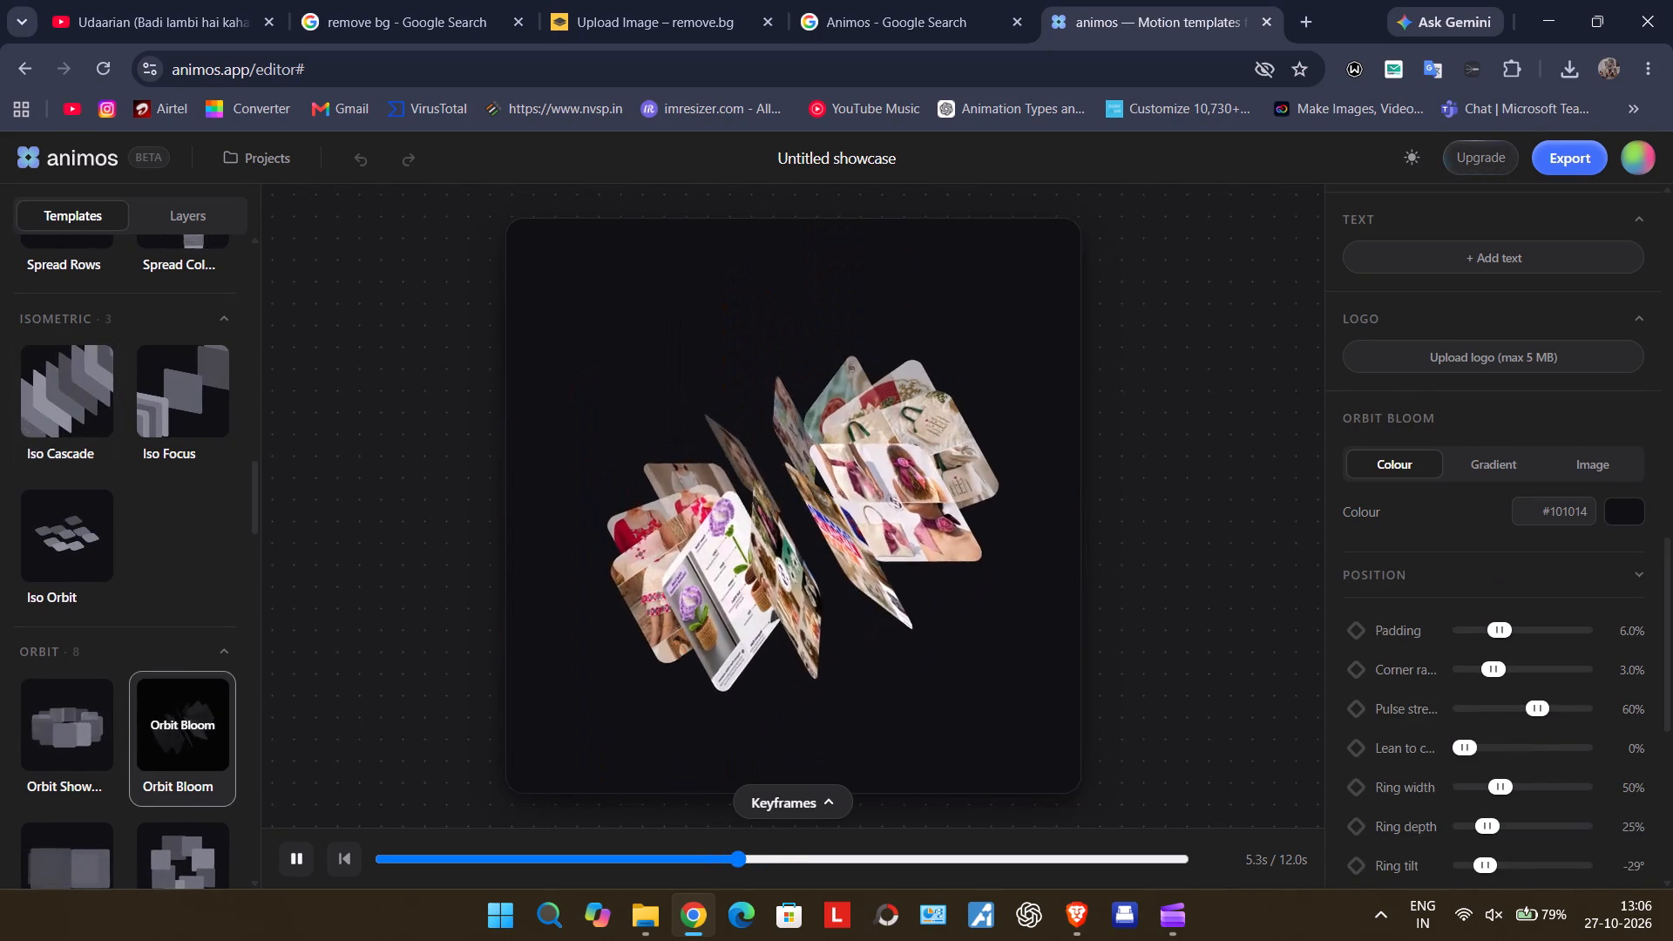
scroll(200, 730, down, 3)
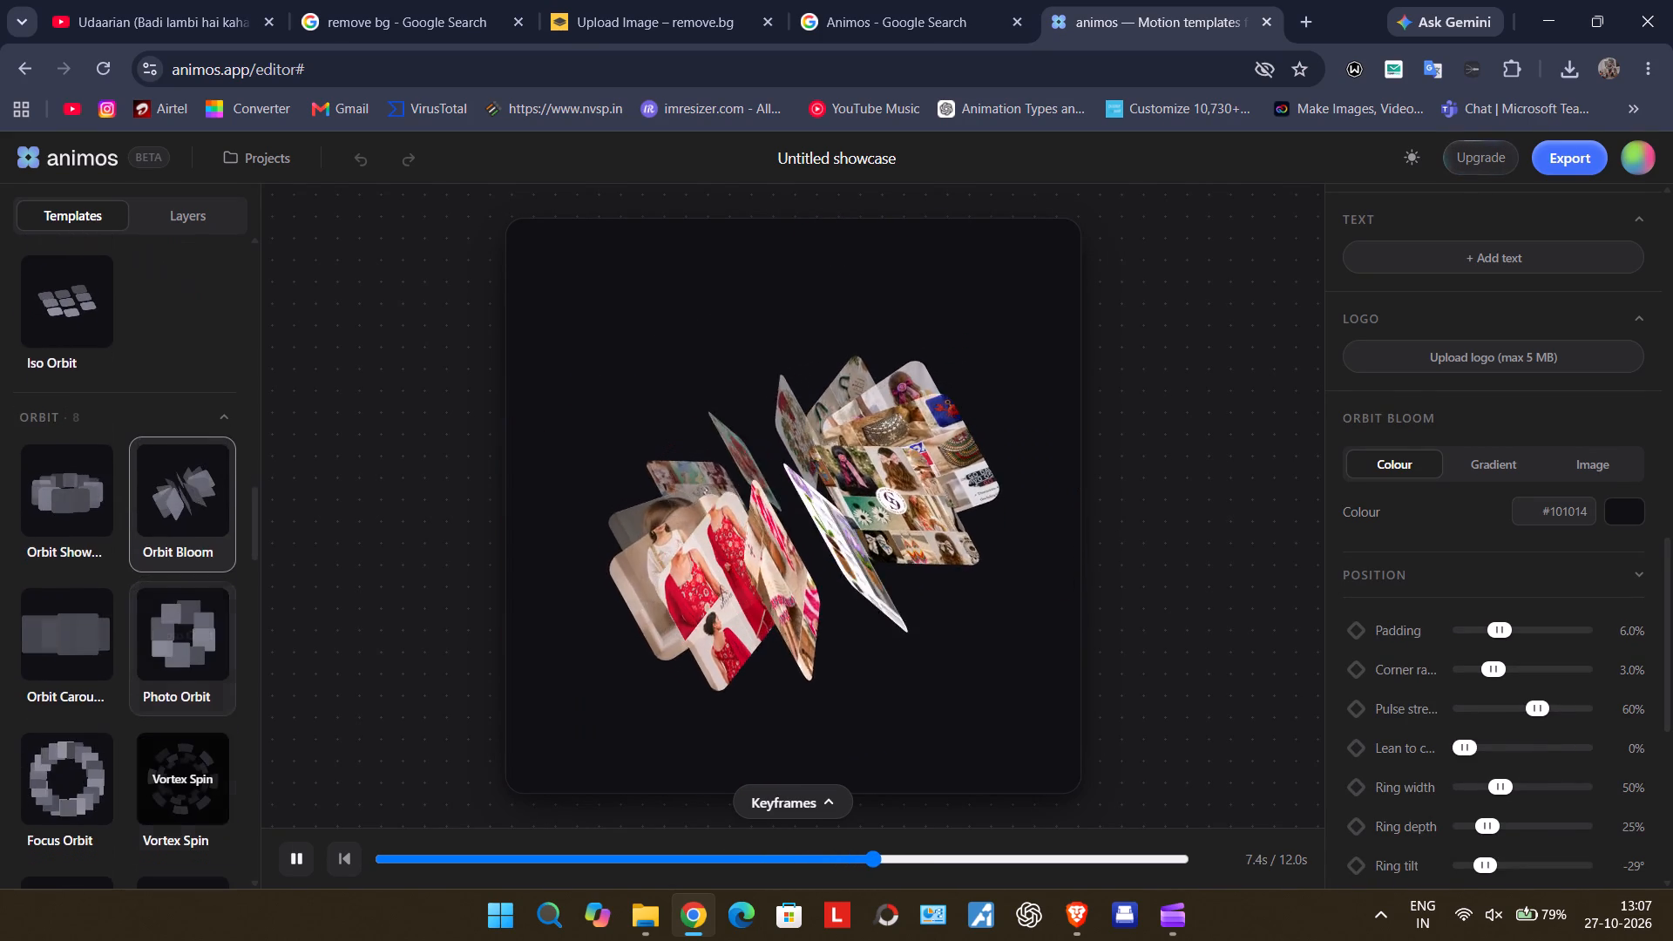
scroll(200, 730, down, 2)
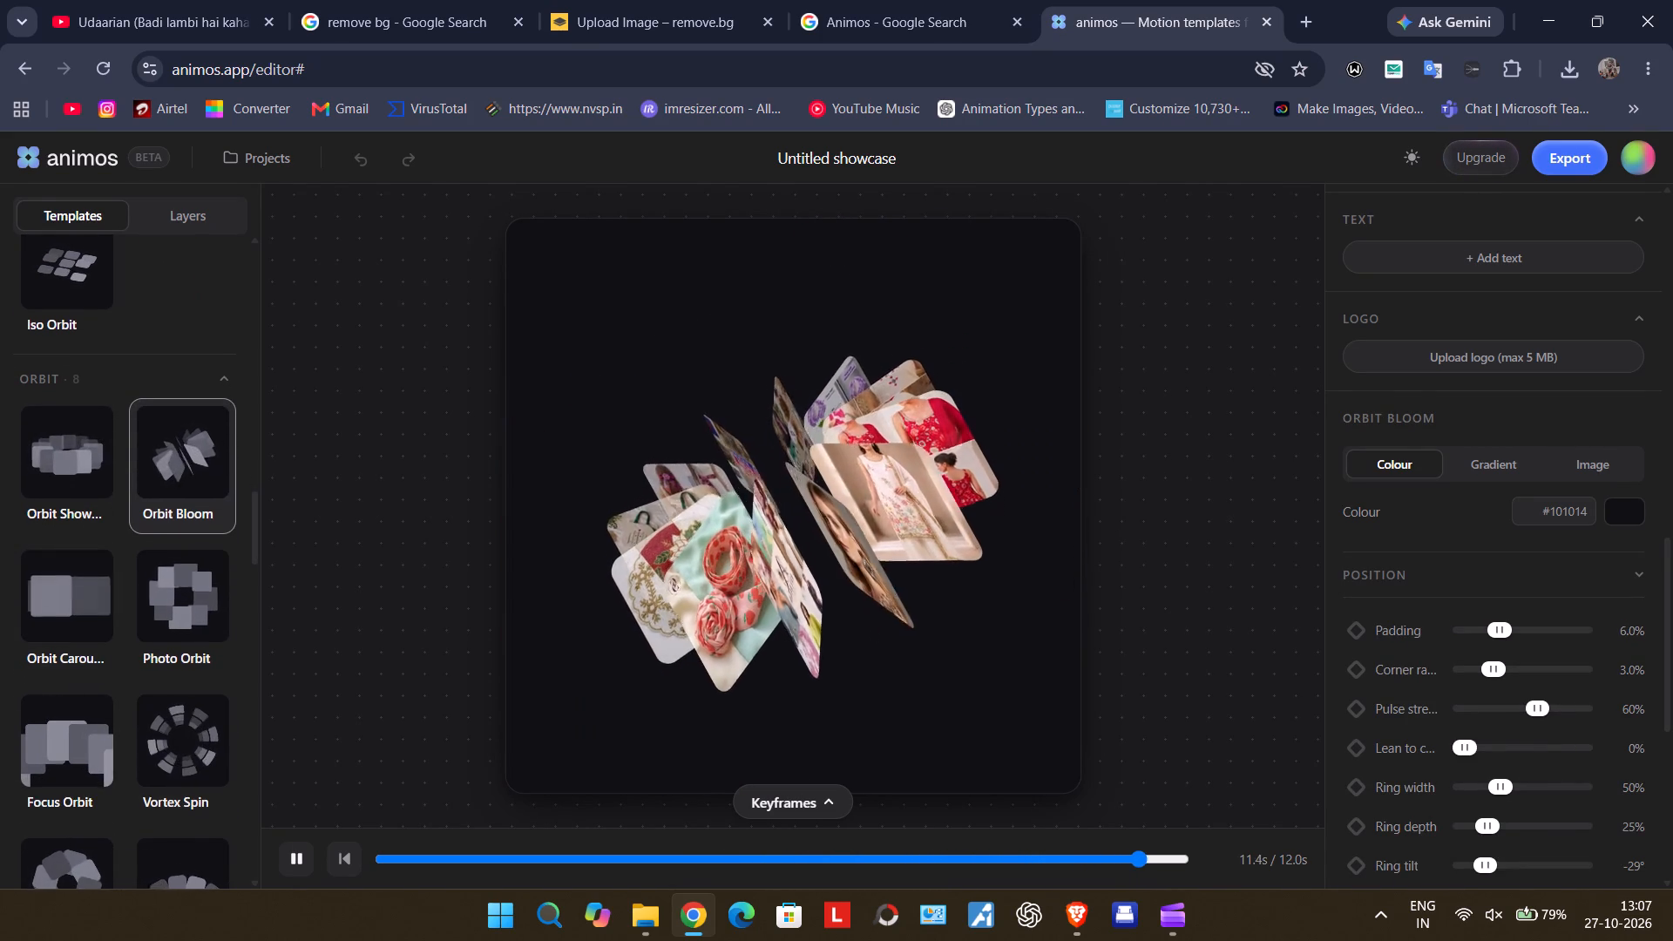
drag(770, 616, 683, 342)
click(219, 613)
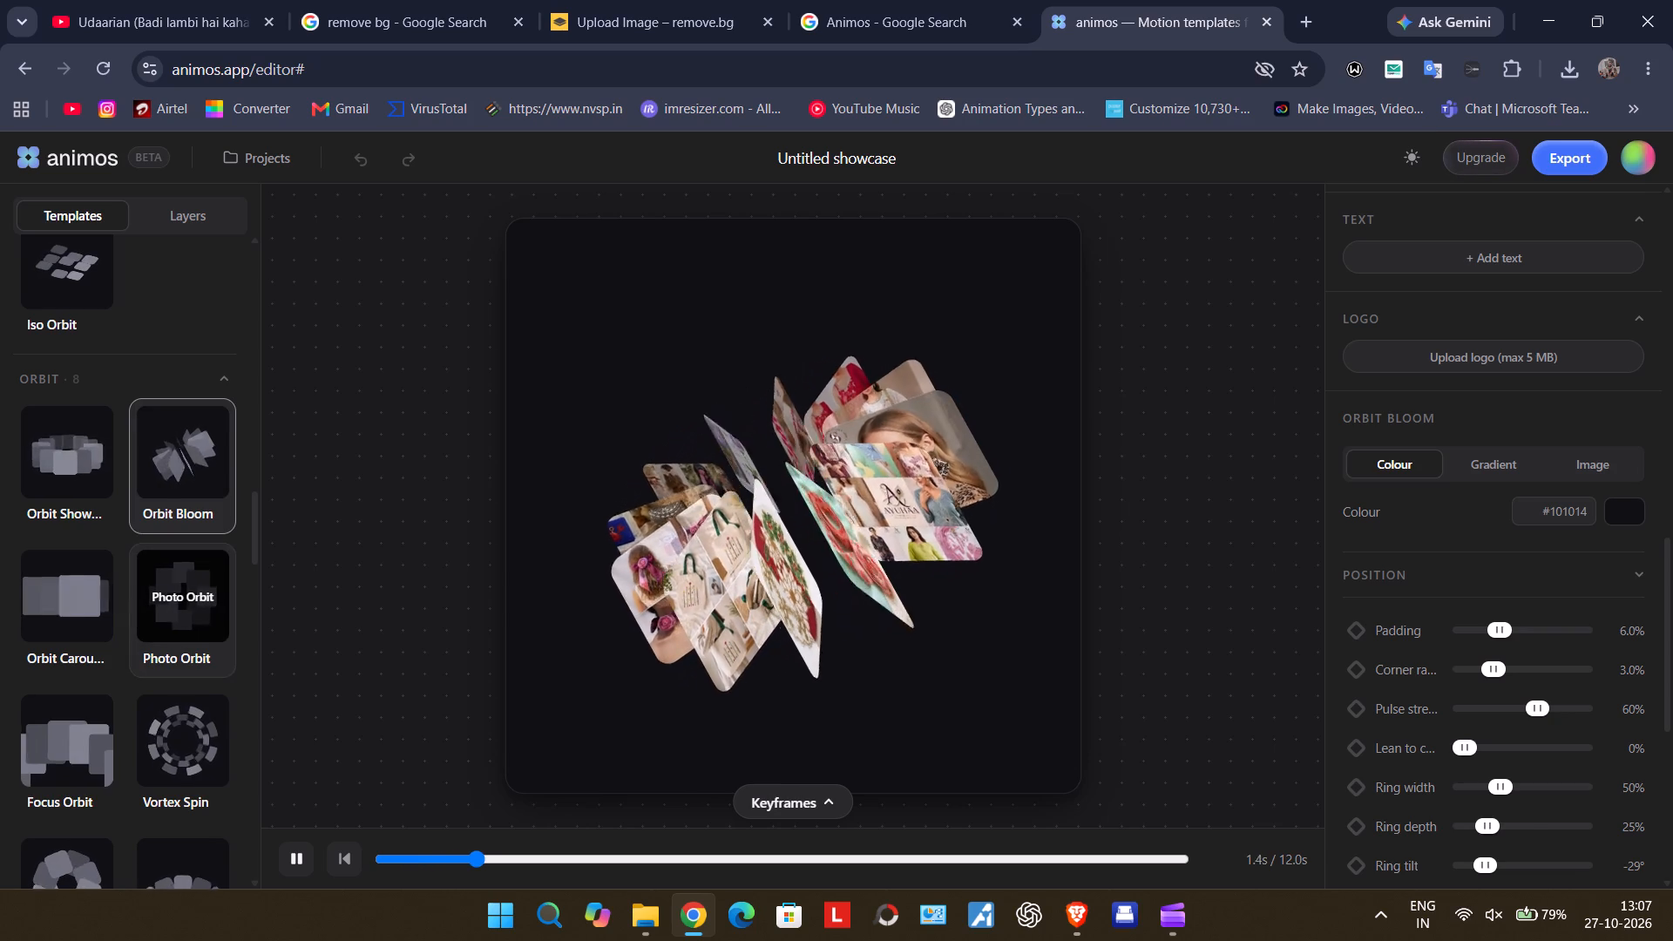
Apply the Wheel Carousel template to the showcase and set its card ratio to 4:5.
scroll(219, 613, down, 5)
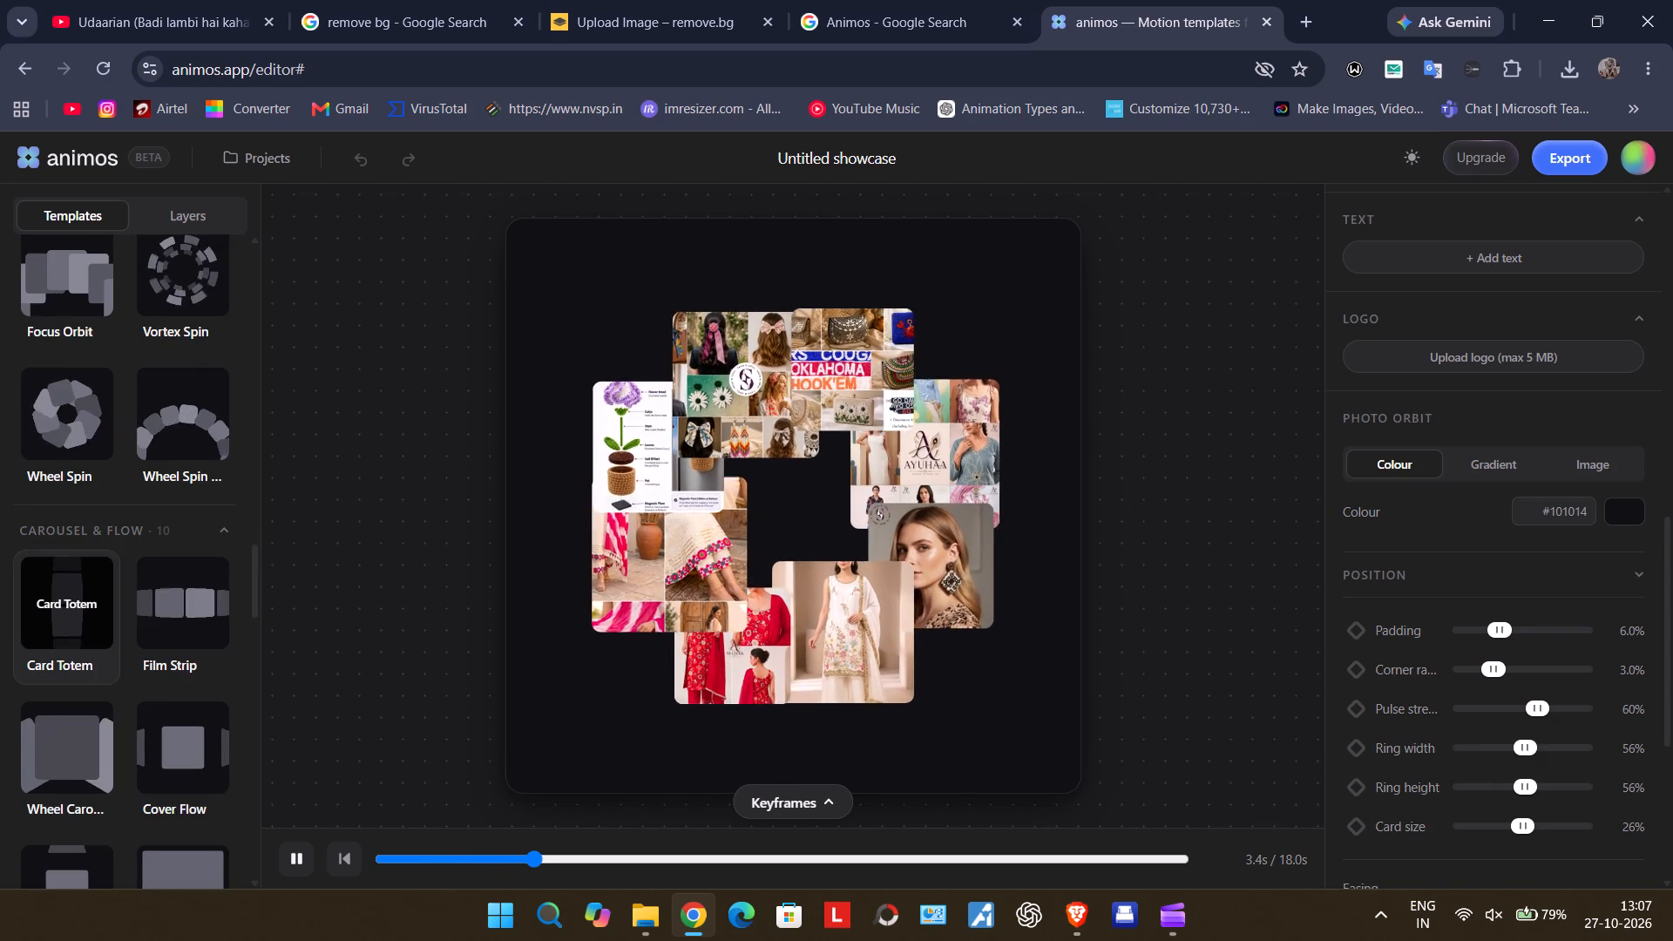
click(64, 763)
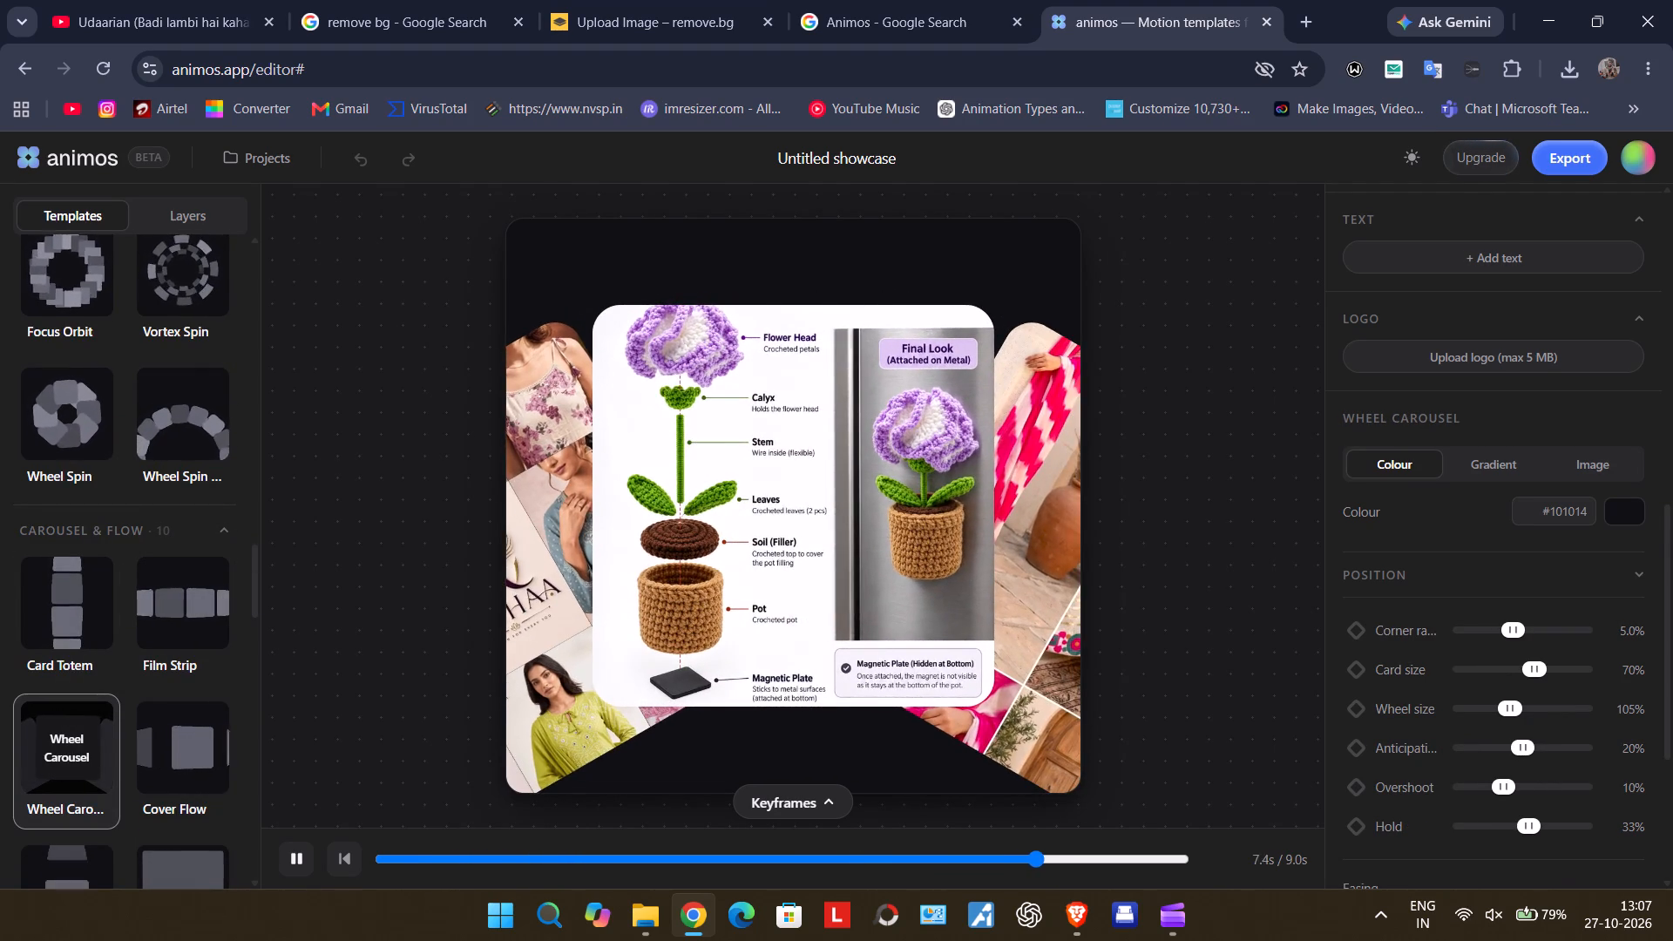
scroll(64, 763, down, 4)
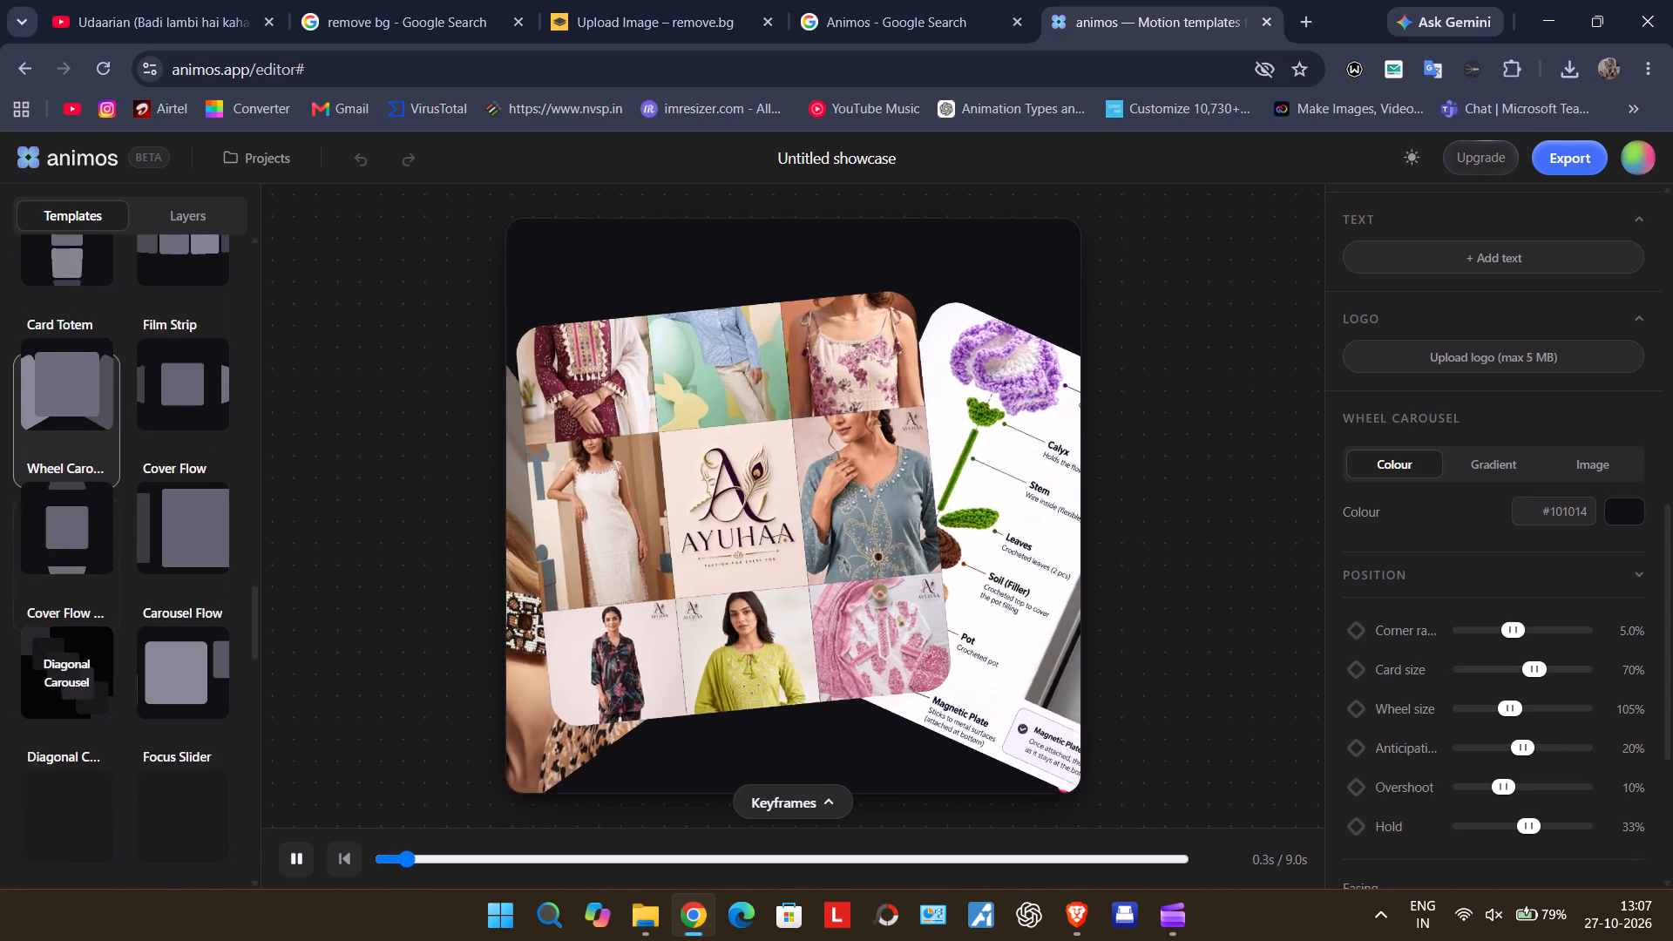
scroll(1551, 698, down, 4)
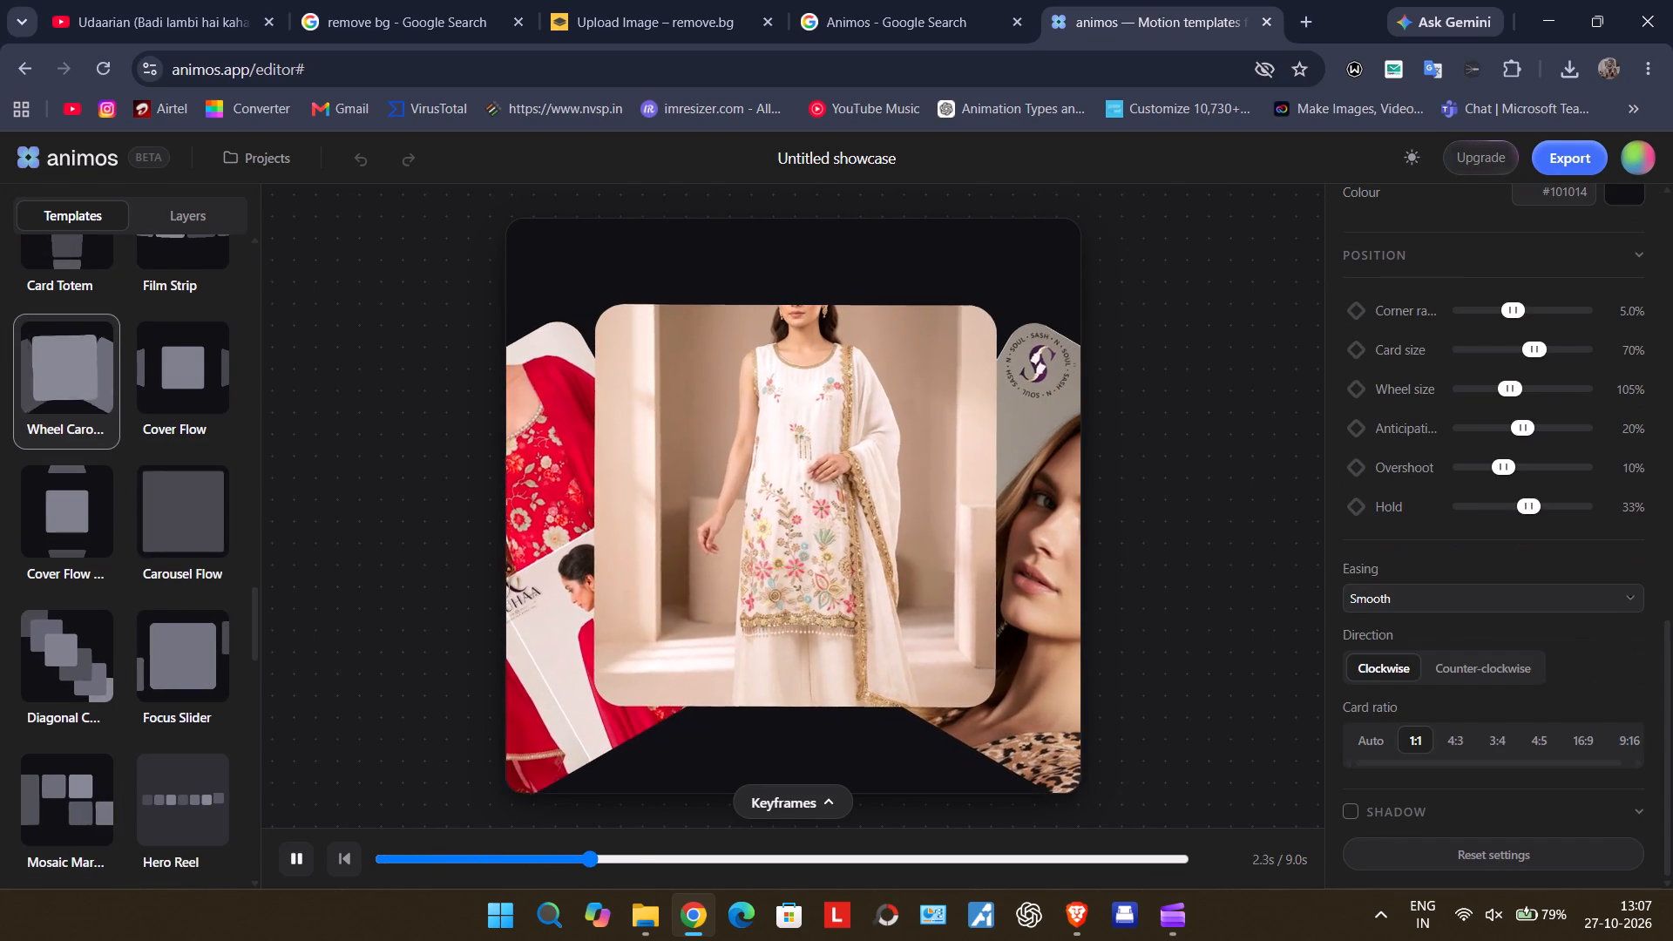
click(1531, 747)
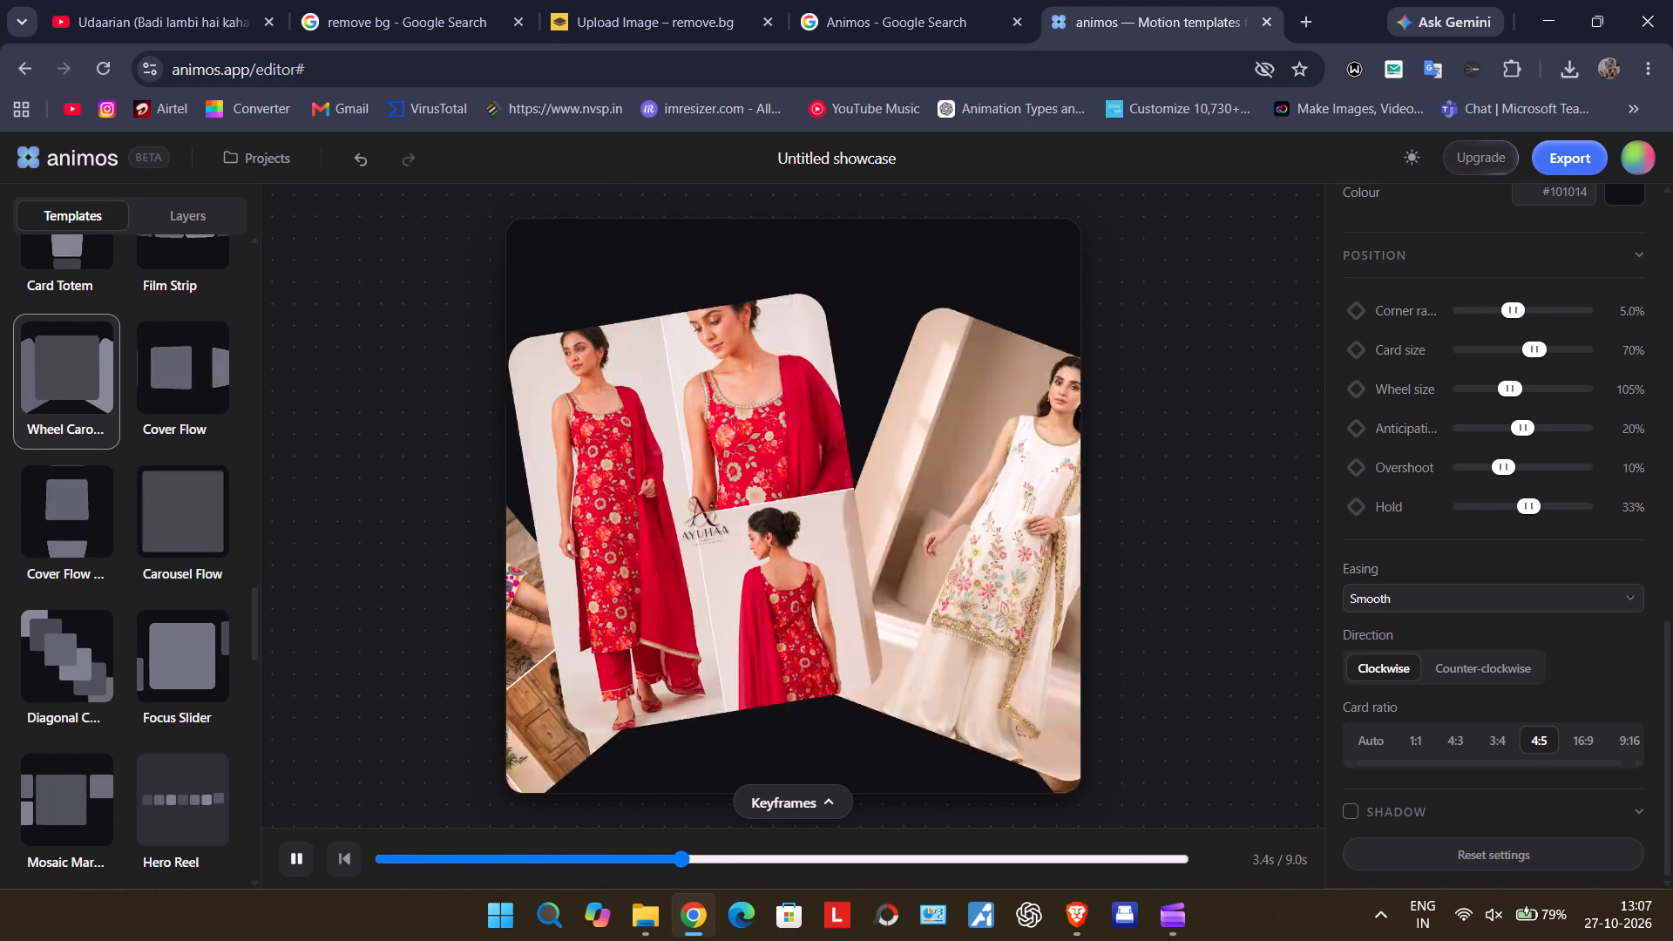
Browse the further template groups down to Spotlight & Focus and Reveal & Wipe for another layout.
scroll(125, 801, down, 2)
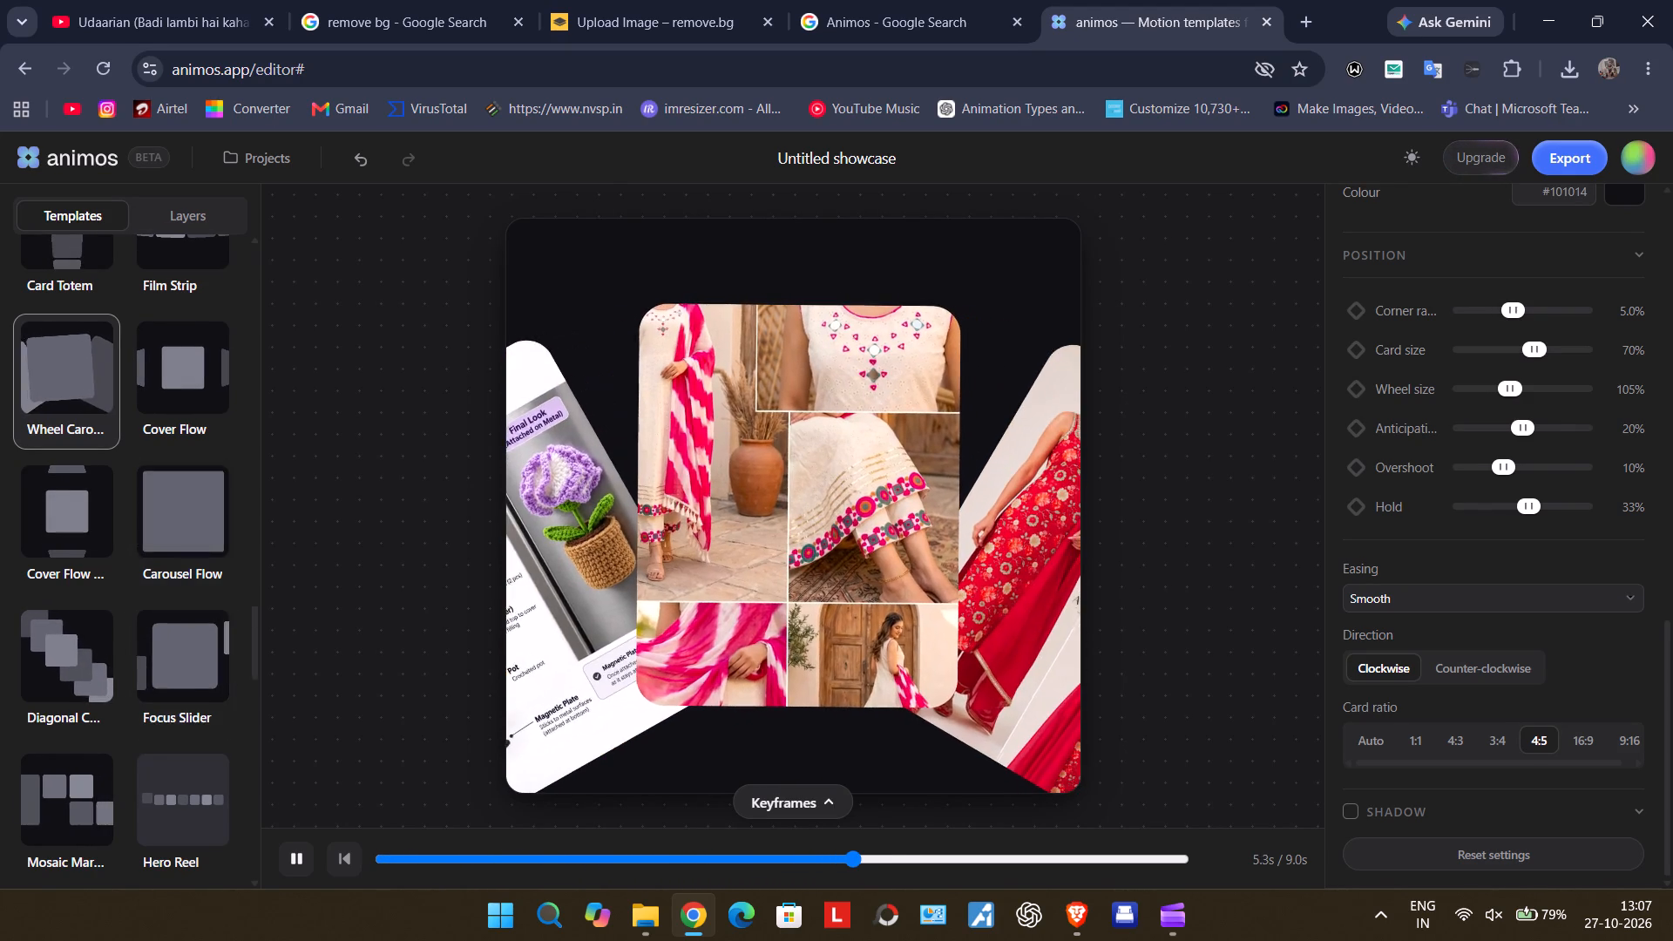
scroll(125, 801, down, 4)
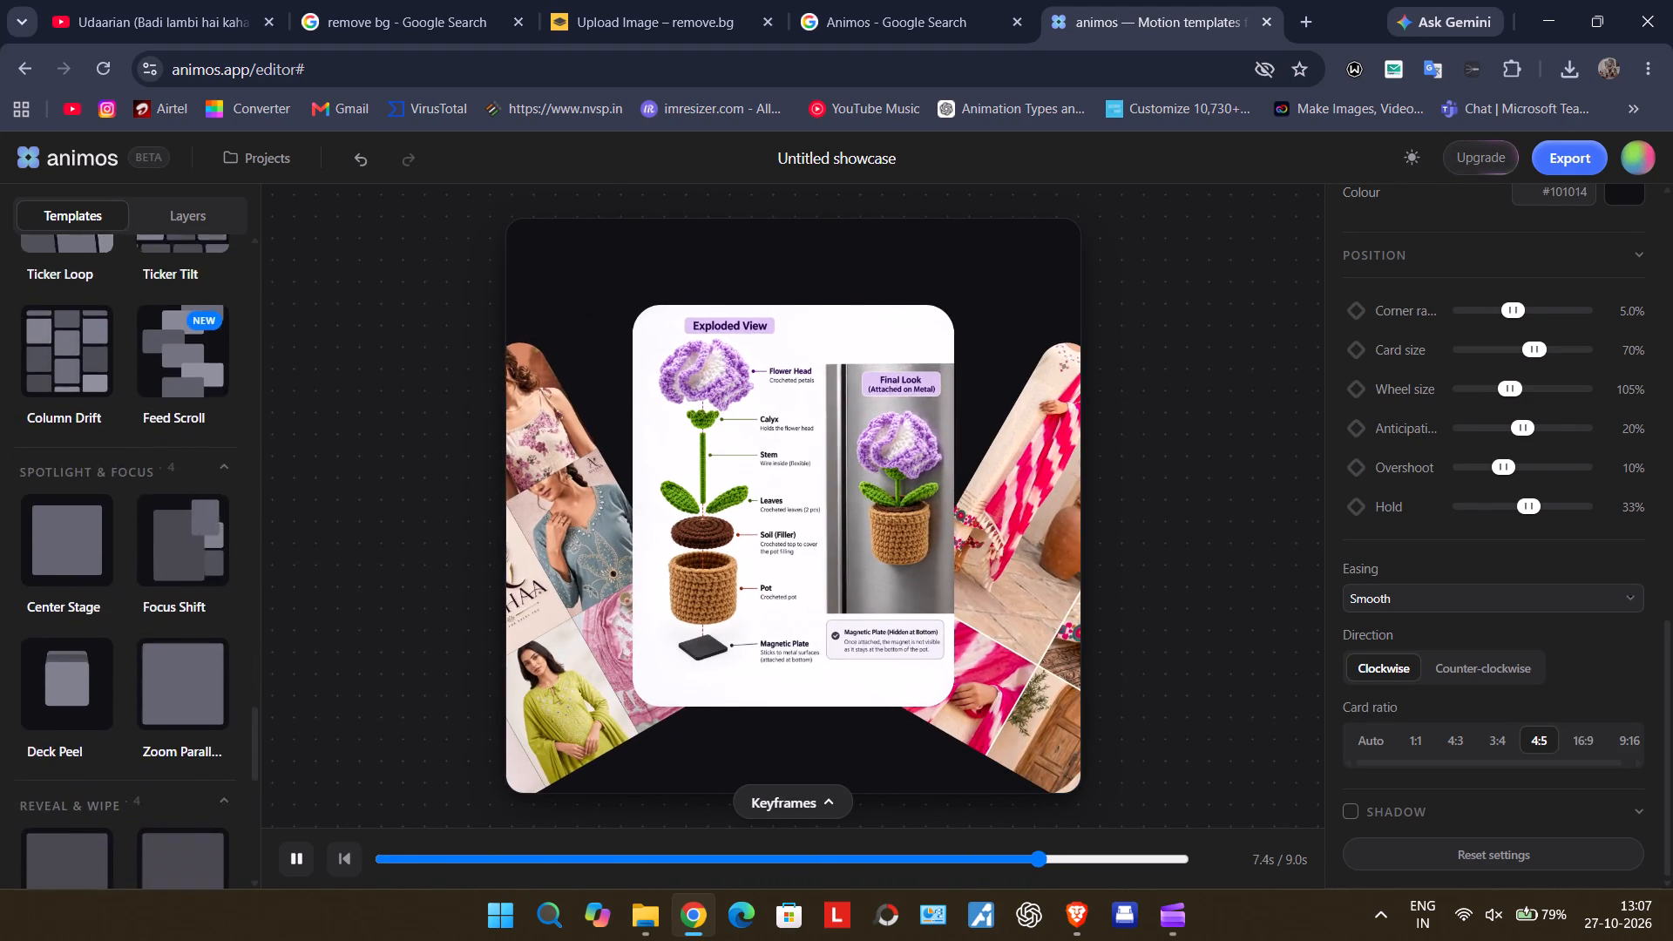